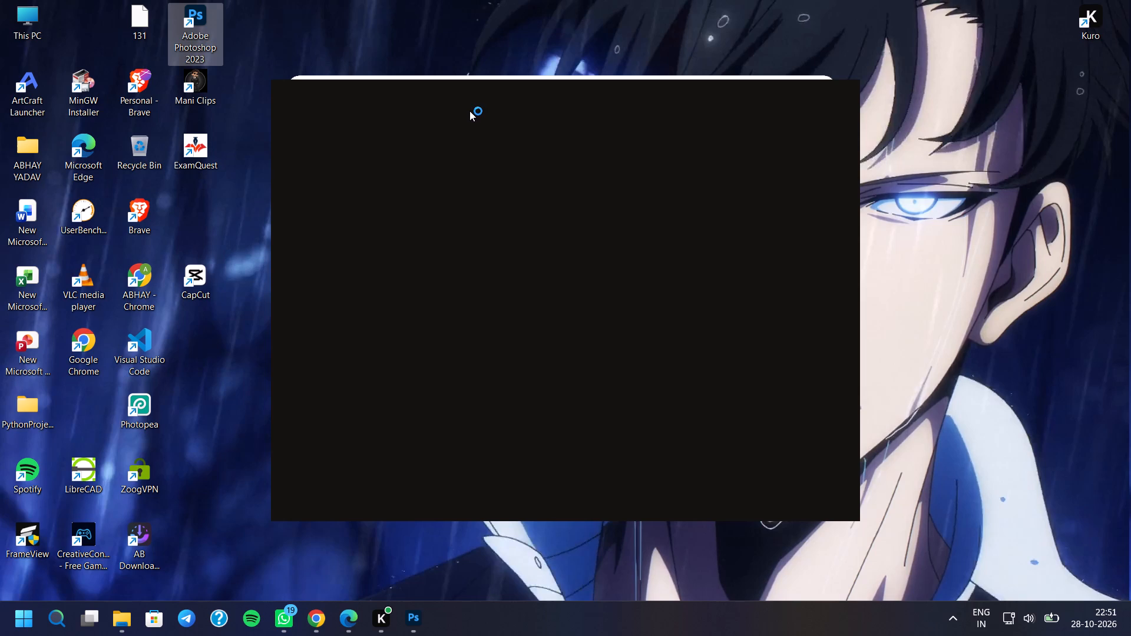
Bring the starting Adobe Photoshop 2023 to the front of the desktop.
left_click(413, 610)
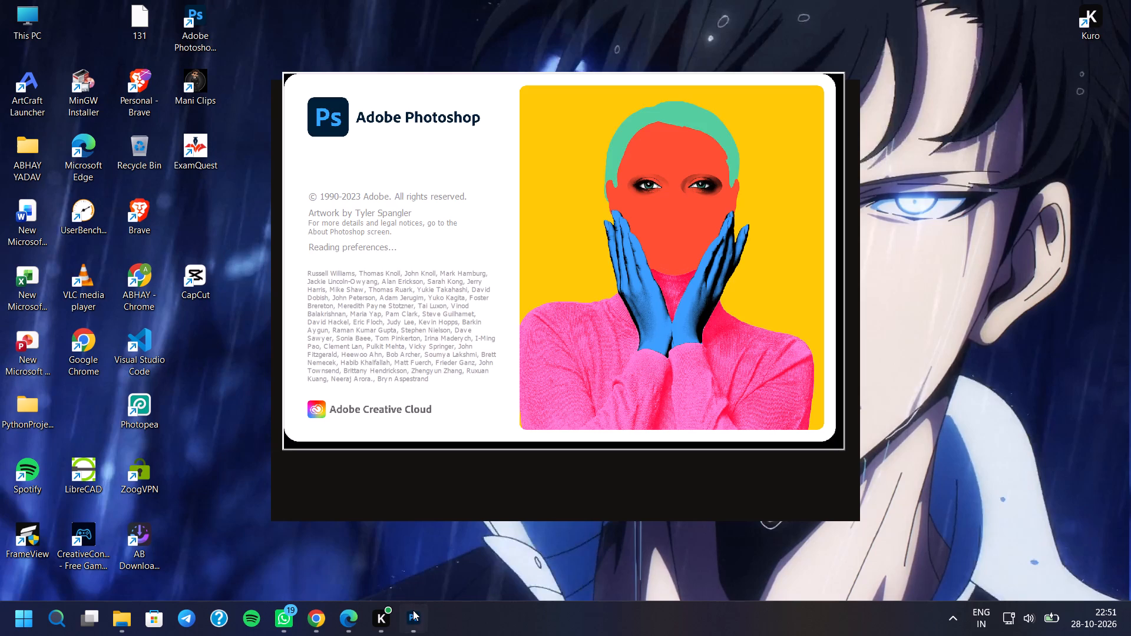
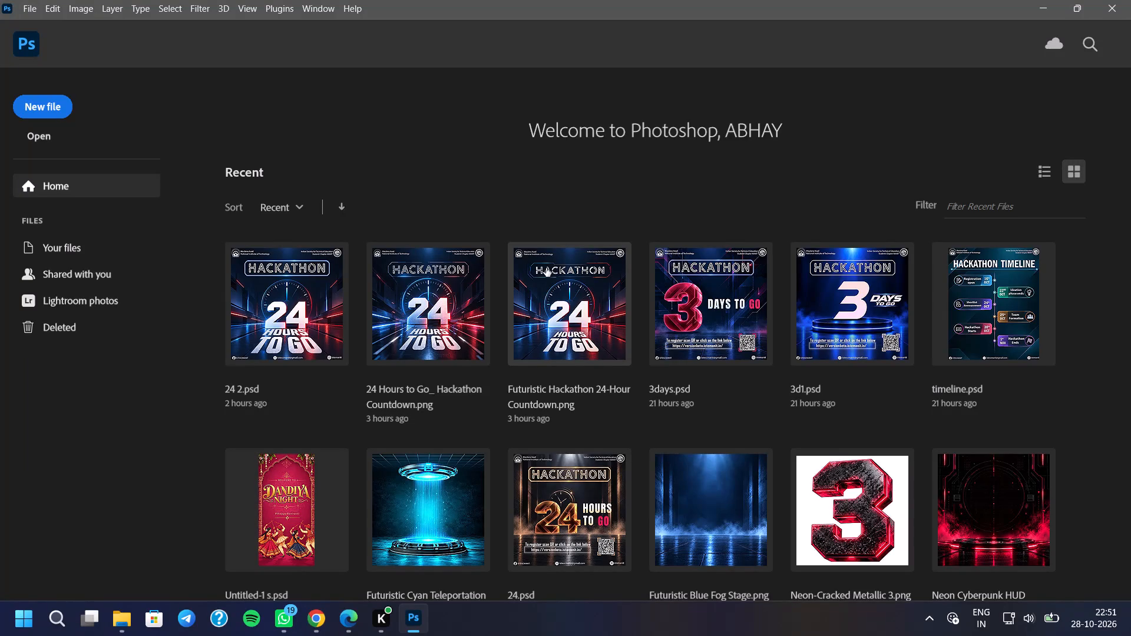
Open the recent file 24 2.psd.
left_click(291, 314)
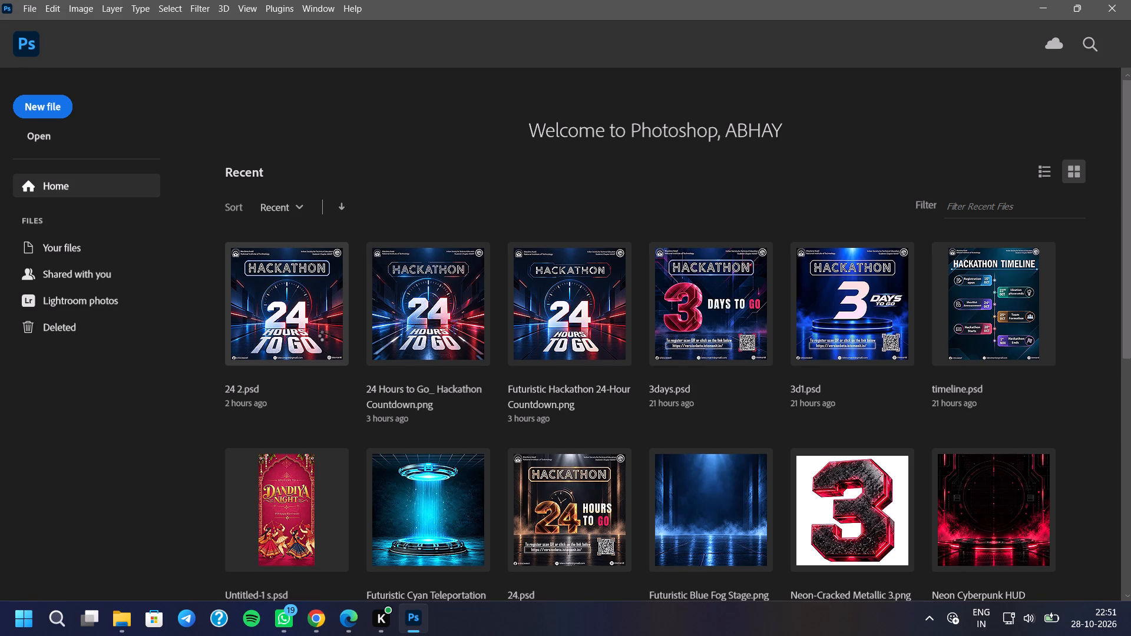
scroll(432, 413, "down", 2)
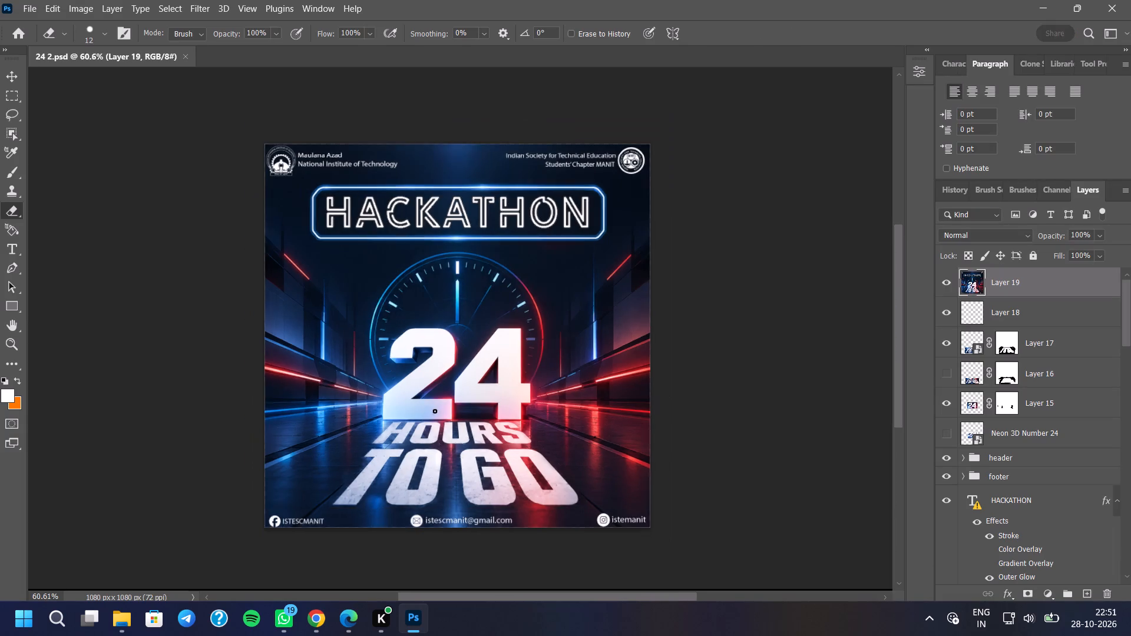
Hide Layer 19, Layer 17 and Layer 18 so the existing "HOURS TO GO" artwork is off the poster.
scroll(442, 417, "up", 6)
left_click(952, 280)
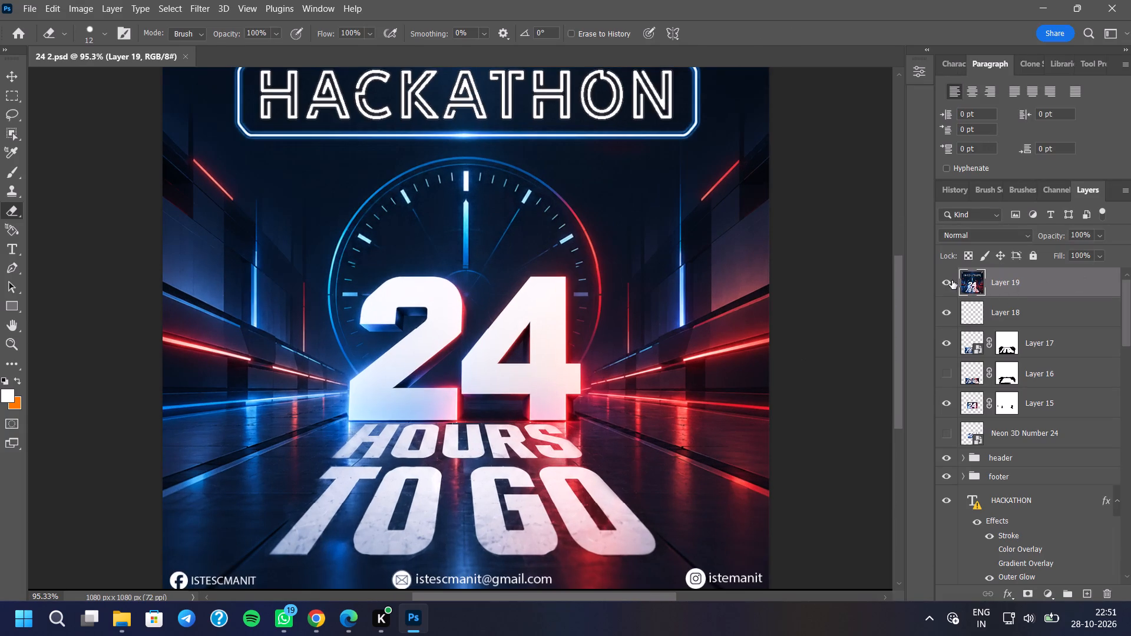
scroll(459, 327, "down", 1)
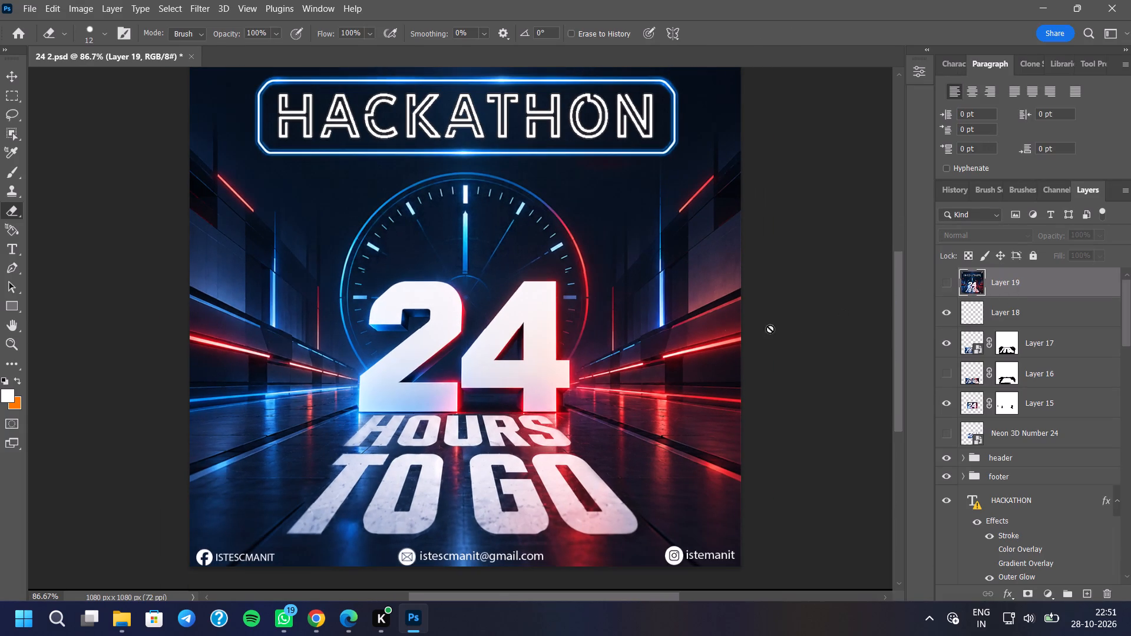
left_click(955, 342)
left_click(947, 340)
left_click(947, 340)
left_click(945, 323)
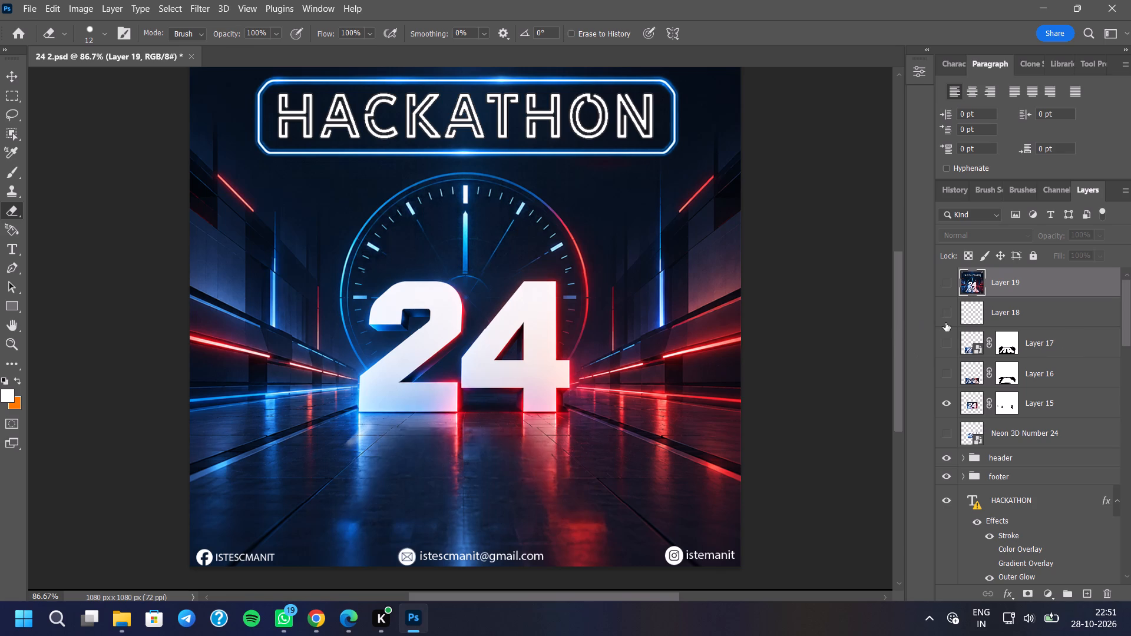
On a new layer above Layer 15, add the two-line text "HOURS" / "TO GO" beneath the 24.
left_click(1063, 396)
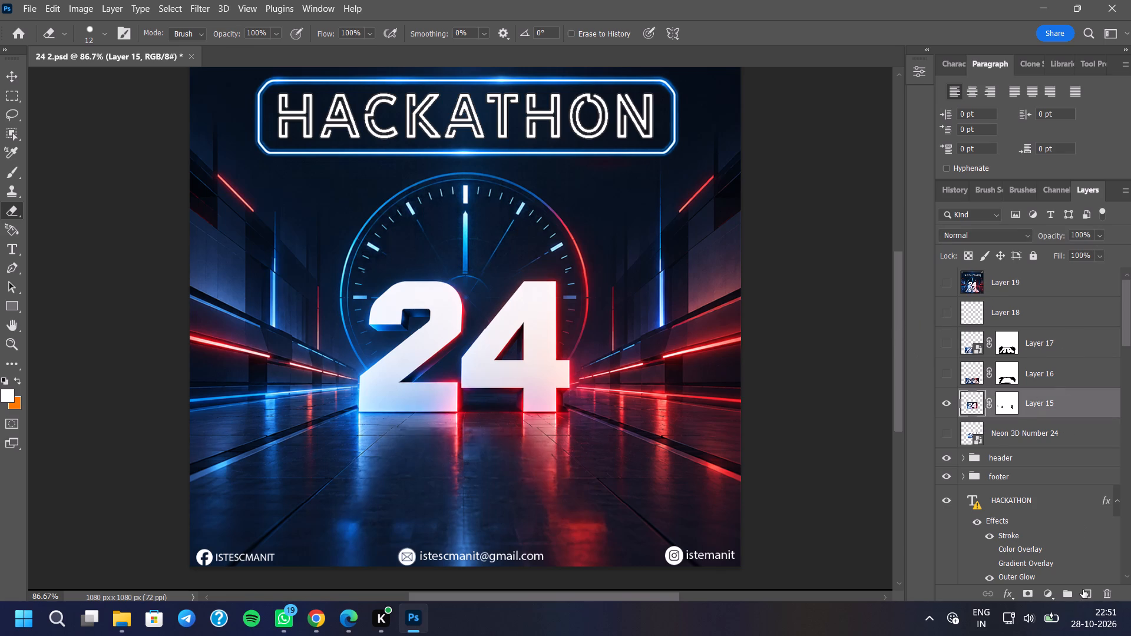
left_click(1082, 589)
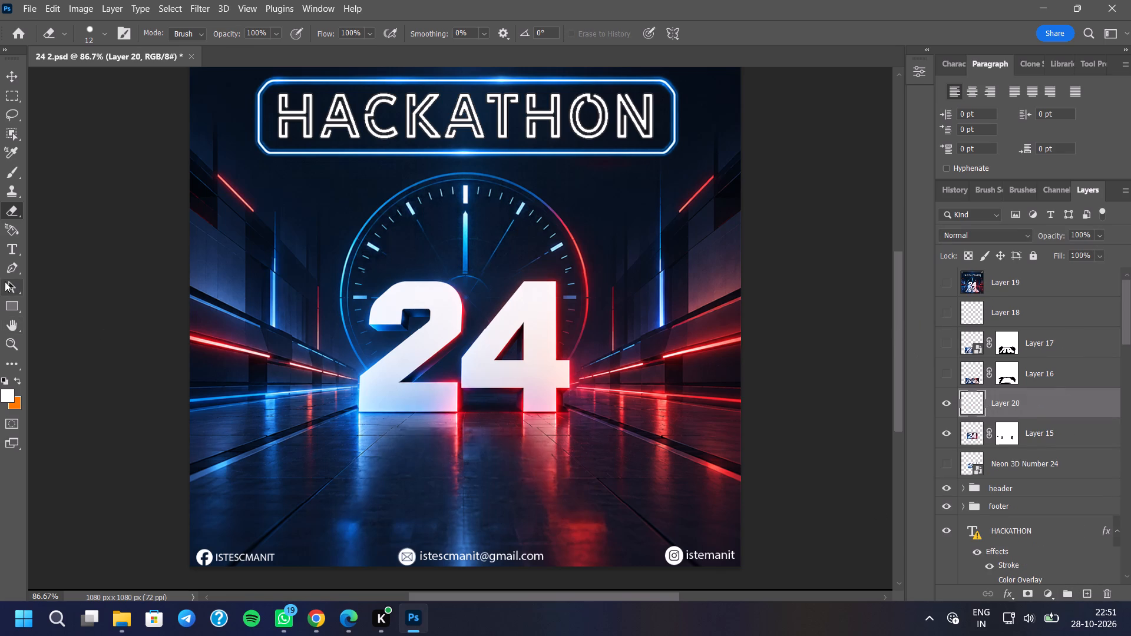
left_click(8, 255)
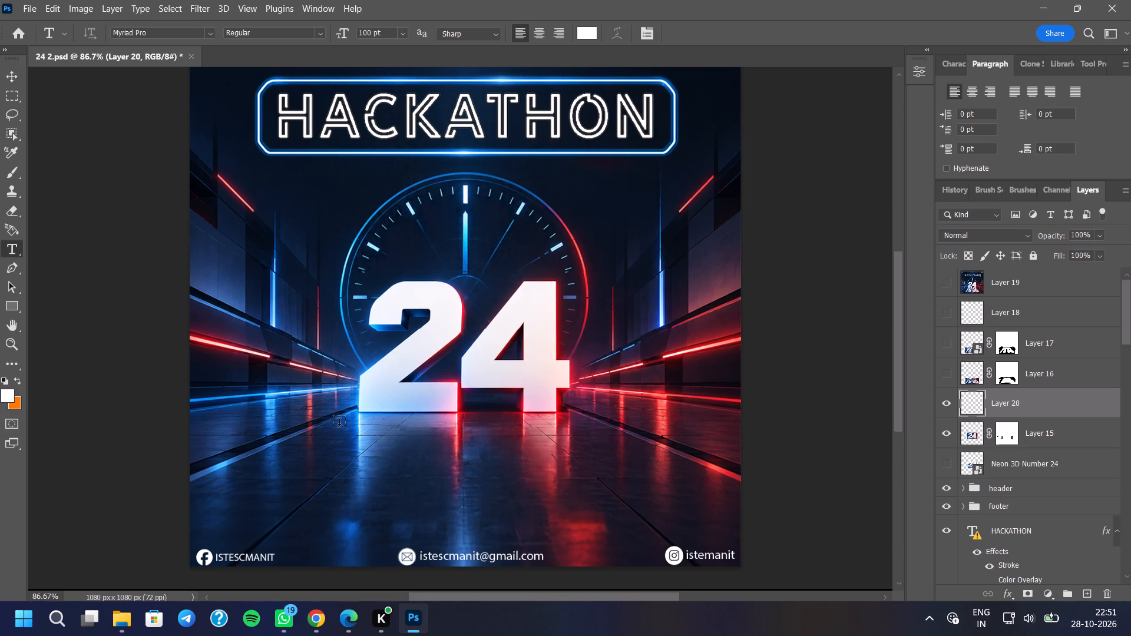
left_click(948, 344)
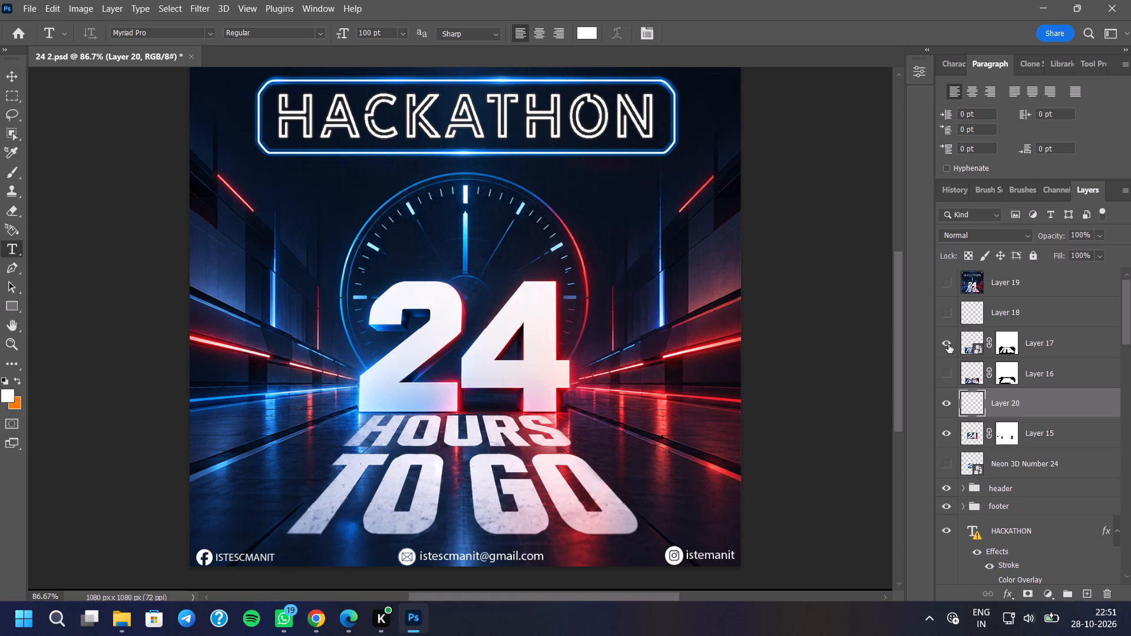
left_click(949, 342)
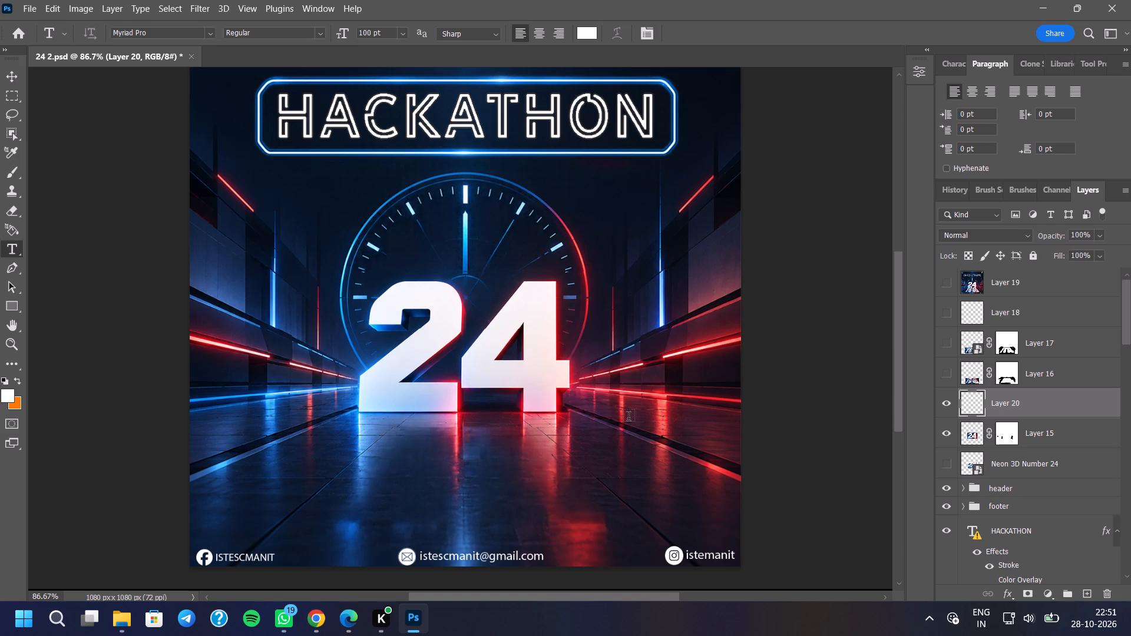
left_click(372, 461)
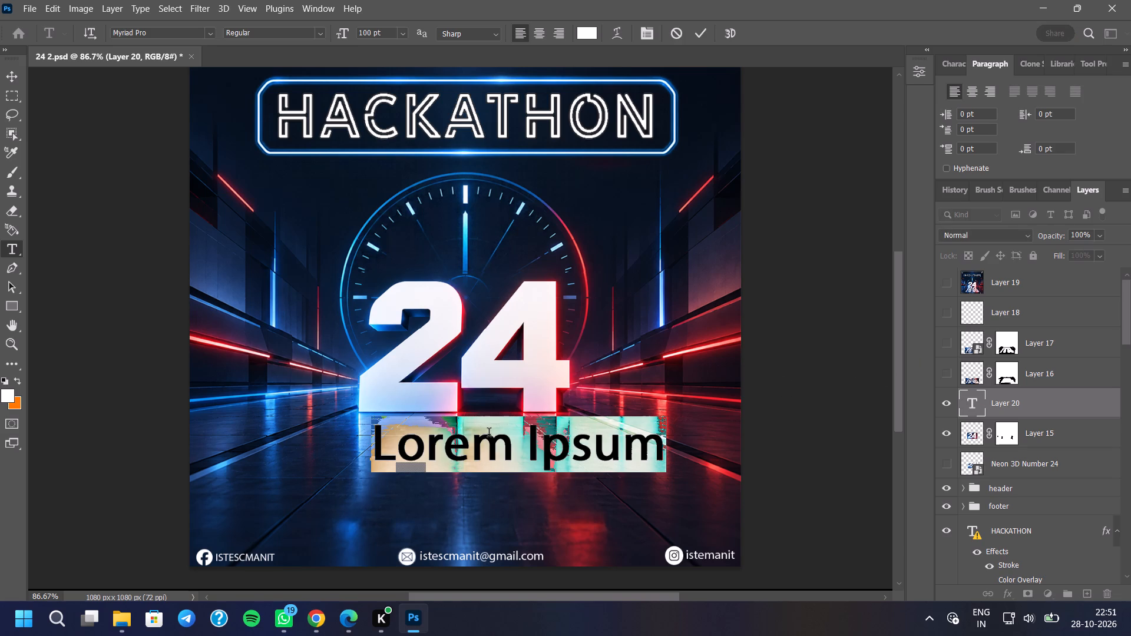
key("h")
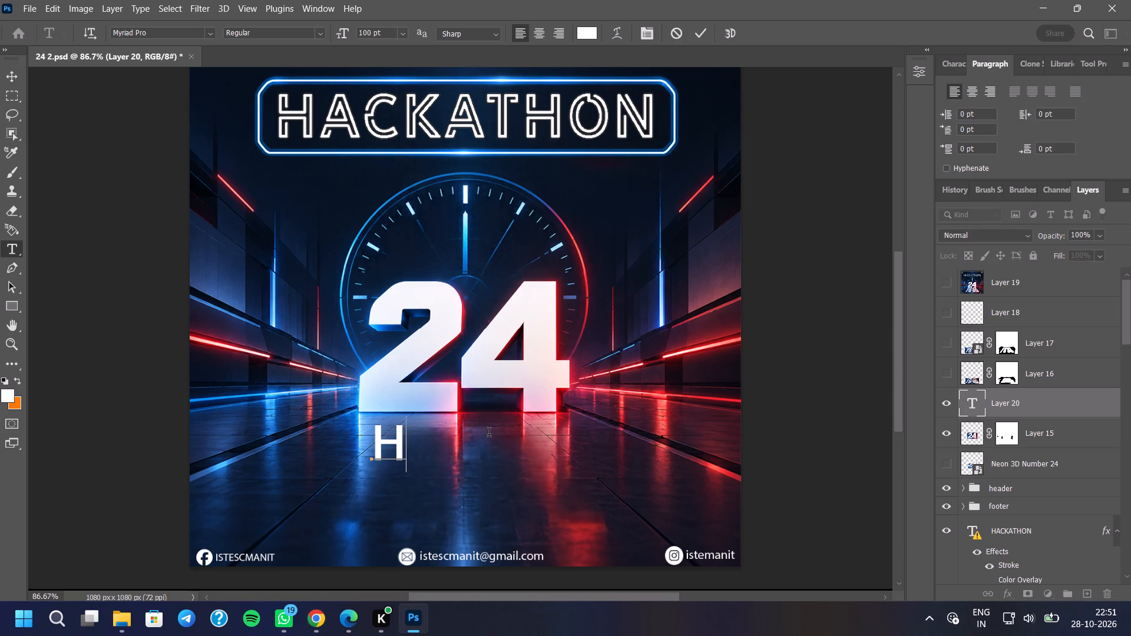
type("OURS TO")
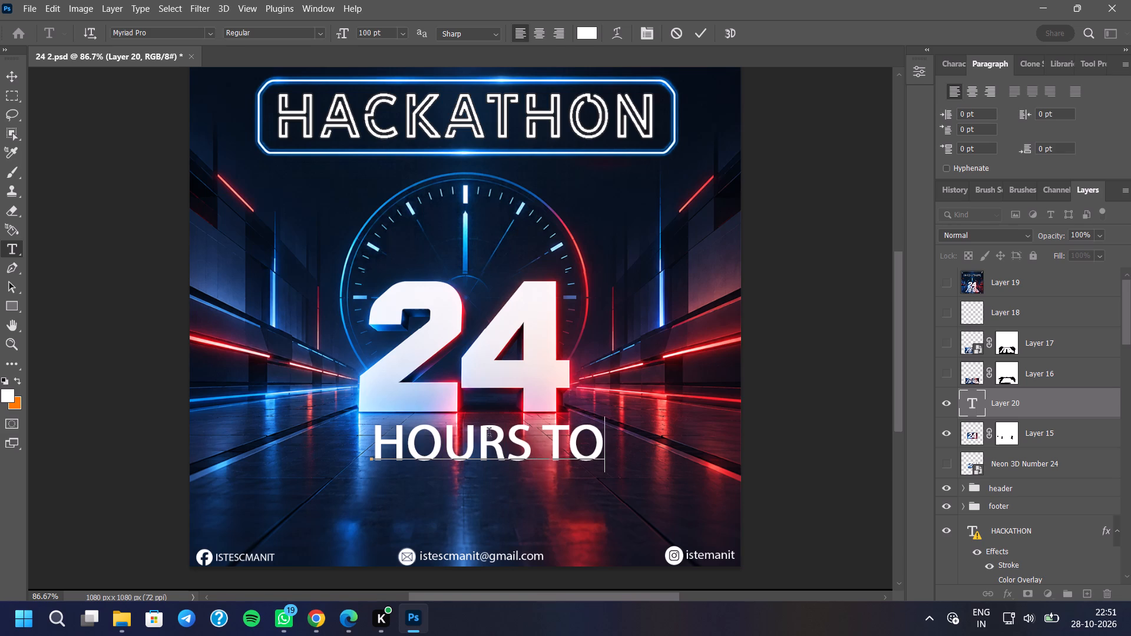
key("BackSpace")
key("BackSpace")
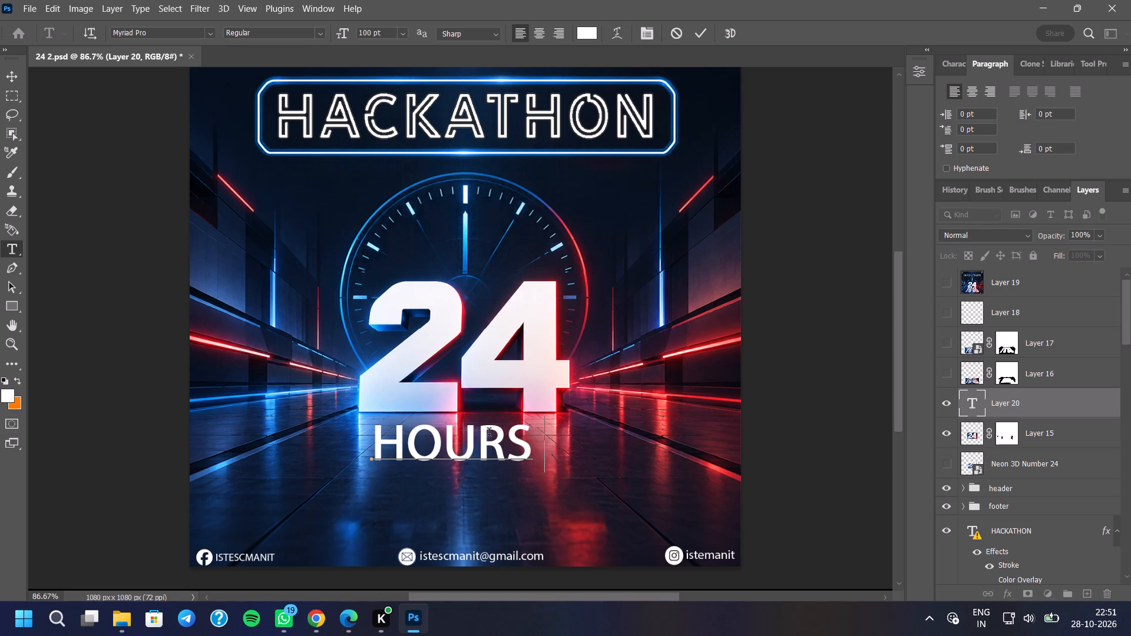
key("Return")
type("TO GO")
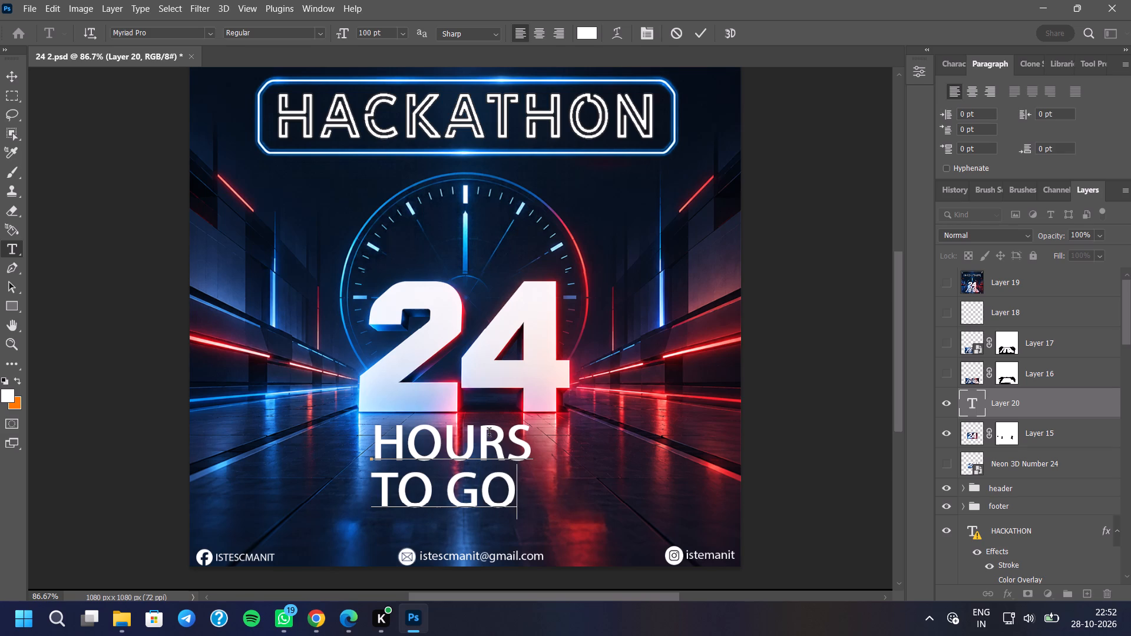
Widen the gap between "TO" and "GO" with two extra spaces and commit the text.
key("Left")
key("Left")
key("space")
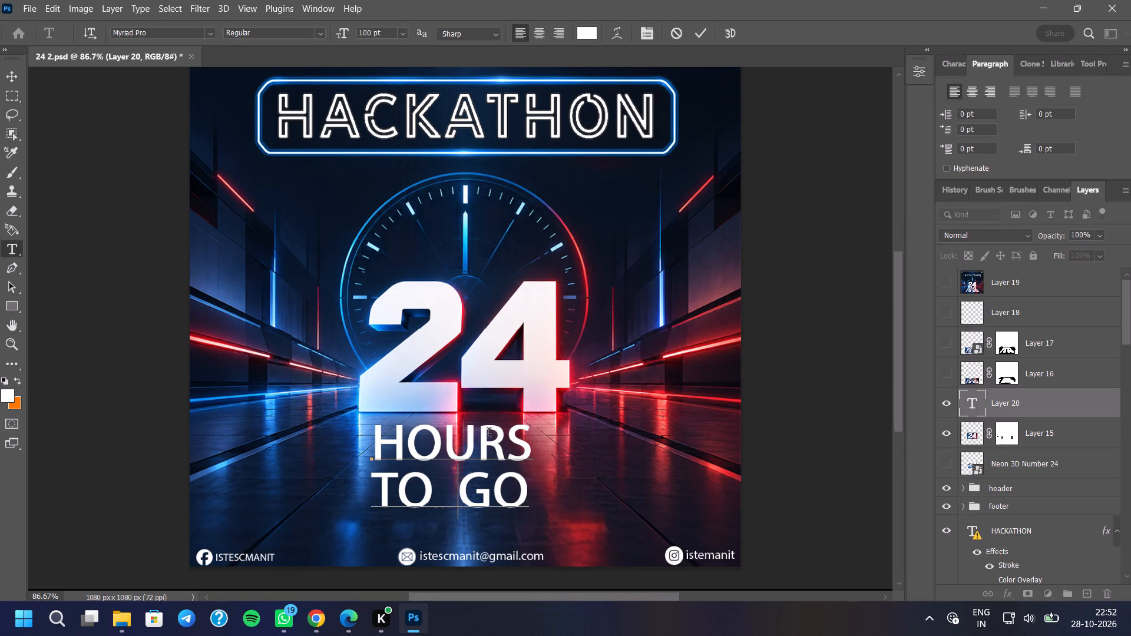
key("space")
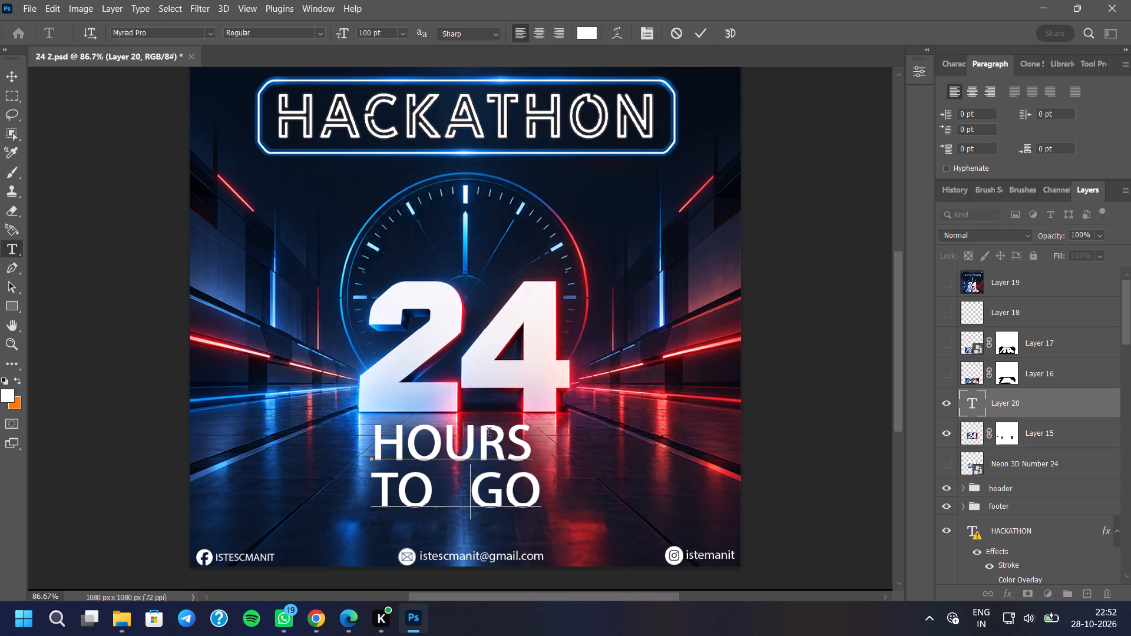
left_click(704, 33)
Change the font of the "HOURS TO GO" text layer to Anton.
left_click(920, 71)
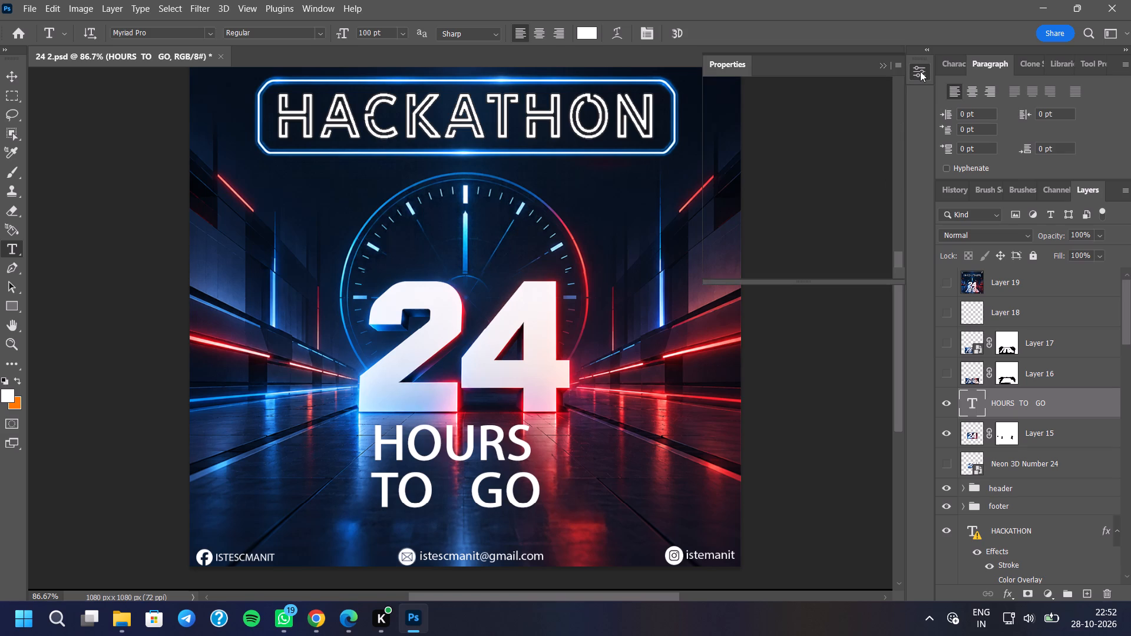
left_click(844, 155)
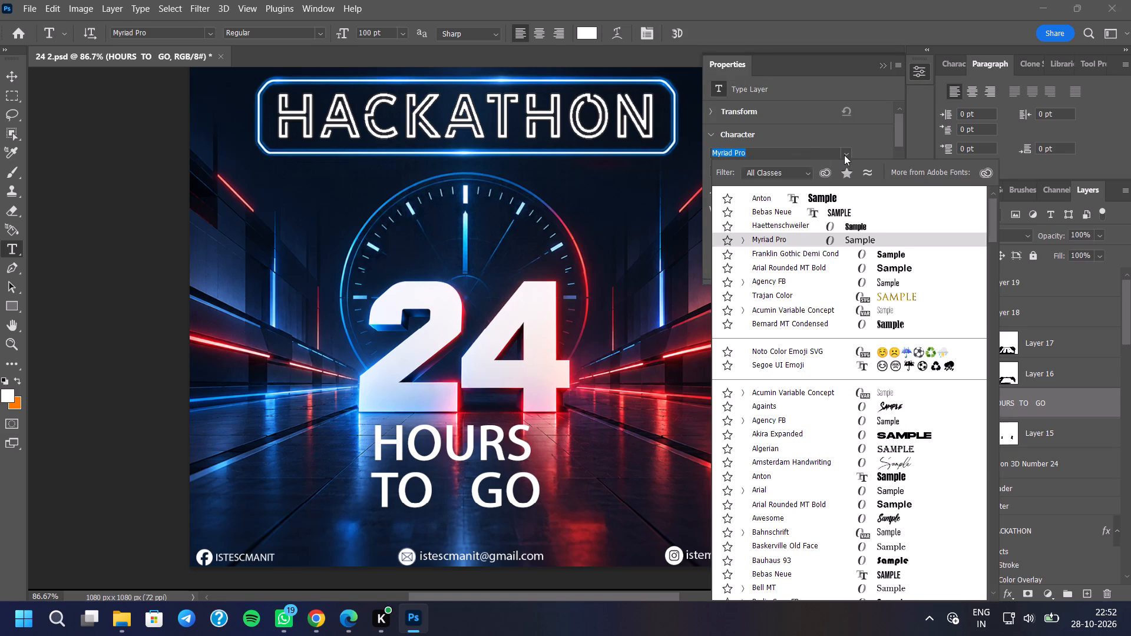
left_click(791, 198)
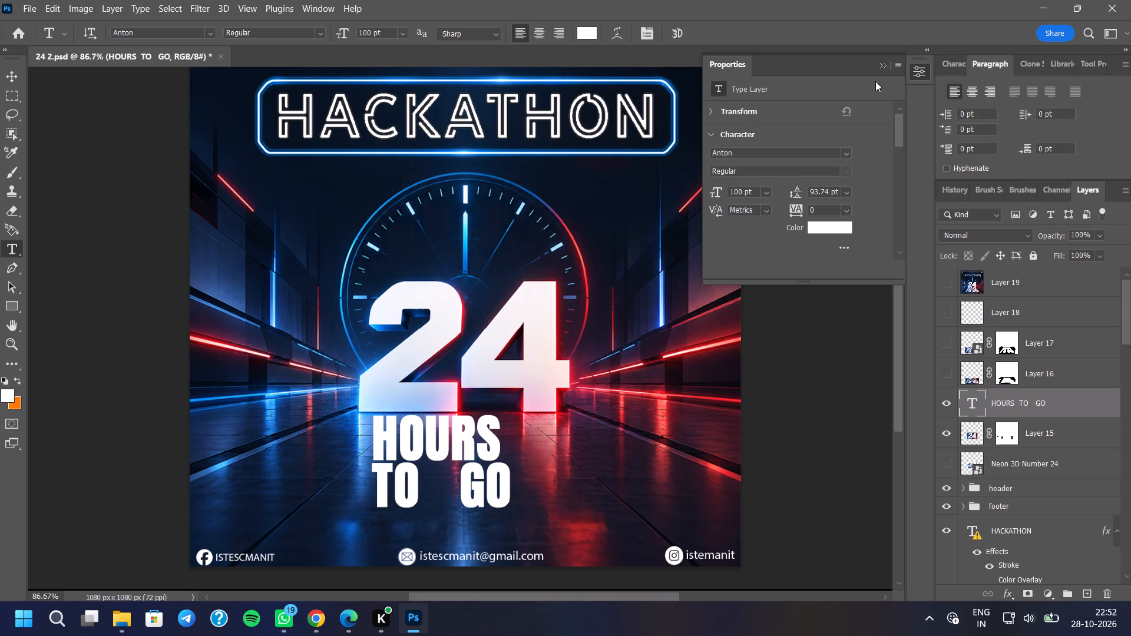
left_click(878, 66)
Remove one space between "TO" and "GO" in the text layer and collapse the text properties.
double_click(971, 406)
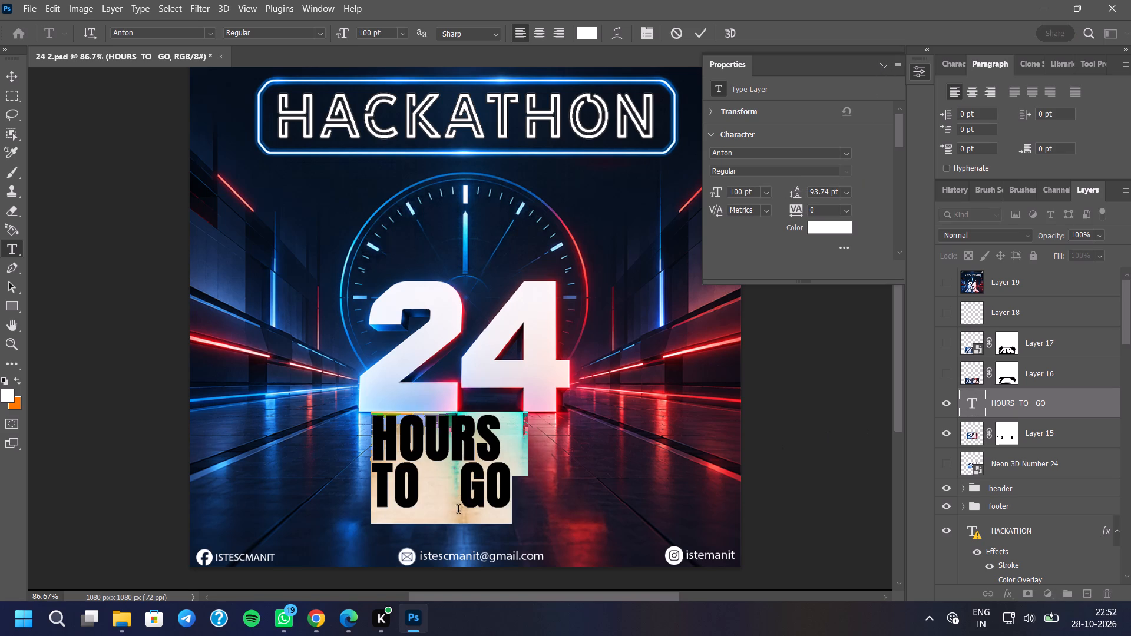
left_click(456, 491)
key("BackSpace")
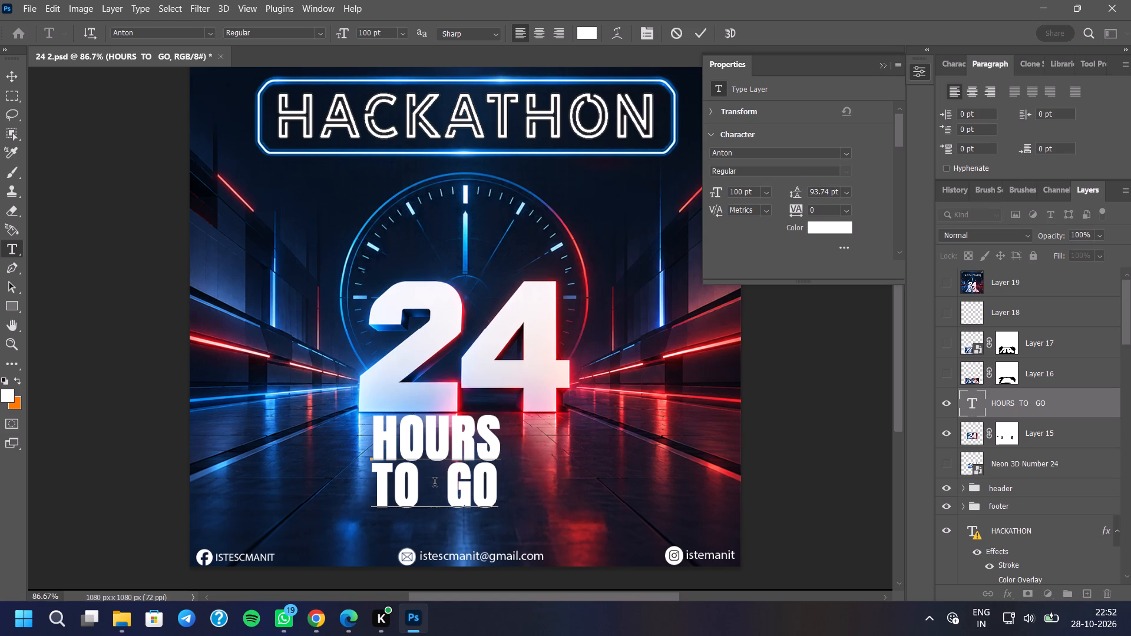
left_click(885, 67)
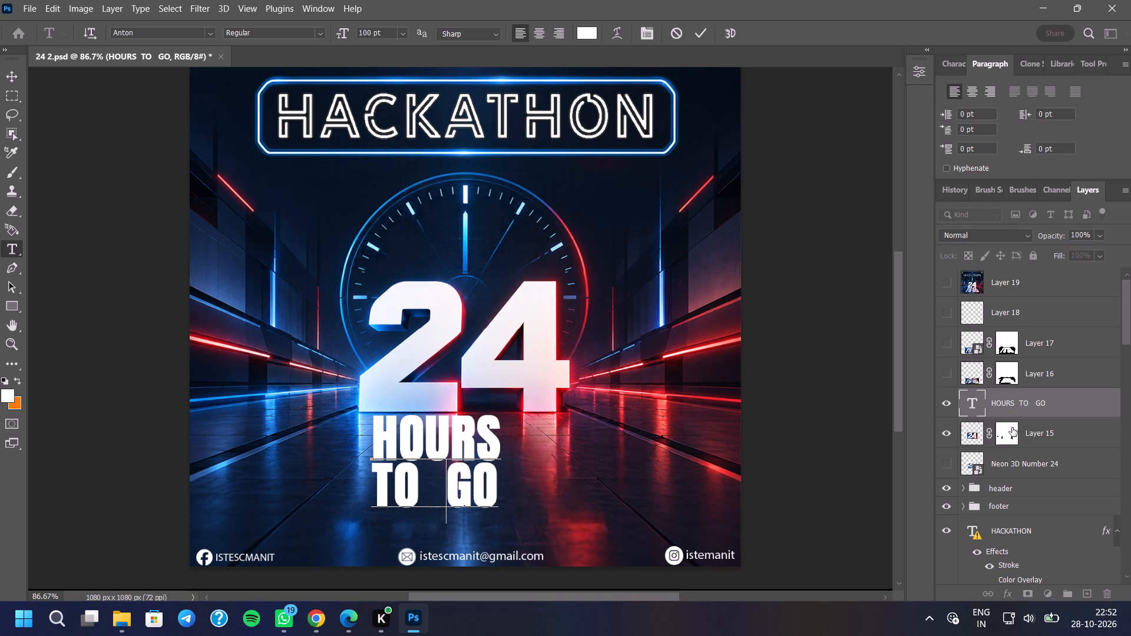
Switch to Chrome and play the Photoshop text wrap tutorial Short up to its layer duplication part, then pause it.
scroll(1014, 425, "down", 9)
scroll(1017, 419, "up", 3)
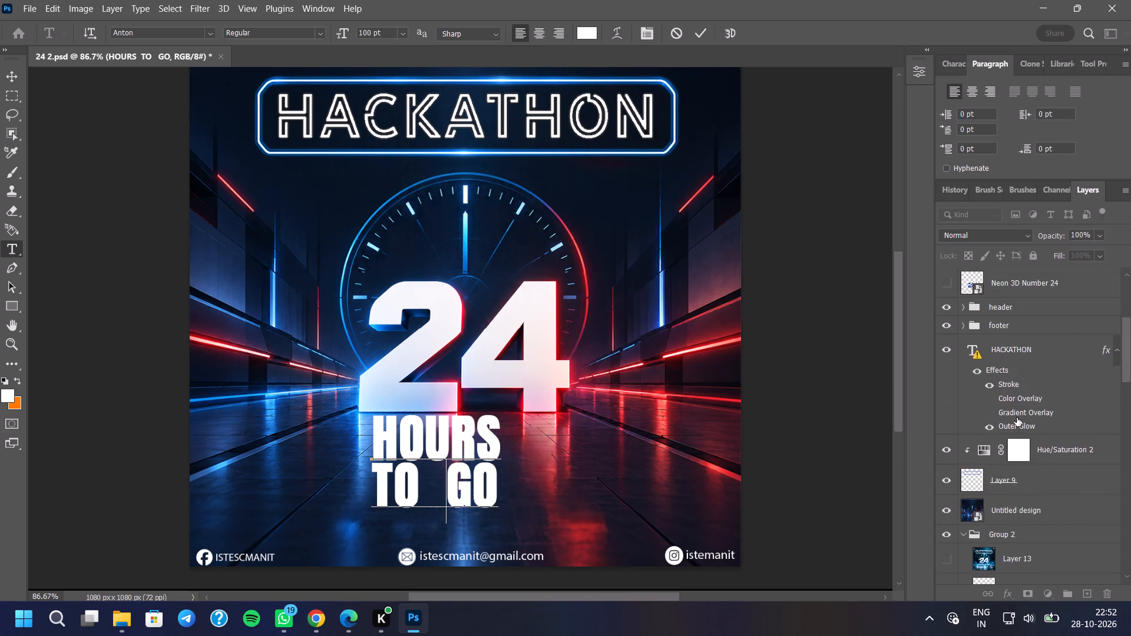
scroll(1017, 418, "up", 2)
left_click(319, 619)
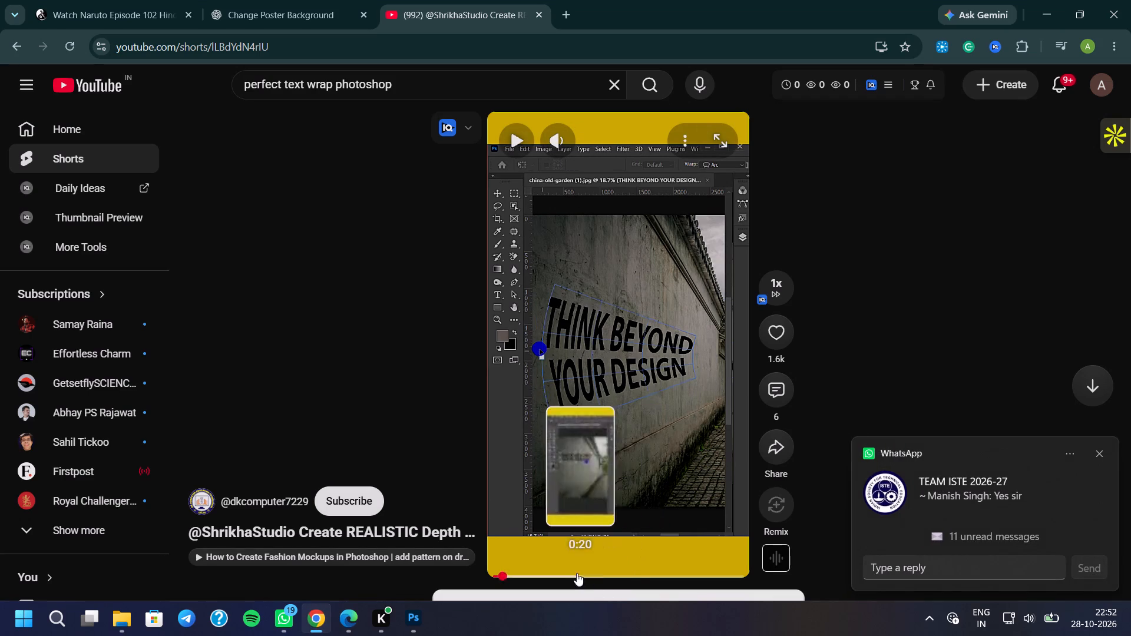
left_click(621, 448)
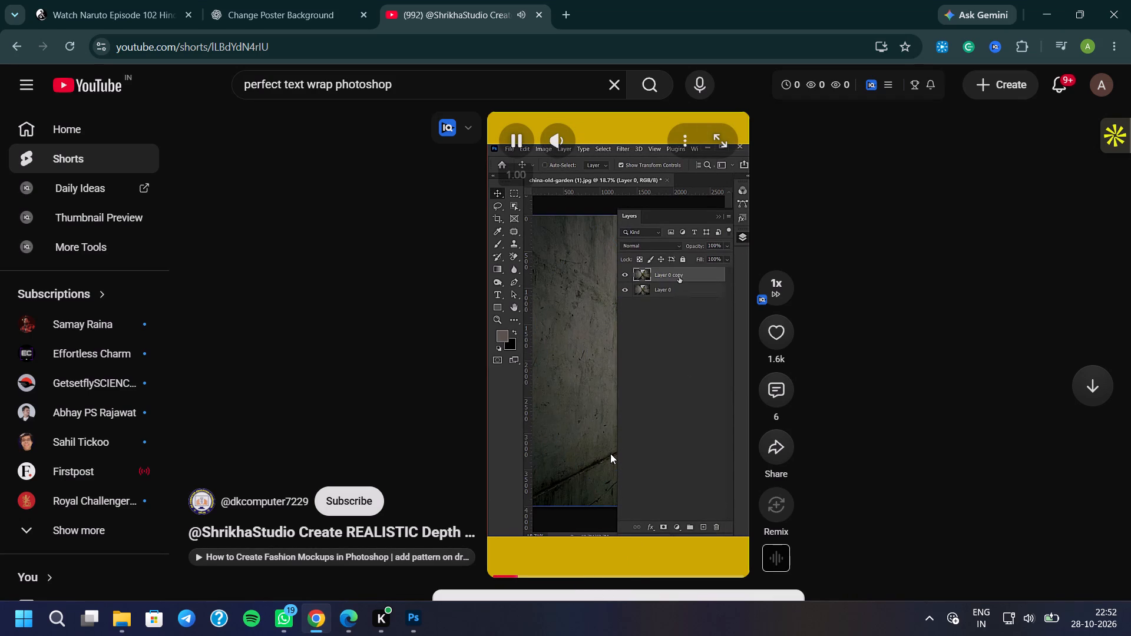
left_click(610, 453)
Switch back to Photoshop and duplicate the "Untitled design" background layer.
left_click(324, 627)
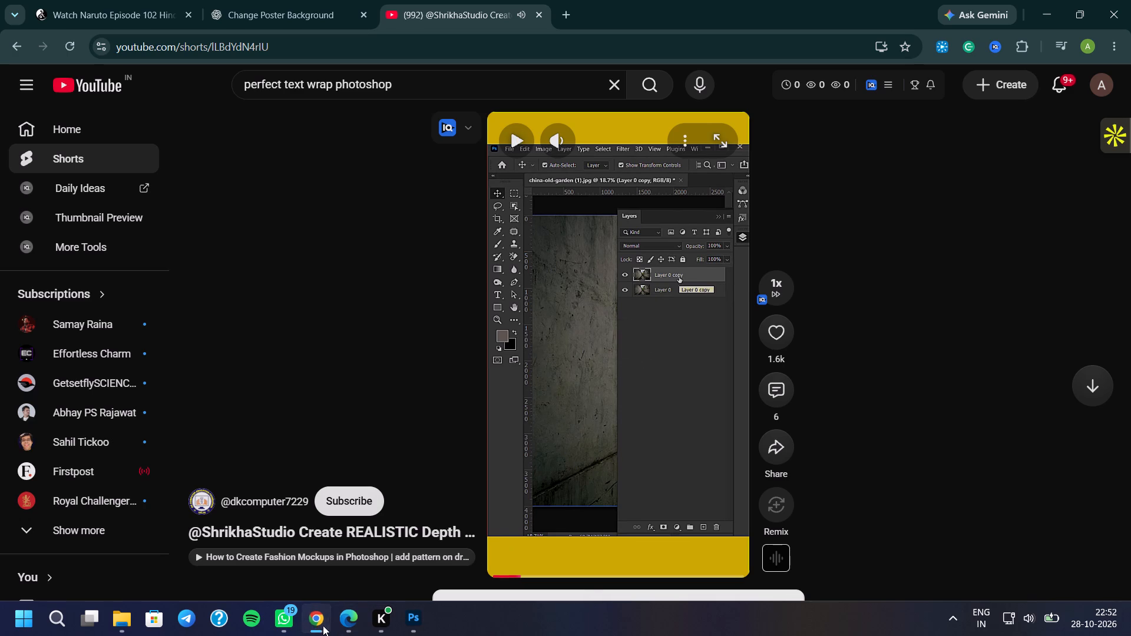
scroll(996, 461, "down", 6)
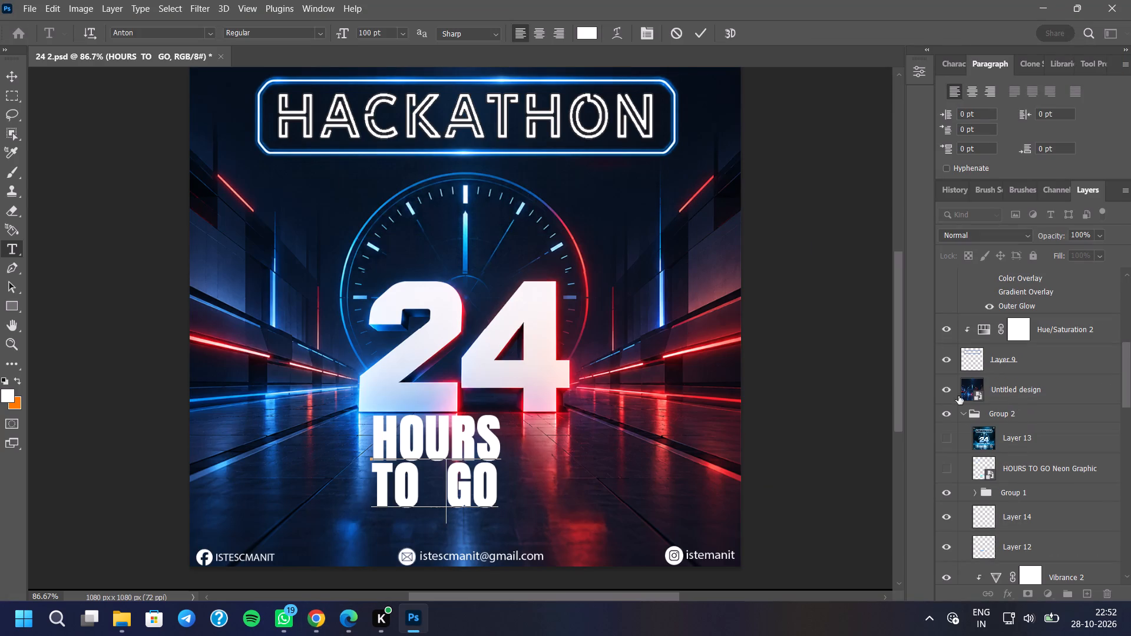
left_click(938, 389)
left_click(942, 389)
left_click(1028, 392)
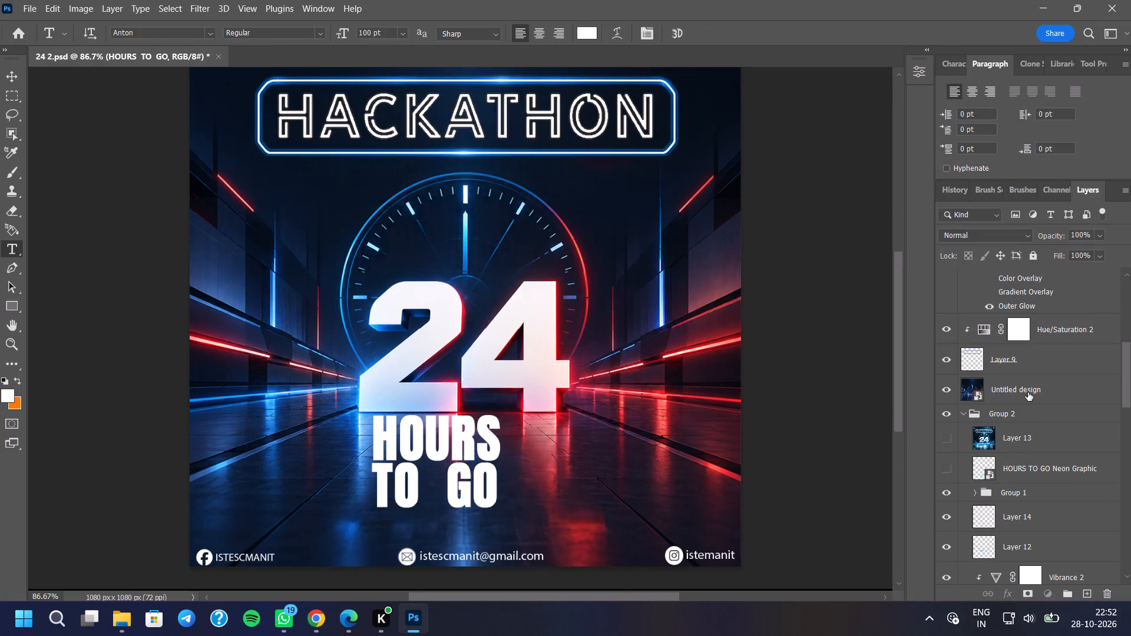
key("ctrl+j")
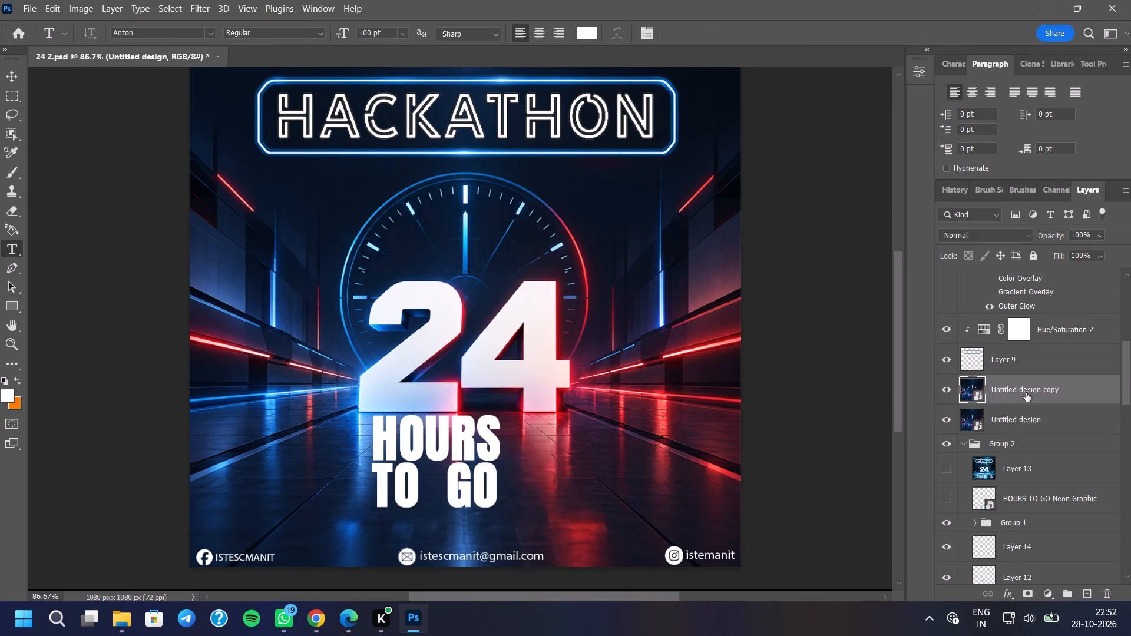
Hide and collapse the Group 2 layer group.
left_click(937, 437)
left_click(966, 445)
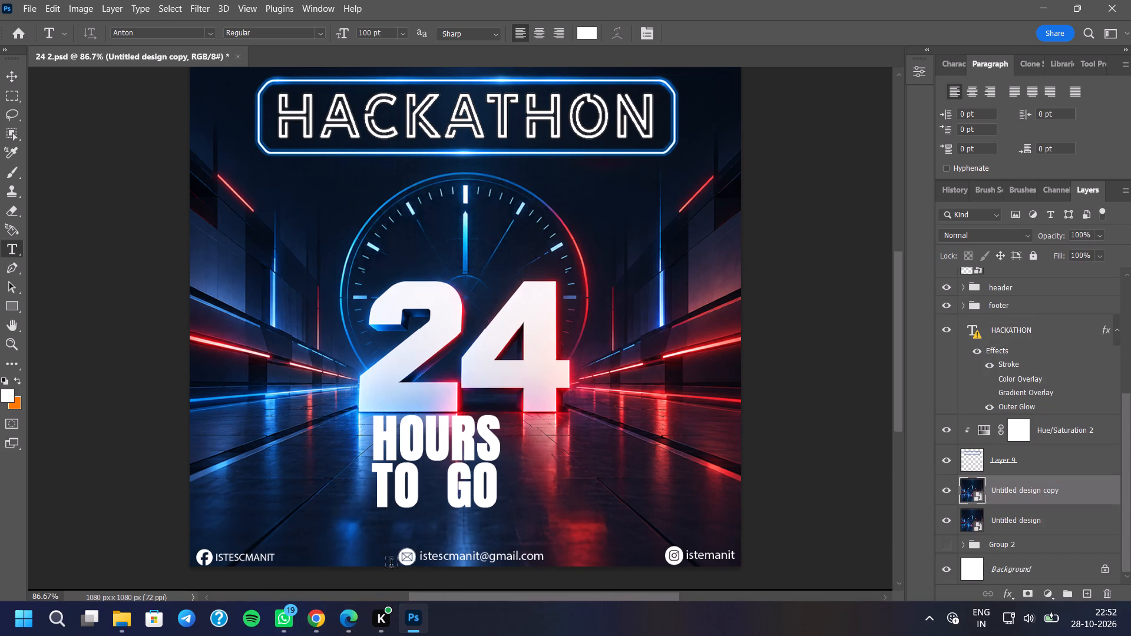
Switch to Chrome and continue the tutorial Short up to the part that copies the text selection, then pause it.
left_click(313, 628)
left_click(545, 418)
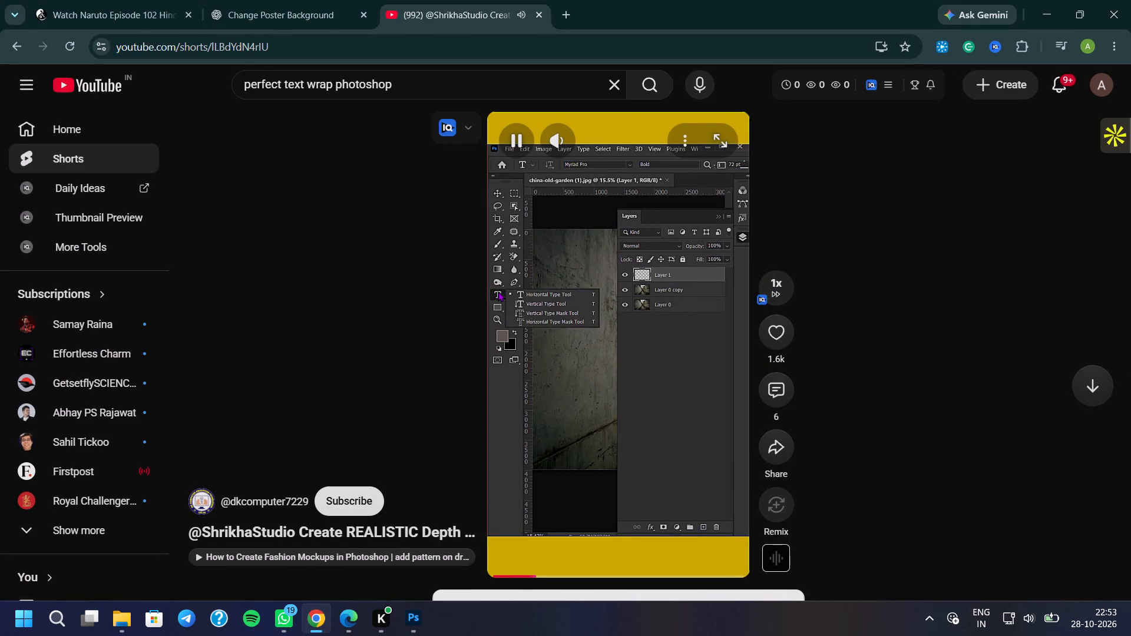
key("x")
left_click(577, 338)
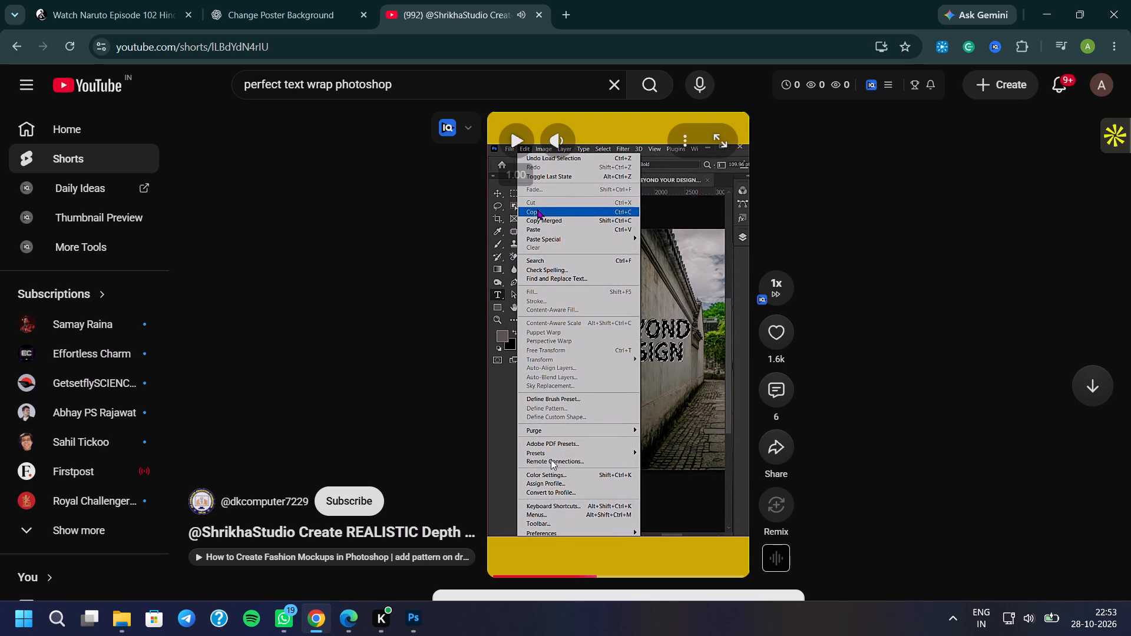
Replay the tutorial Short's pixel selection part in Chrome and select the pixels of the HOURS TO GO text layer in Photoshop.
left_click(586, 574)
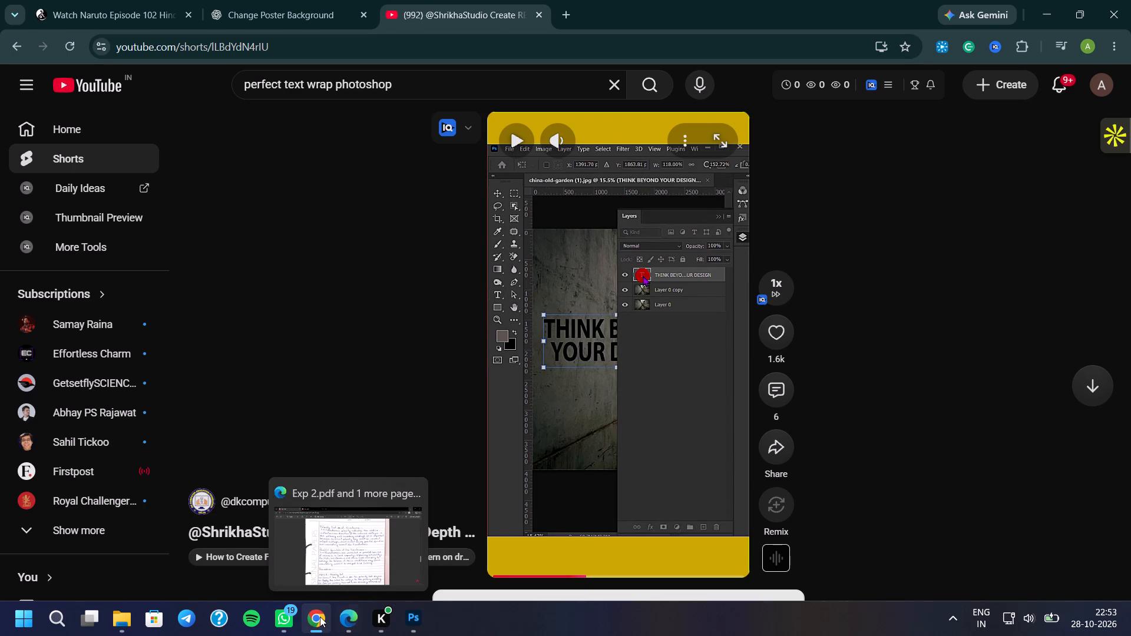
left_click(410, 622)
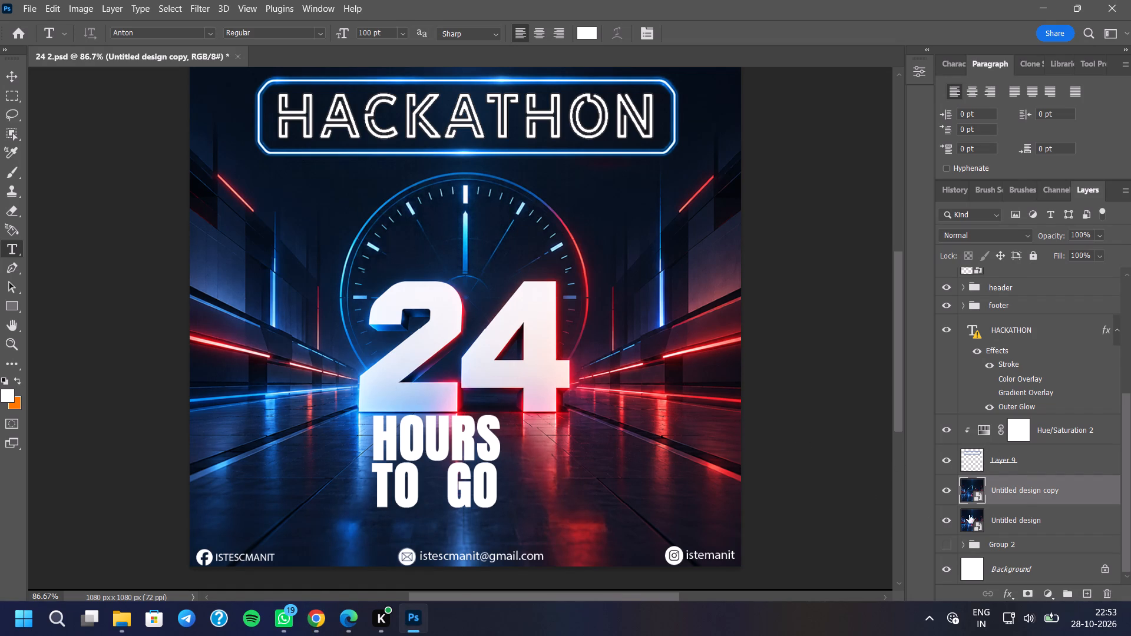
scroll(1018, 475, "up", 7)
left_click(1041, 408)
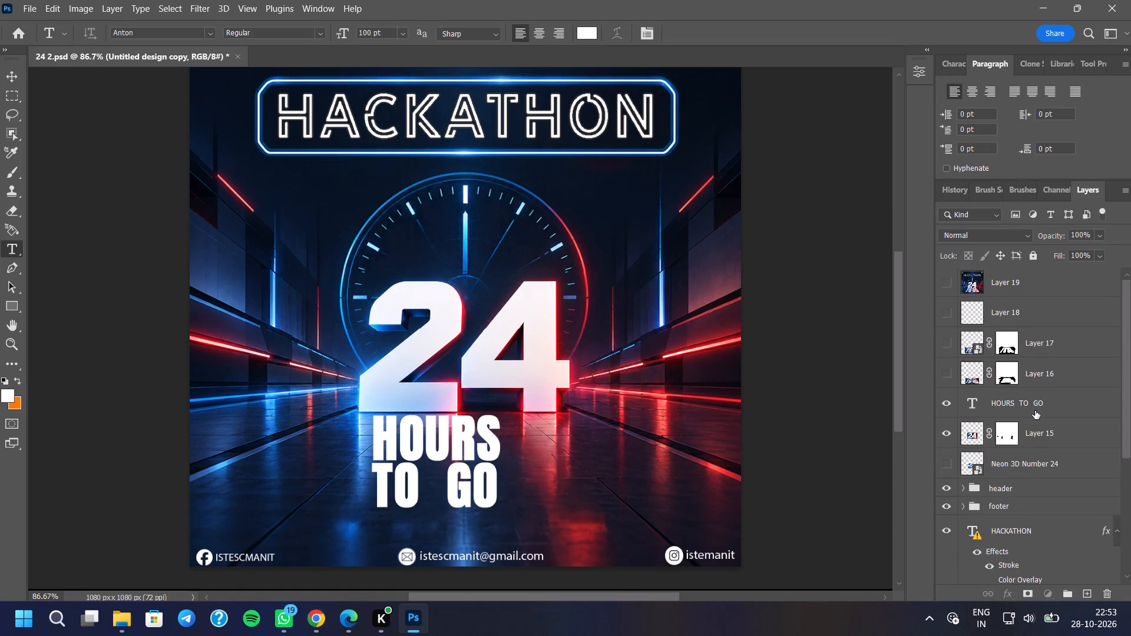
key("ctrl+t")
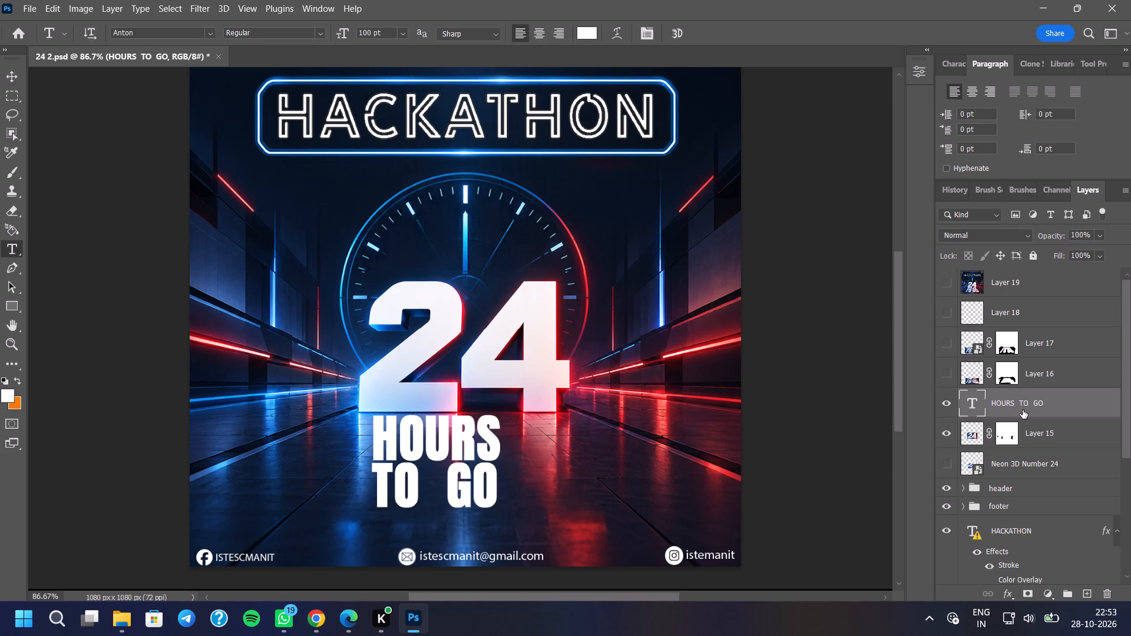
right_click(1021, 406)
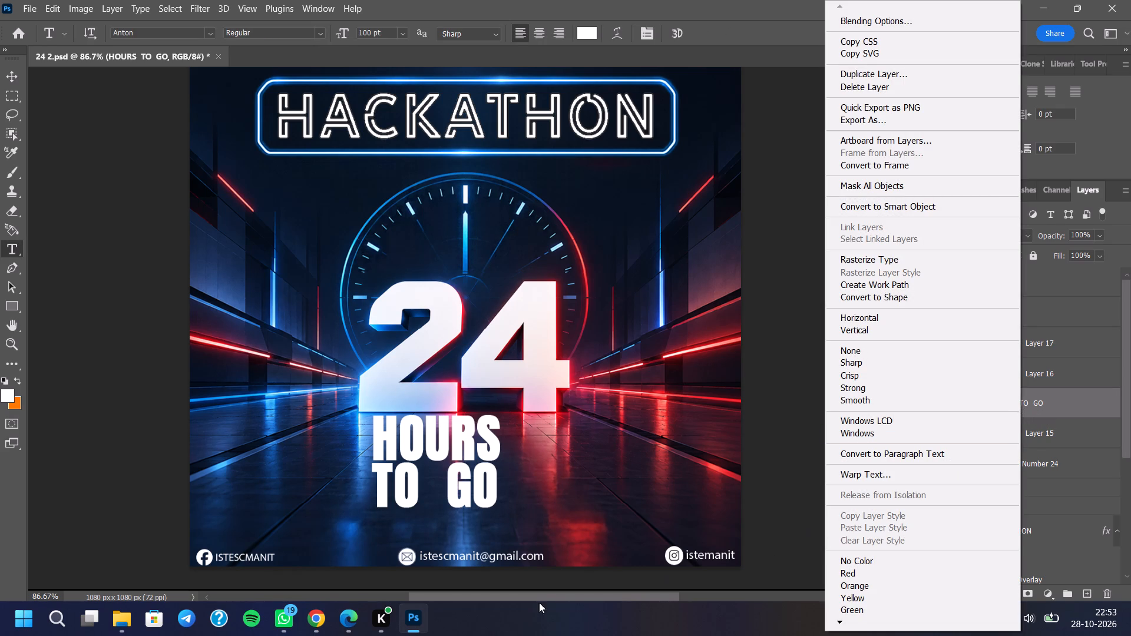
left_click(327, 621)
left_click(623, 405)
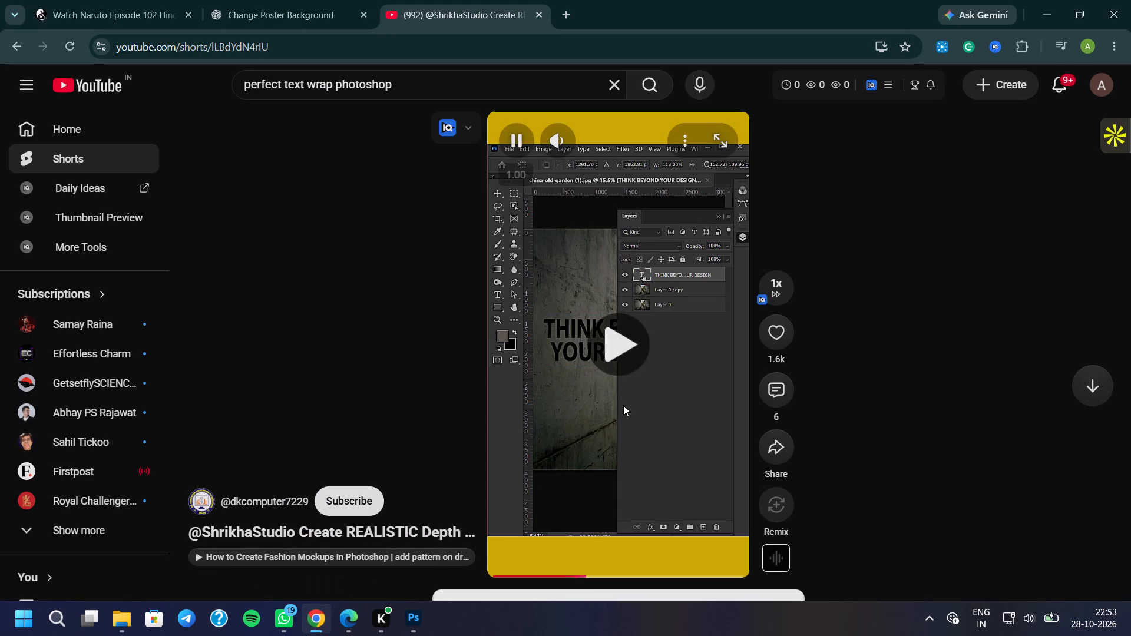
left_click(623, 405)
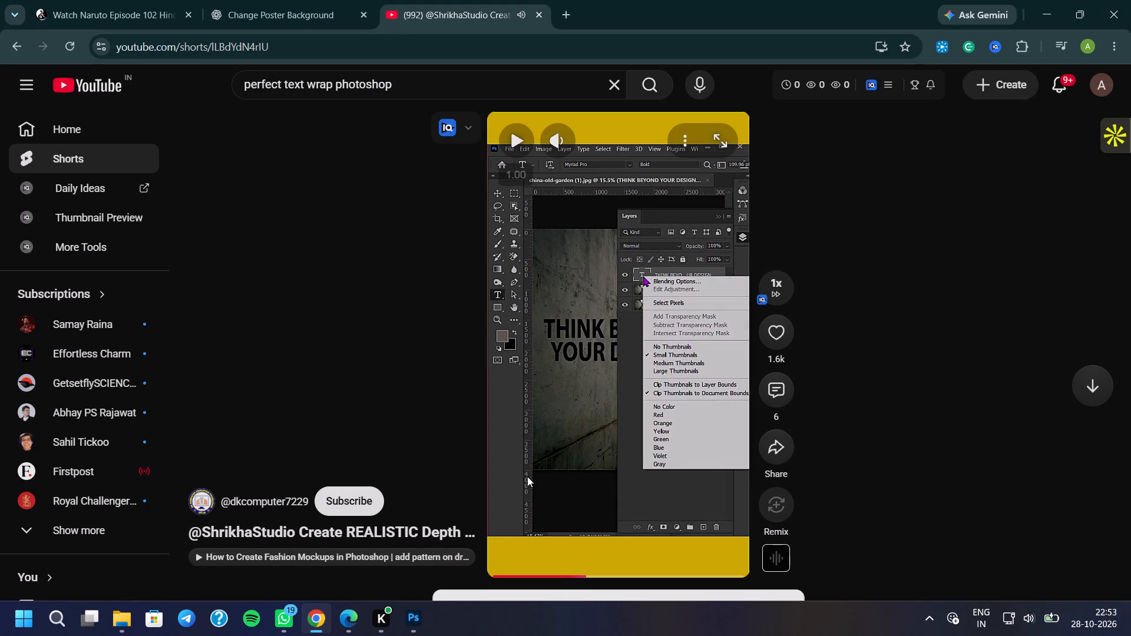
left_click(414, 625)
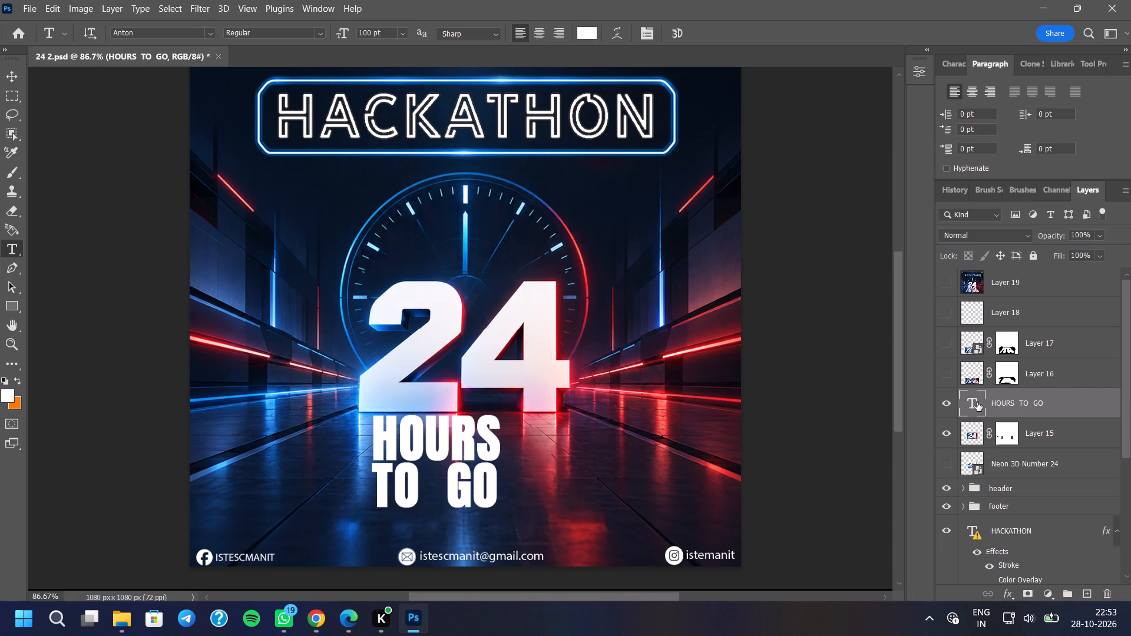
right_click(977, 402)
left_click(1002, 153)
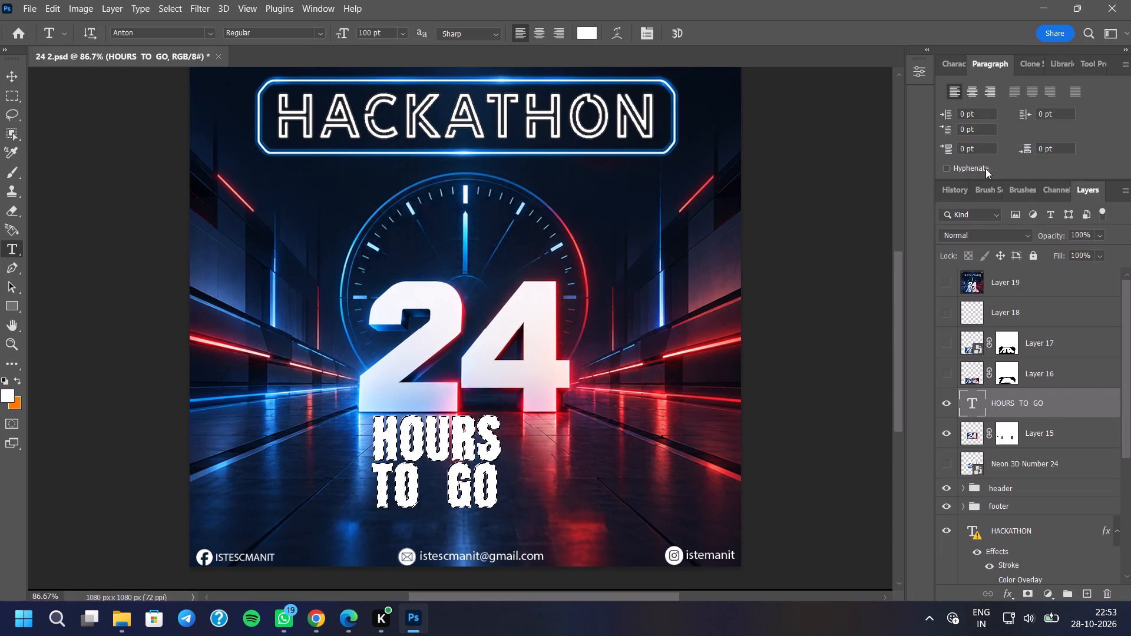
Continue the tutorial Short in Chrome to its copy part and copy the selected HOURS TO GO text pixels in Photoshop.
left_click(313, 629)
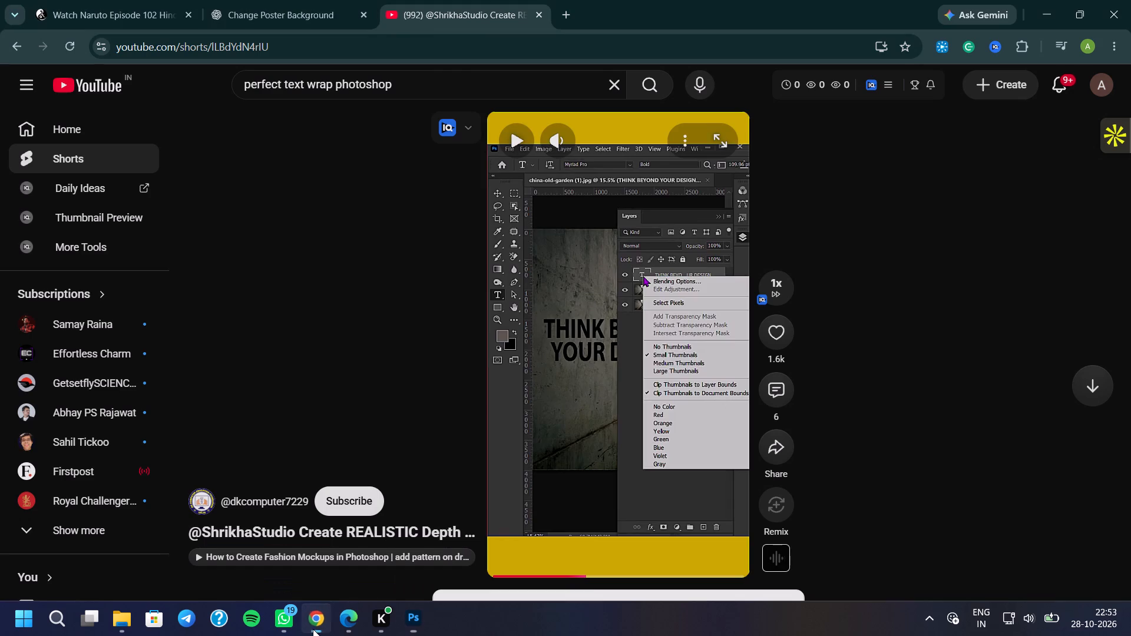
left_click(563, 452)
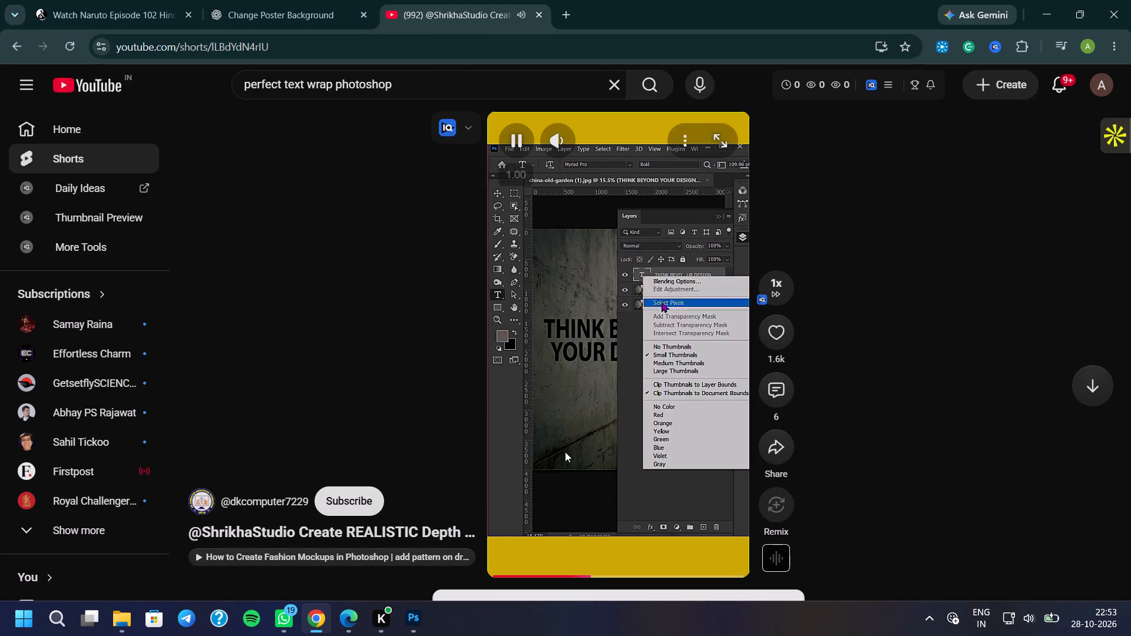
left_click(565, 450)
left_click(565, 450)
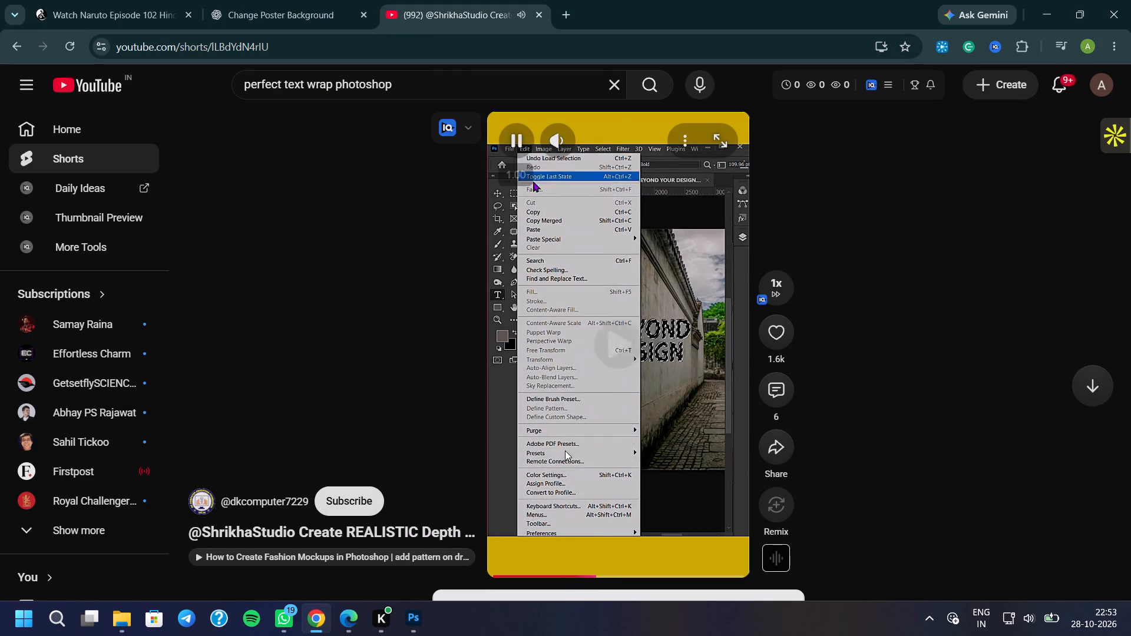
left_click(565, 450)
left_click(414, 616)
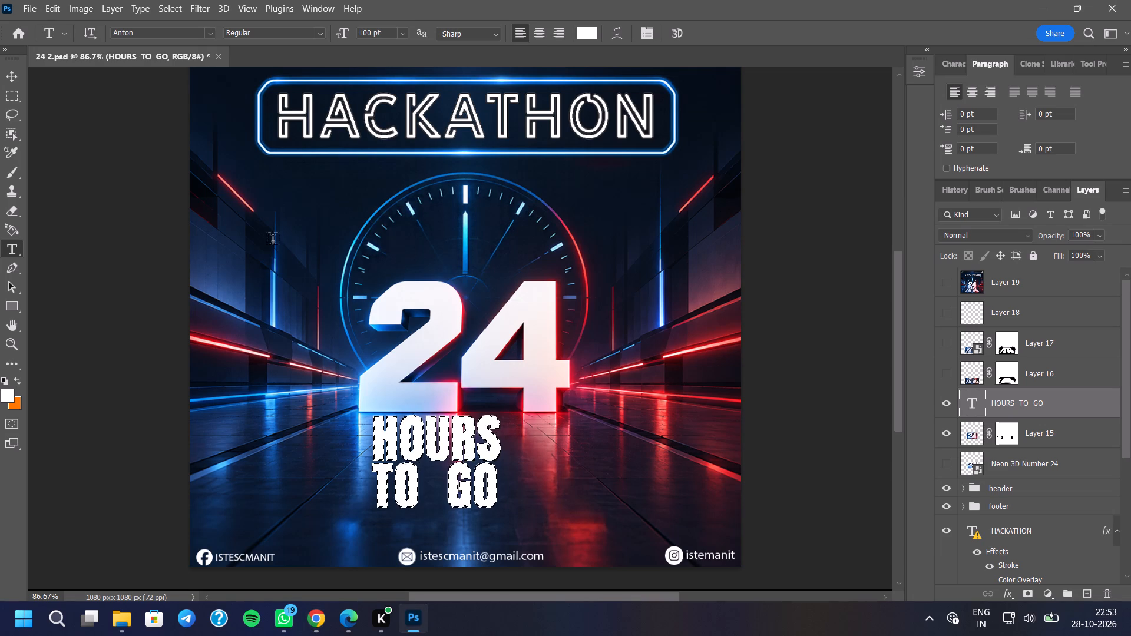
left_click(51, 2)
left_click(67, 106)
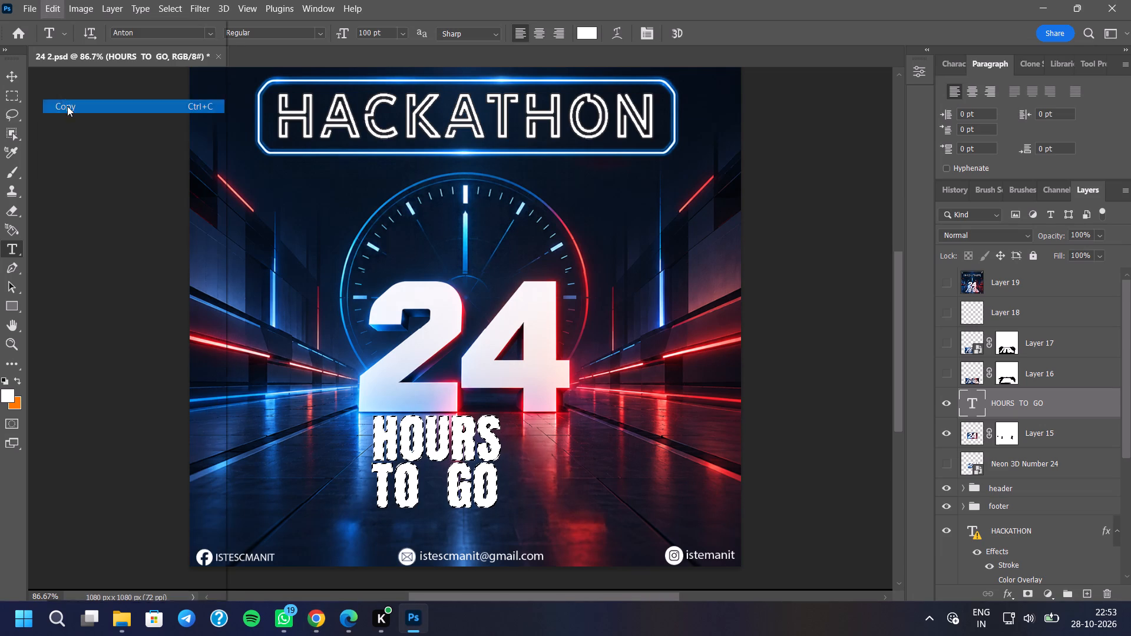
Check the tutorial Short's following part in Chrome and hide the HOURS TO GO layer in Photoshop.
left_click(312, 628)
left_click(550, 429)
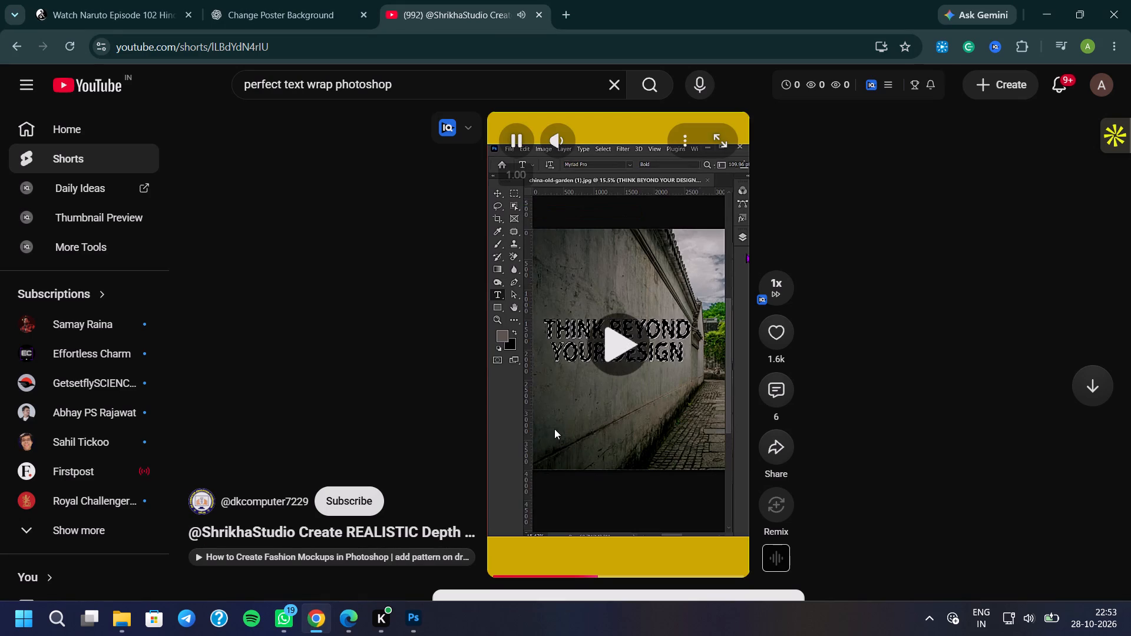
left_click(555, 429)
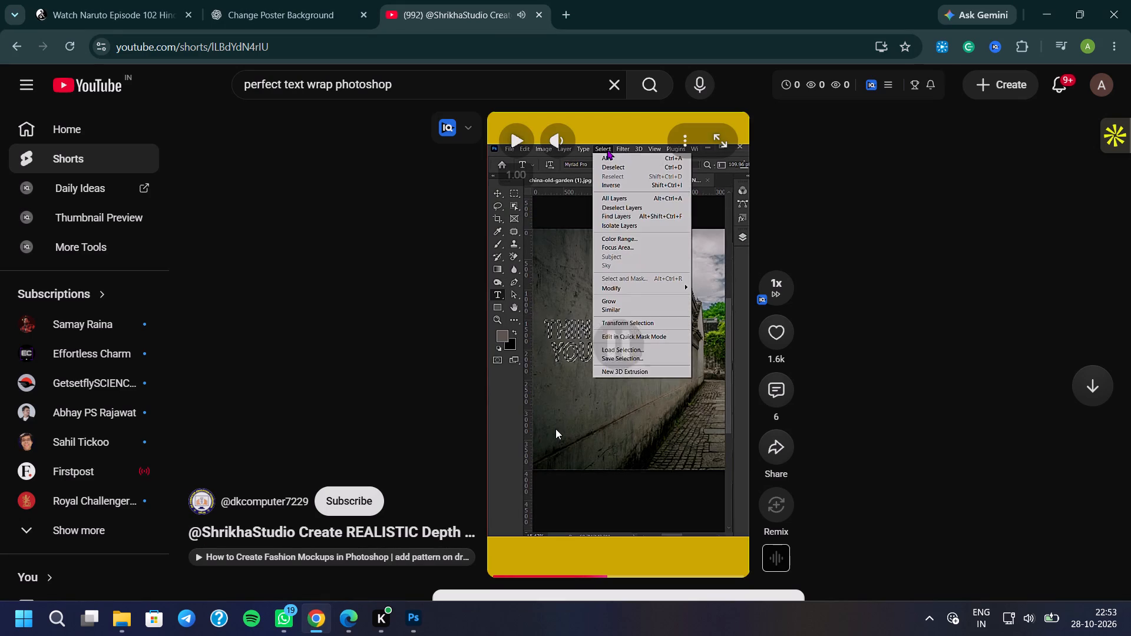
left_click(404, 623)
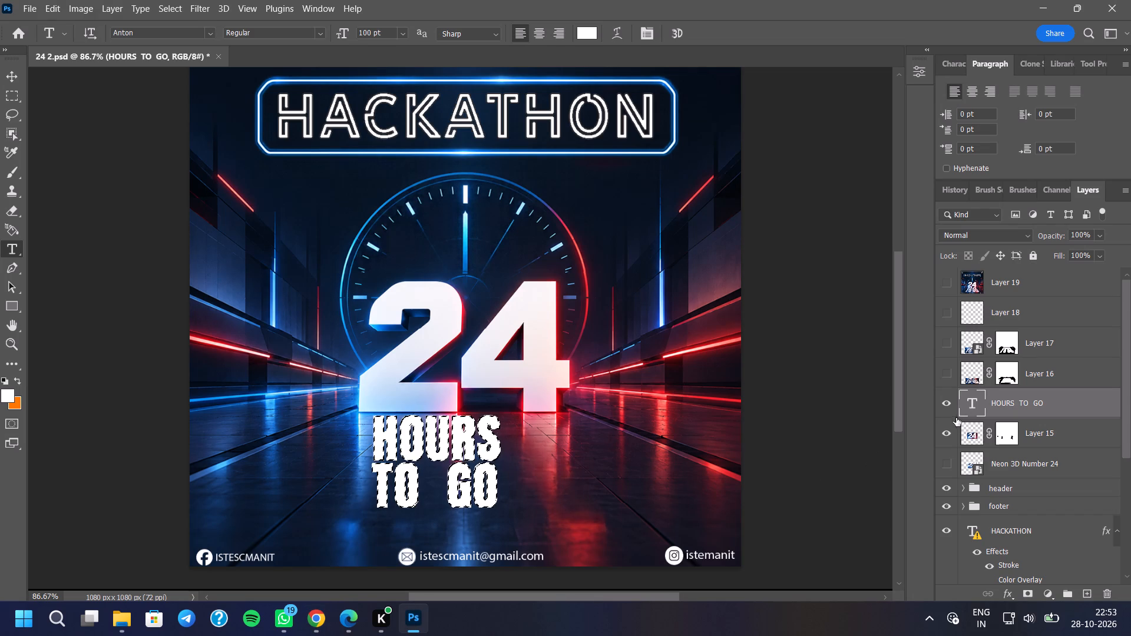
left_click(946, 409)
Check the tutorial Short's deselection part in Chrome and deselect the HOURS TO GO text outline in Photoshop.
left_click(416, 618)
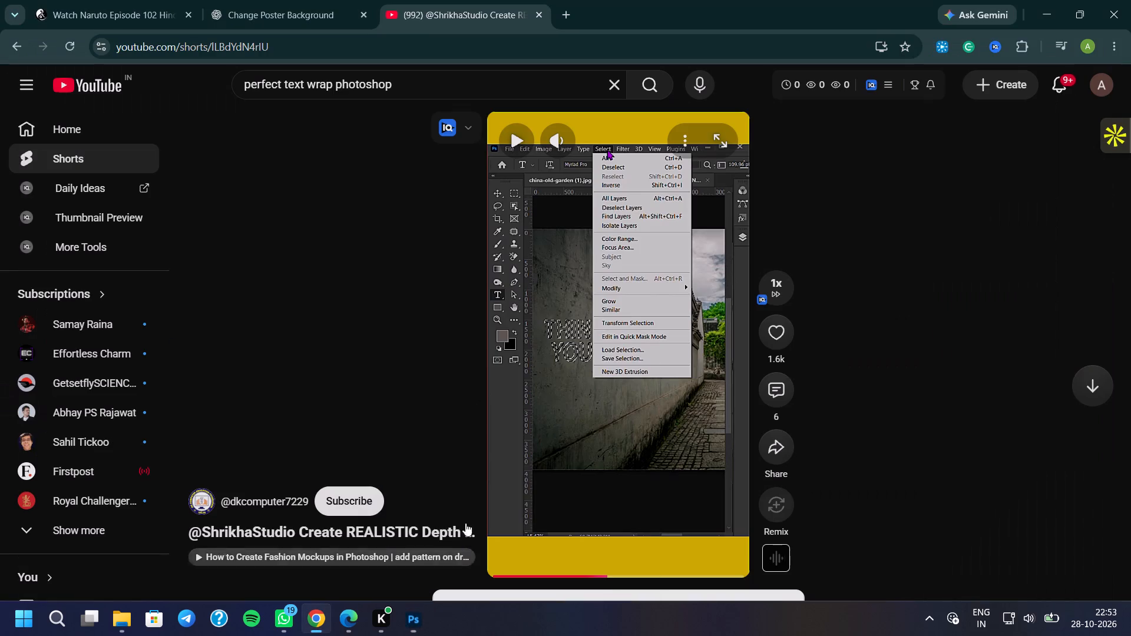
left_click(590, 350)
left_click(593, 350)
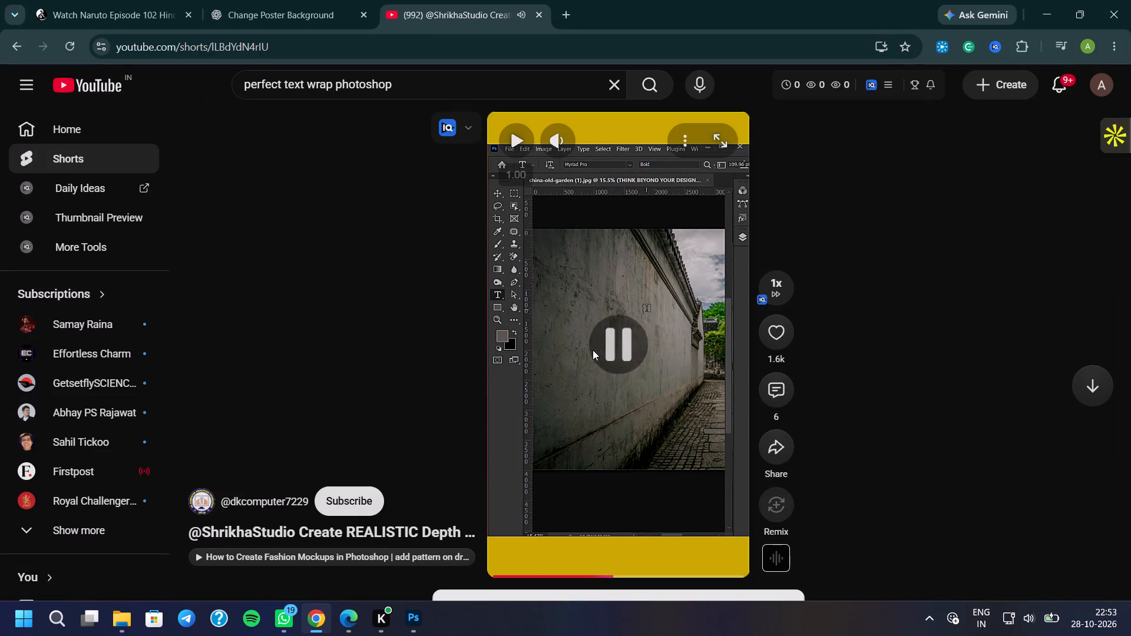
left_click(409, 617)
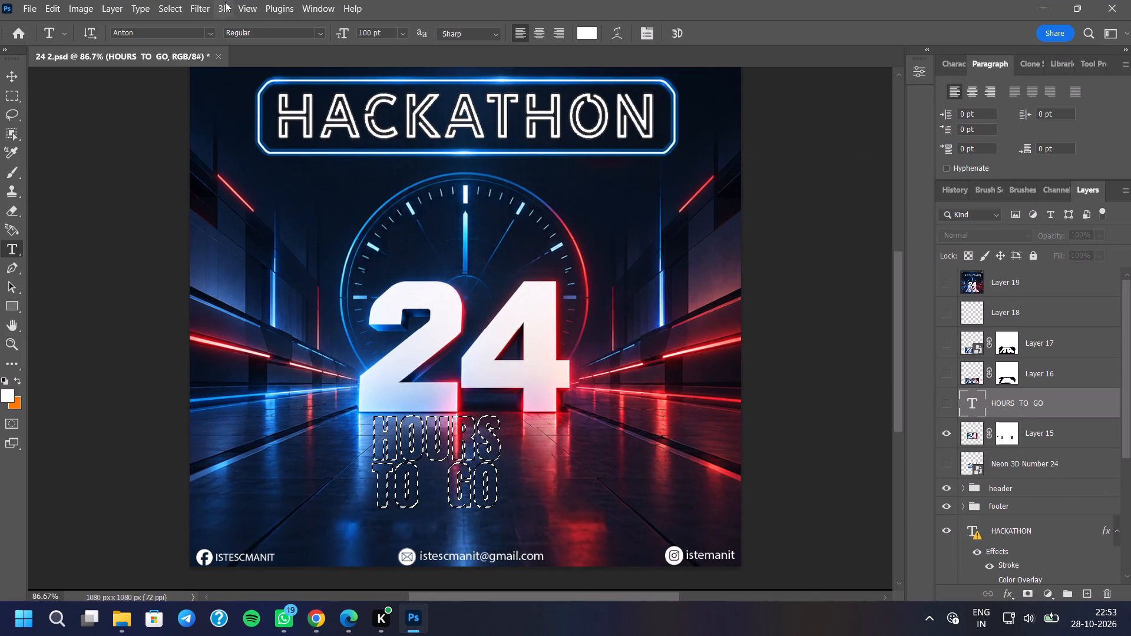
left_click(175, 12)
left_click(178, 36)
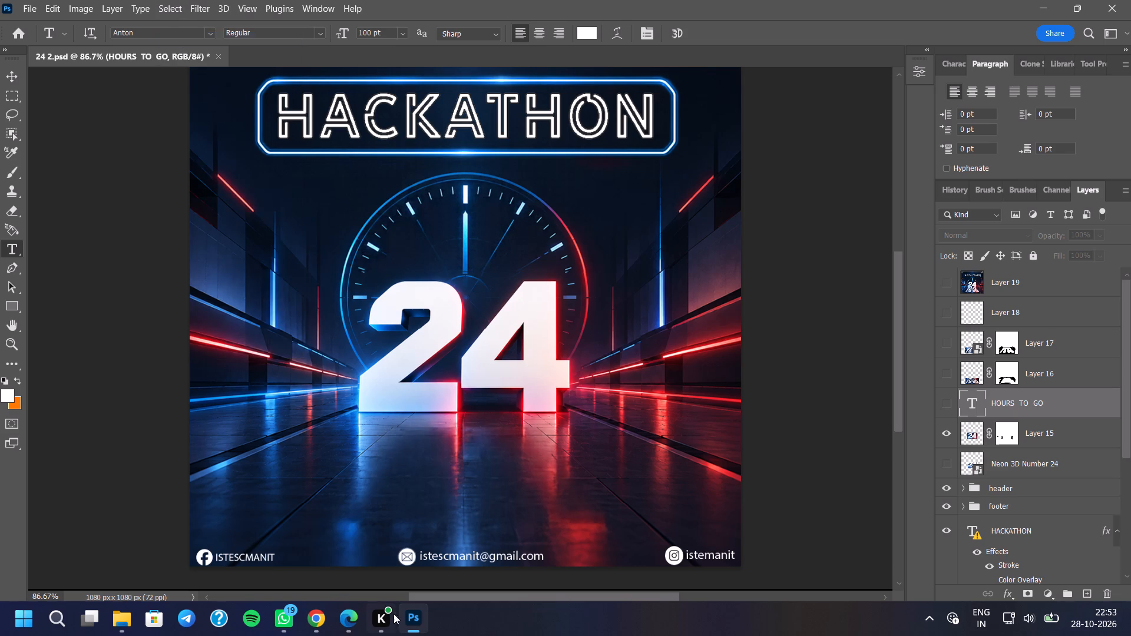
Watch the tutorial Short's new layer part in Chrome, then move the HOURS TO GO layer directly above "Untitled design copy" in Photoshop.
left_click(328, 626)
left_click(570, 396)
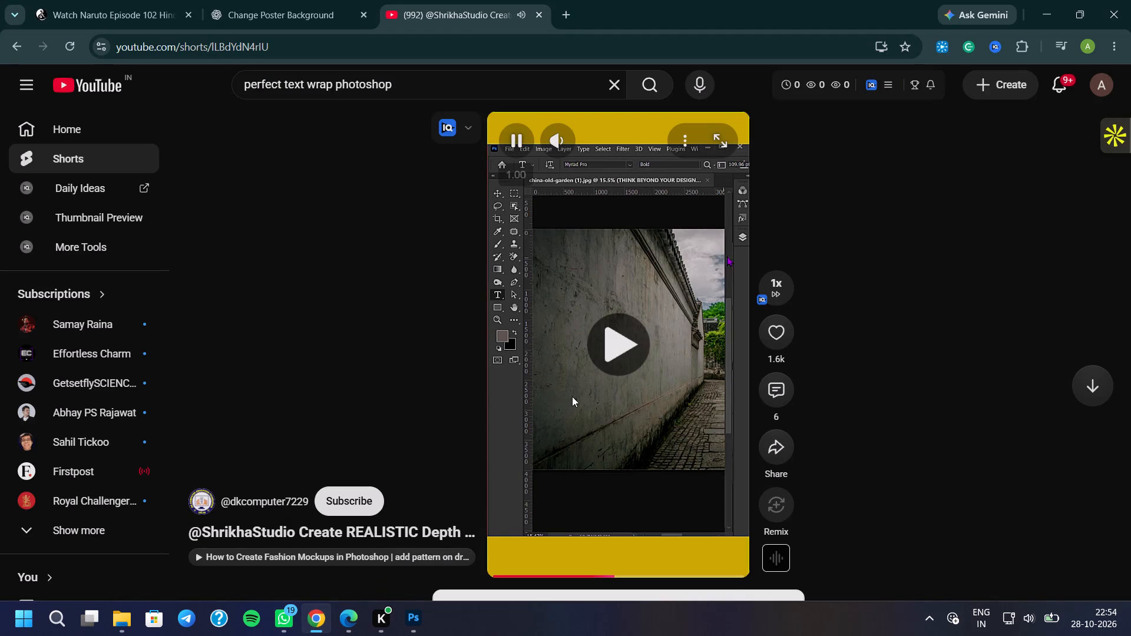
left_click(580, 394)
left_click(580, 393)
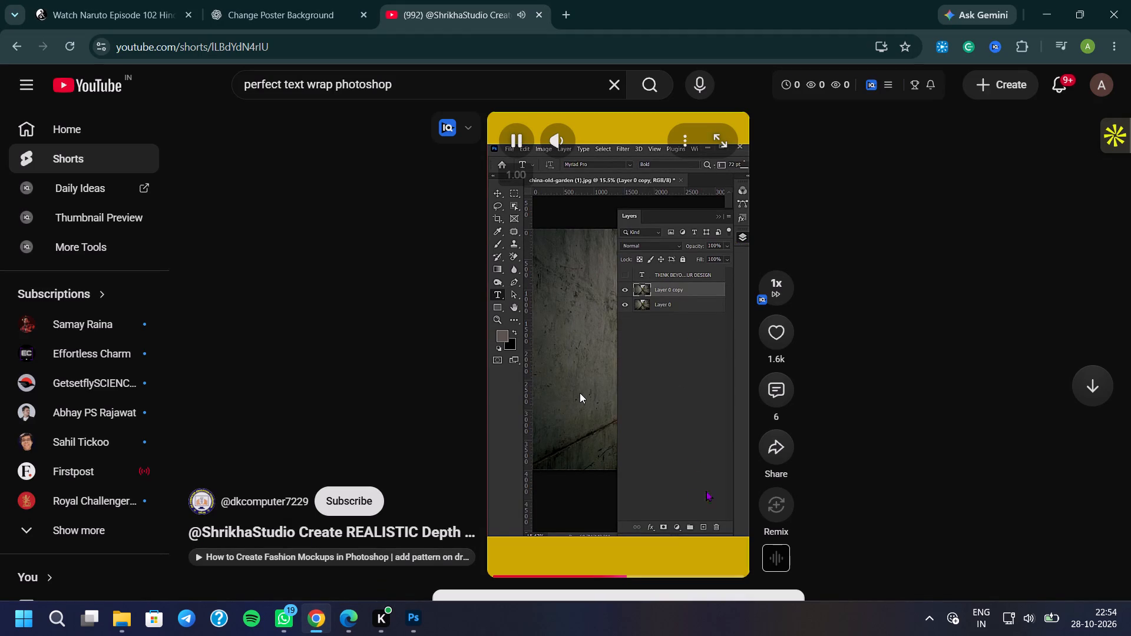
left_click(580, 393)
left_click(318, 631)
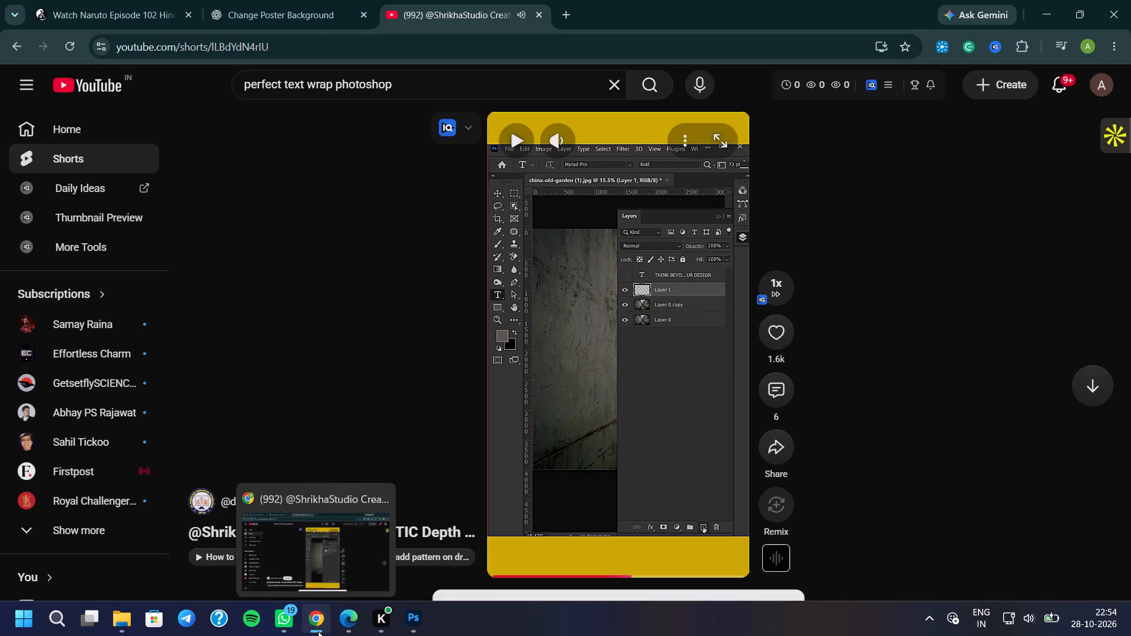
scroll(1029, 412, "down", 3)
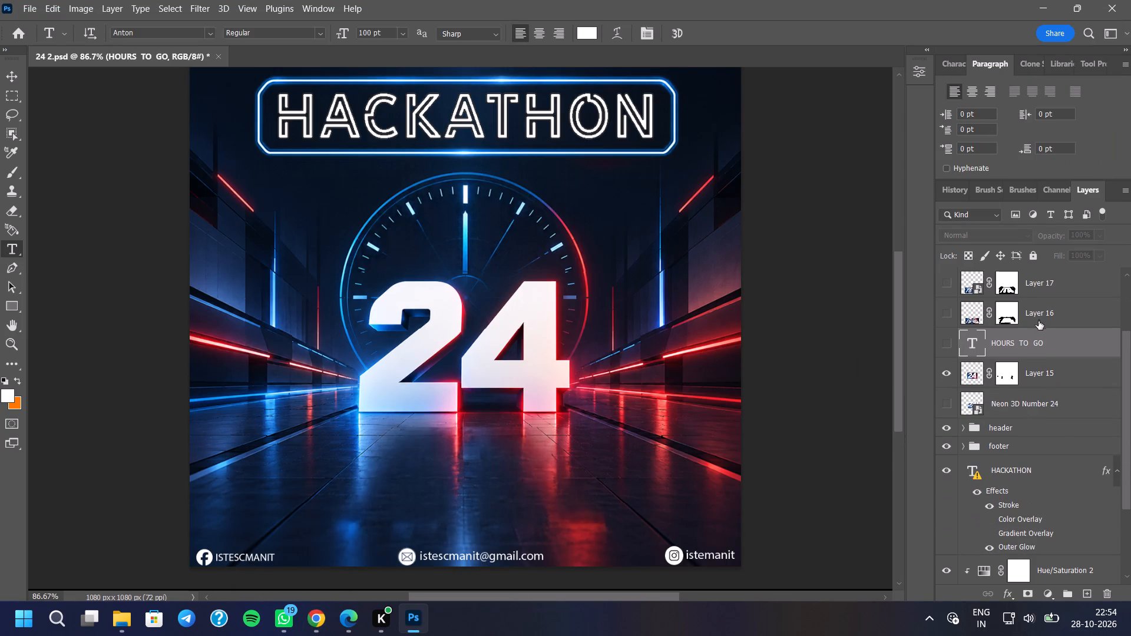
left_click_drag(1040, 317, 1063, 556)
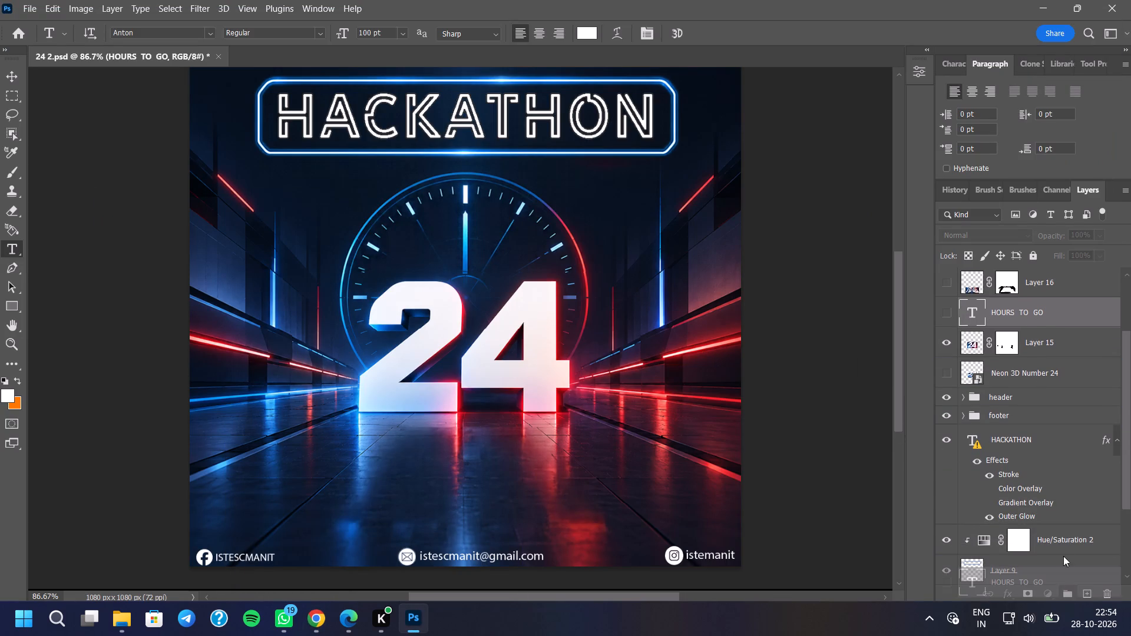
left_click_drag(1063, 556, 1052, 509)
scroll(1045, 452, "down", 5)
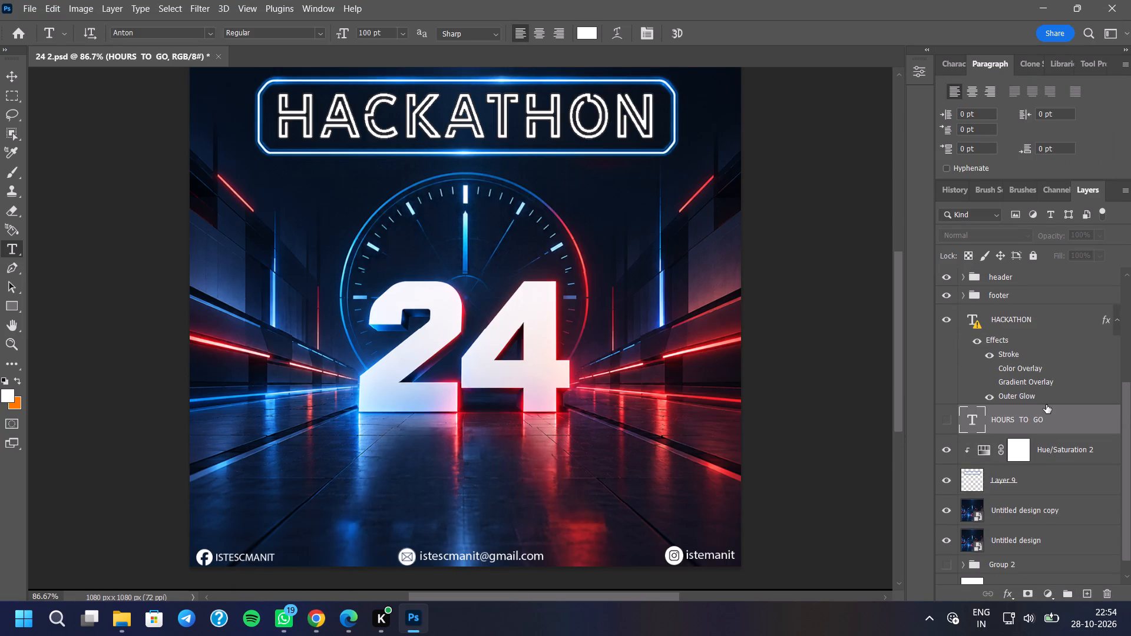
left_click_drag(1049, 395, 1052, 470)
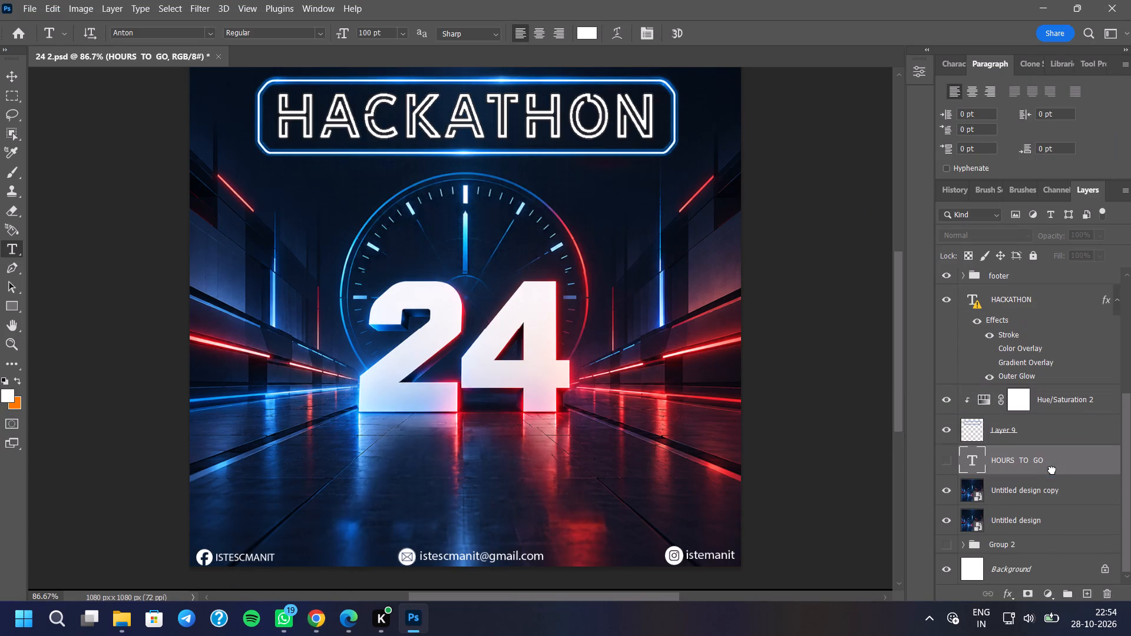
Add a new empty layer directly above the "Untitled design copy" layer.
left_click(1043, 494)
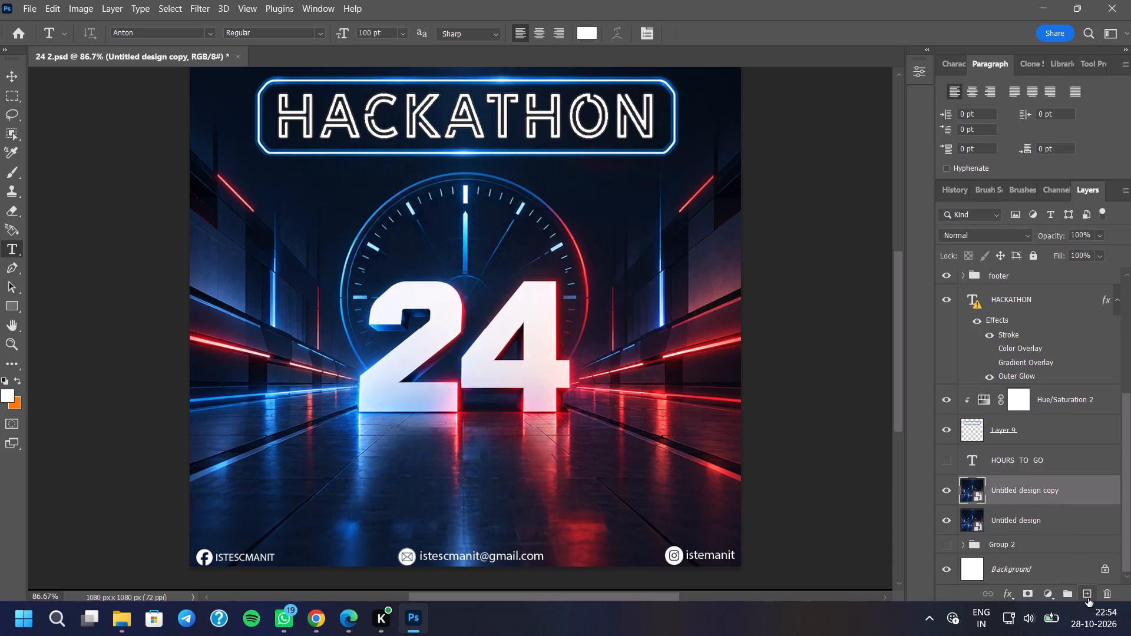
left_click(1088, 598)
Watch the tutorial Short's part on opening the Vanishing Point filter in Chrome.
left_click(309, 615)
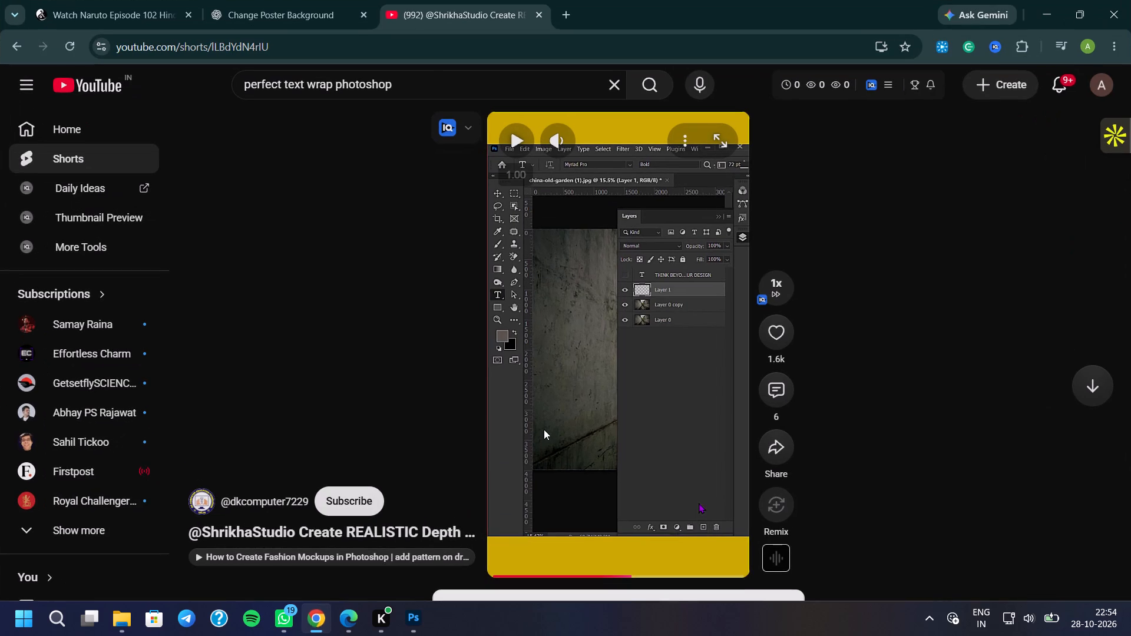
left_click(544, 429)
left_click(546, 426)
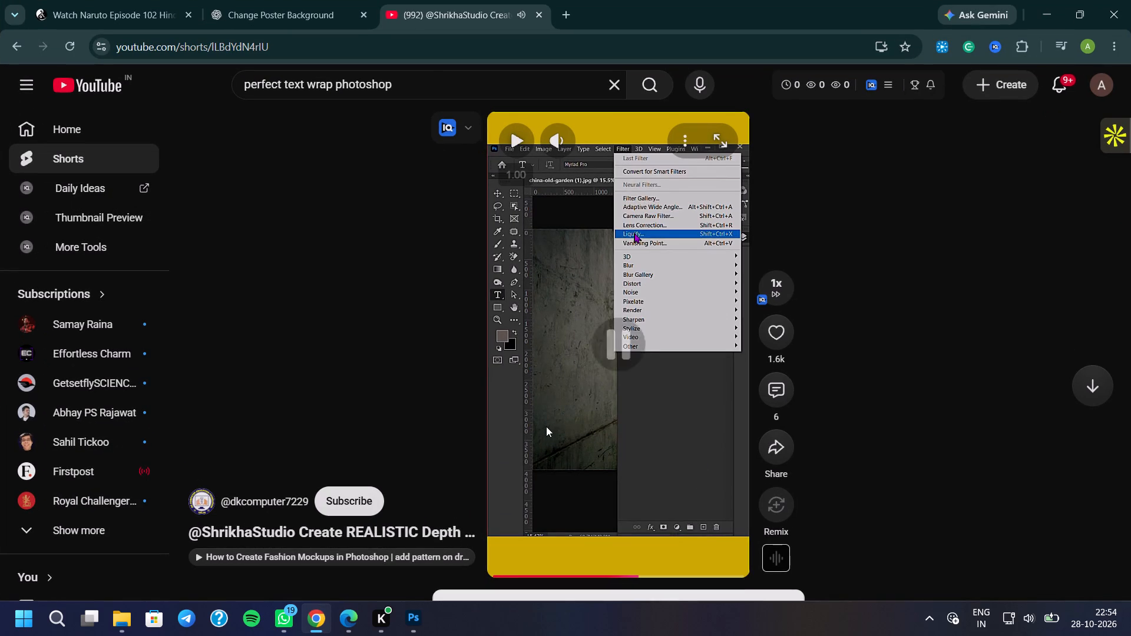
left_click(546, 426)
left_click(546, 426)
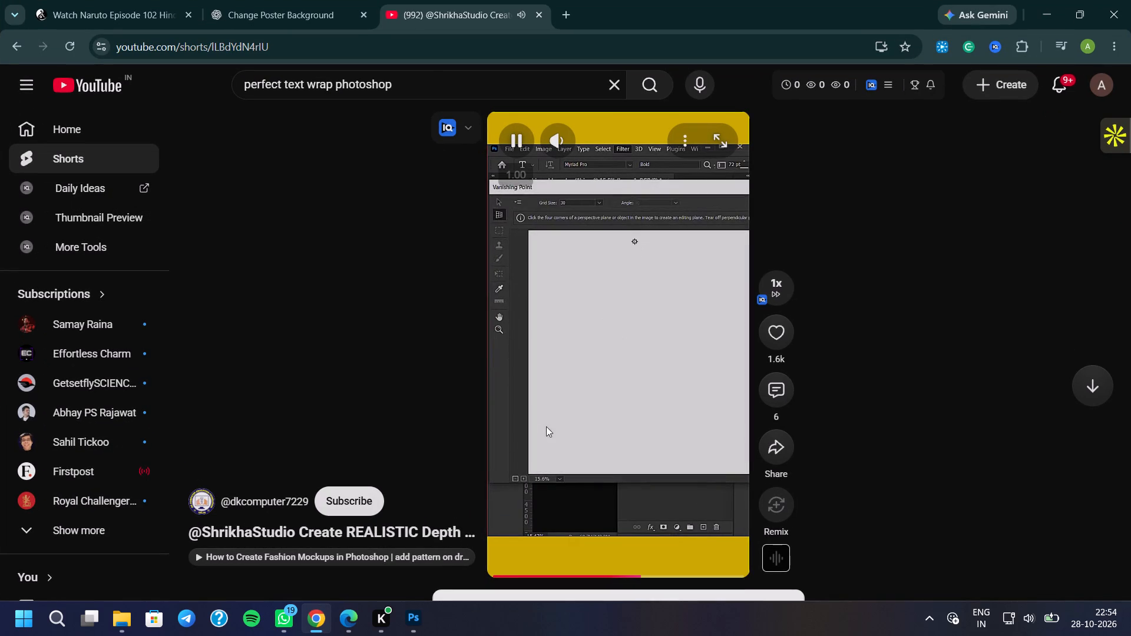
In Photoshop, open the Vanishing Point filter on the new empty layer and draw a four-corner perspective plane on the floor below the 24.
left_click(412, 622)
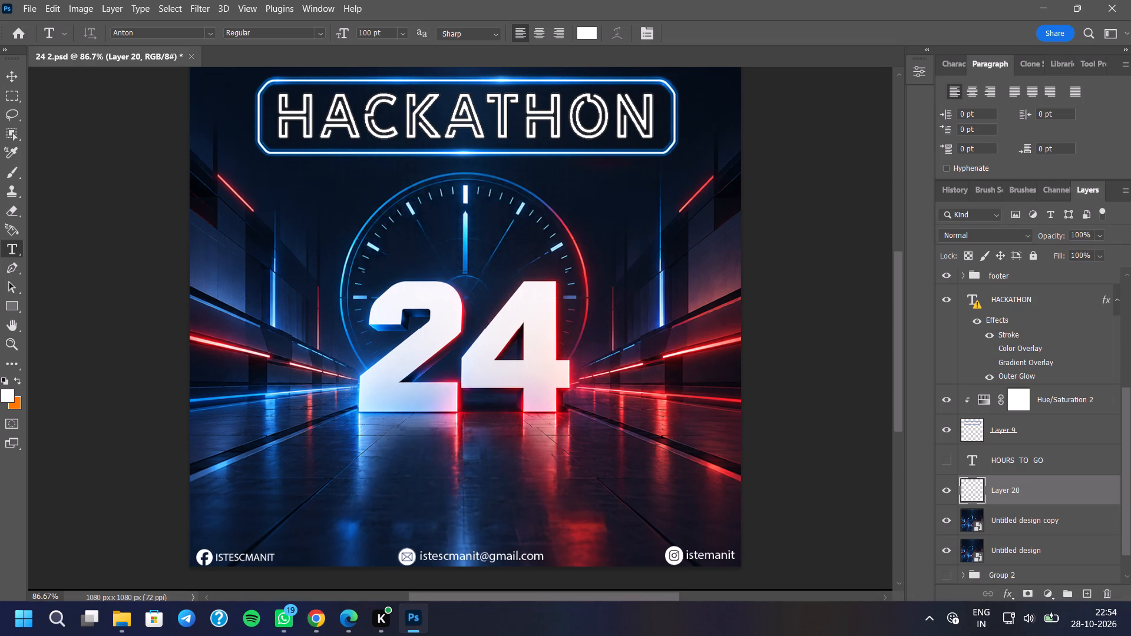
left_click(199, 8)
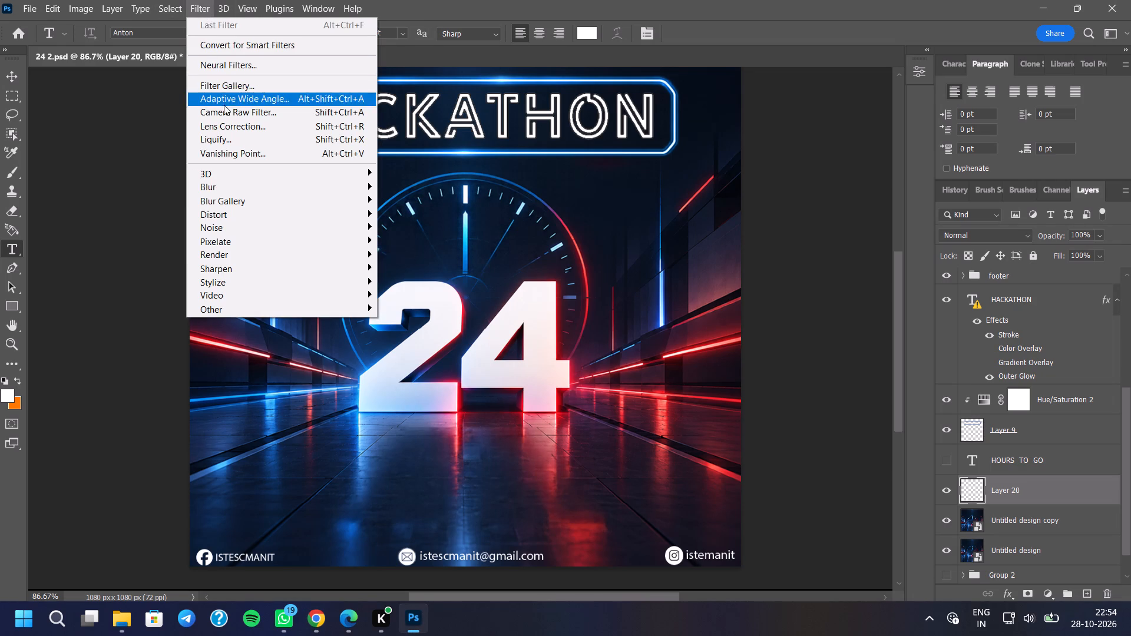
left_click(239, 150)
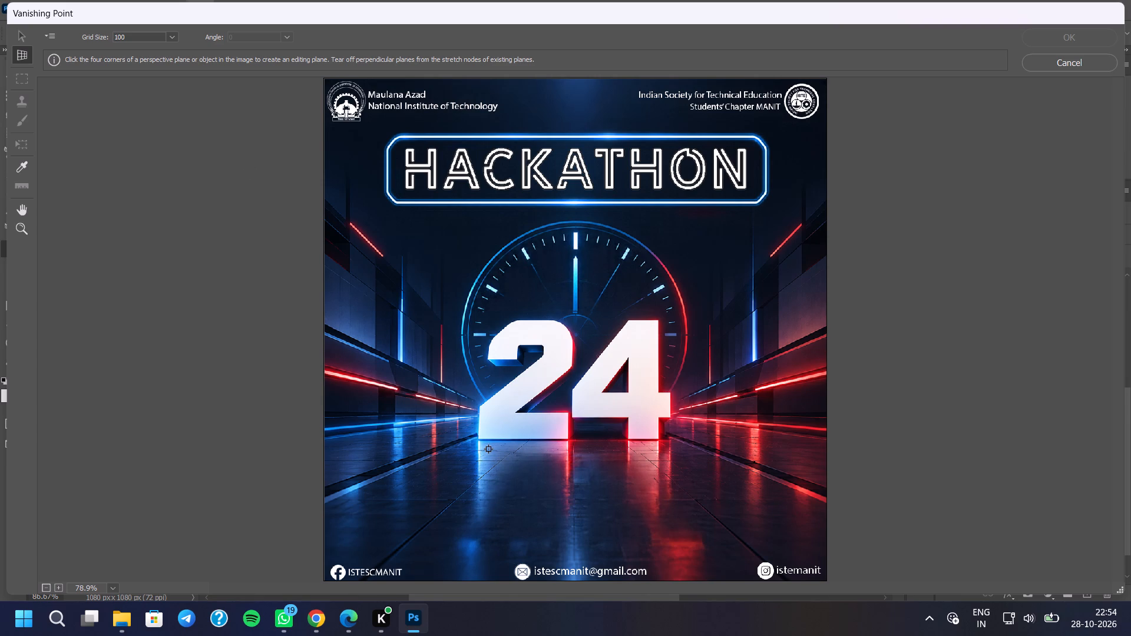
left_click(481, 452)
left_click(421, 543)
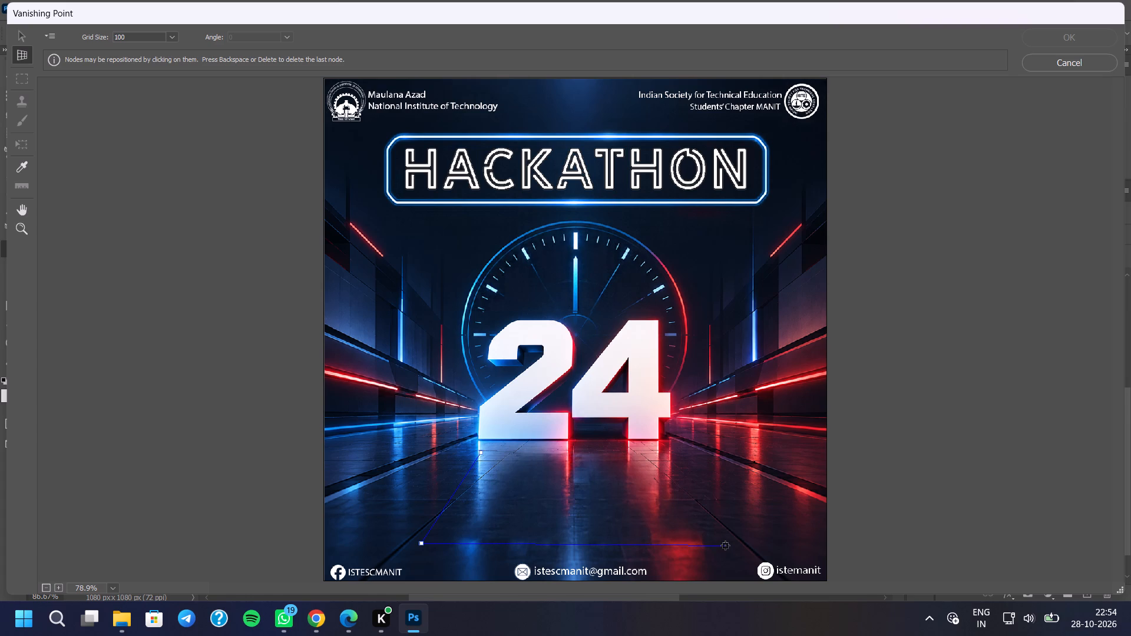
left_click(725, 545)
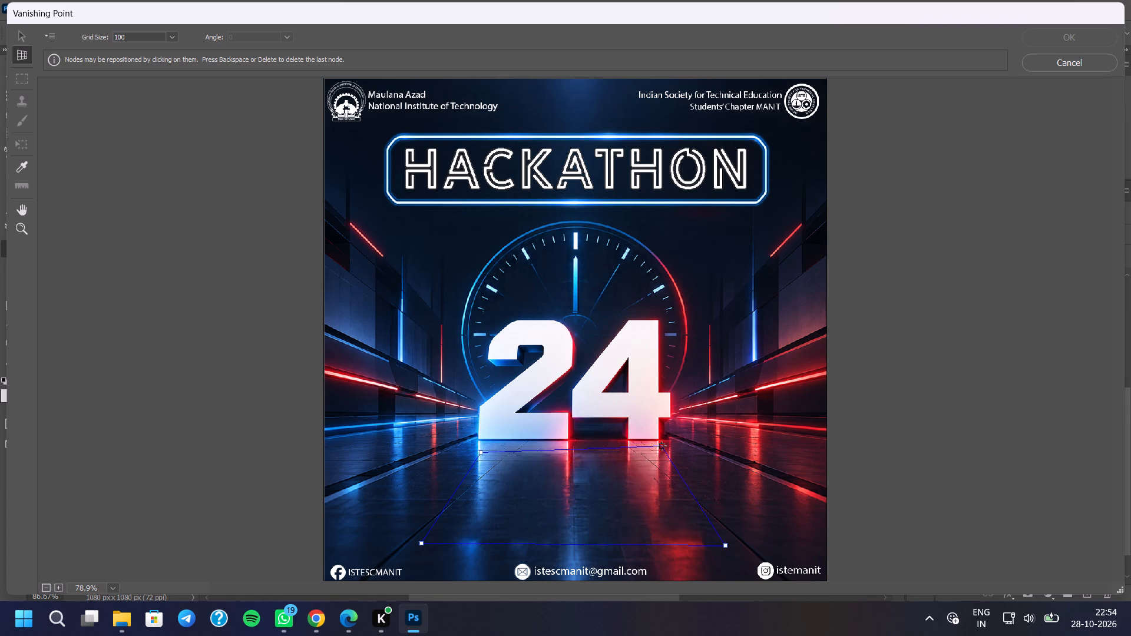
left_click(657, 452)
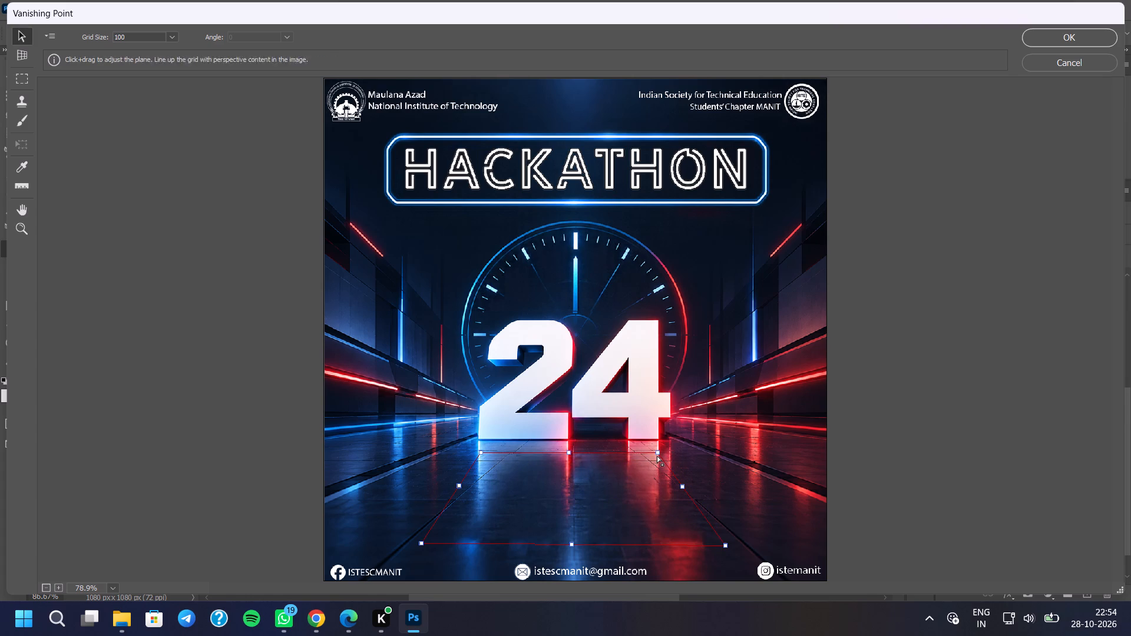
Check the tutorial Short's text pasting part in Chrome, and paste the copied HOURS TO GO text into Photoshop's Vanishing Point filter.
left_click(315, 612)
left_click(557, 425)
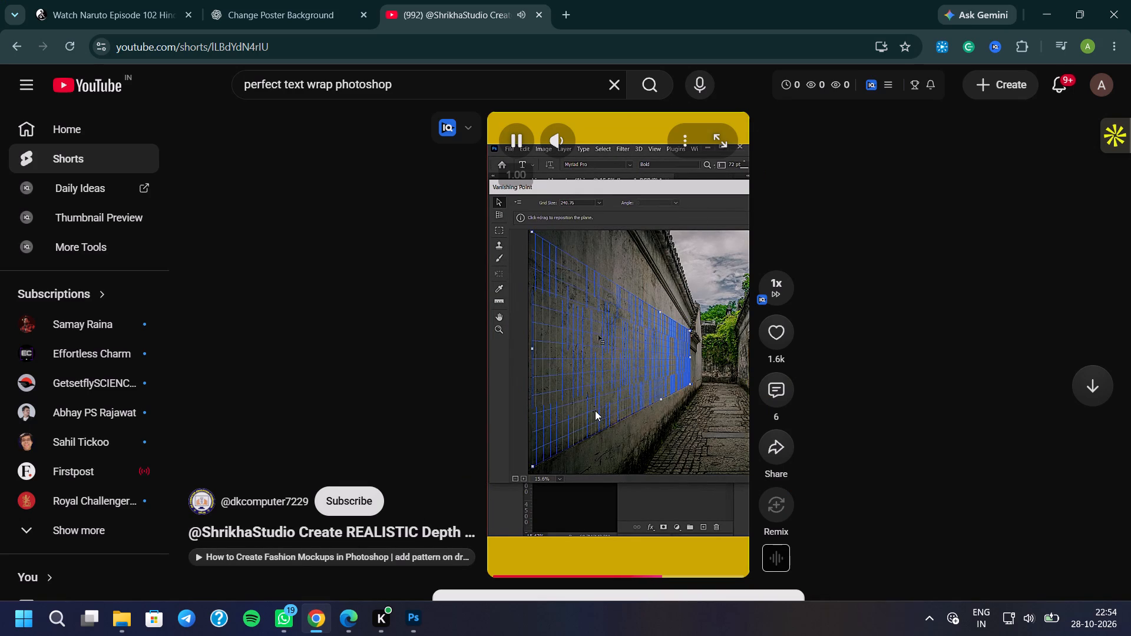
left_click(643, 373)
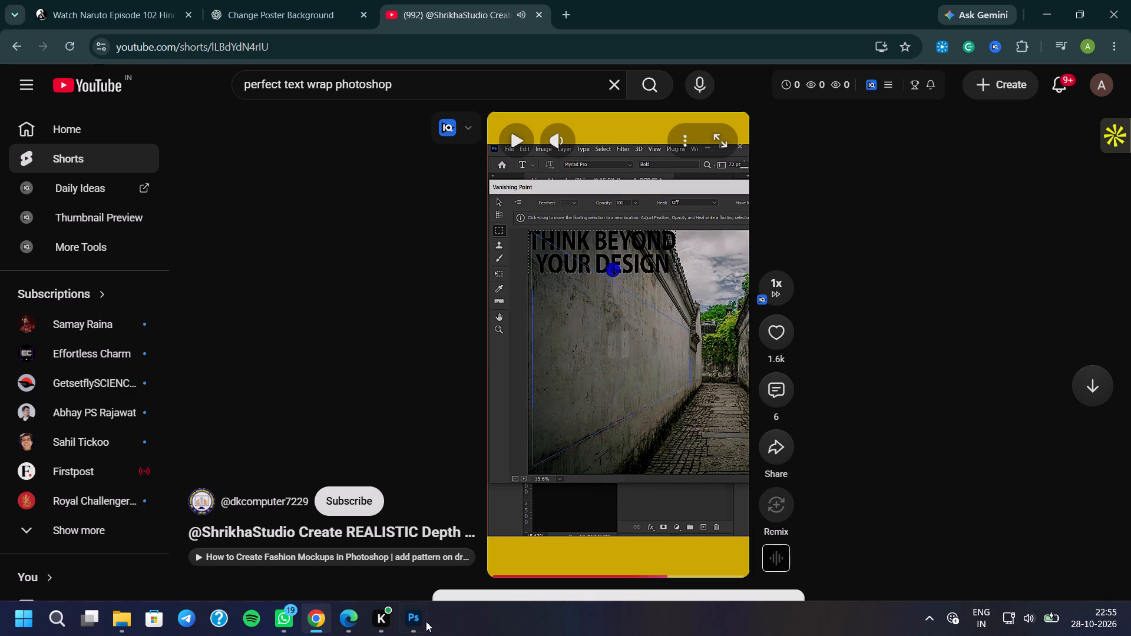
left_click(418, 626)
key("ctrl+v")
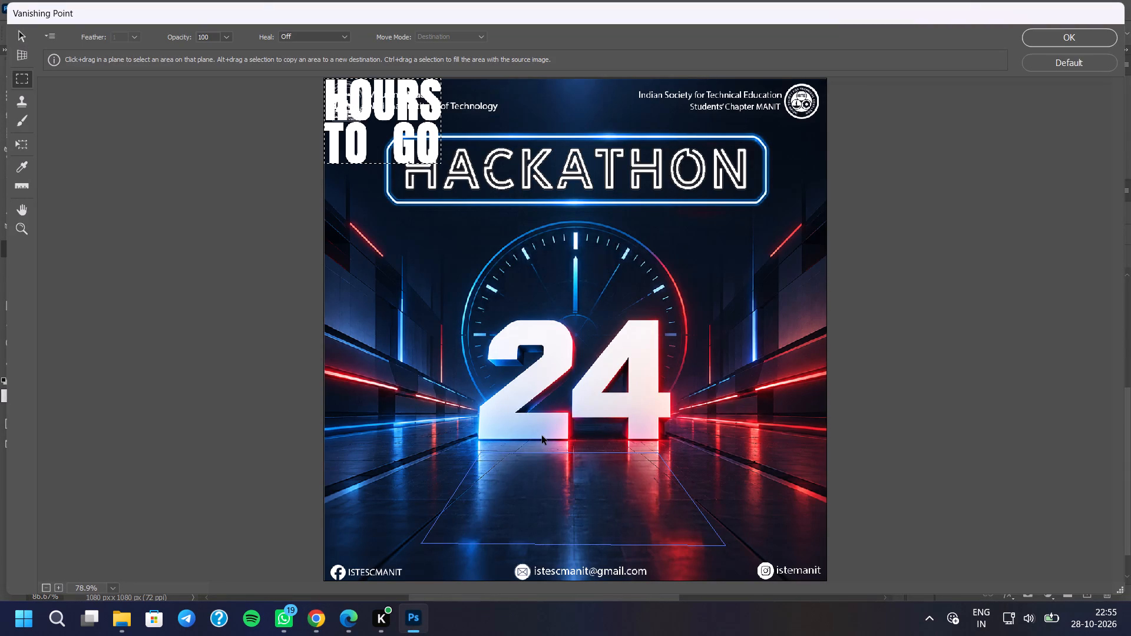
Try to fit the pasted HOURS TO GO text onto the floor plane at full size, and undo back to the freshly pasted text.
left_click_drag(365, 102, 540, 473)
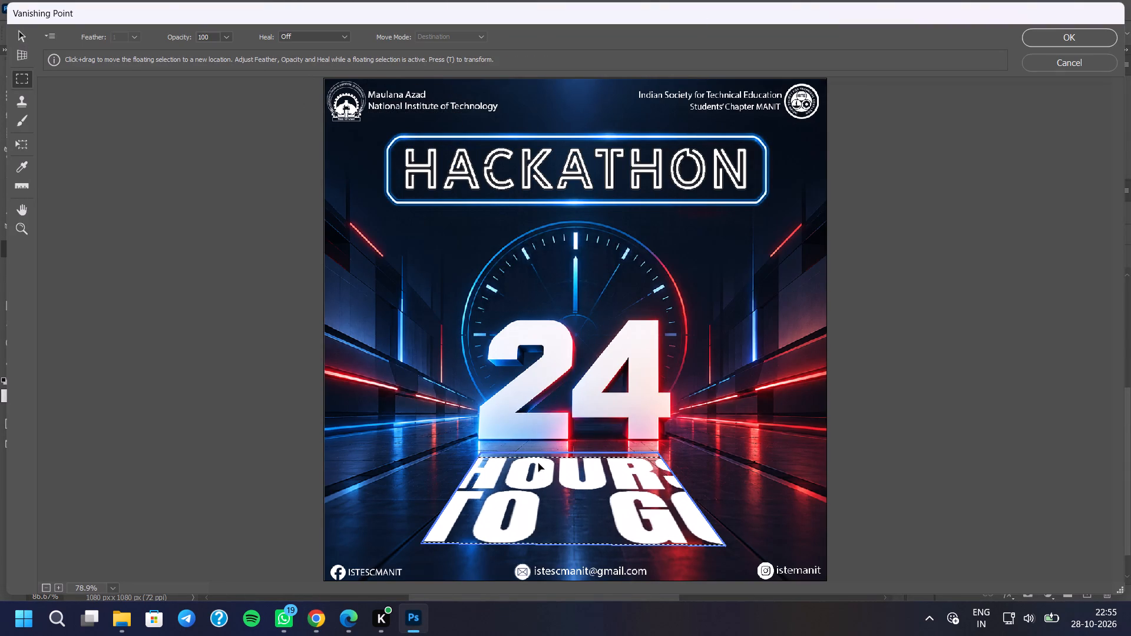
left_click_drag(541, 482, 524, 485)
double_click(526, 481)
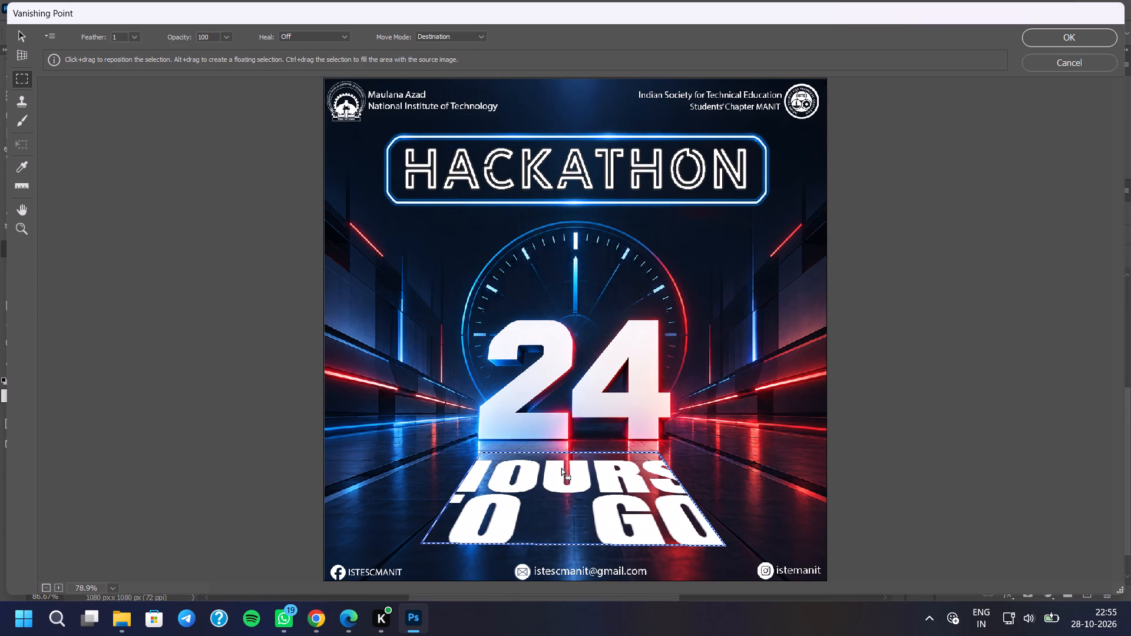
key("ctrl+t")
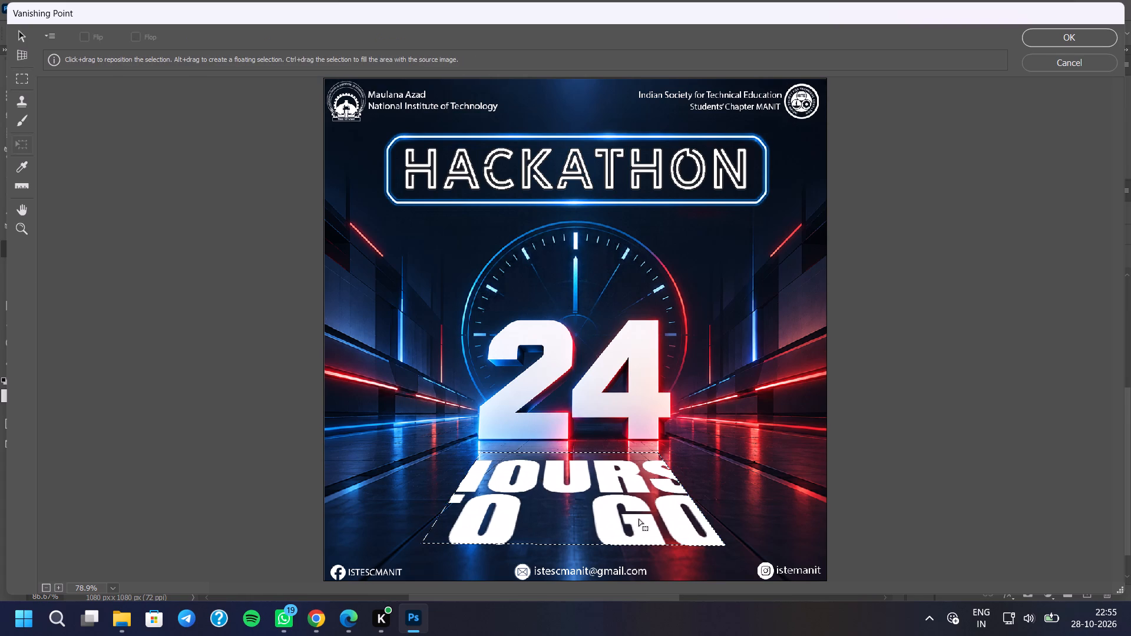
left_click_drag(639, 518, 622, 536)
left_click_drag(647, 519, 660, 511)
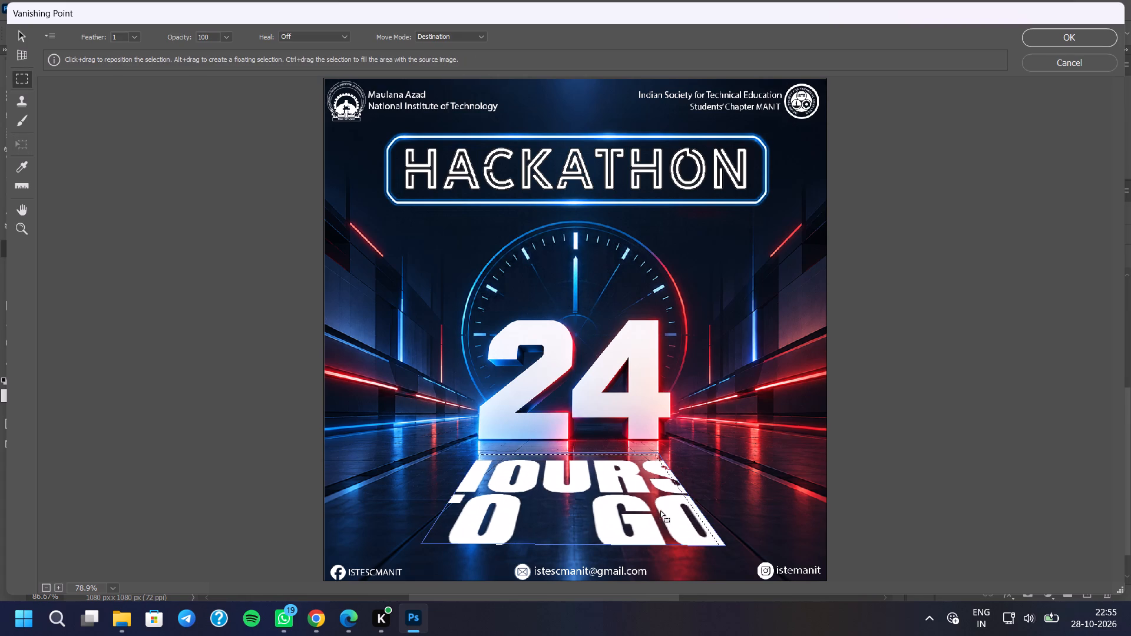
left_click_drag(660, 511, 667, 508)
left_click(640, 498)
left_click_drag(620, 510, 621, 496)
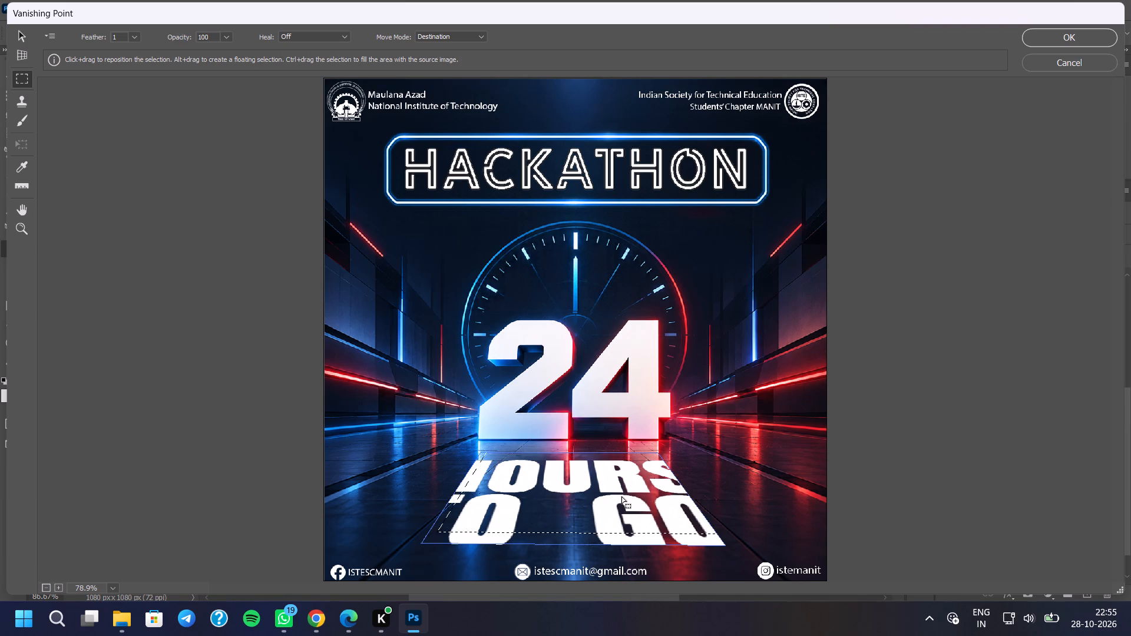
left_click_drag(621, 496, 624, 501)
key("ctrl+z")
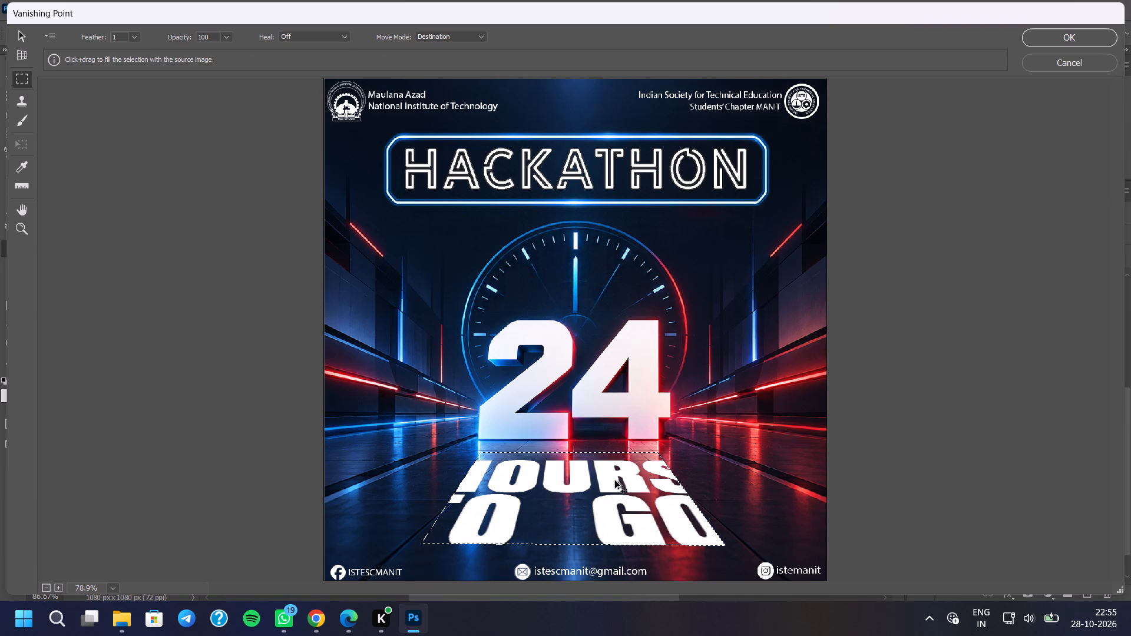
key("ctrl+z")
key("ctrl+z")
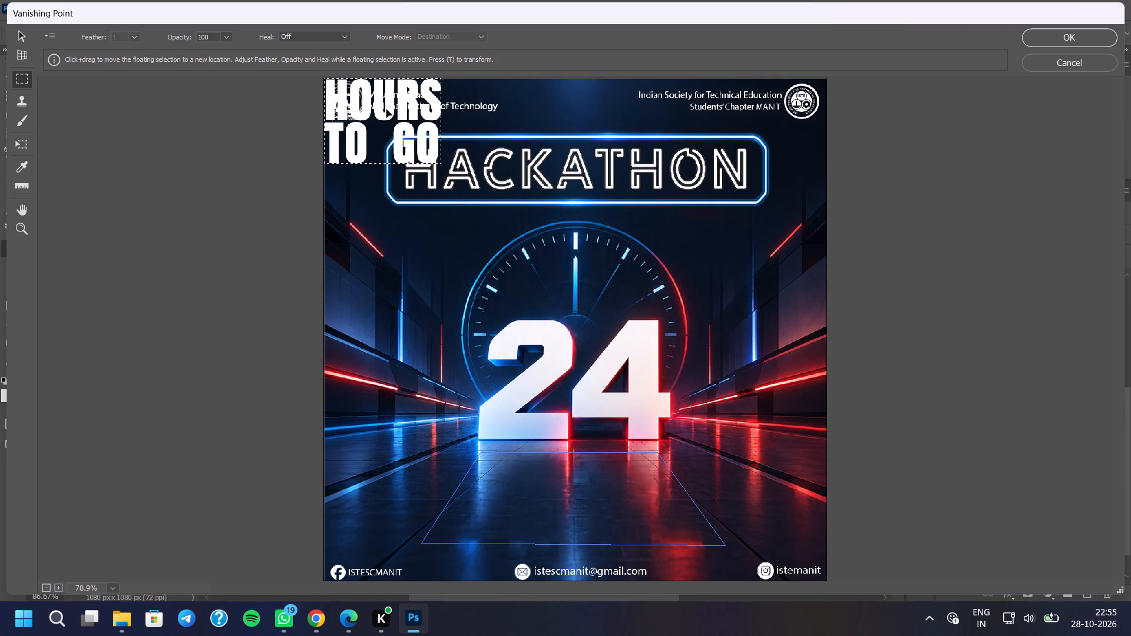
Scale the pasted HOURS TO GO text down and place it on the floor plane against the plane's far edge.
left_click_drag(384, 106, 478, 286)
key("ctrl+t")
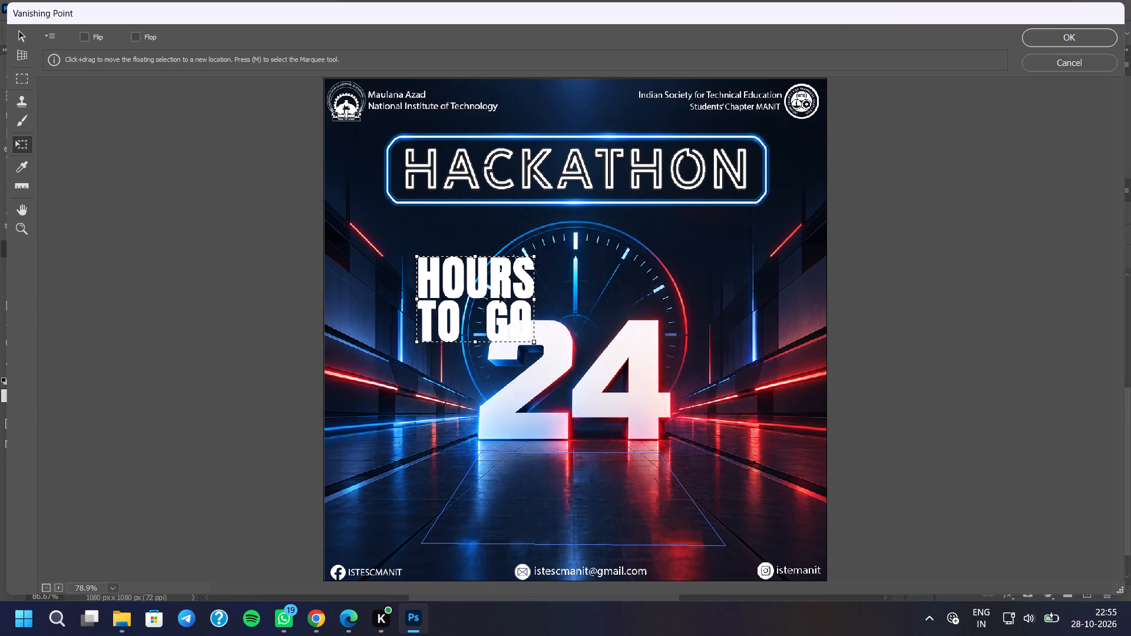
left_click_drag(533, 257, 506, 285)
left_click_drag(458, 291, 517, 420)
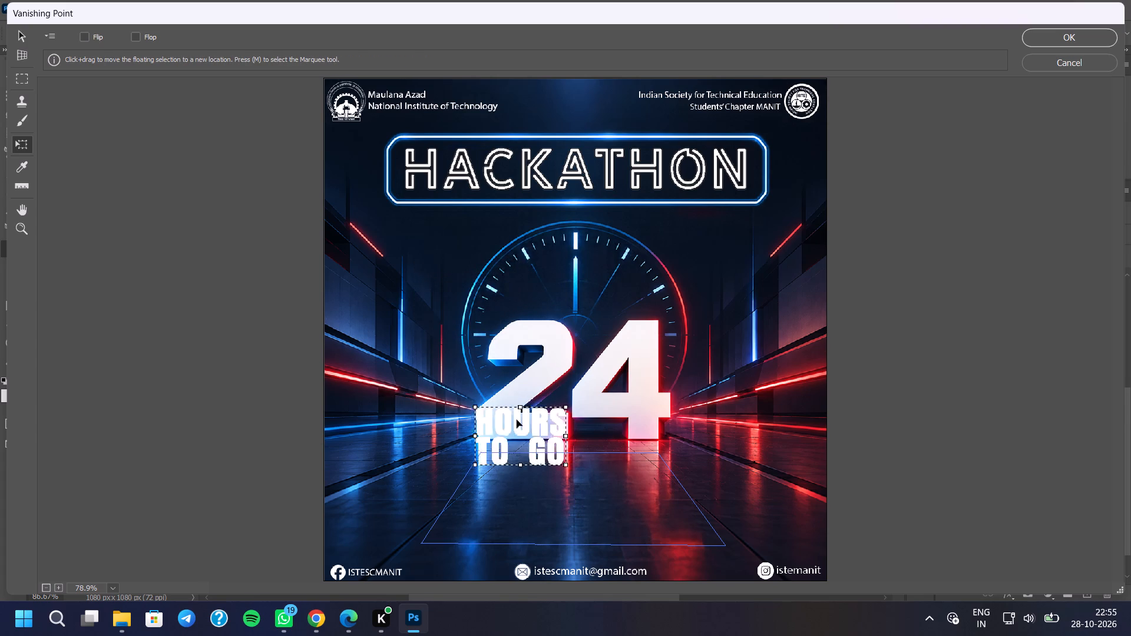
left_click_drag(517, 420, 563, 456)
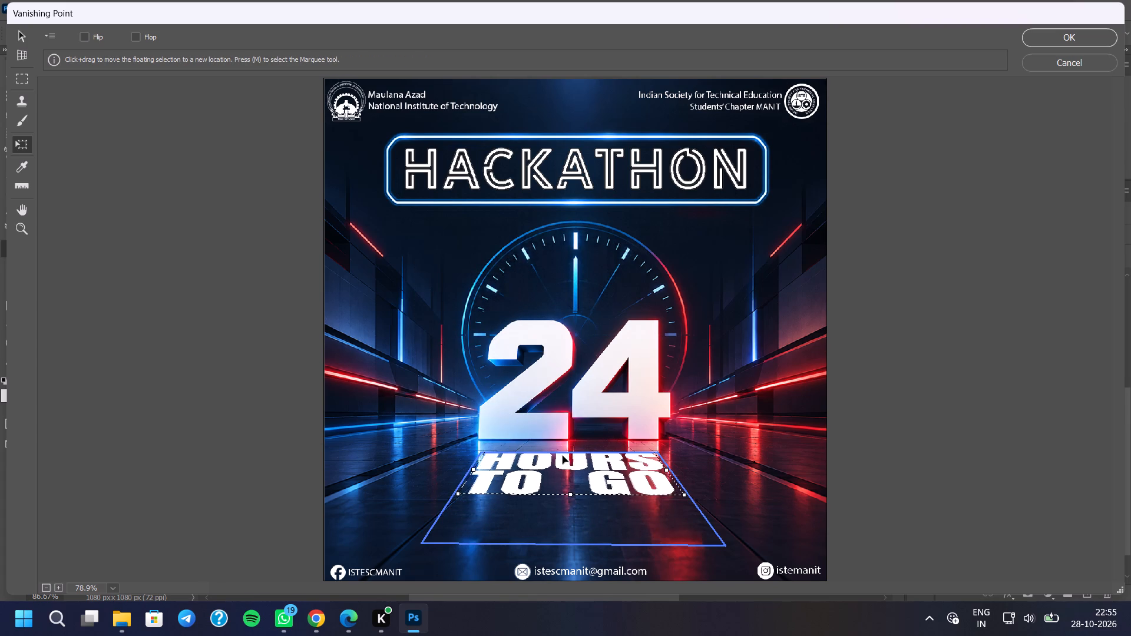
left_click_drag(563, 456, 561, 459)
Stretch the HOURS TO GO text to the floor plane's near edge, adjust its sides to fill the plane, and apply the filter.
left_click_drag(571, 501, 574, 528)
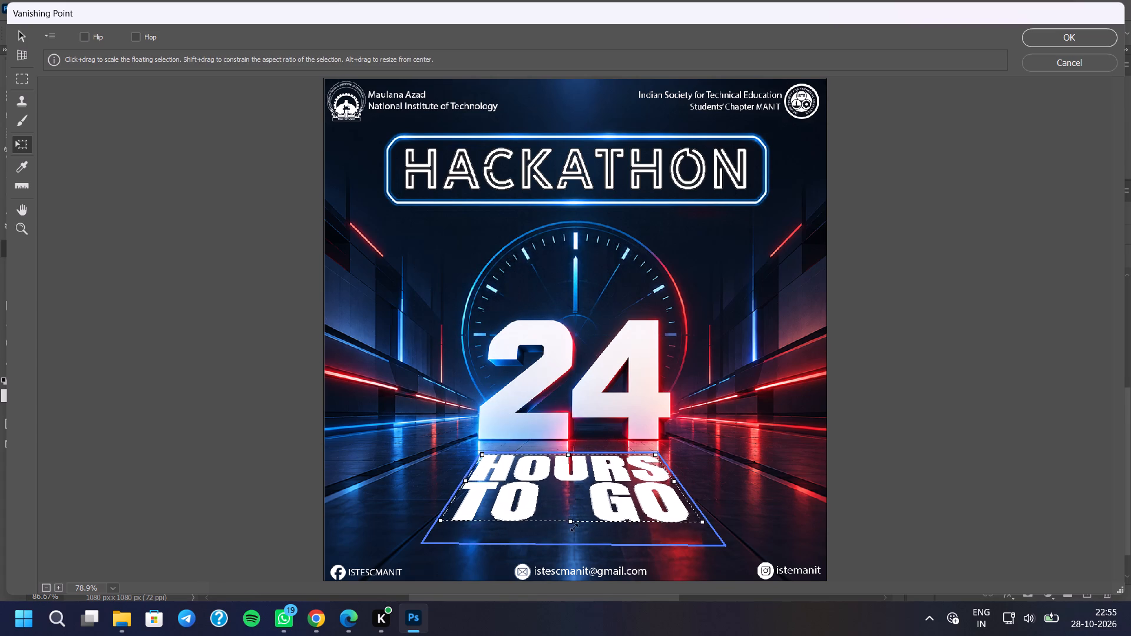
left_click_drag(574, 528, 576, 544)
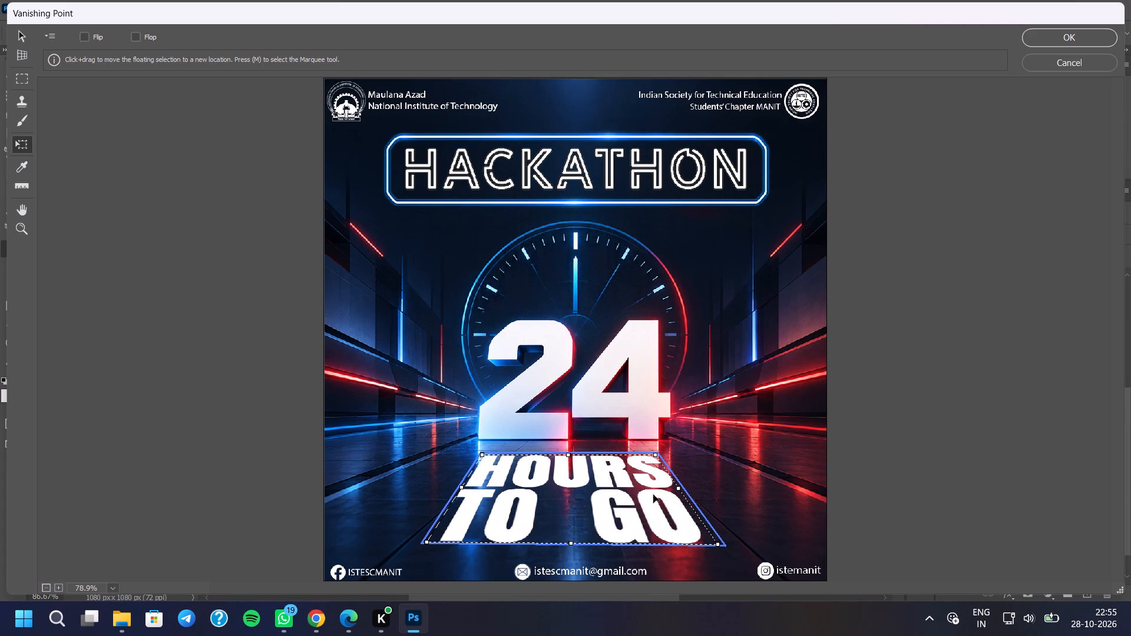
left_click(683, 490)
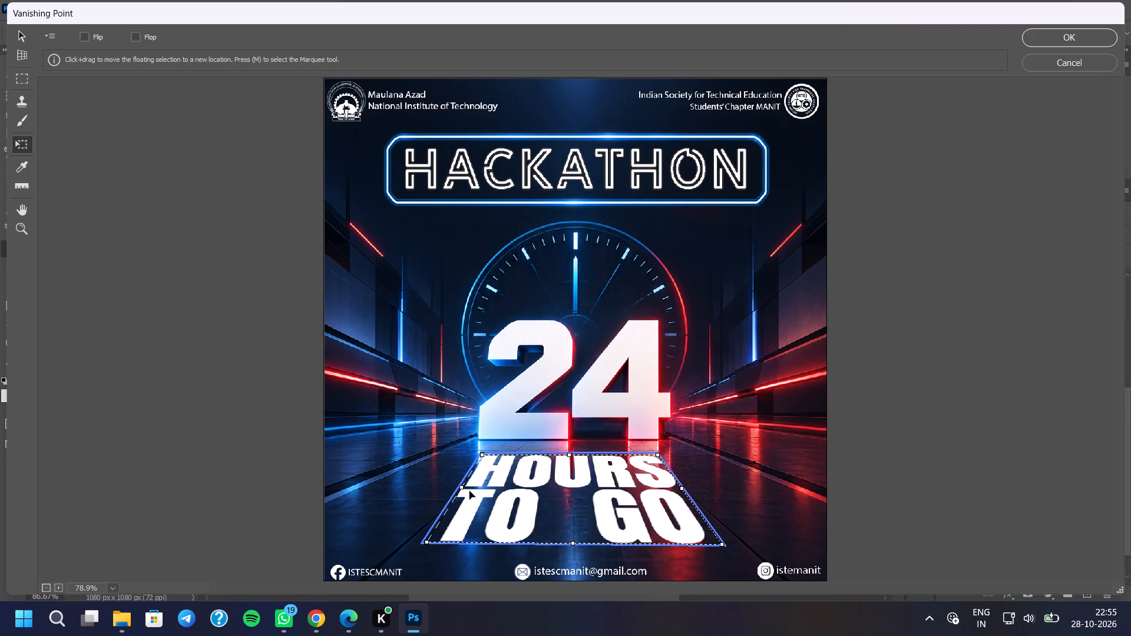
left_click(462, 489)
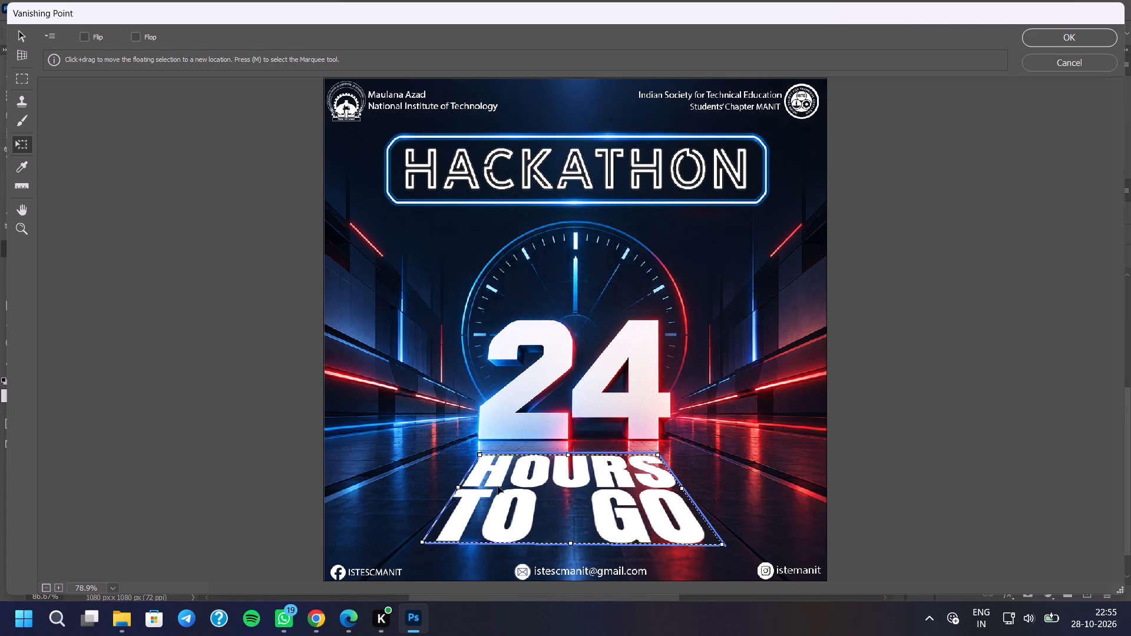
left_click(562, 501)
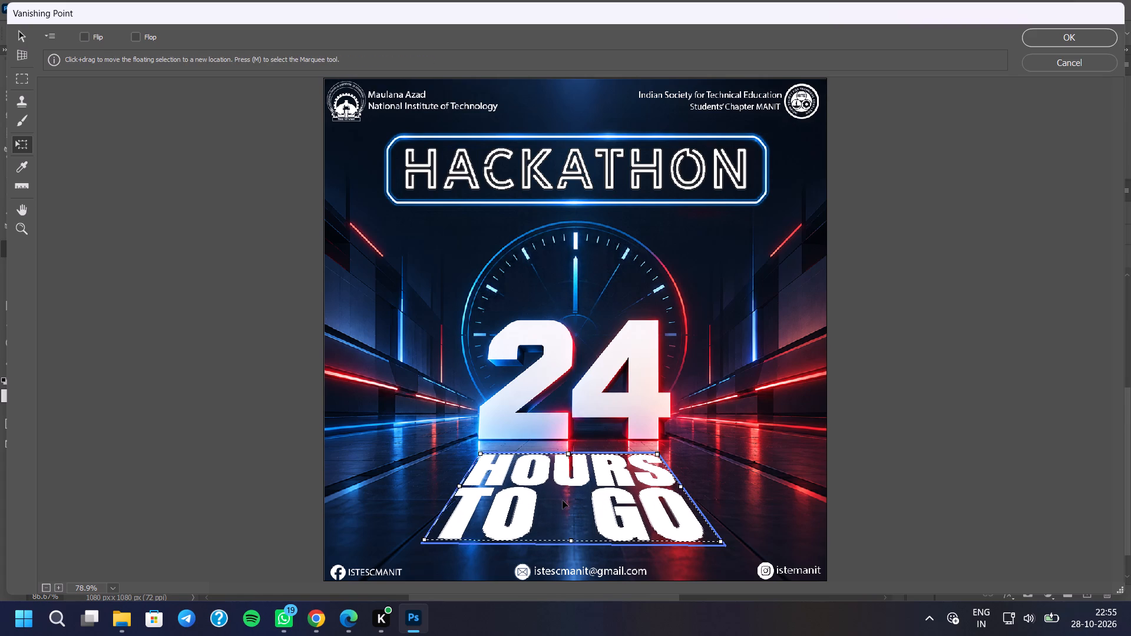
left_click(1052, 39)
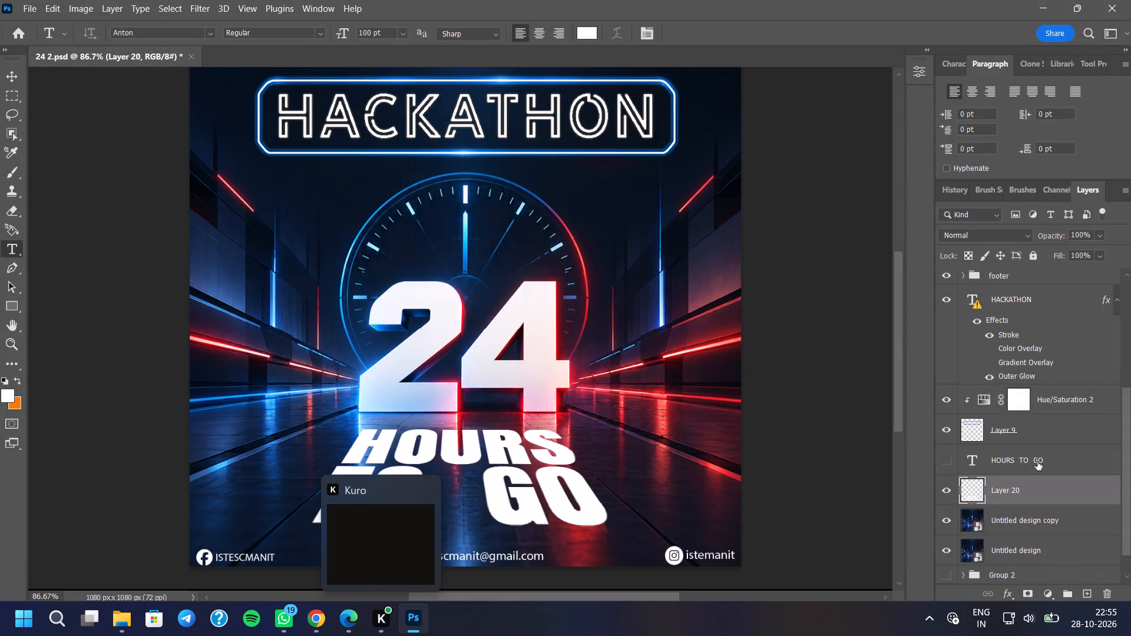
Free-transform the perspective HOURS TO GO layer to about 102% height and reposition it at about X 525 px, Y 904 px.
key("ctrl+t")
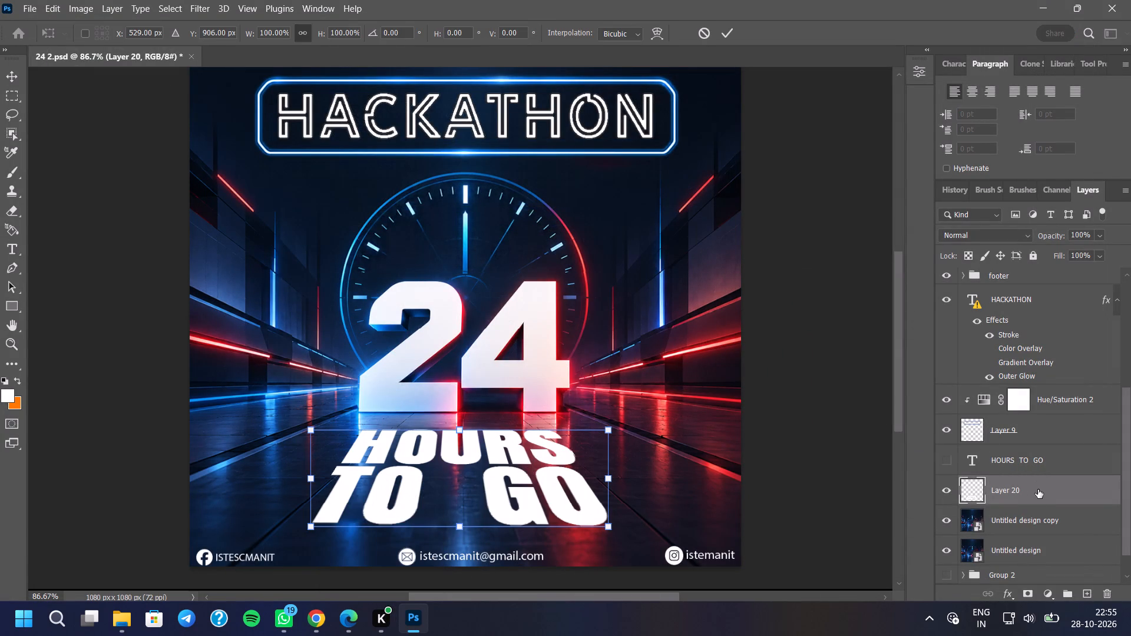
left_click(458, 432, "shift")
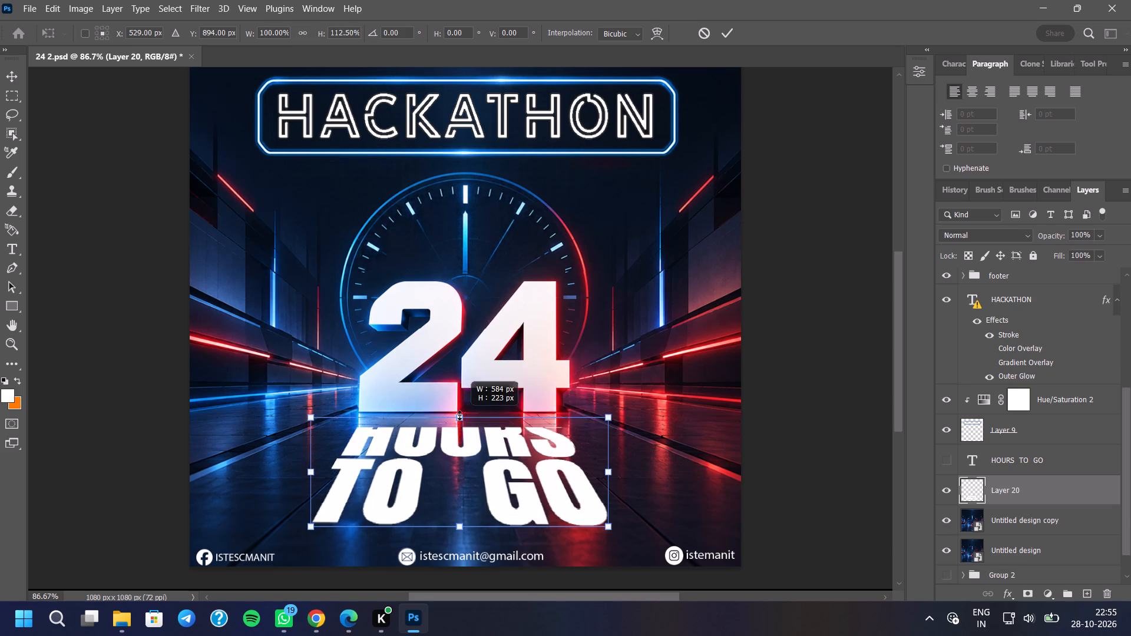
left_click(458, 481)
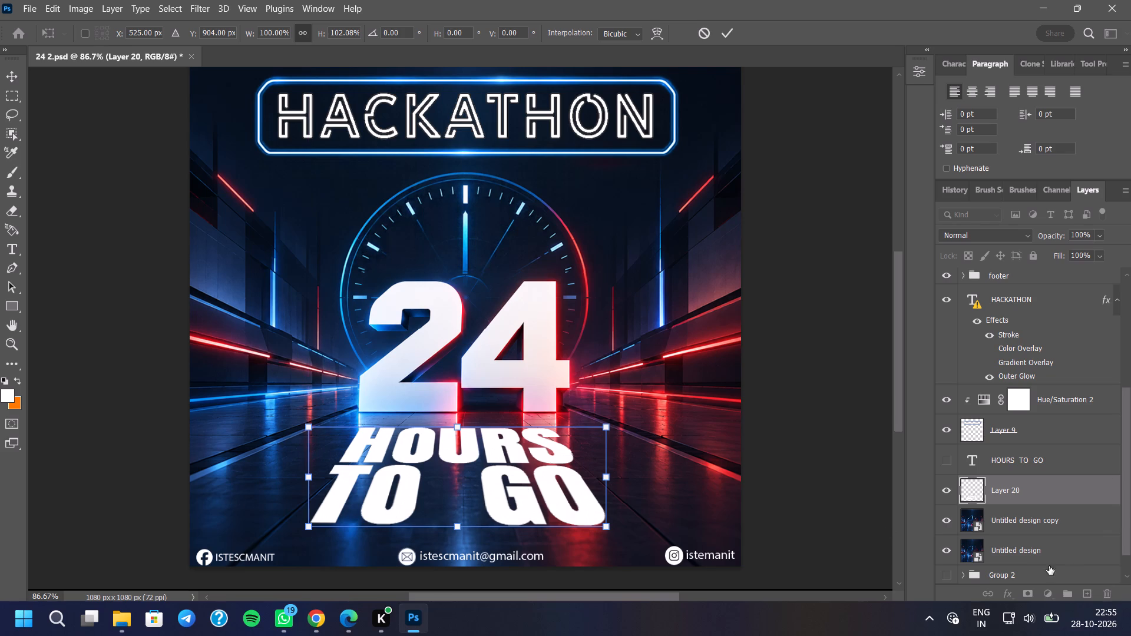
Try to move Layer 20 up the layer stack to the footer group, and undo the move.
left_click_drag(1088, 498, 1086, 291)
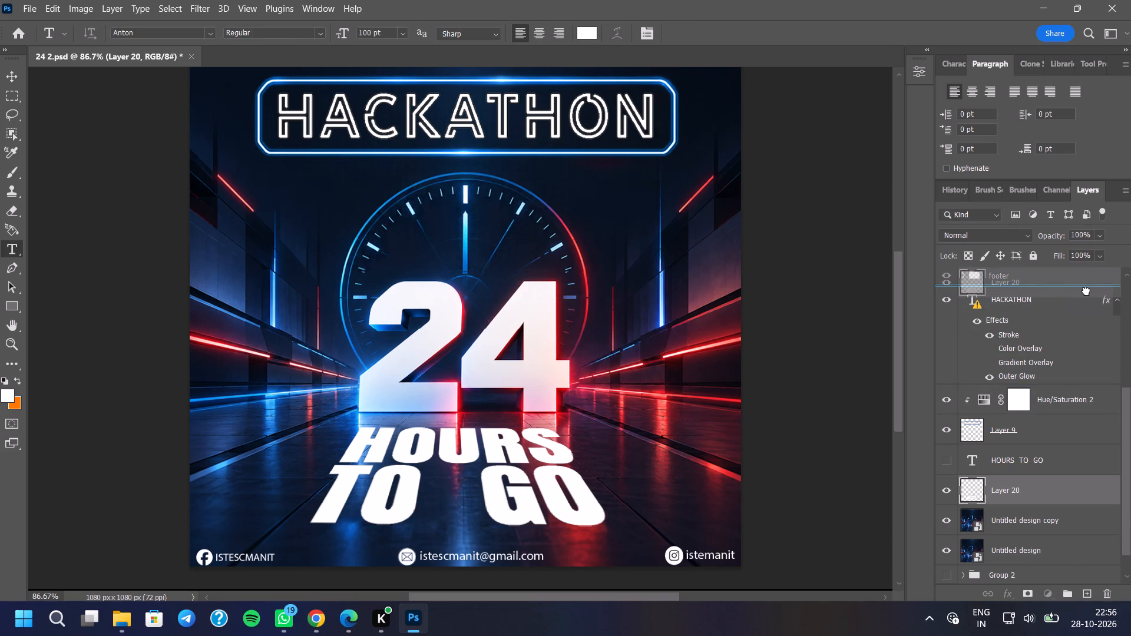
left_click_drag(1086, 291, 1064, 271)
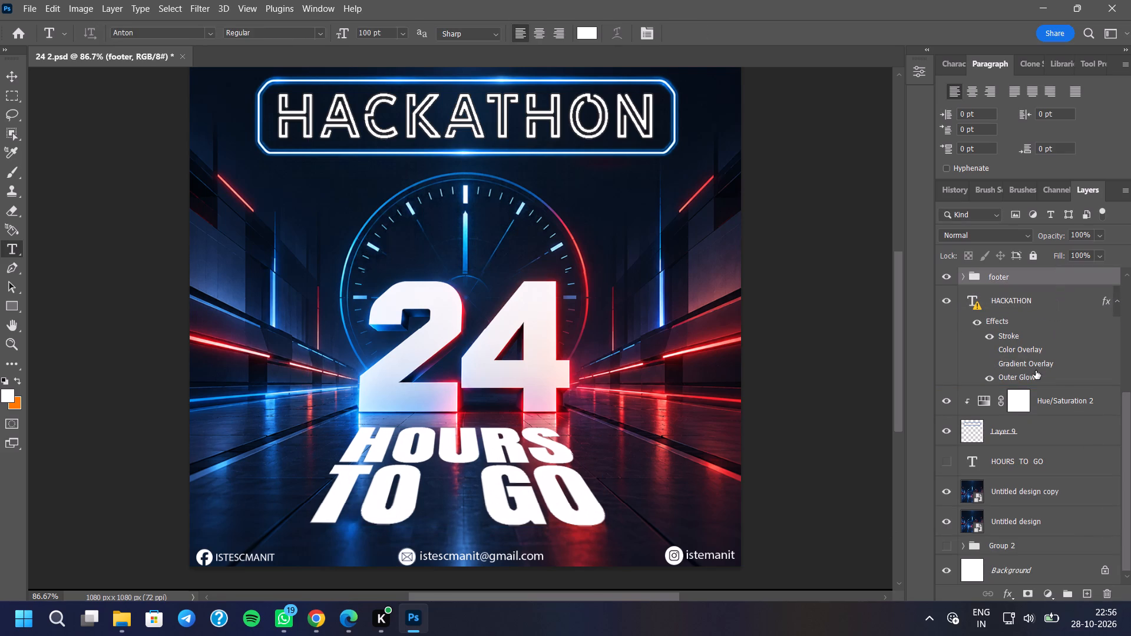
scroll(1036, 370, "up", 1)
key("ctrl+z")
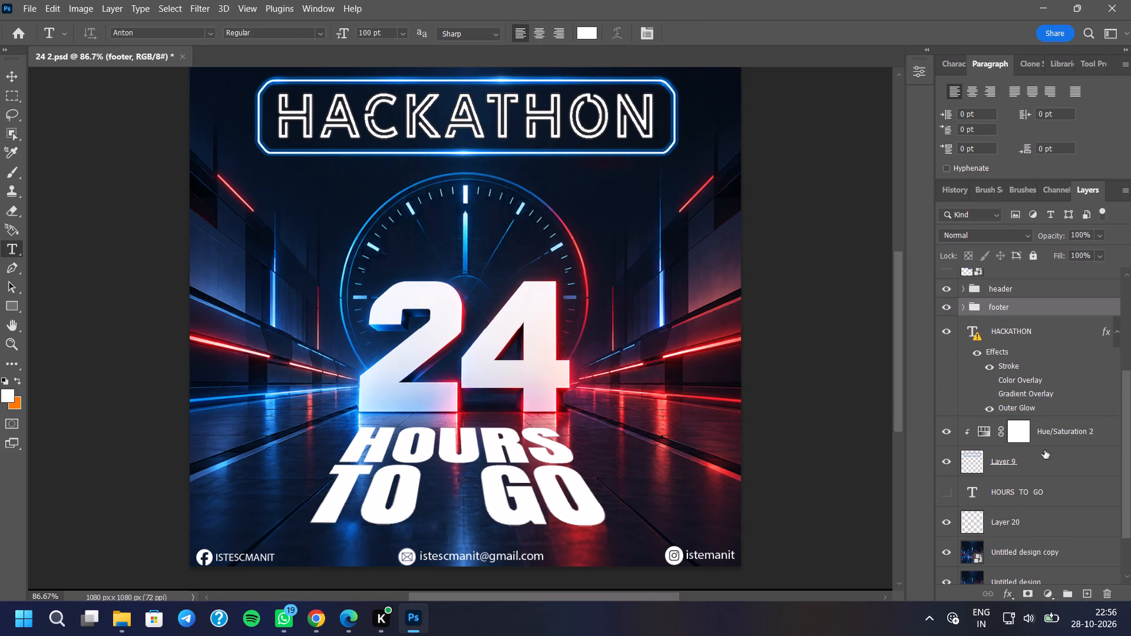
Move Layer 20 up the layer stack to between Layer 17 and Layer 16.
left_click(1040, 511)
left_click_drag(1039, 521, 1046, 321)
scroll(1037, 351, "up", 4)
left_click_drag(1039, 452, 1047, 309)
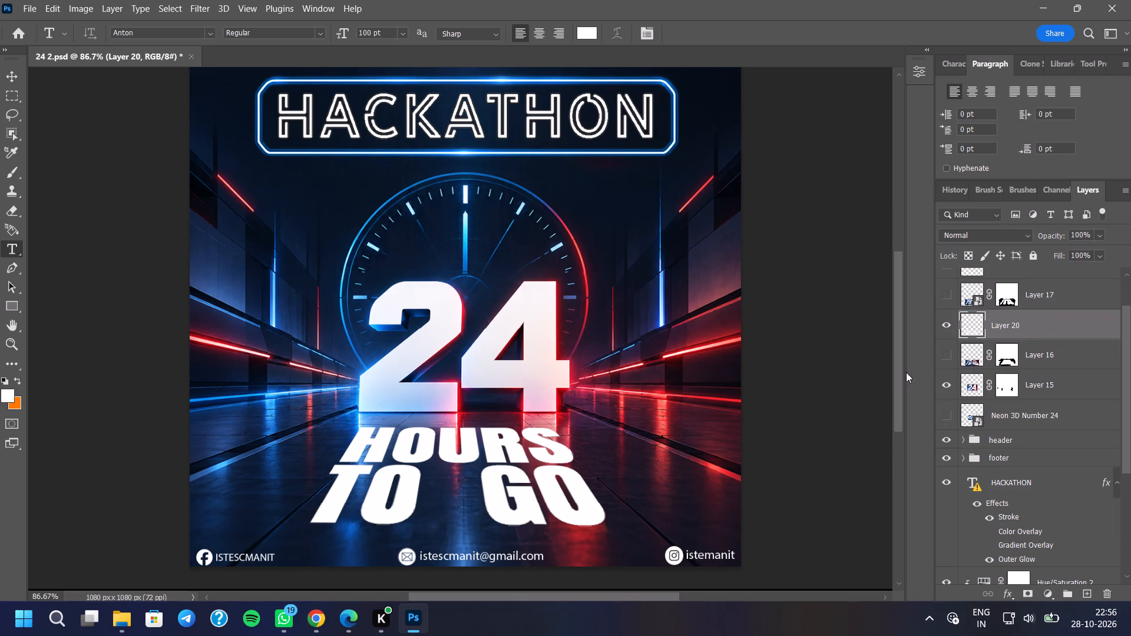
Free-transform the perspective HOURS TO GO layer to about 117% height and centre it at about X 540 px, Y 906.5 px.
key("ctrl+t")
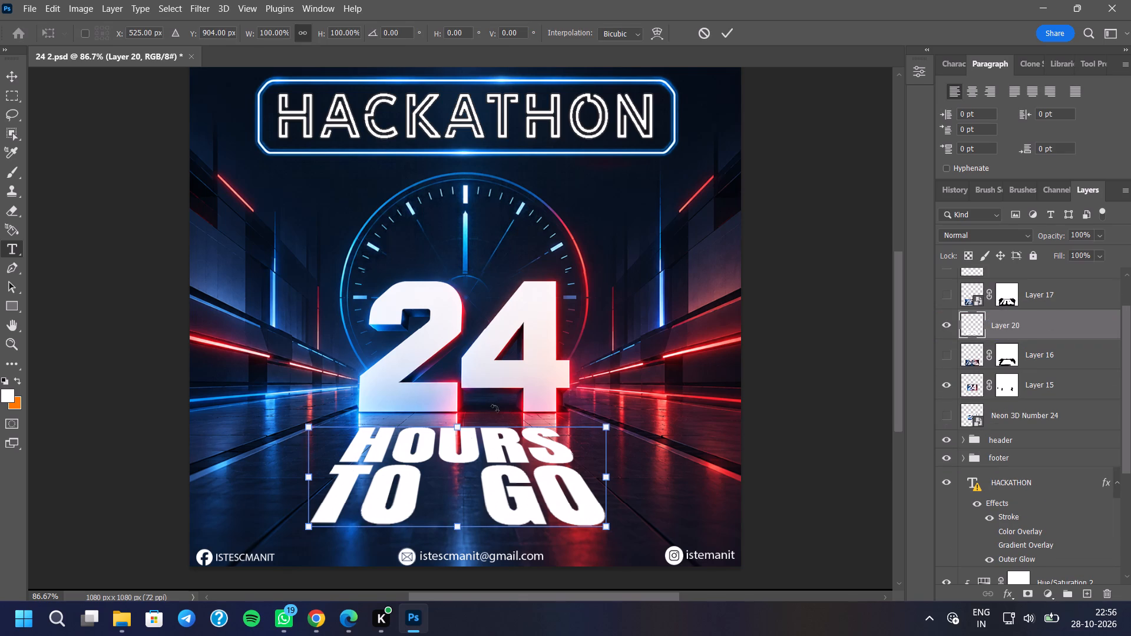
left_click_drag(454, 423, 455, 411, "shift")
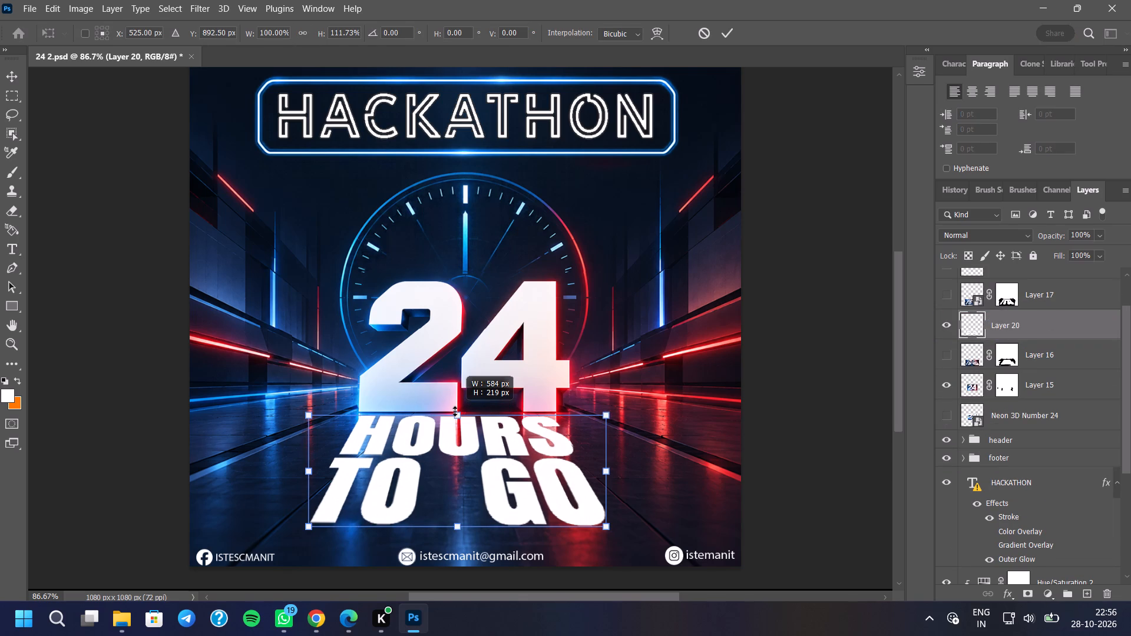
left_click_drag(455, 411, 456, 413, "shift")
left_click_drag(474, 473, 486, 475)
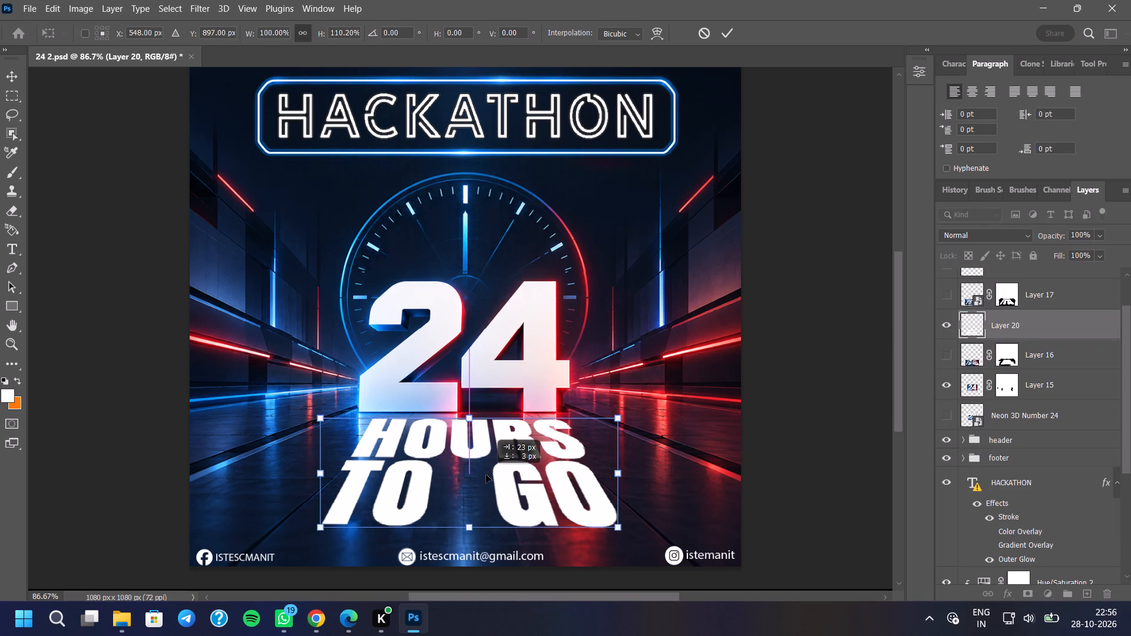
left_click_drag(486, 475, 480, 473)
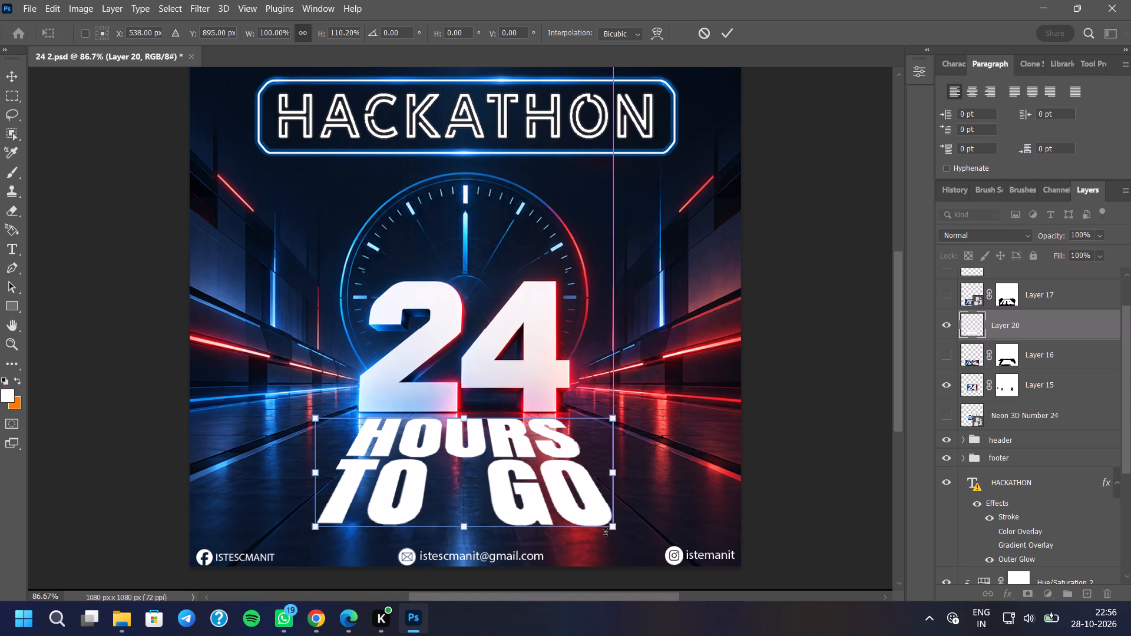
left_click_drag(612, 531, 610, 536)
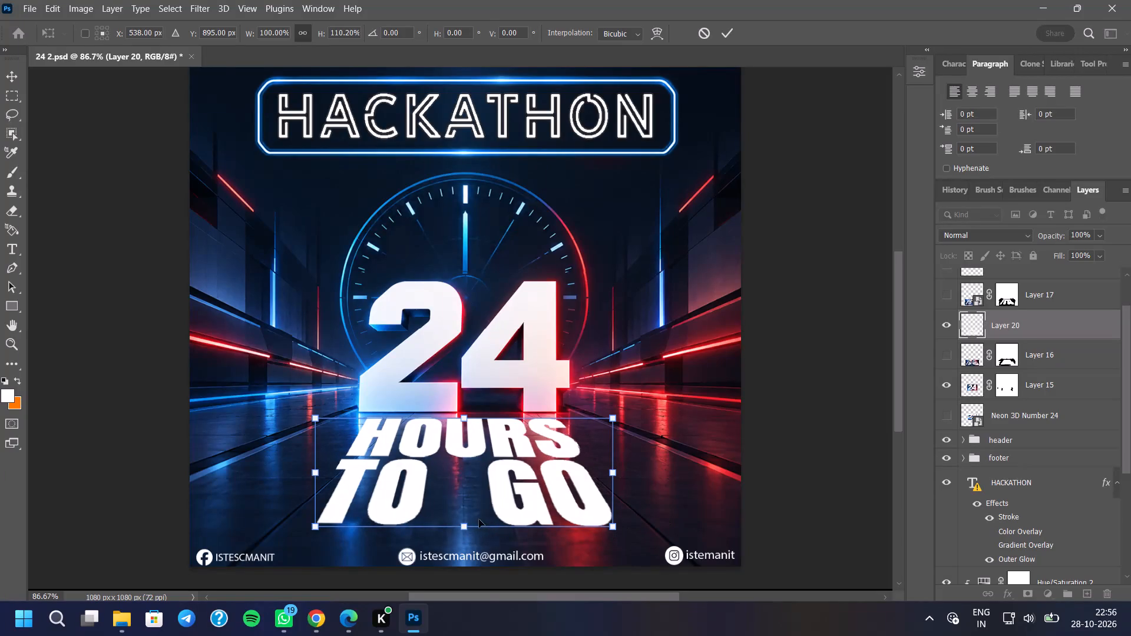
left_click_drag(461, 527, 461, 534, "shift")
left_click(473, 503)
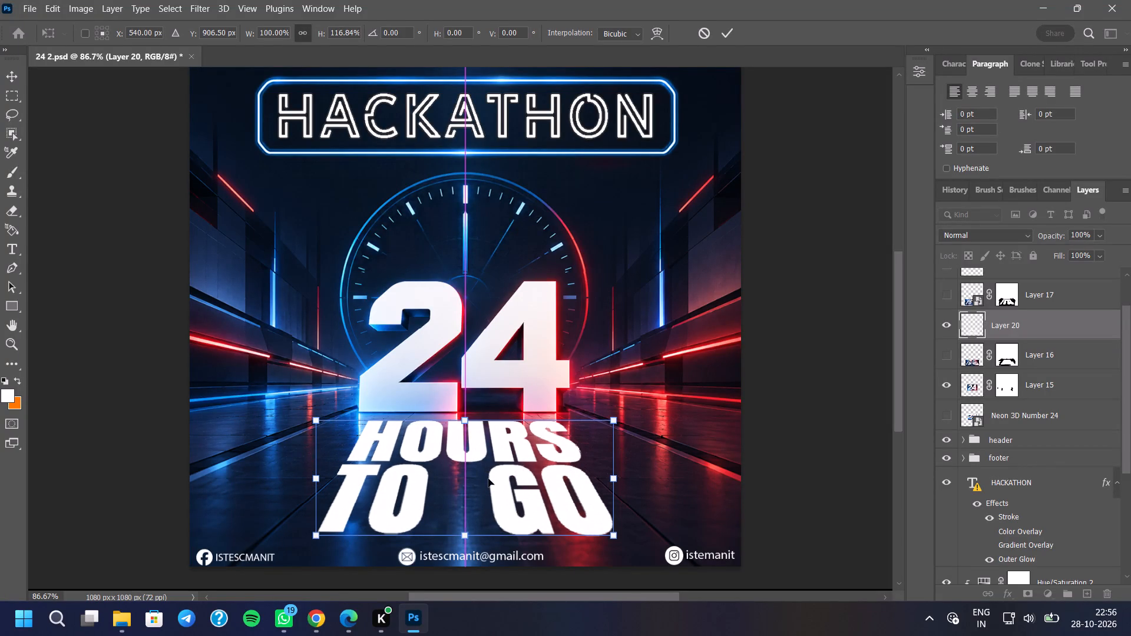
left_click(728, 28)
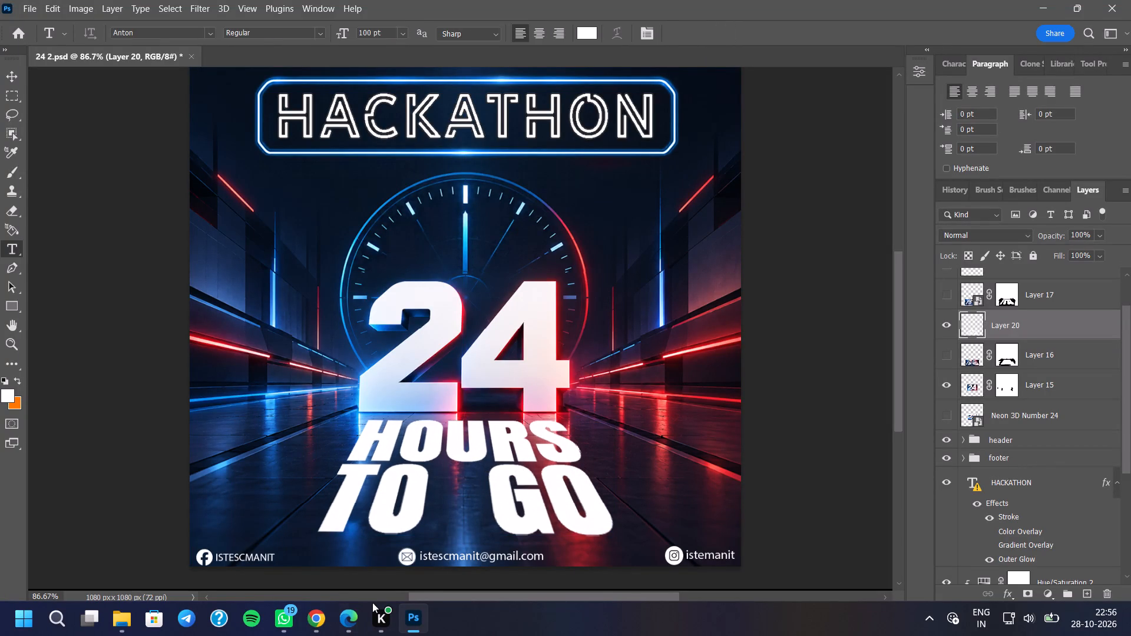
Switch to the ChatGPT page in Chrome to examine the reference poster's HOURS TO GO perspective, and return to Photoshop.
left_click(314, 623)
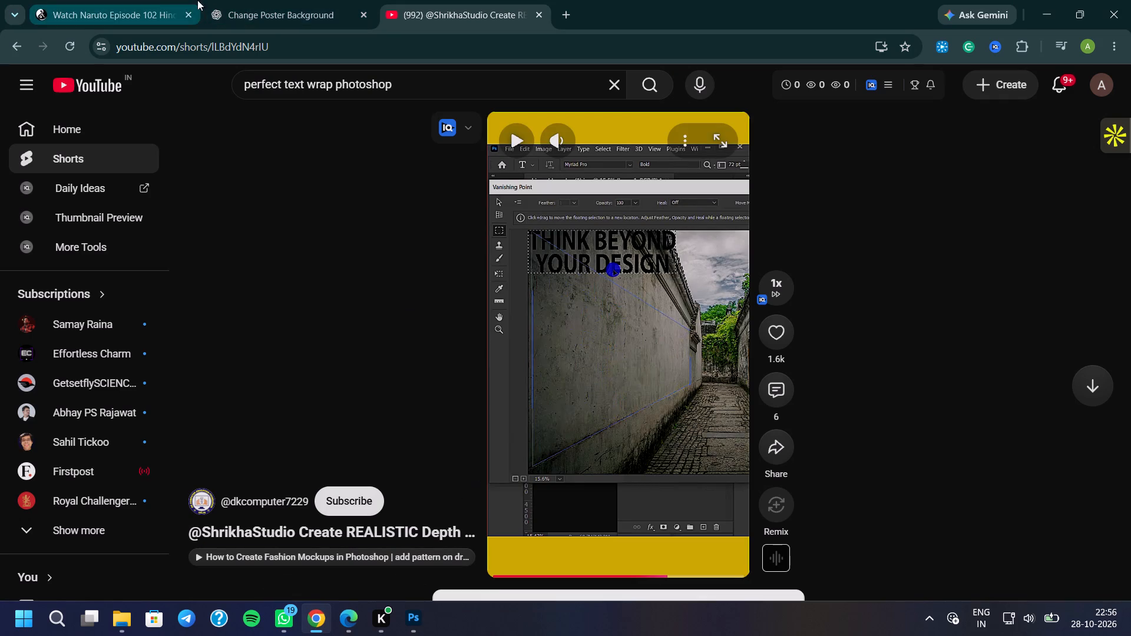
left_click(232, 0)
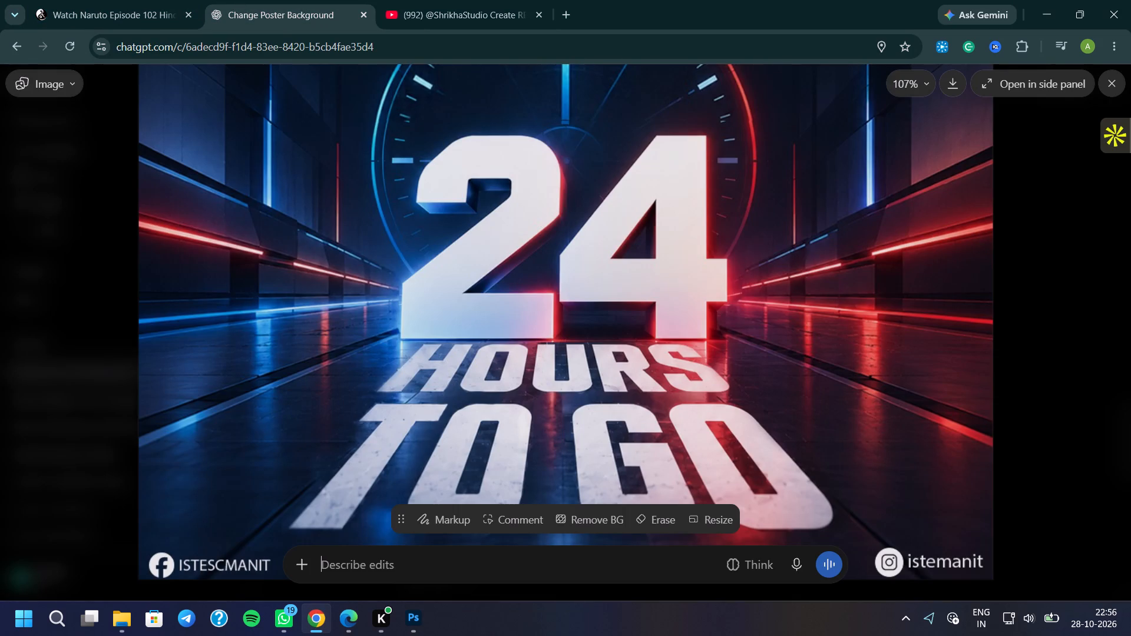
left_click(412, 622)
left_click(413, 631)
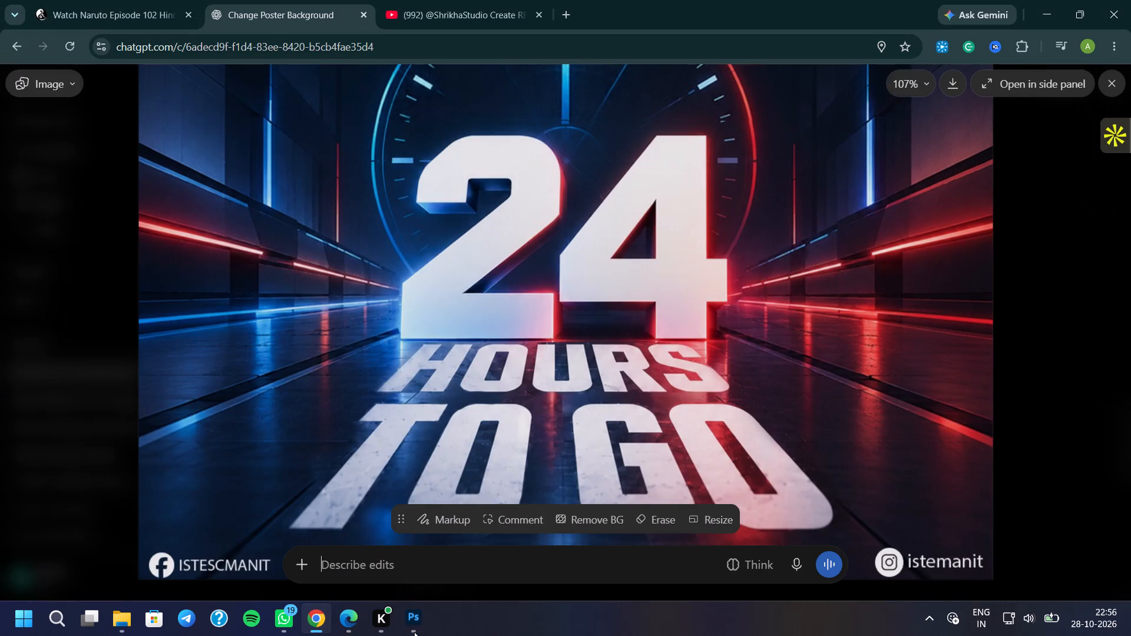
left_click(415, 632)
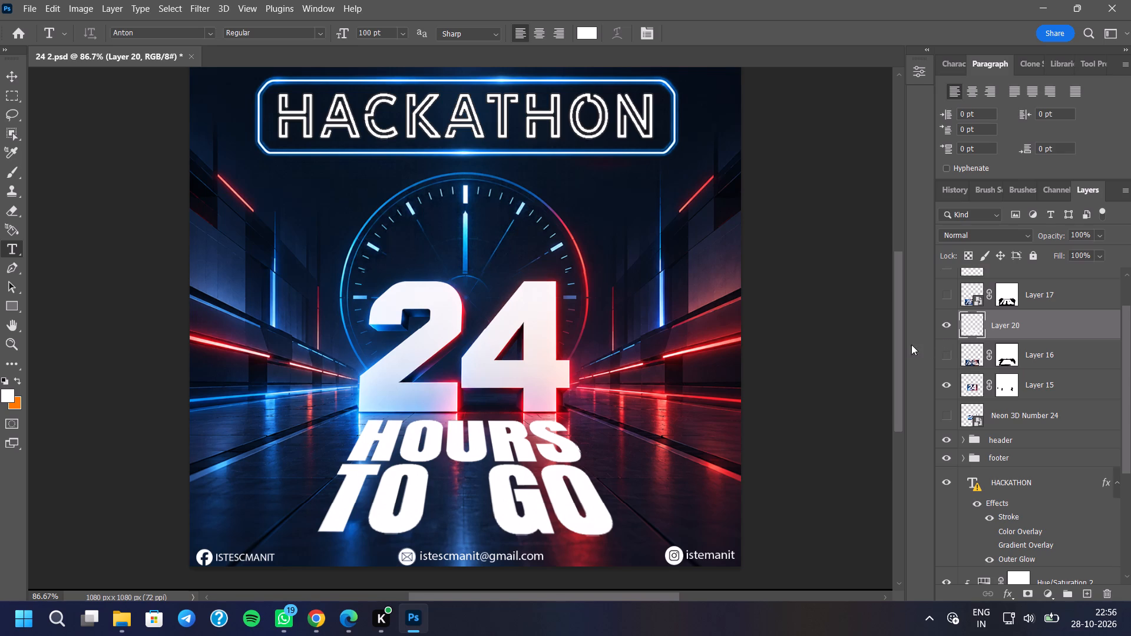
left_click(402, 620)
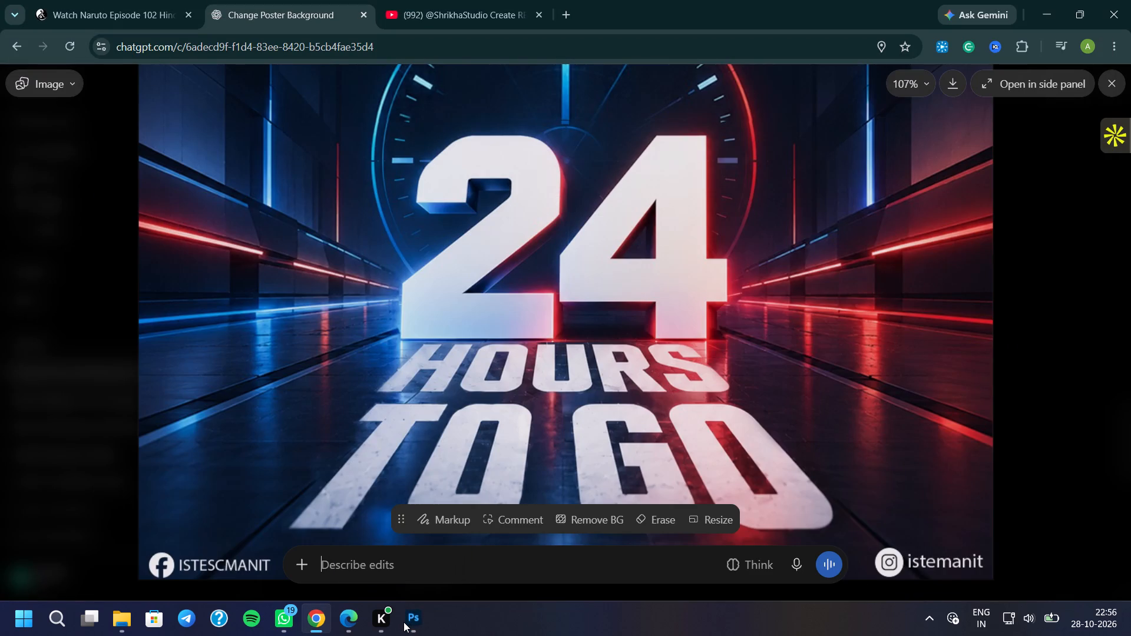
Return to Photoshop and compare the poster with Layer 20's perspective HOURS TO GO lettering hidden and shown.
left_click(404, 622)
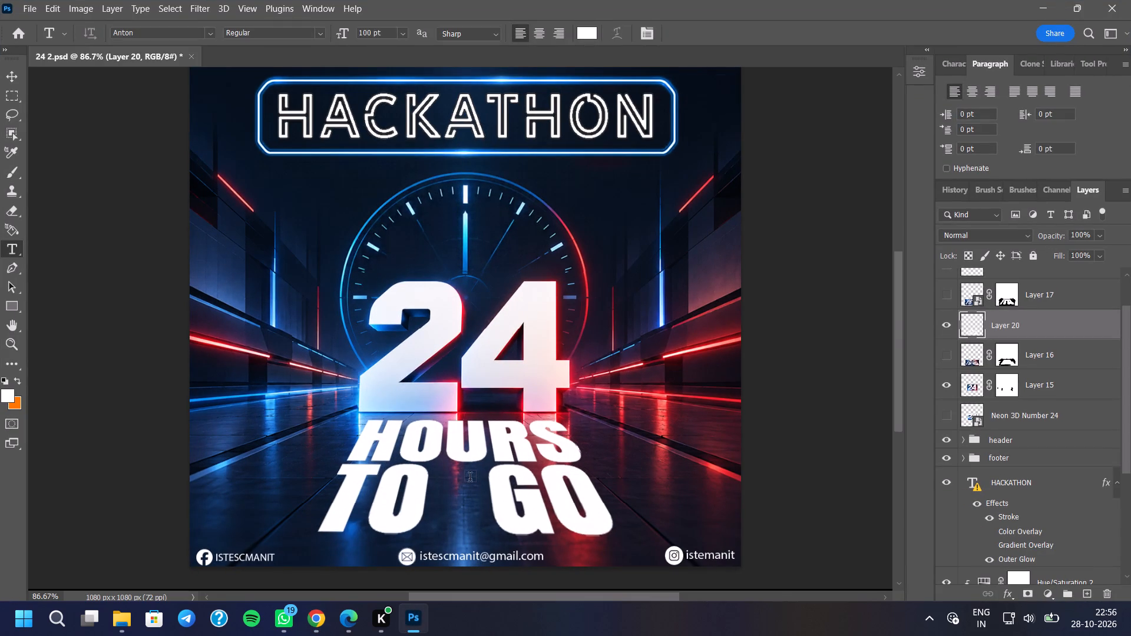
scroll(480, 487, "down", 3)
scroll(482, 464, "up", 1)
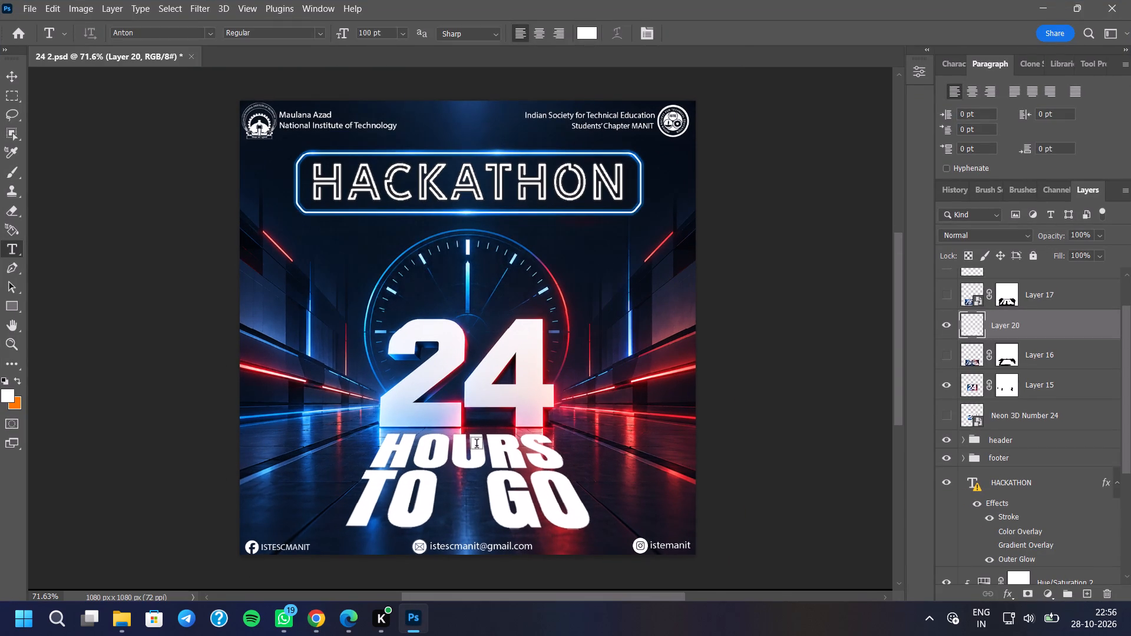
scroll(451, 464, "up", 4)
scroll(440, 395, "down", 2)
scroll(492, 473, "up", 2)
left_click(941, 324)
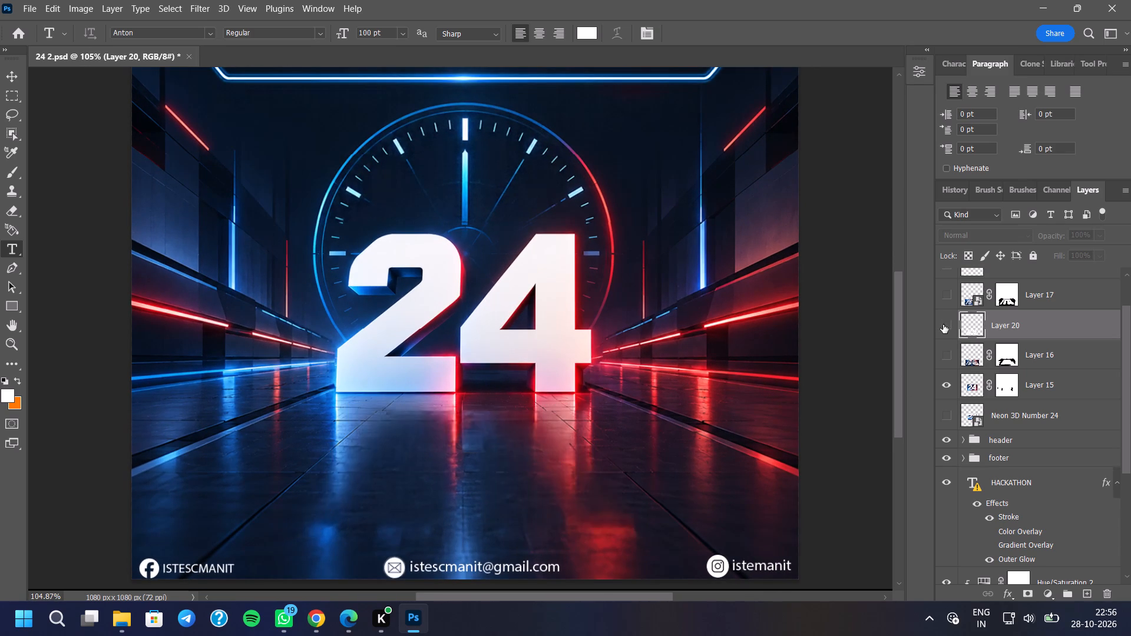
left_click(943, 324)
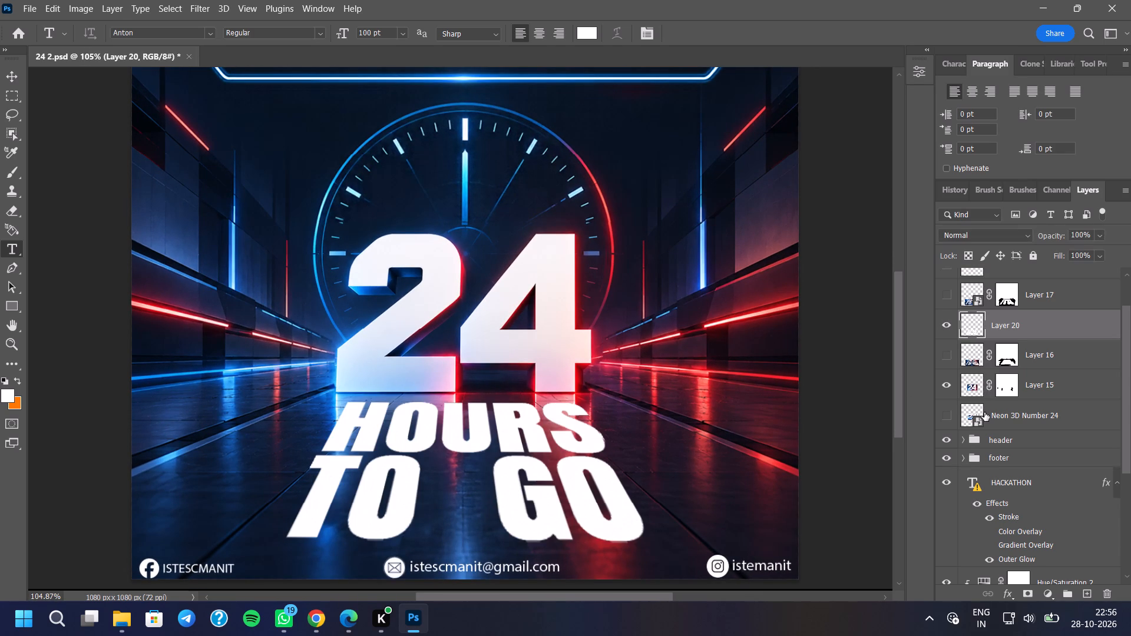
Add a new empty layer directly above the Untitled design copy layer.
scroll(1029, 478, "down", 9)
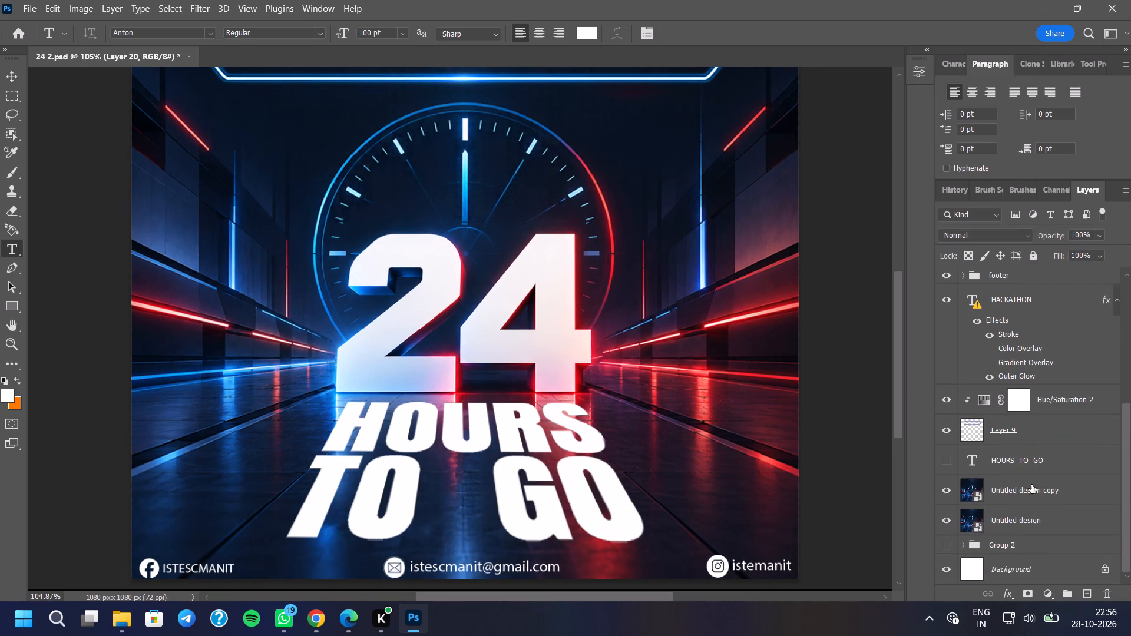
left_click(1033, 492)
left_click(1086, 595)
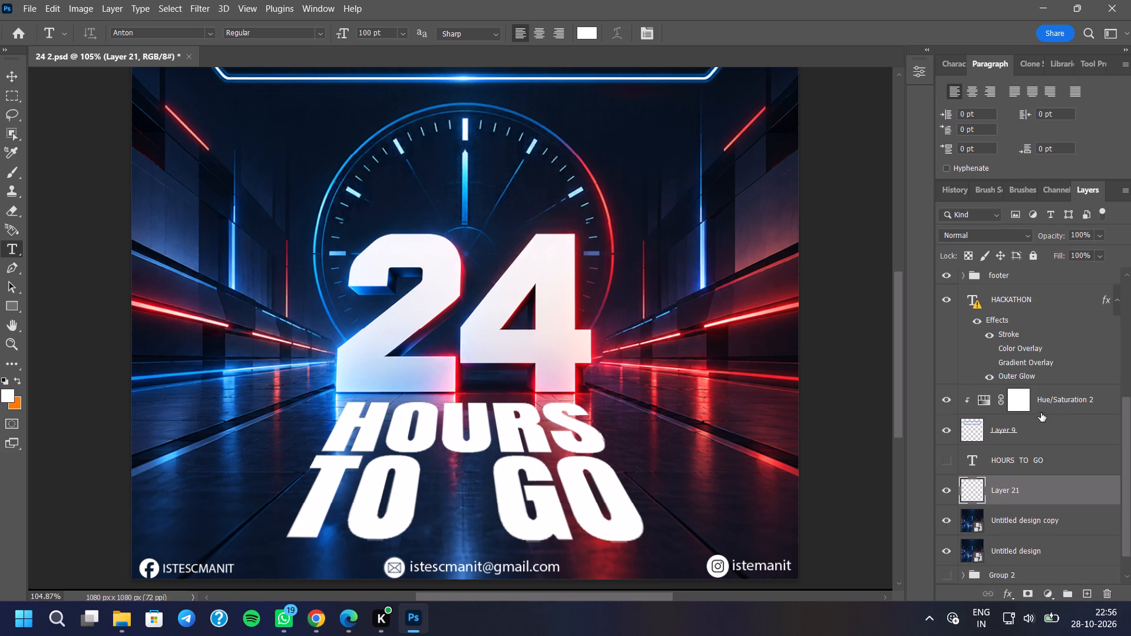
Show the original HOURS TO GO type layer and hide the perspective version on Layer 20.
scroll(1054, 416, "up", 2)
scroll(1001, 463, "down", 1)
left_click(948, 492)
scroll(1027, 423, "up", 2)
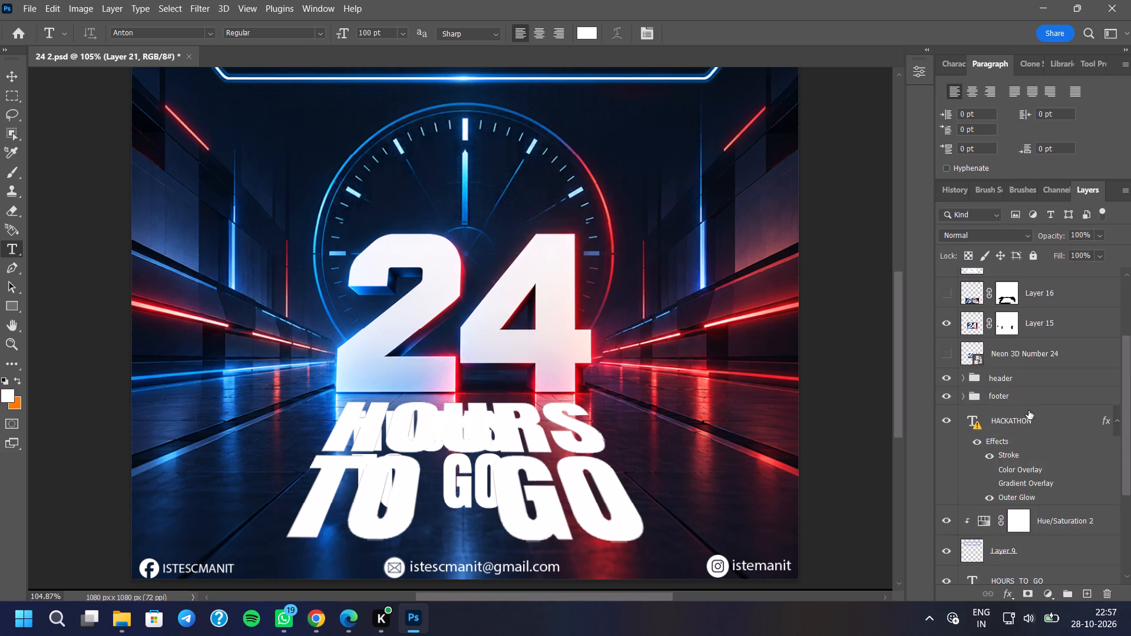
scroll(1029, 410, "up", 3)
scroll(978, 364, "up", 1)
left_click(948, 355)
Free-transform the HOURS TO GO type layer to move it beneath the 24, at about X 544 px, Y 915.5 px.
scroll(1008, 385, "down", 4)
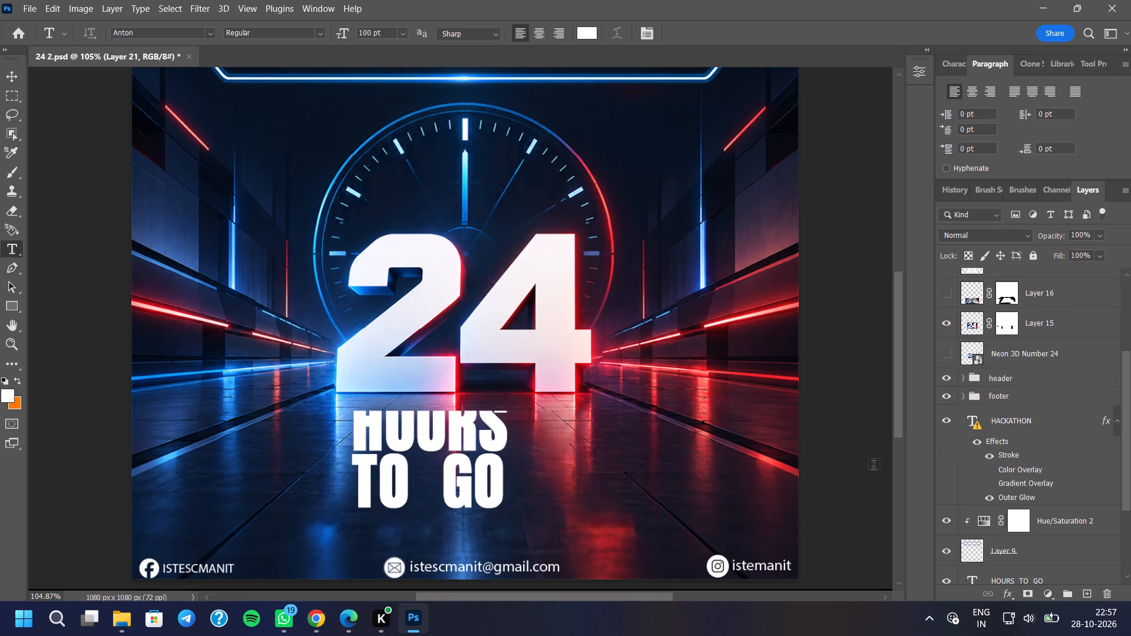
left_click(1102, 452)
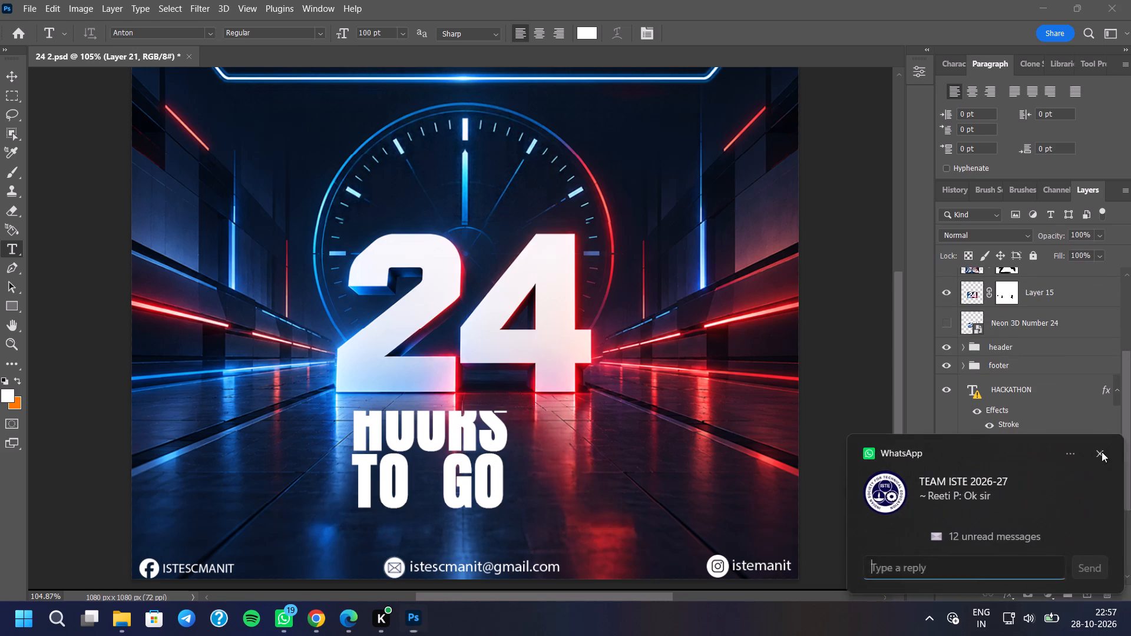
scroll(1073, 492, "down", 2)
left_click(1058, 542)
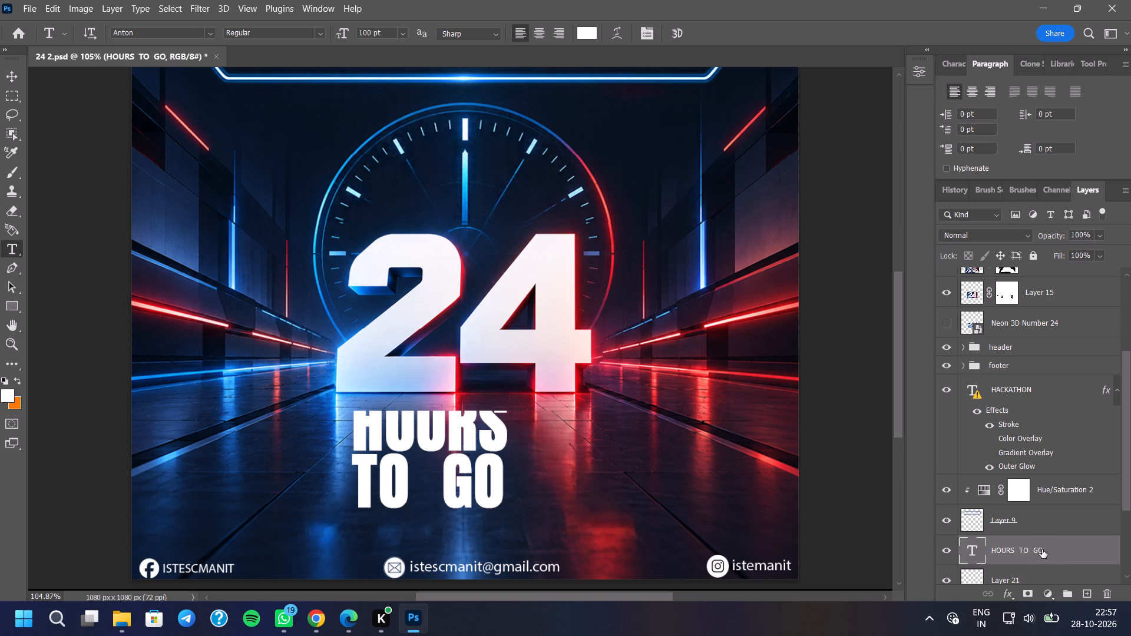
key("ctrl+t")
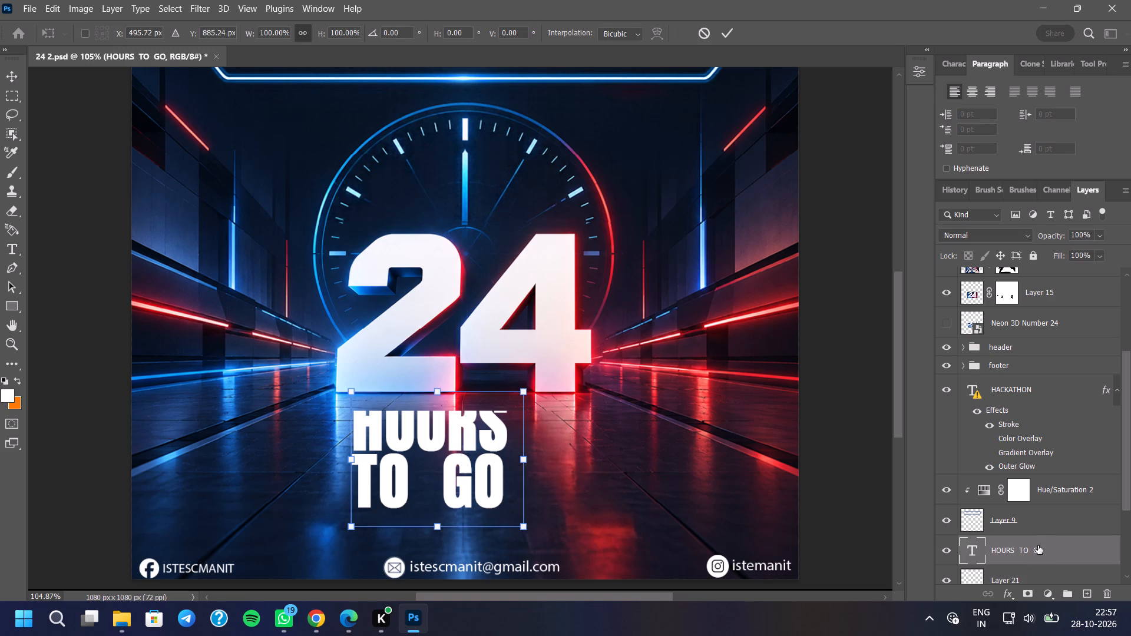
left_click_drag(452, 441, 481, 480)
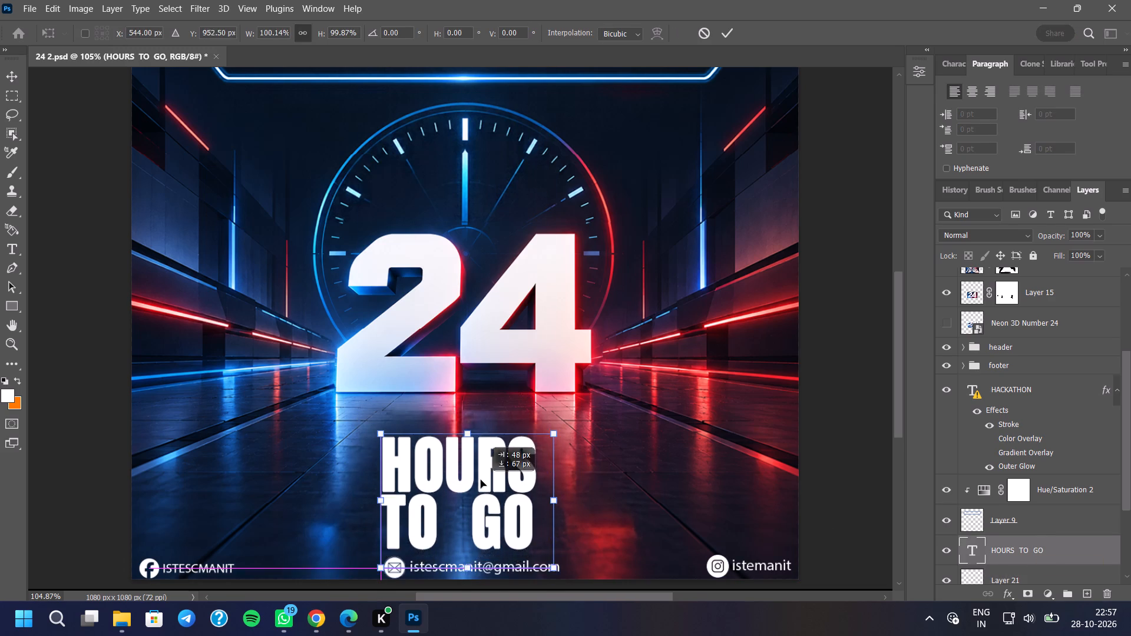
left_click_drag(481, 480, 481, 464)
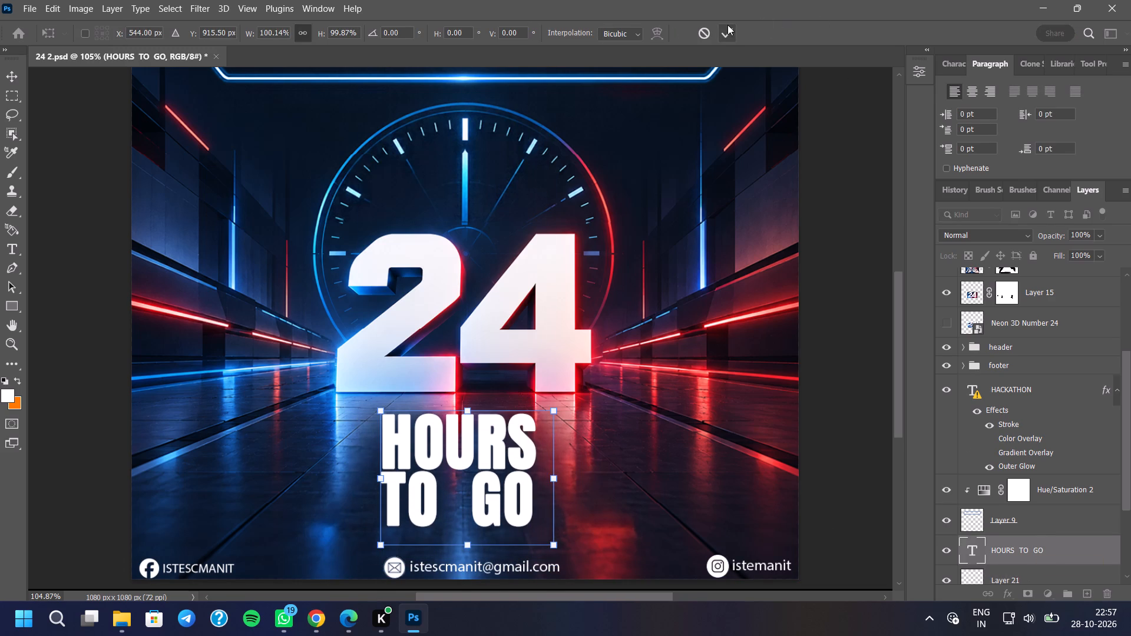
left_click(727, 25)
Open the type properties of the HOURS TO GO layer.
left_click(920, 74)
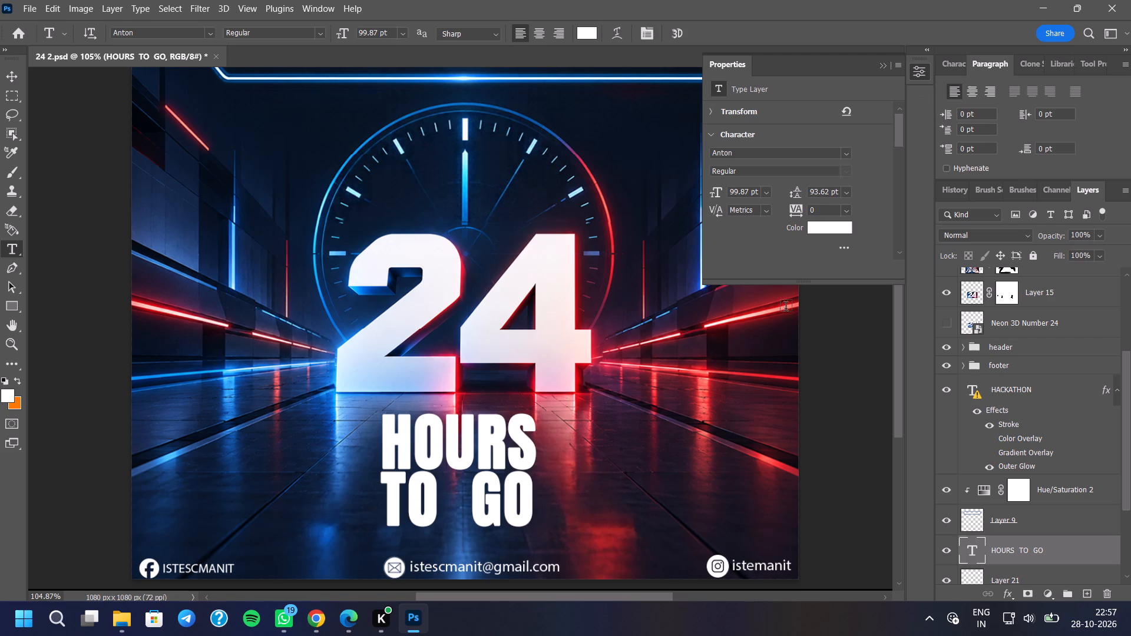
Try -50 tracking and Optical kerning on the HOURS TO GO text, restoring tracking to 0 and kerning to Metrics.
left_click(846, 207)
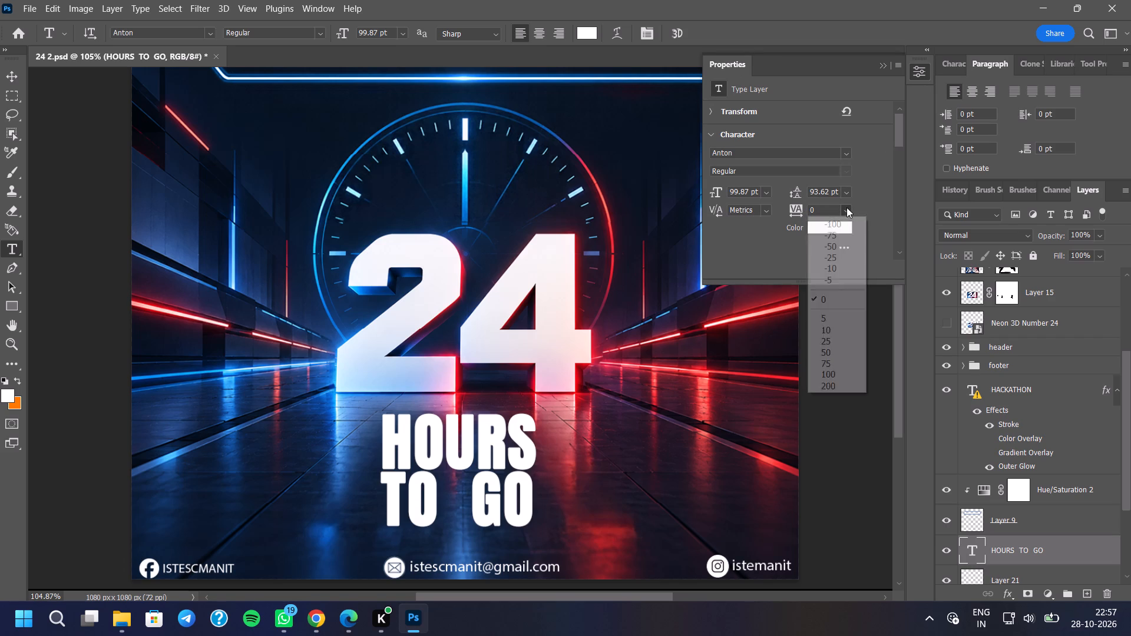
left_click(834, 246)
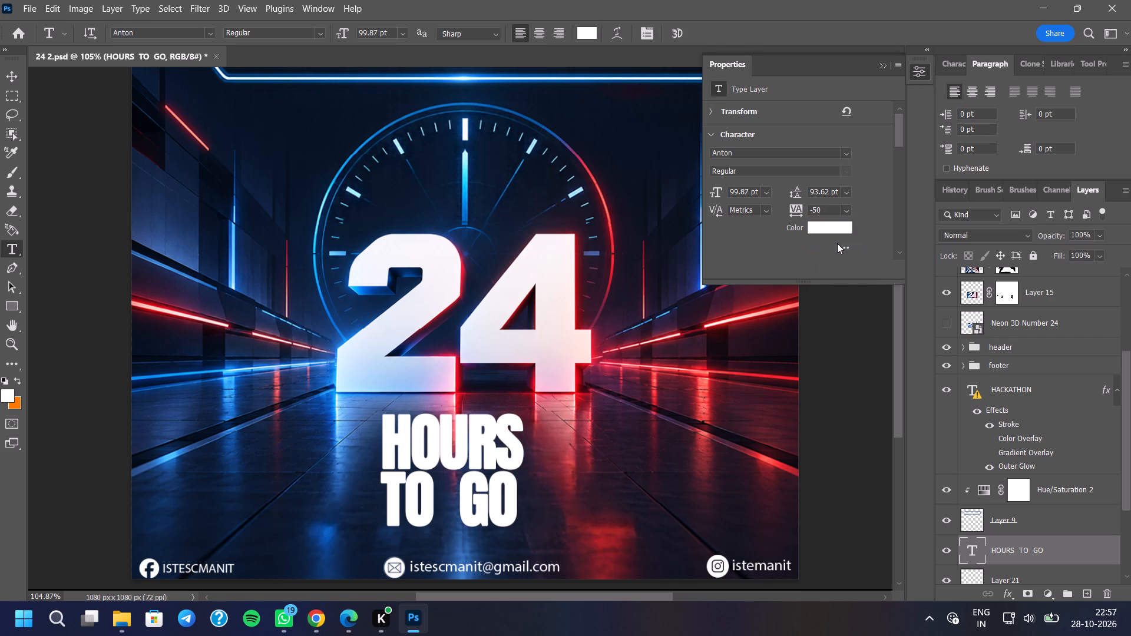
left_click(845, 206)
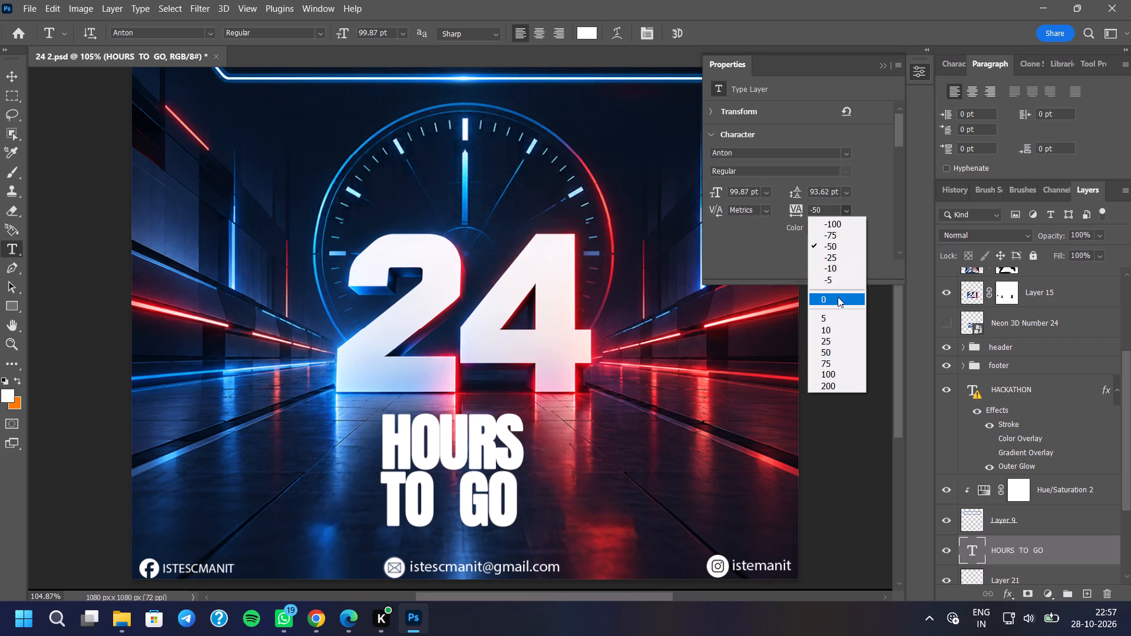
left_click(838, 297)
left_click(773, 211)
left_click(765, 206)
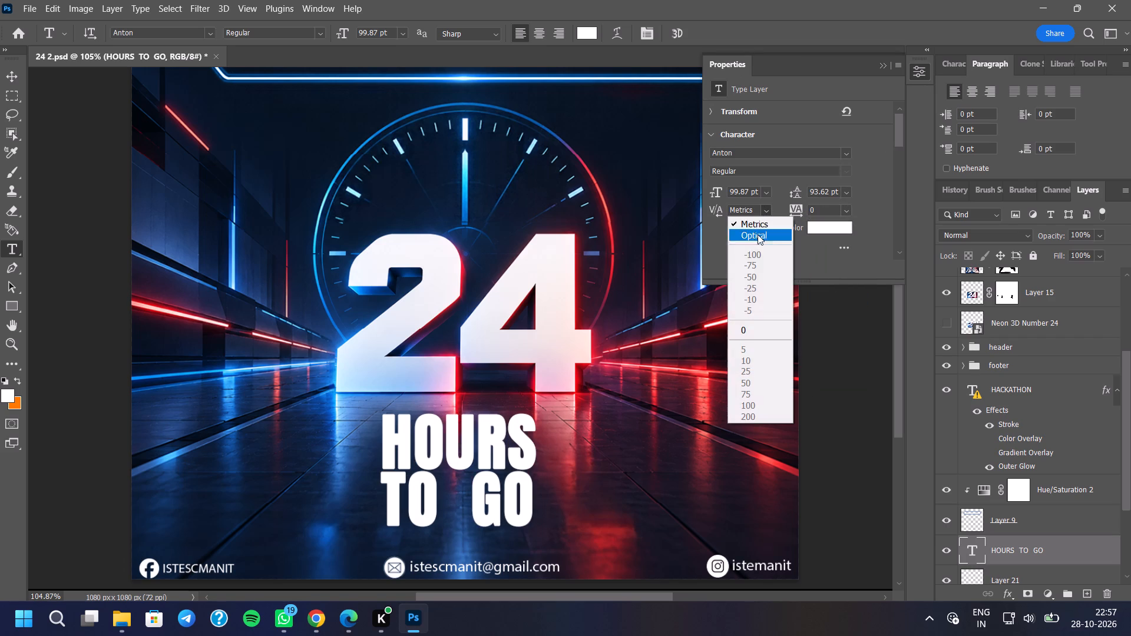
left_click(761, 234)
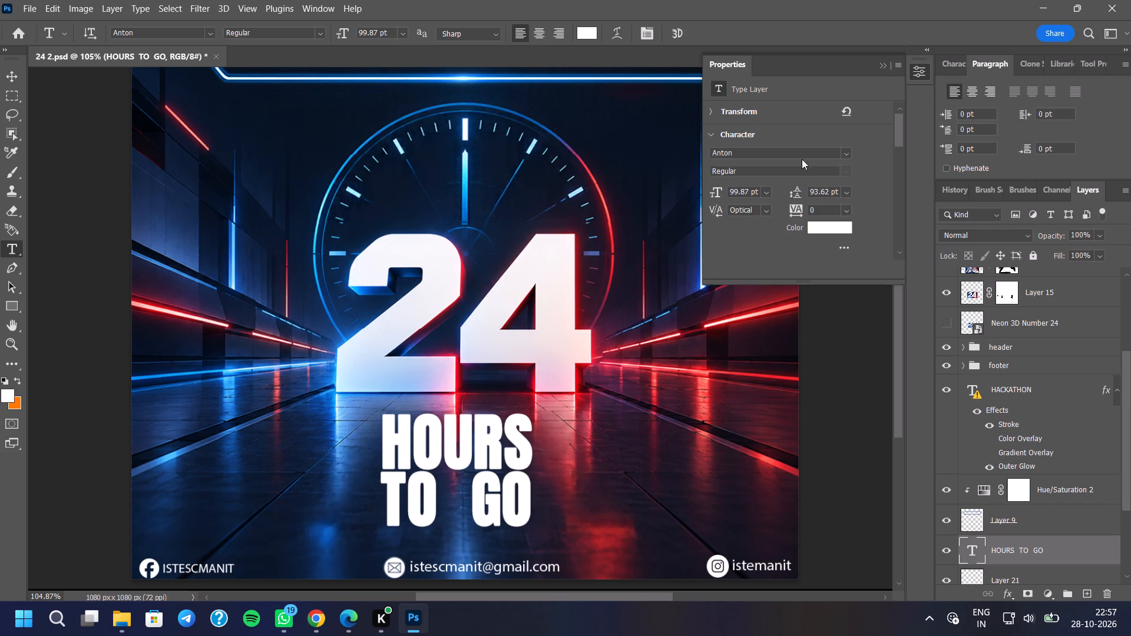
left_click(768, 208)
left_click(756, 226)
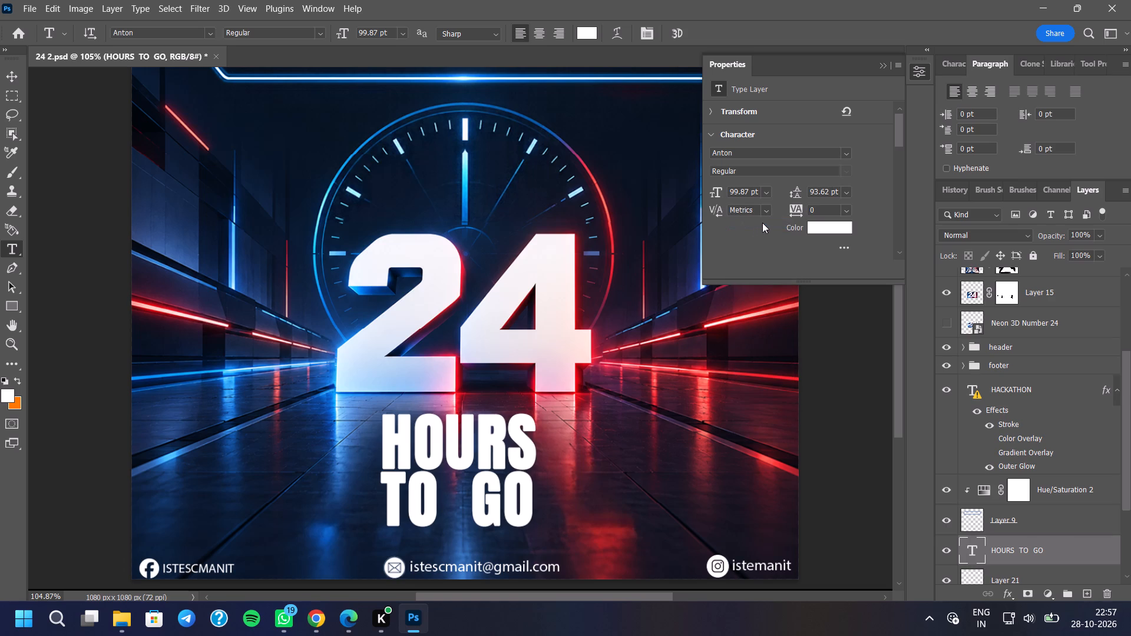
Edit the HOURS TO GO text so only a single space separates TO and GO on its second line.
left_click(885, 66)
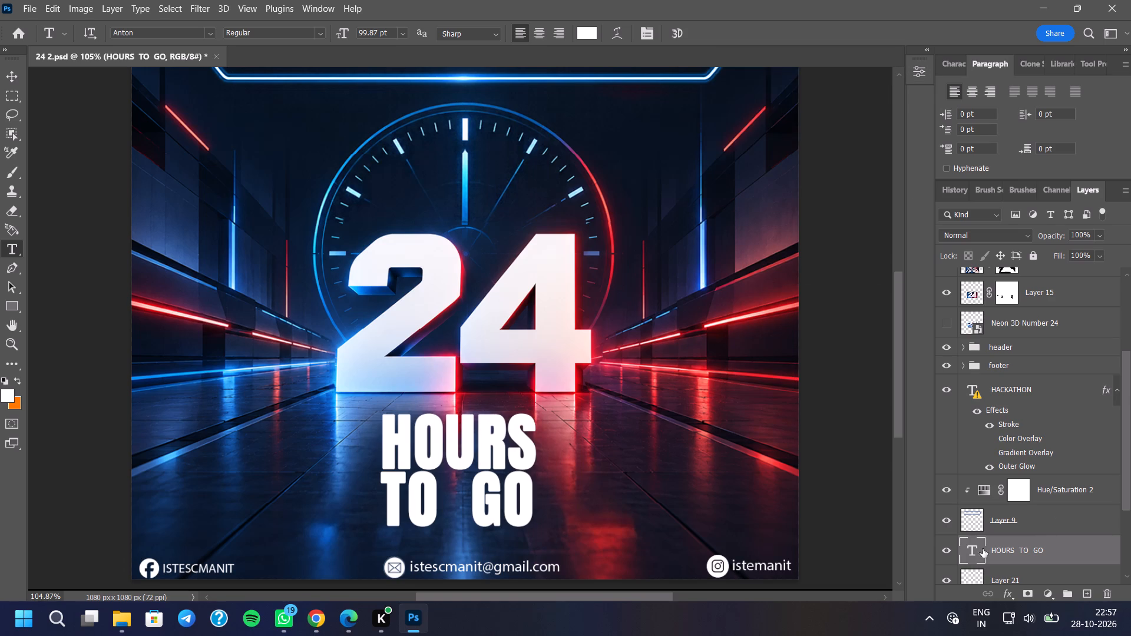
double_click(977, 549)
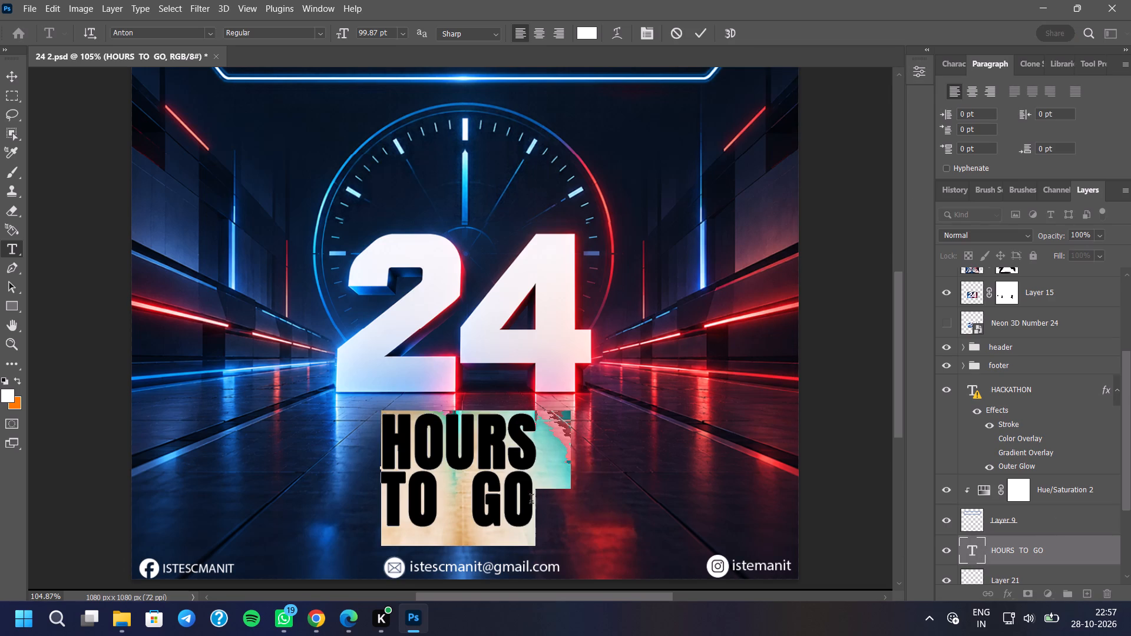
left_click(528, 501)
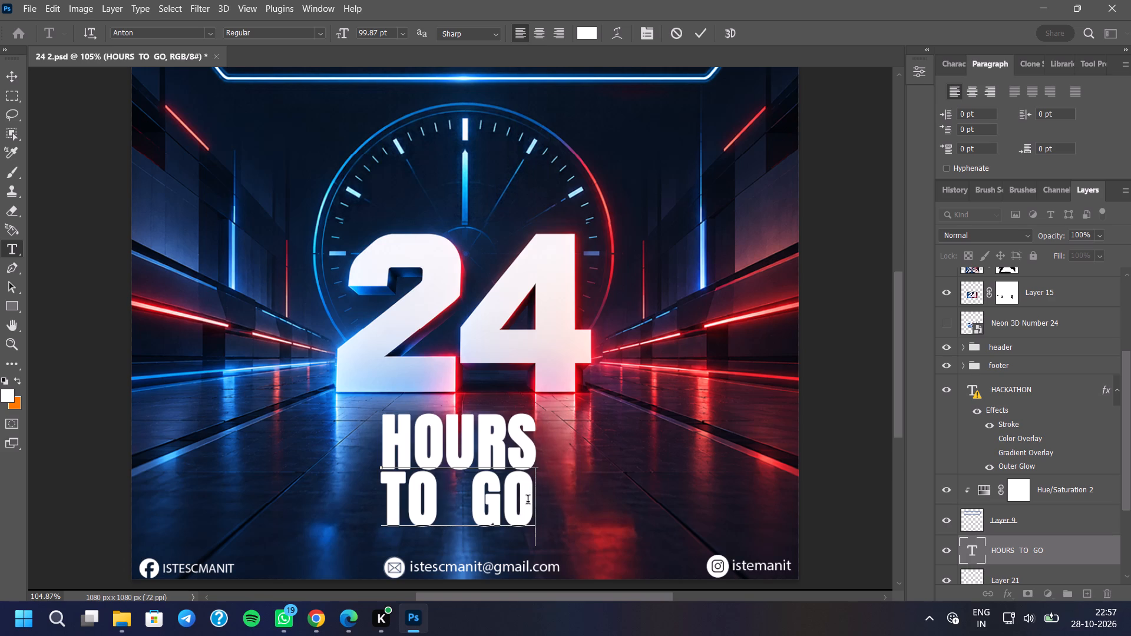
key("BackSpace")
key("BackSpace")
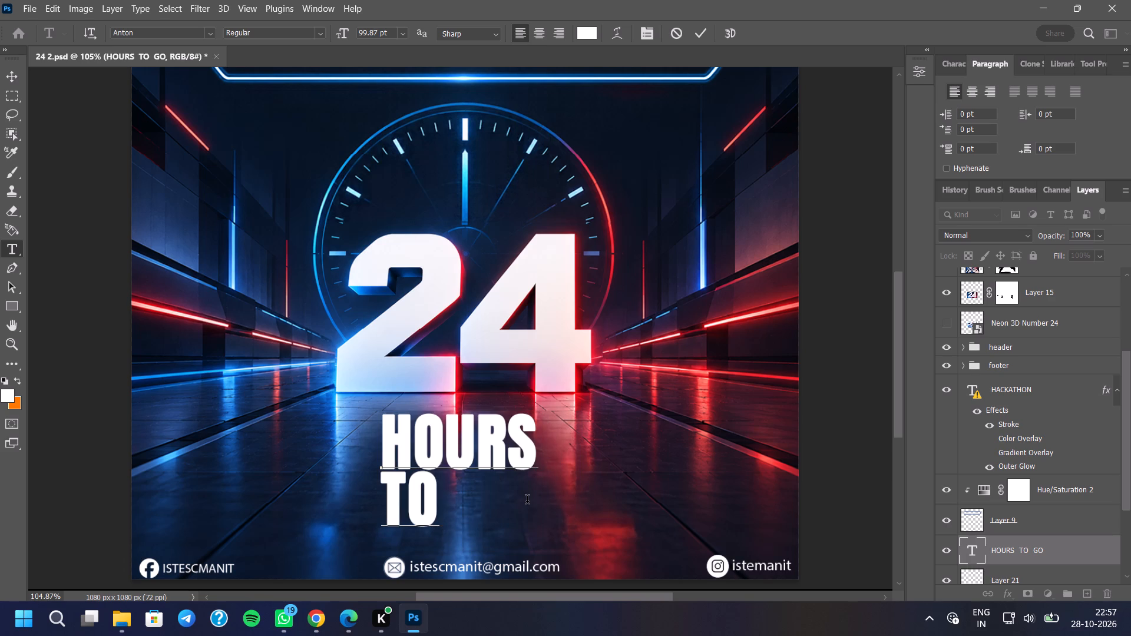
key("BackSpace")
left_click(693, 27)
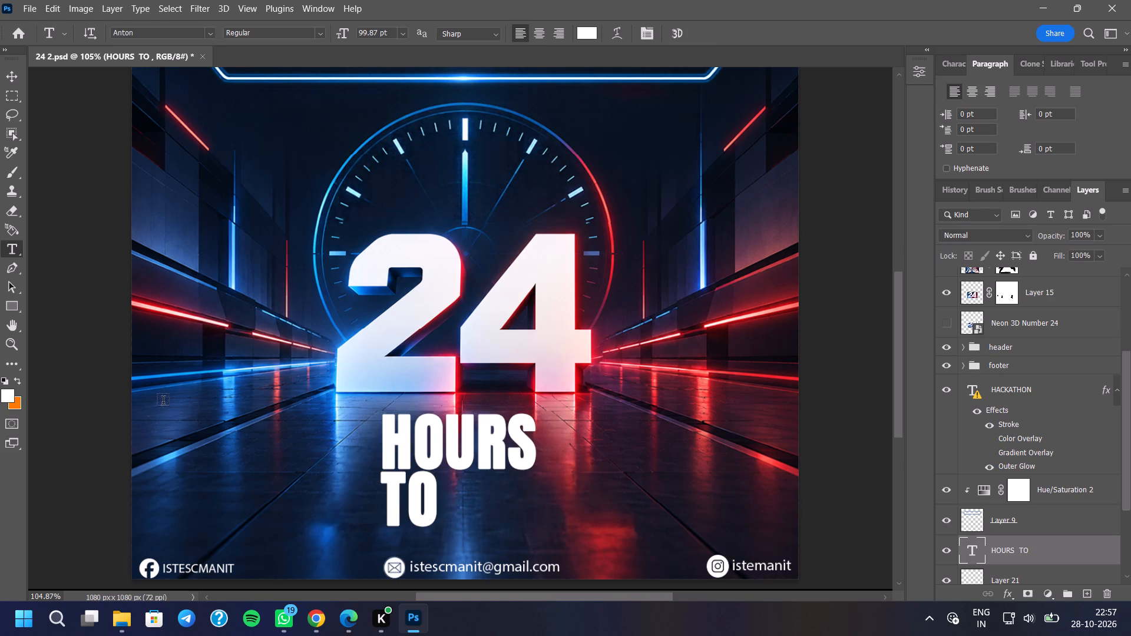
left_click(461, 502)
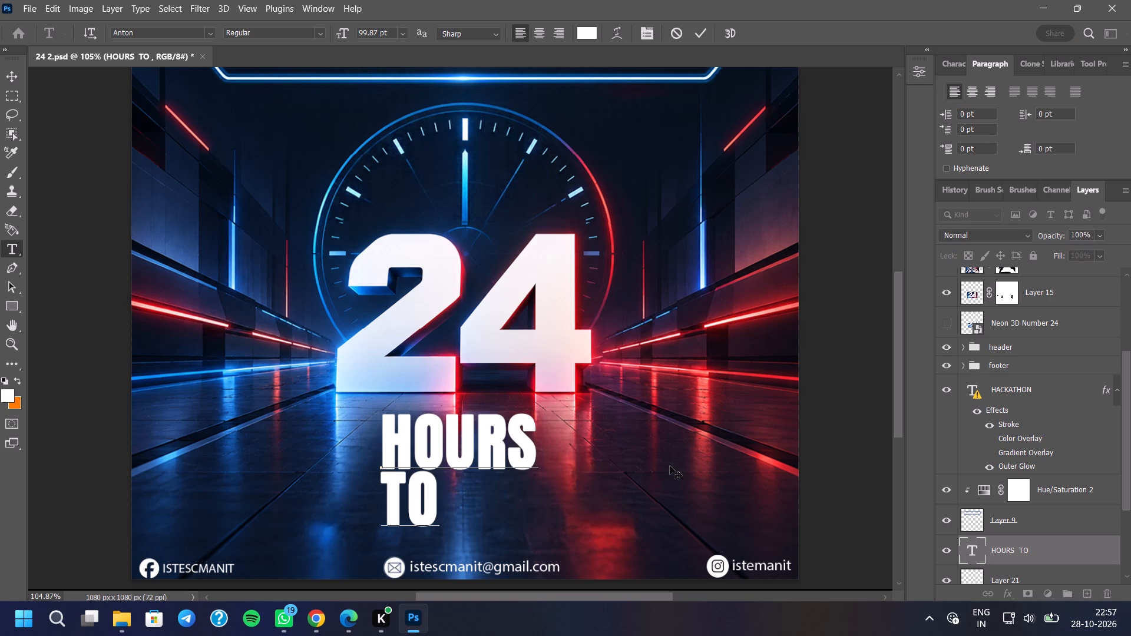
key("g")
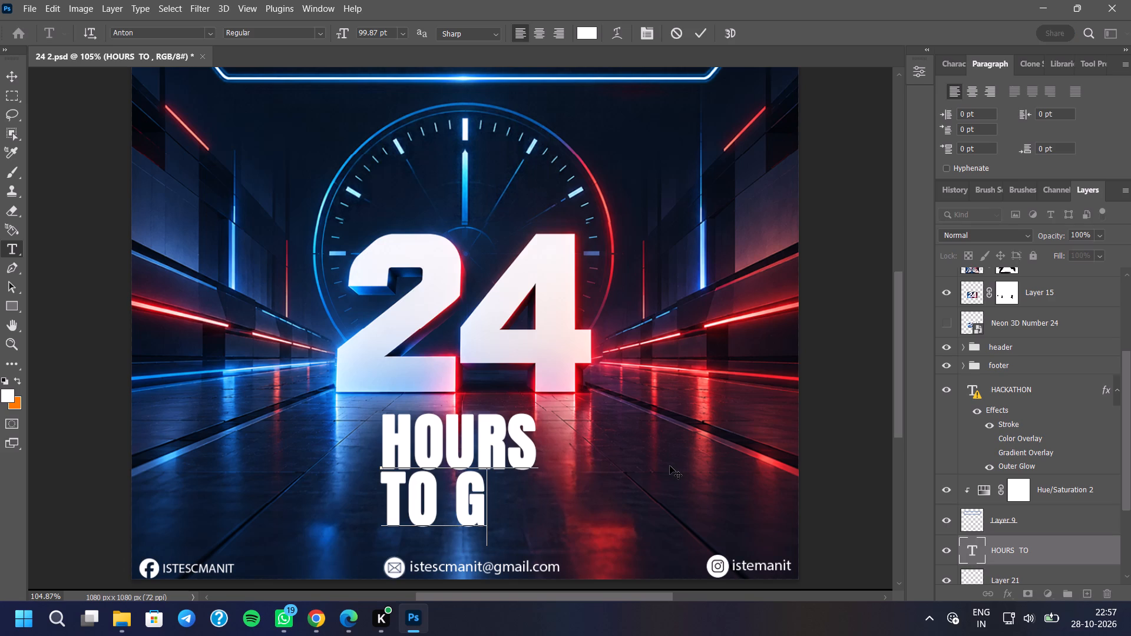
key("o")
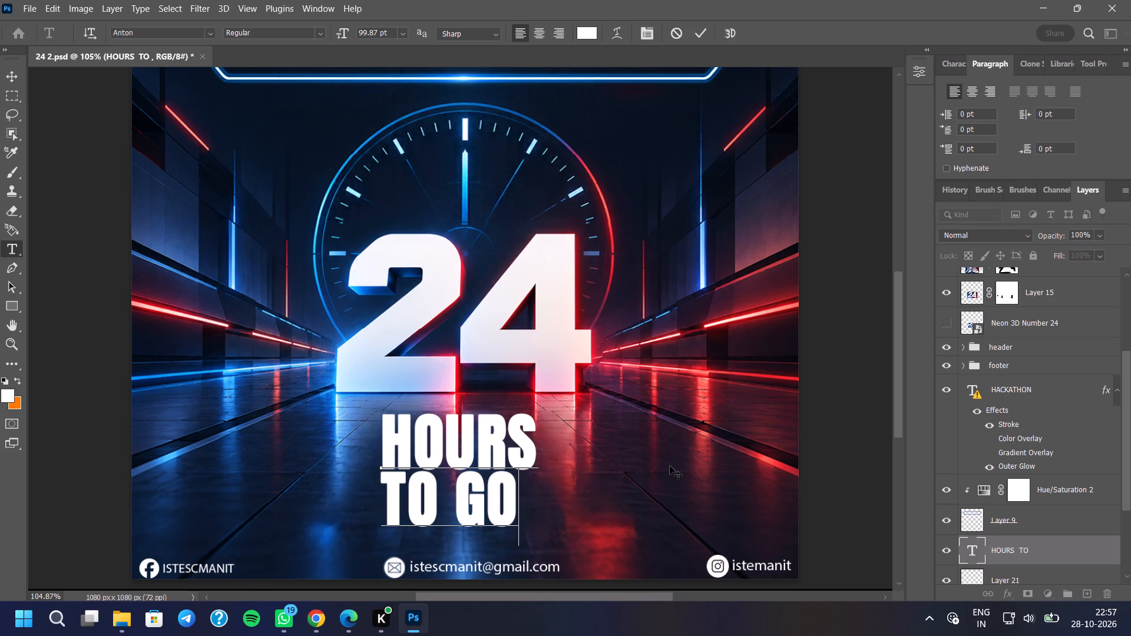
scroll(1063, 476, "down", 4)
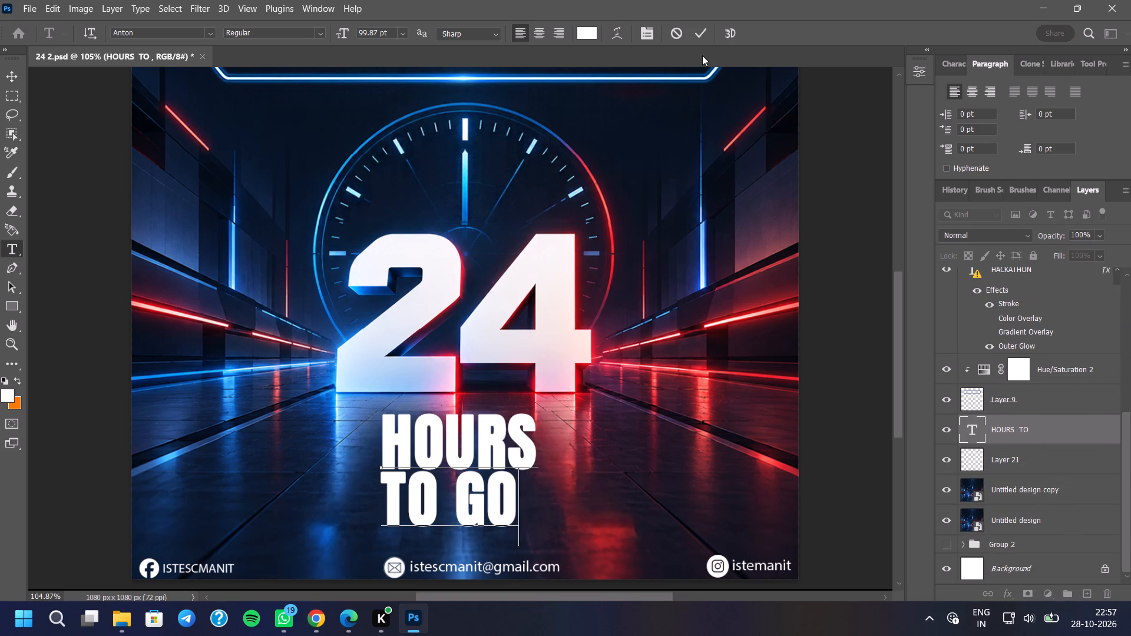
left_click(702, 42)
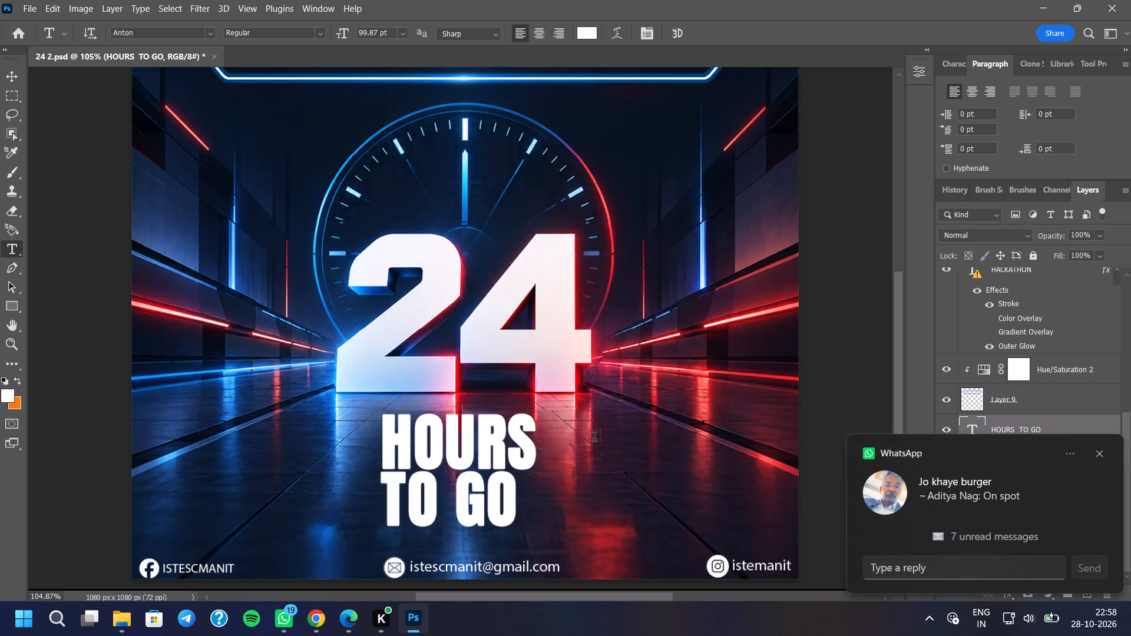
left_click(1096, 455)
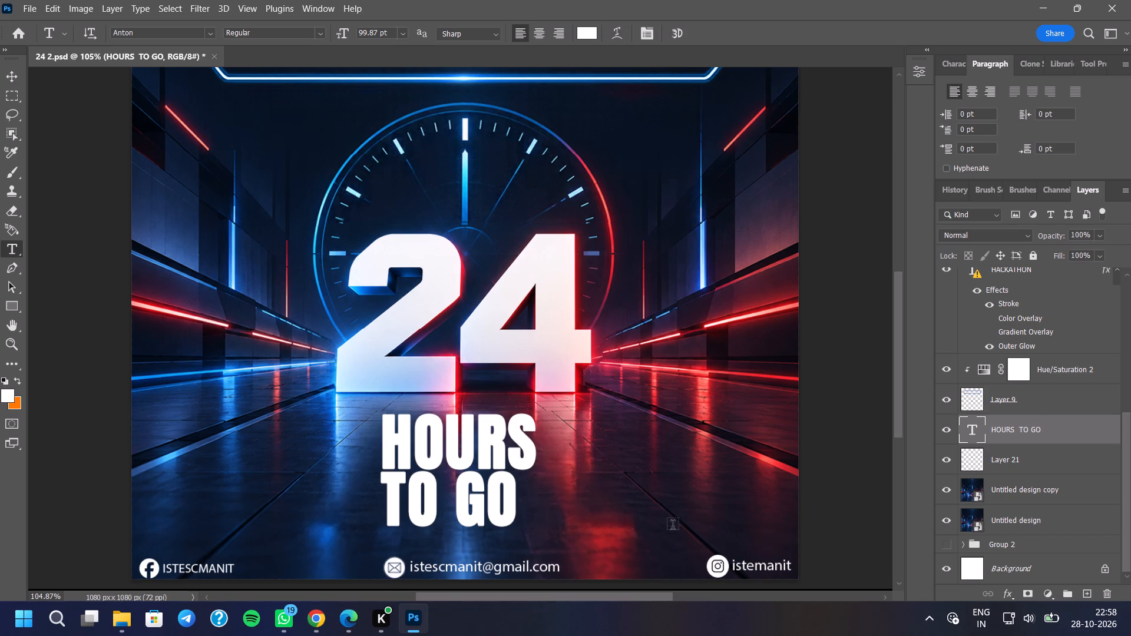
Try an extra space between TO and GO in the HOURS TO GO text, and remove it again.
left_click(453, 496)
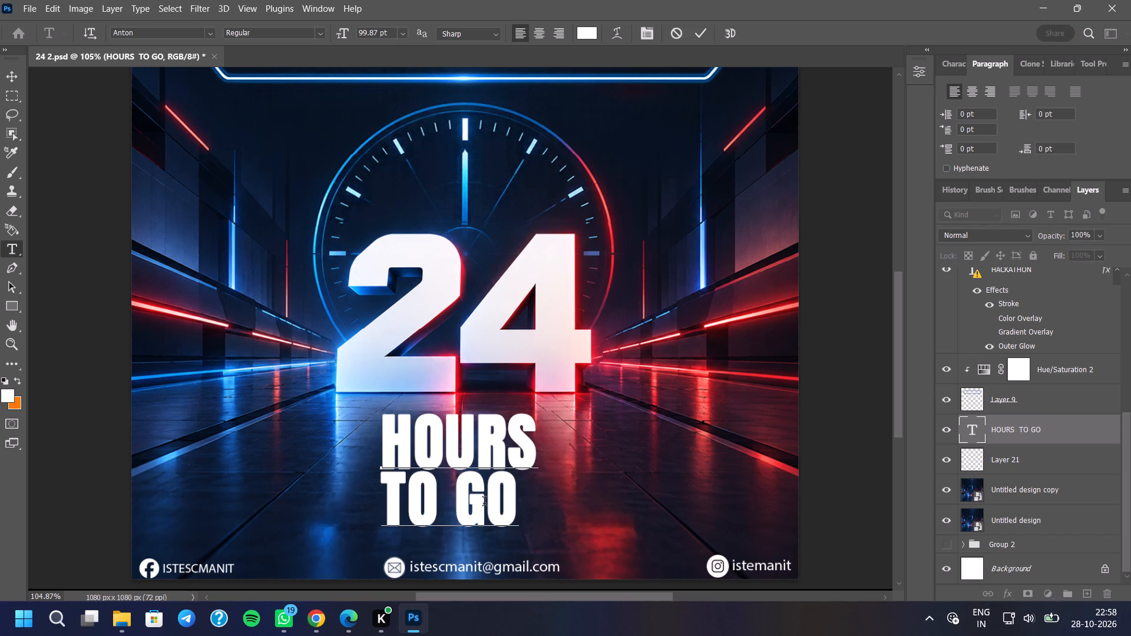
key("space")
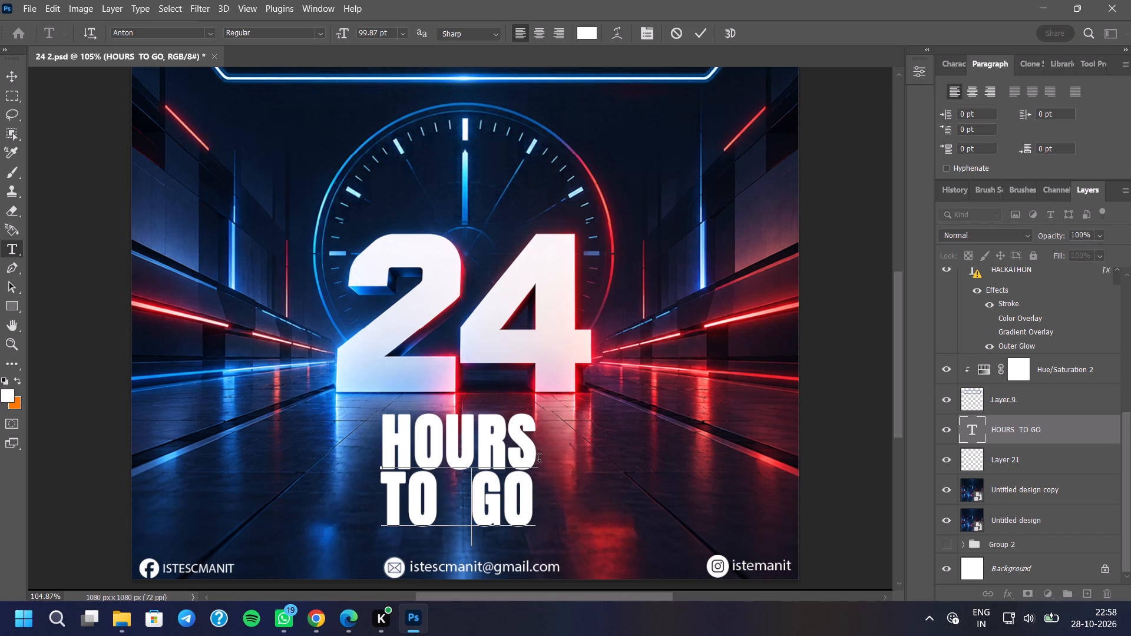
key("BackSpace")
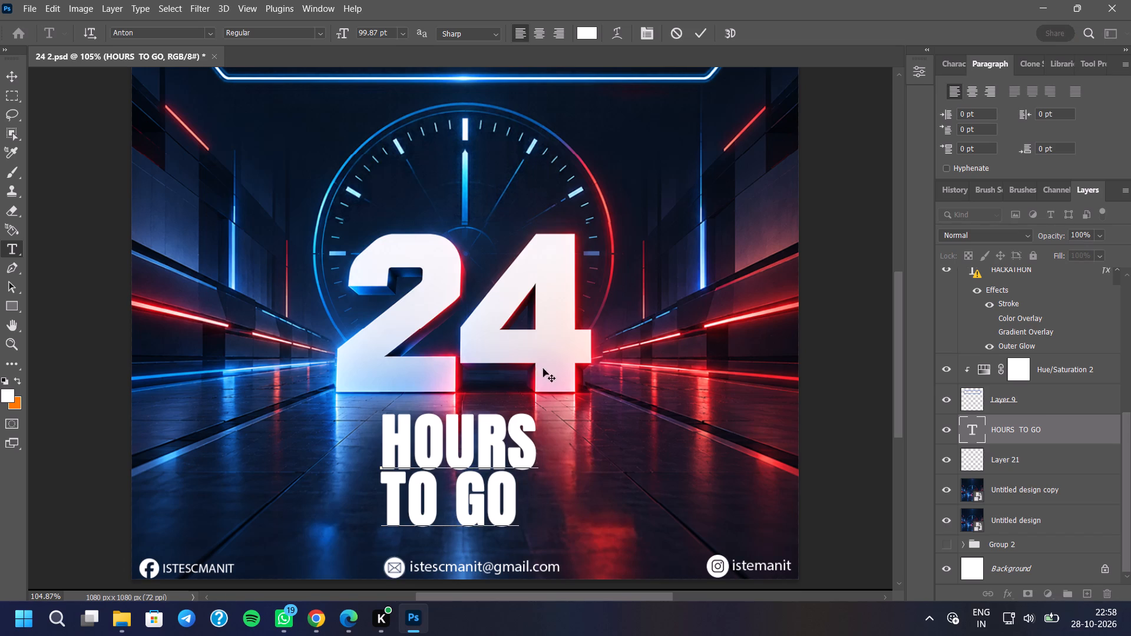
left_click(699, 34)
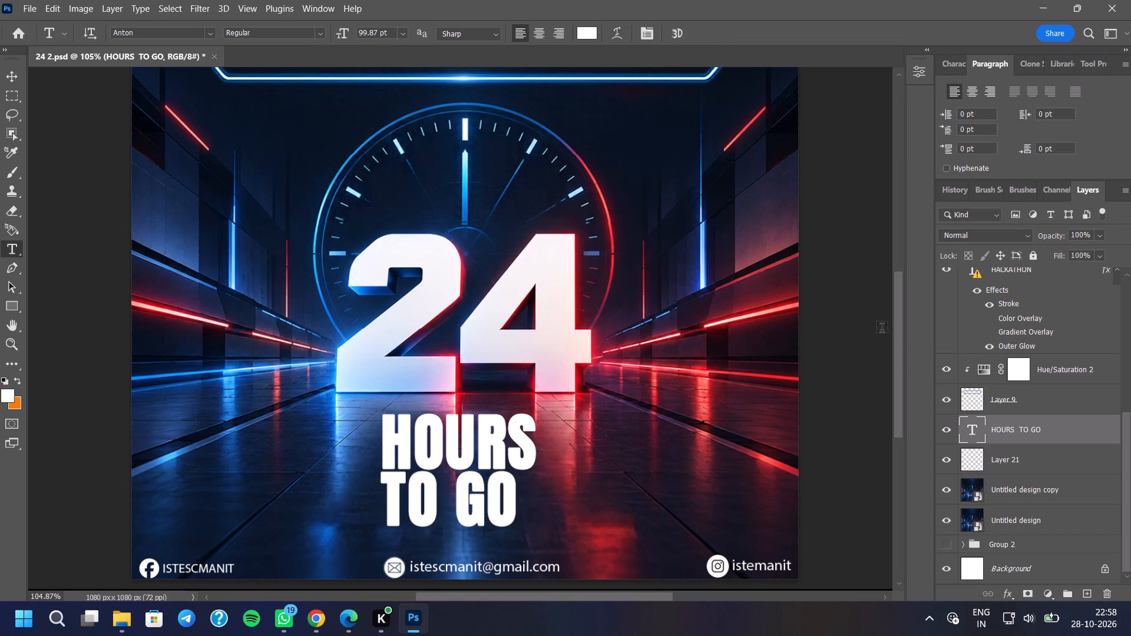
Load the HOURS TO GO text layer's pixels as a selection and copy it.
right_click(977, 427)
left_click(999, 171)
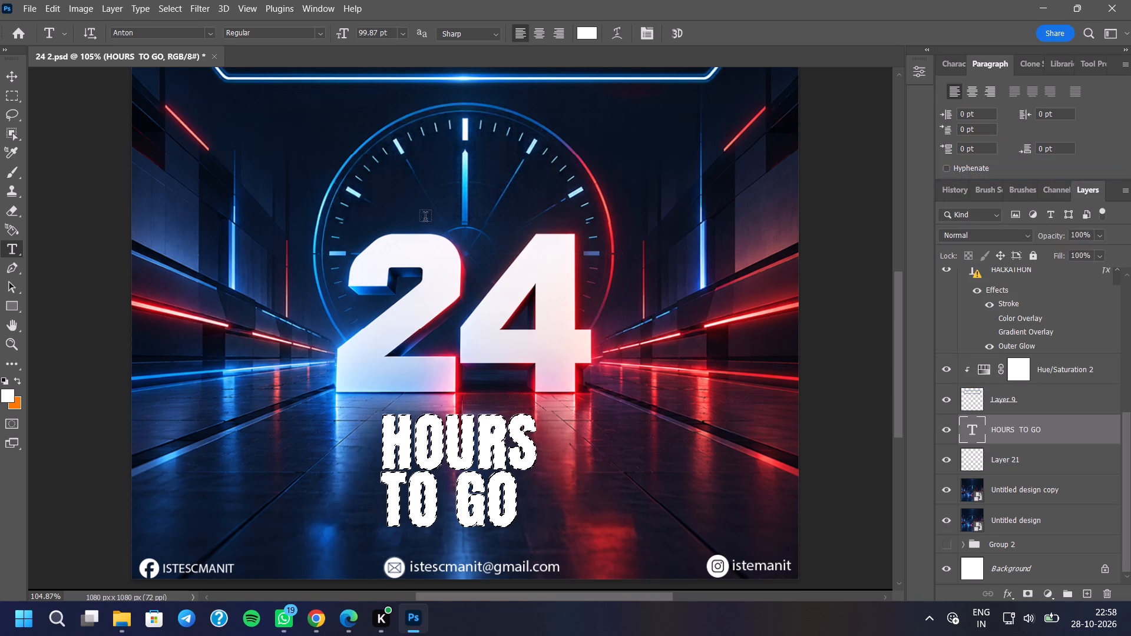
left_click(61, 4)
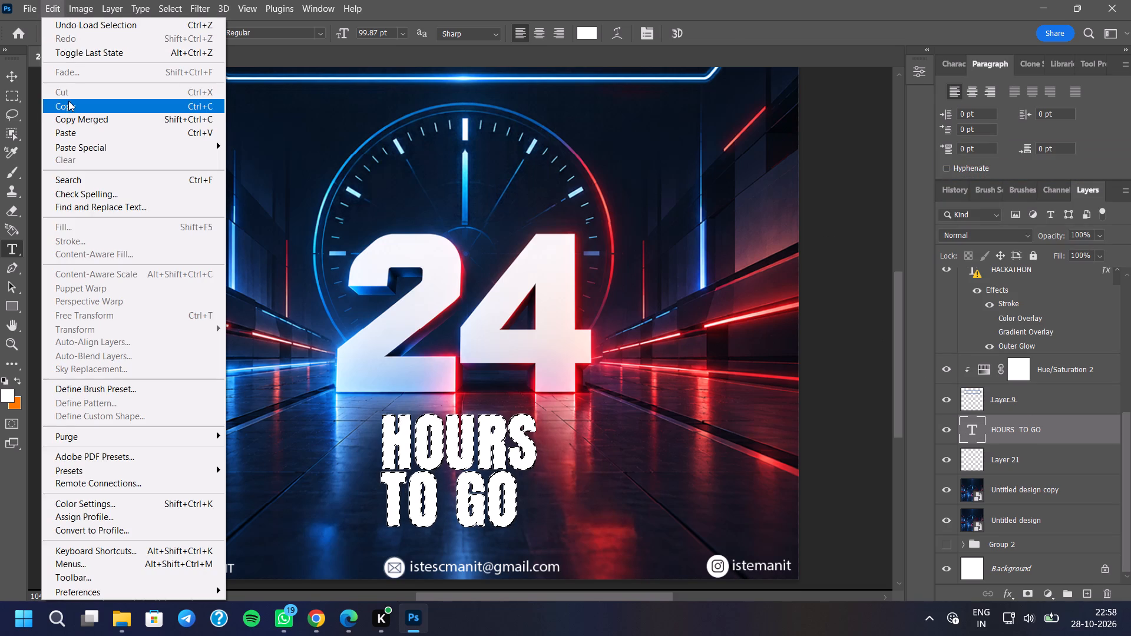
left_click(70, 104)
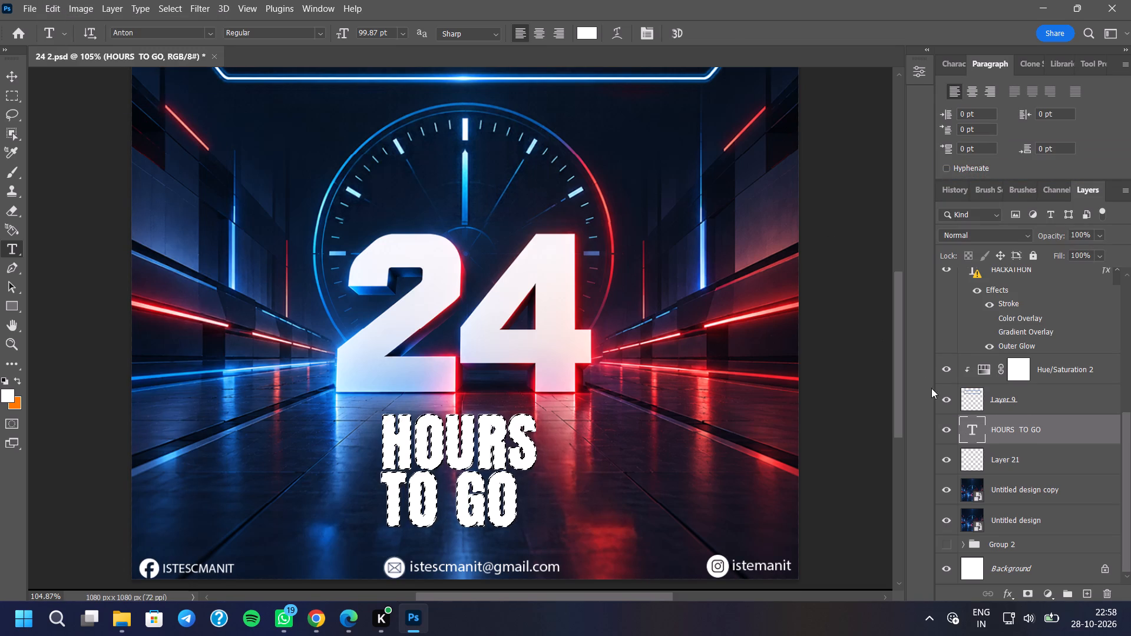
Hide the HOURS TO GO text layer and clear the selection.
left_click(952, 462)
left_click(951, 462)
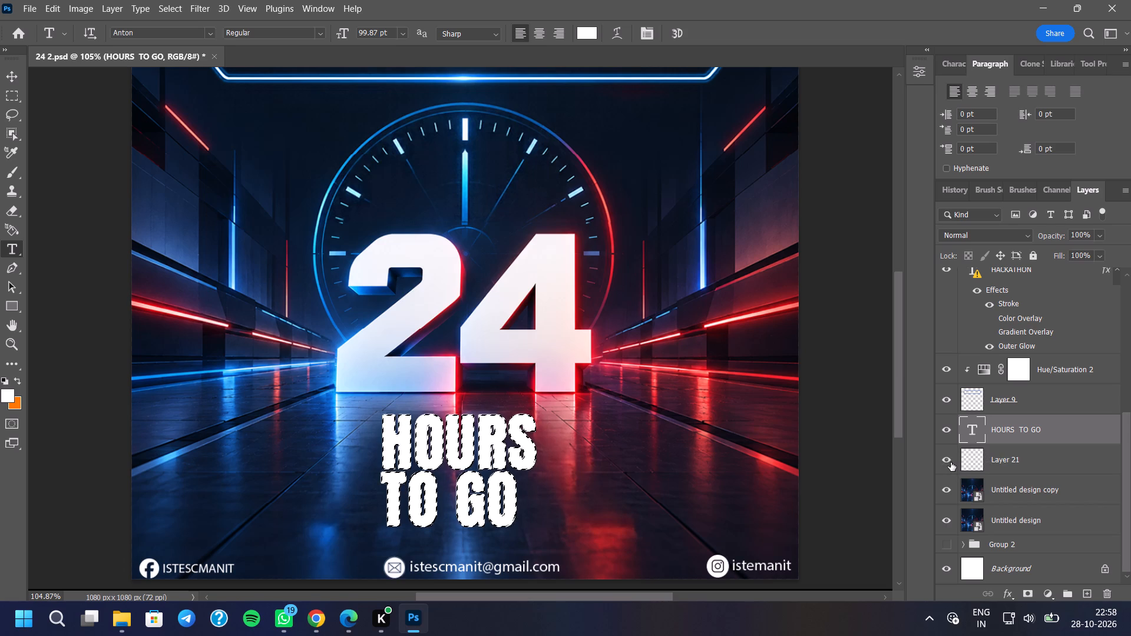
left_click(951, 462)
left_click(947, 449)
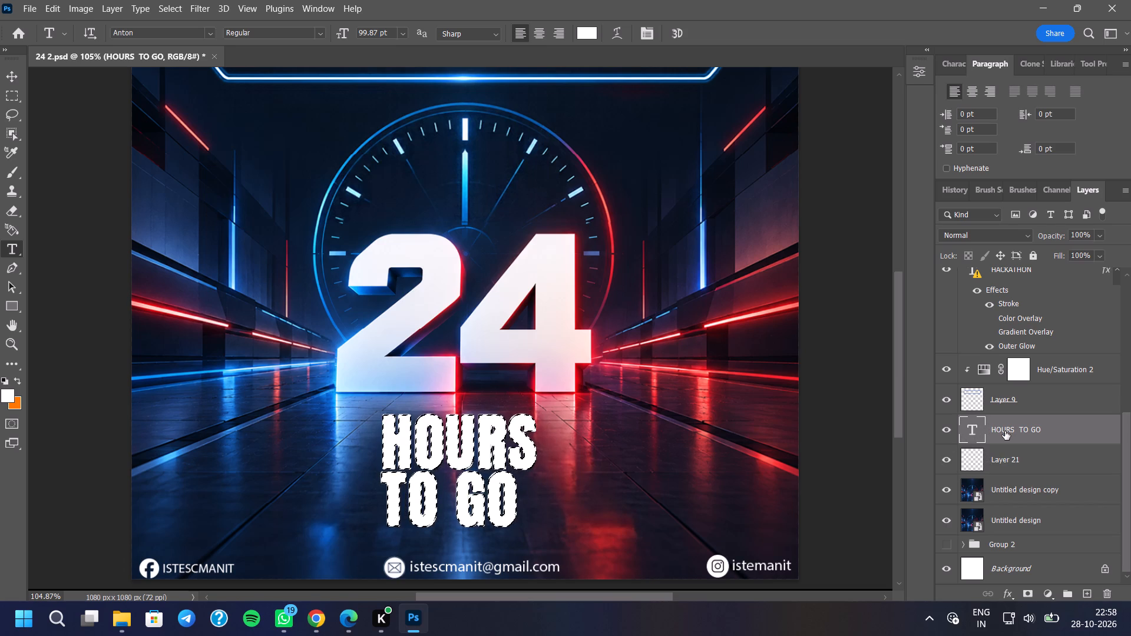
left_click(948, 429)
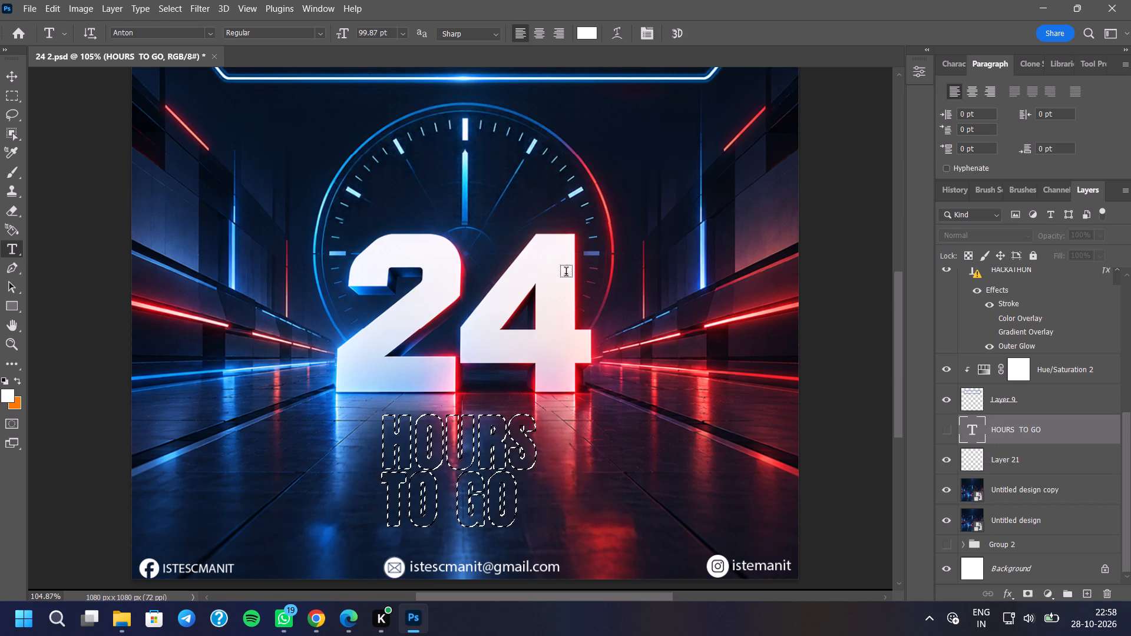
left_click(171, 12)
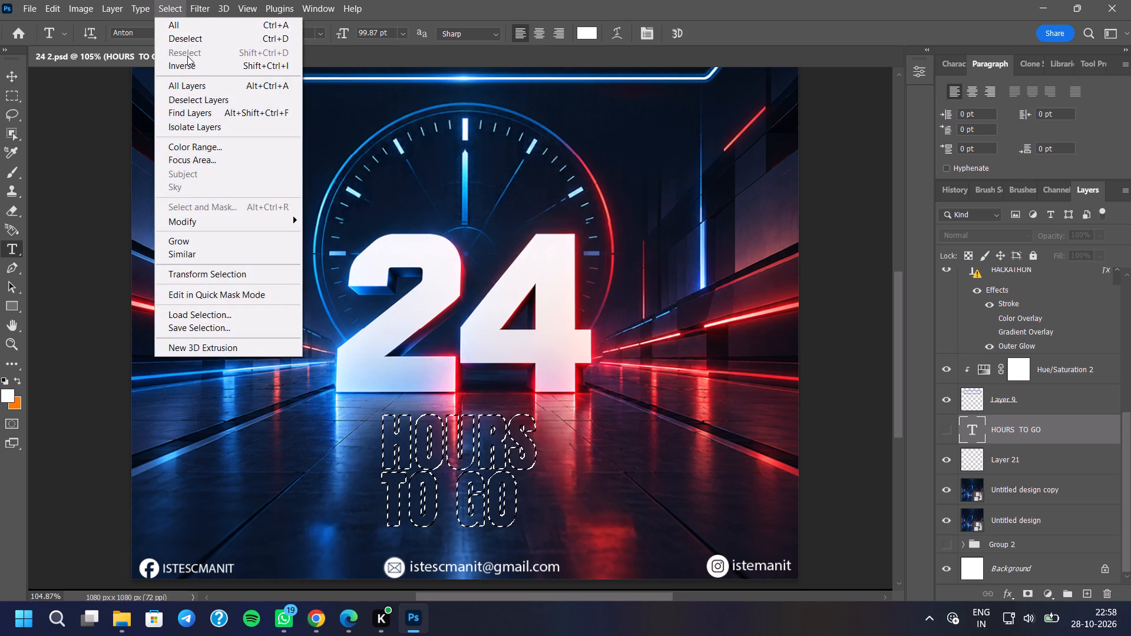
left_click(195, 35)
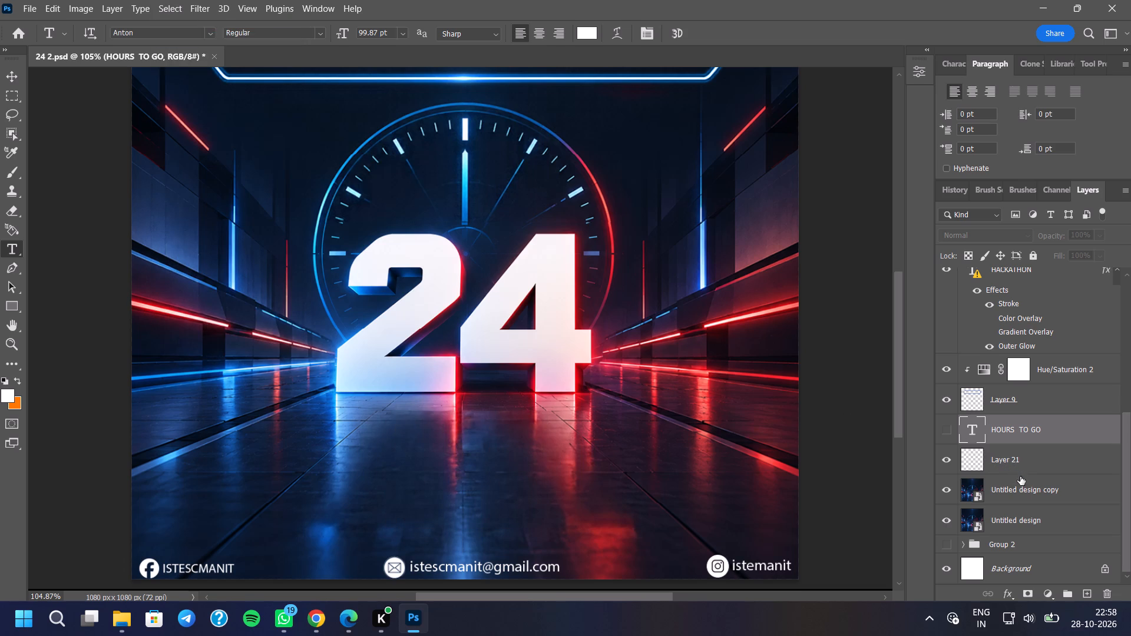
Create a new empty layer directly above the Untitled design copy layer.
left_click(1023, 483)
left_click(1087, 592)
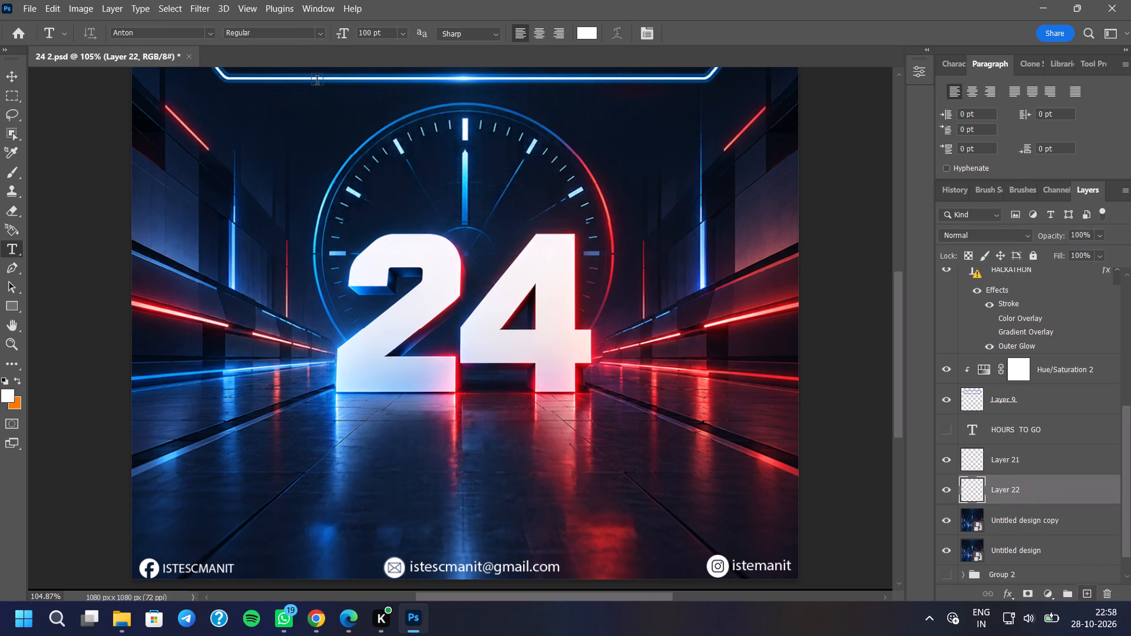
Open the Vanishing Point filter on the new empty layer, checking the floor lettering in the ChatGPT reference image.
left_click(171, 9)
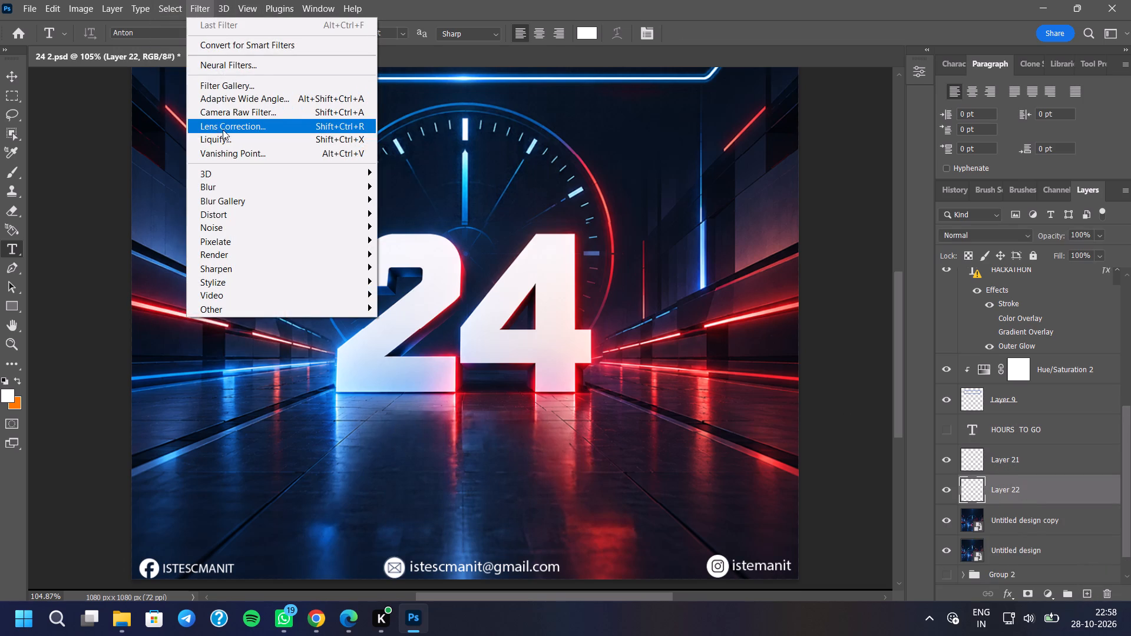
left_click(229, 150)
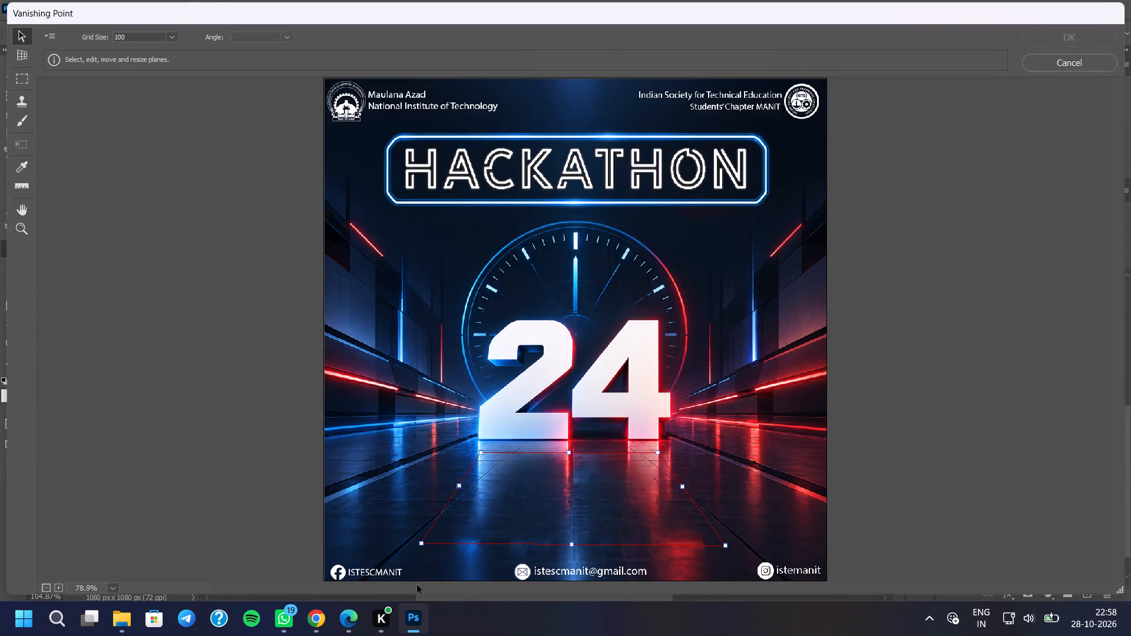
left_click(320, 622)
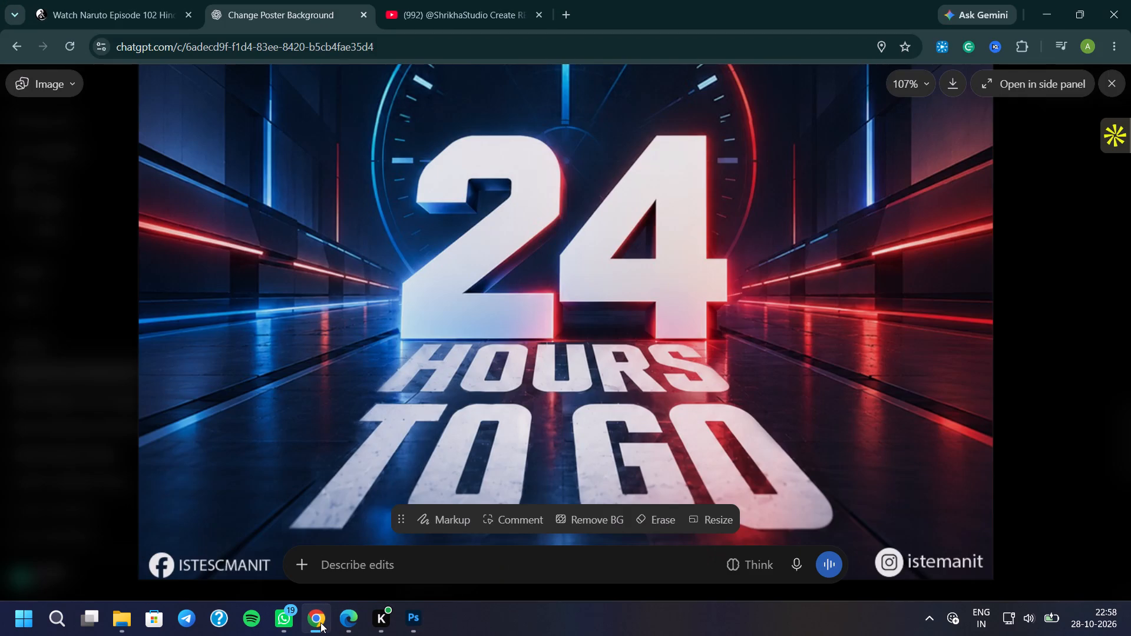
left_click(320, 622)
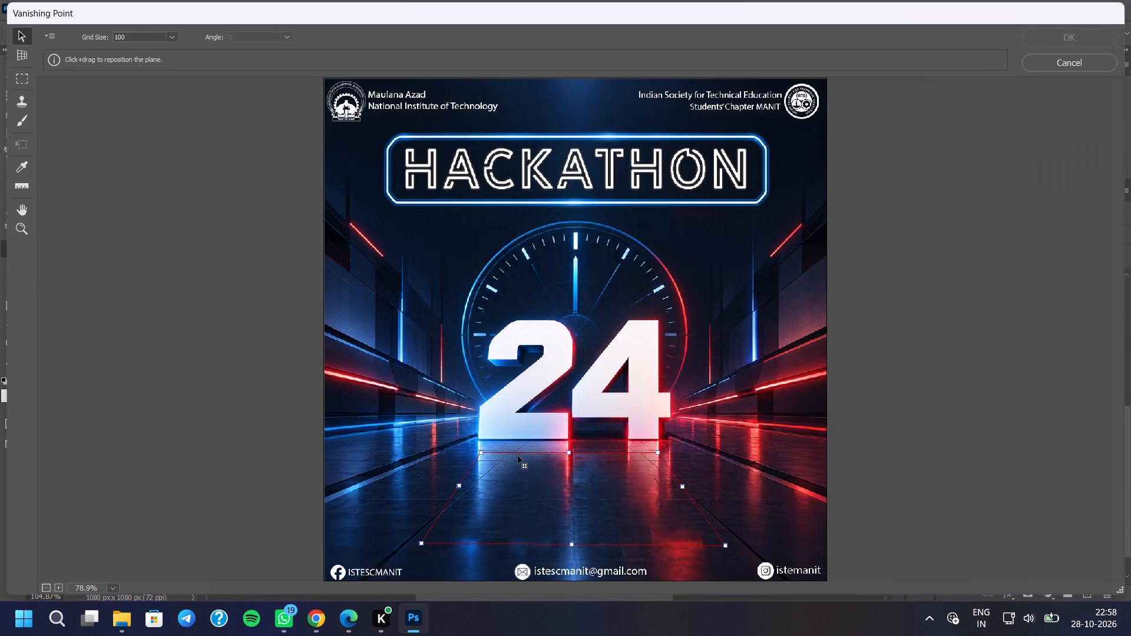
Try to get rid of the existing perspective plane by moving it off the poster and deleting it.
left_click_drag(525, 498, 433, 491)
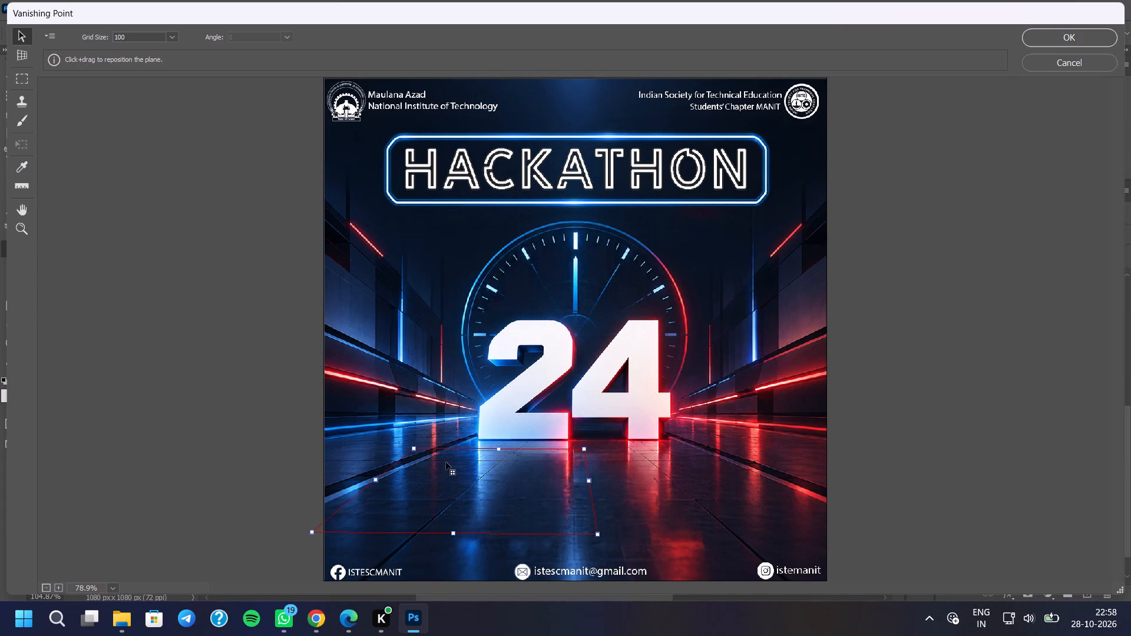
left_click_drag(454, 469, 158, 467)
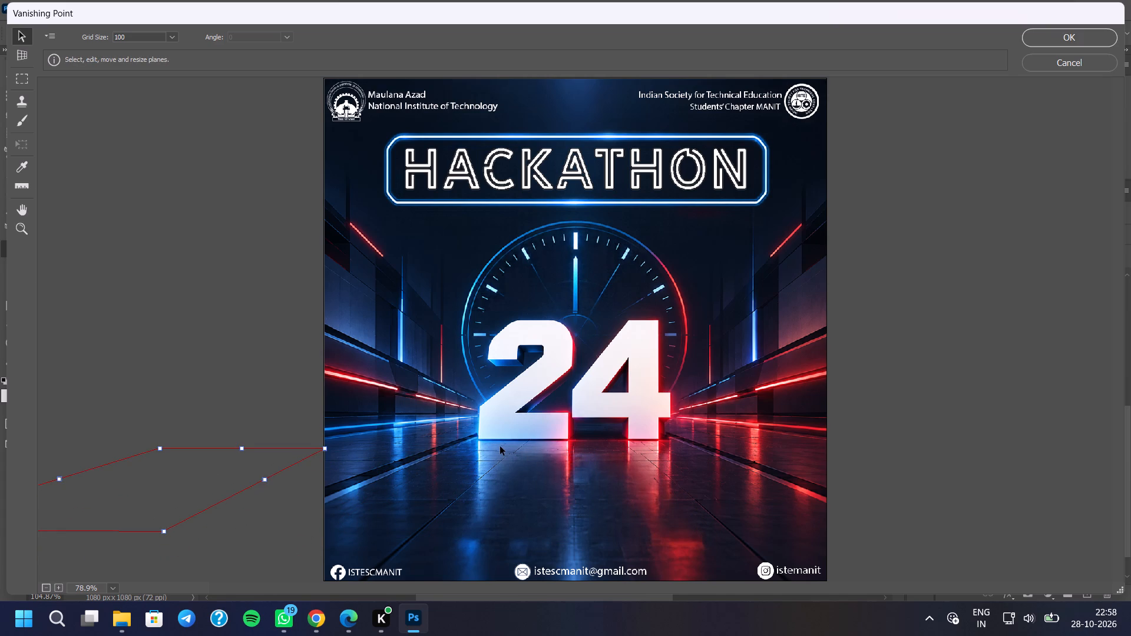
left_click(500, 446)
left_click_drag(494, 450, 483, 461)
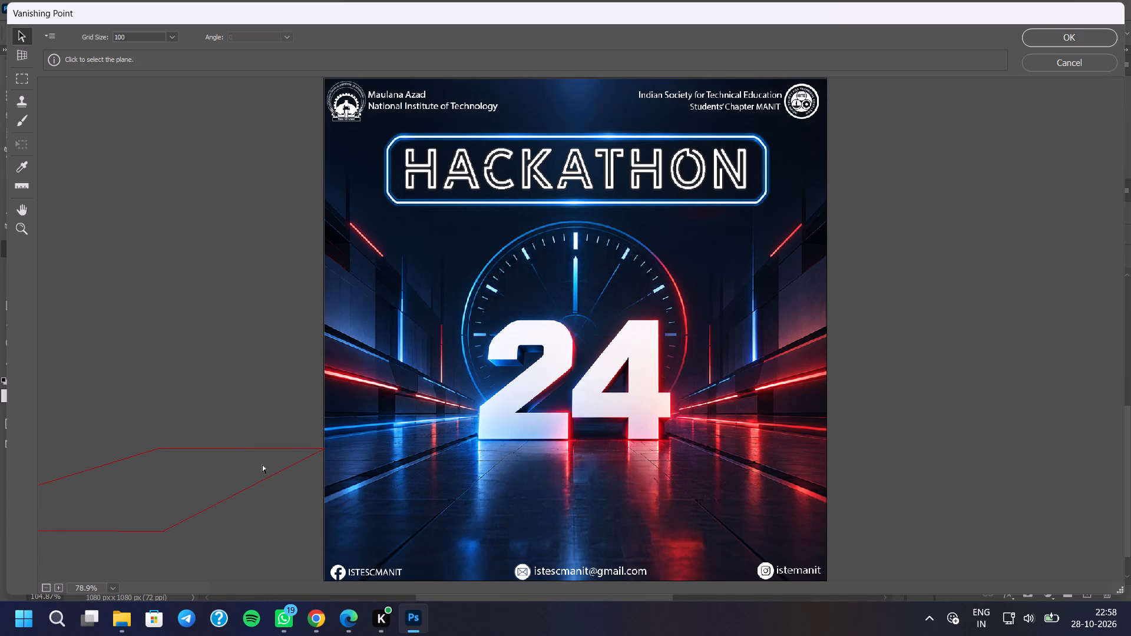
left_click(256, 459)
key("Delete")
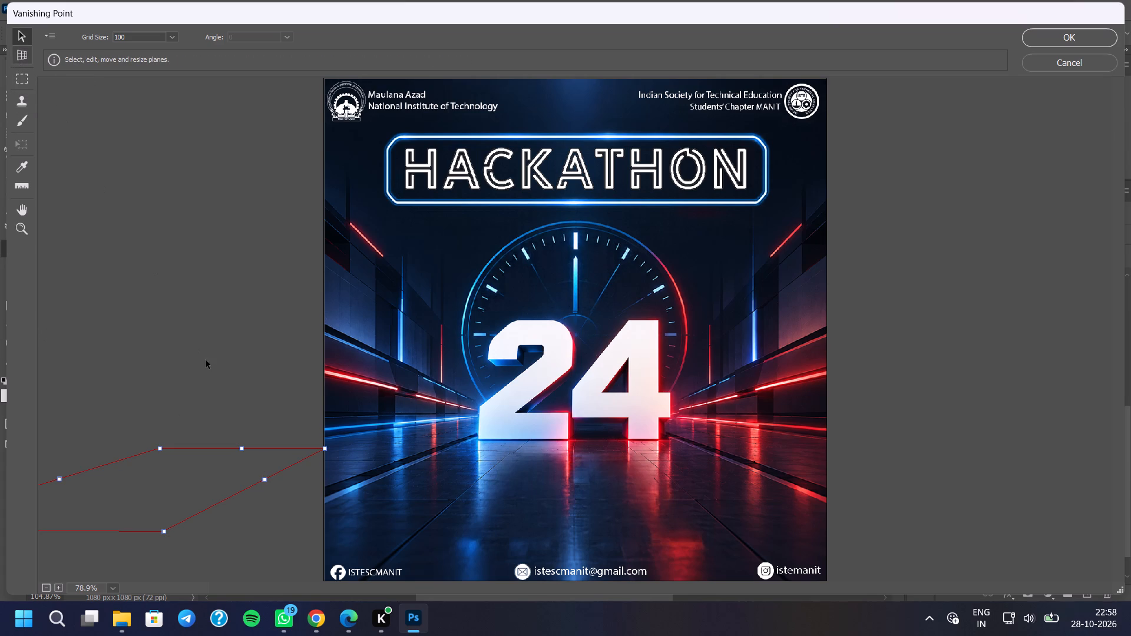
Move the existing perspective plane back onto the floor, centred just below the 24.
left_click_drag(181, 478, 226, 389)
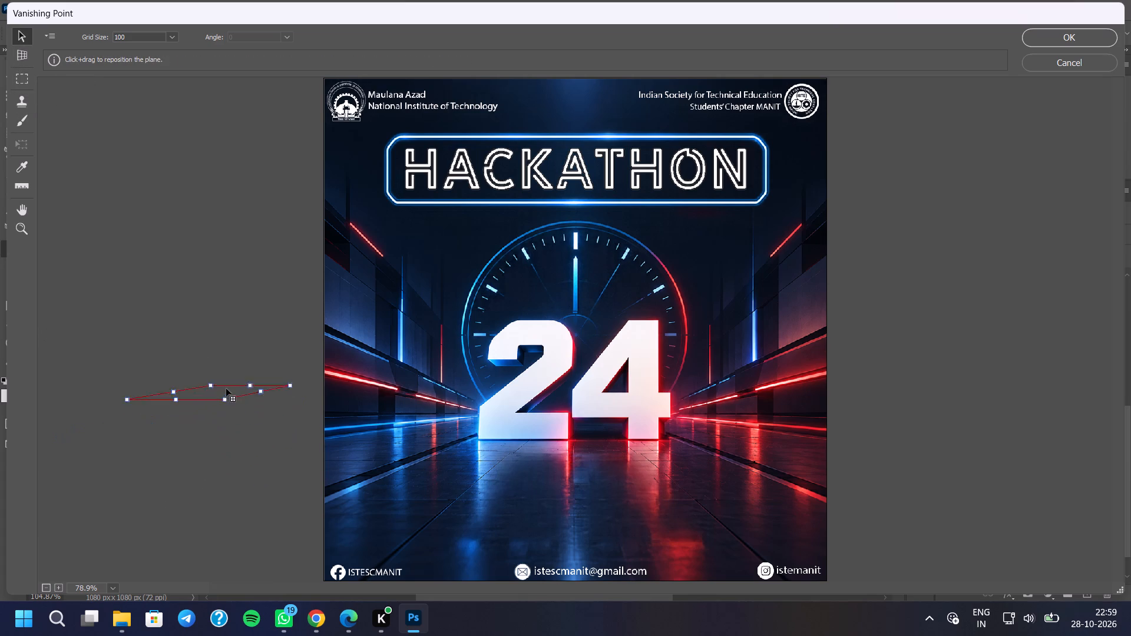
left_click_drag(226, 389, 524, 480)
left_click_drag(560, 478, 628, 473)
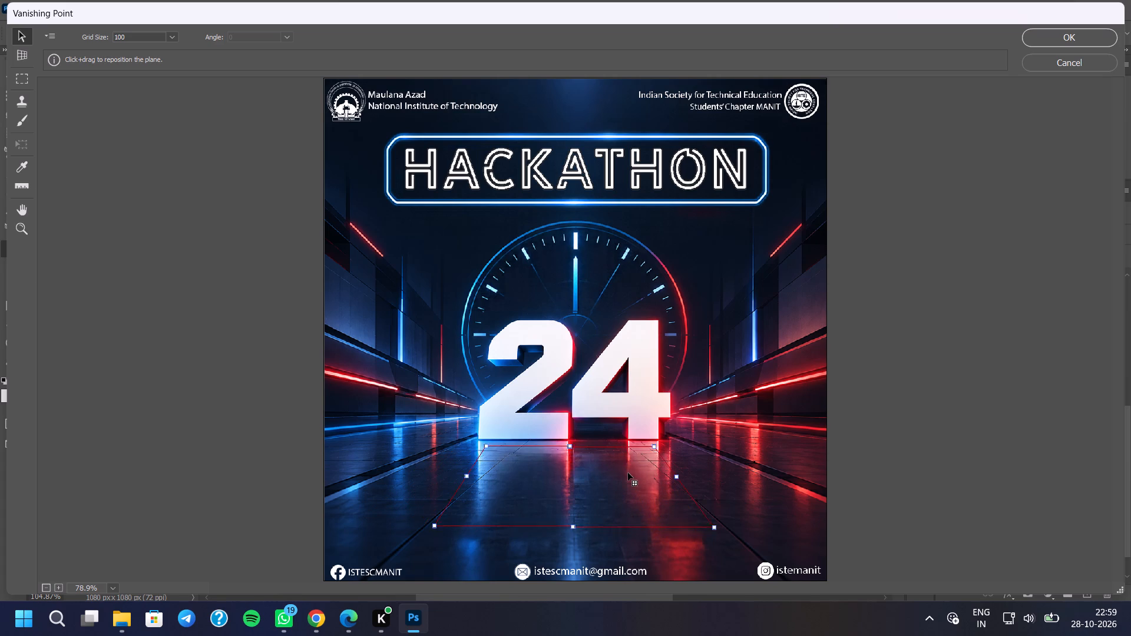
left_click_drag(628, 473, 623, 475)
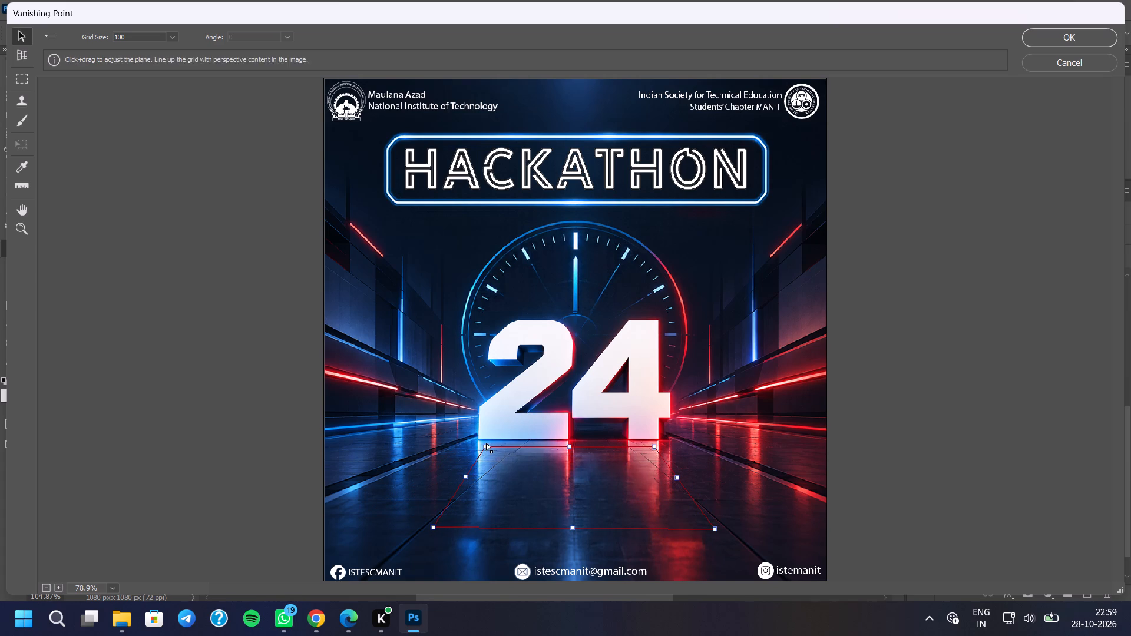
Reshape the floor plane by narrowing its far edge below the 24 and pulling its two near corners outward.
left_click_drag(485, 444, 493, 445)
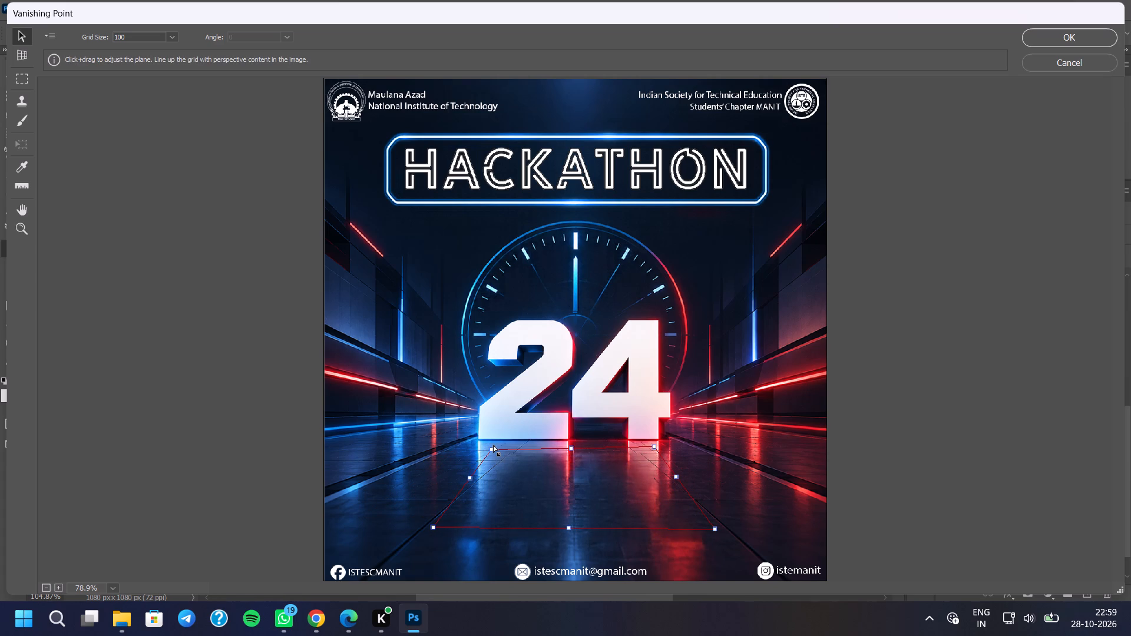
left_click_drag(493, 445, 492, 443)
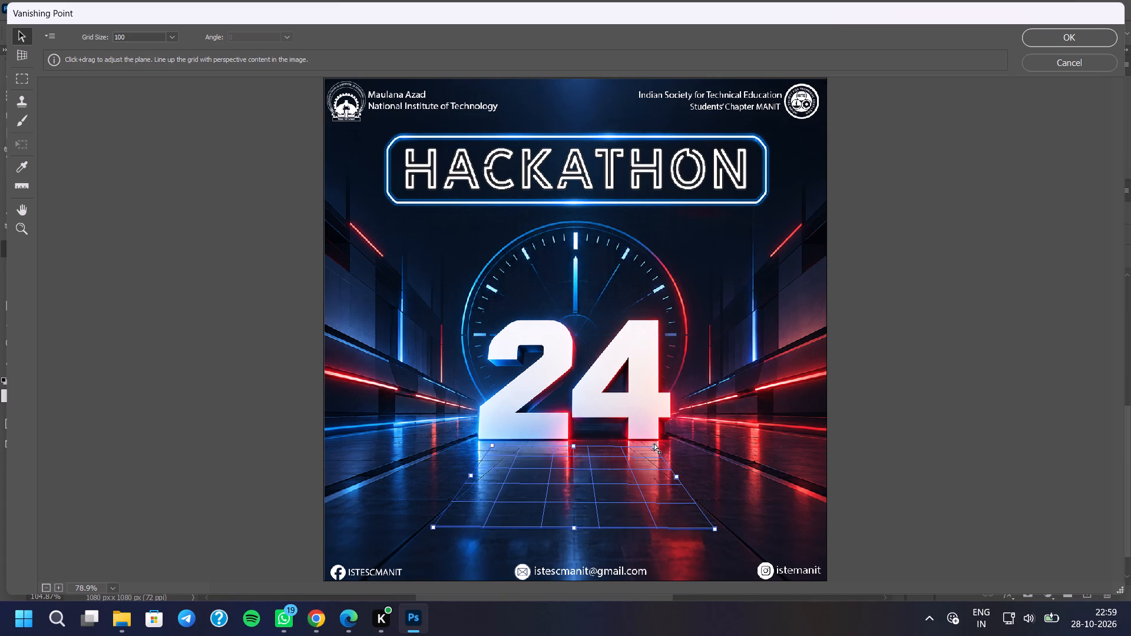
left_click_drag(654, 443, 646, 443)
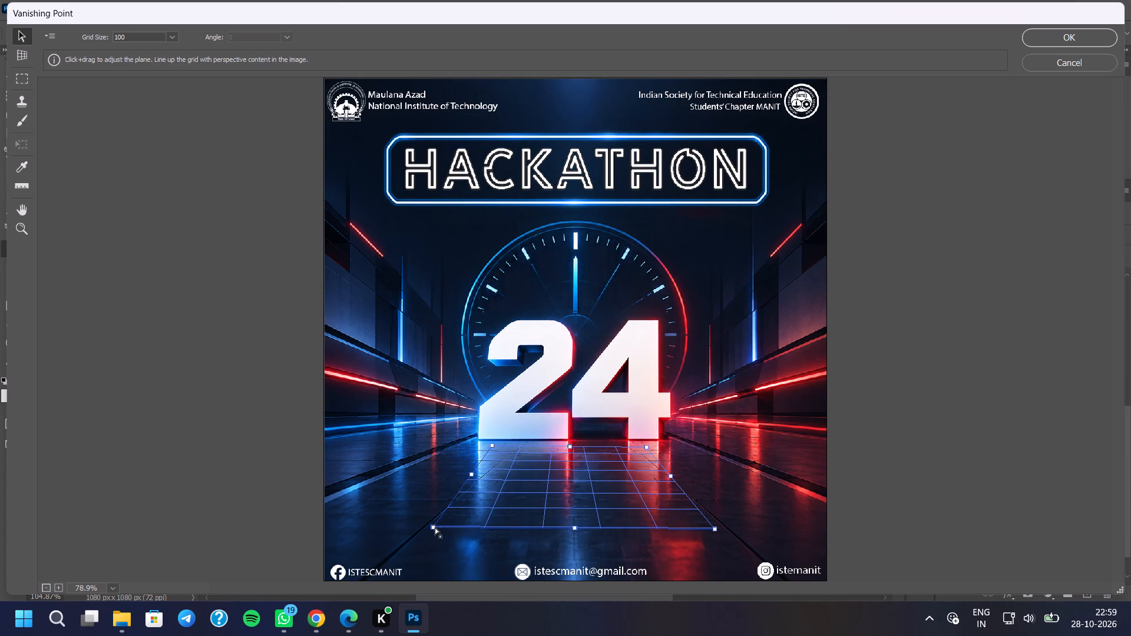
left_click_drag(432, 527, 411, 534)
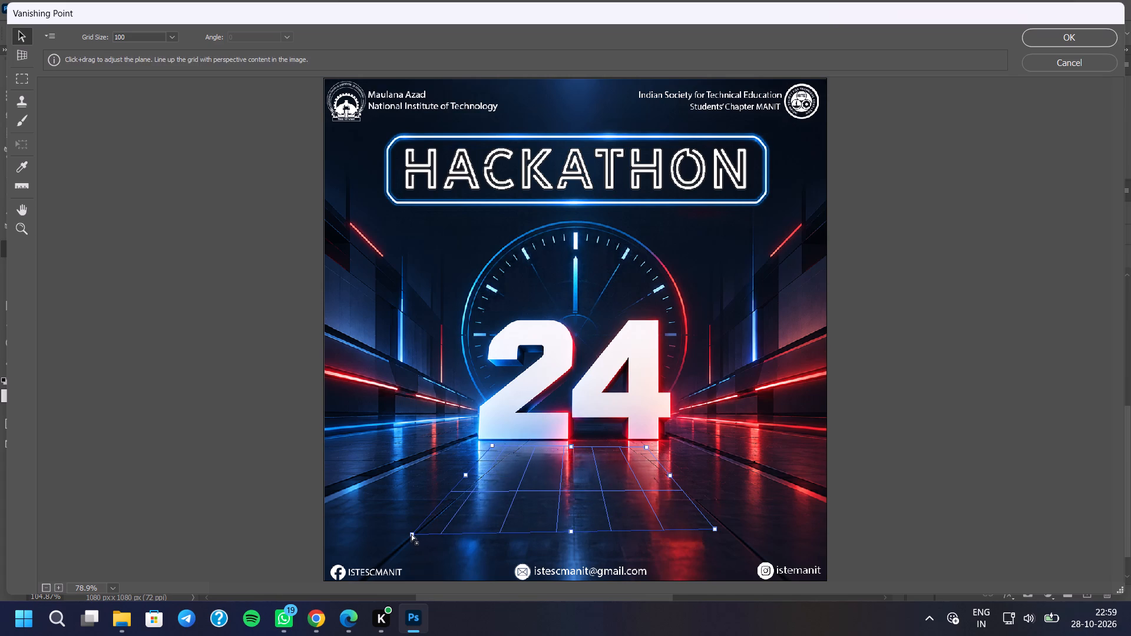
left_click_drag(714, 528, 731, 535)
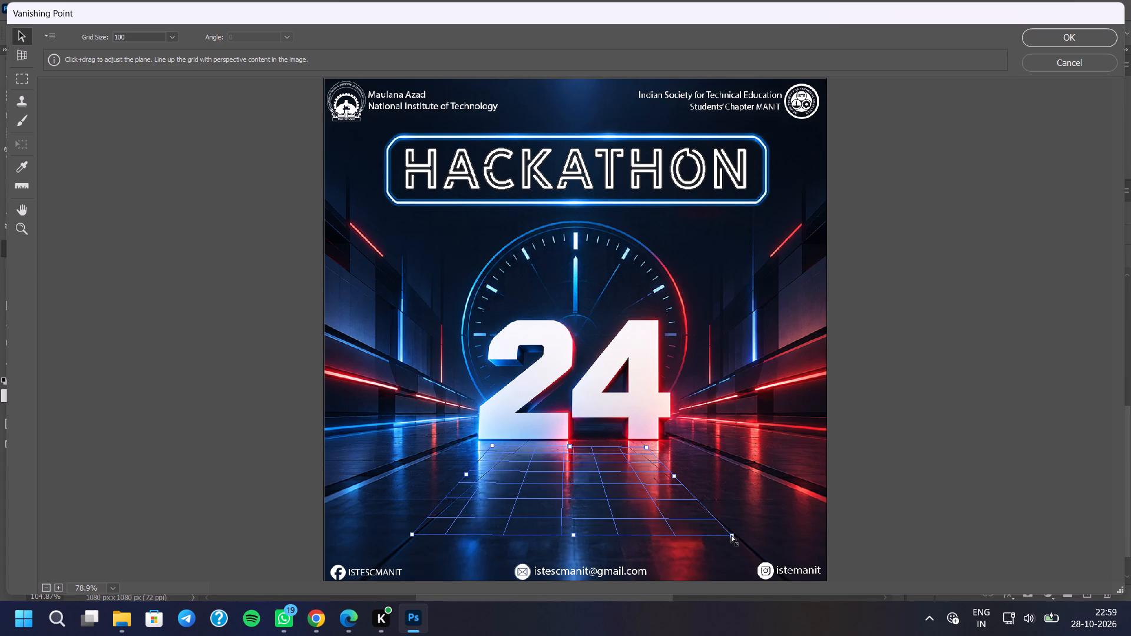
left_click_drag(731, 535, 732, 536)
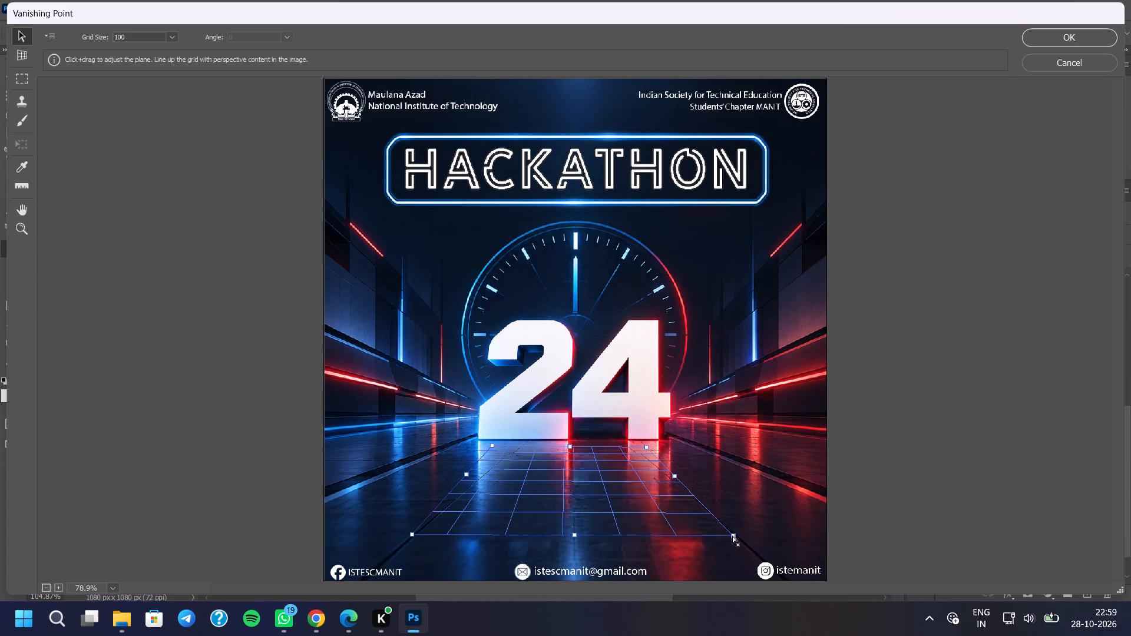
left_click_drag(732, 536, 732, 537)
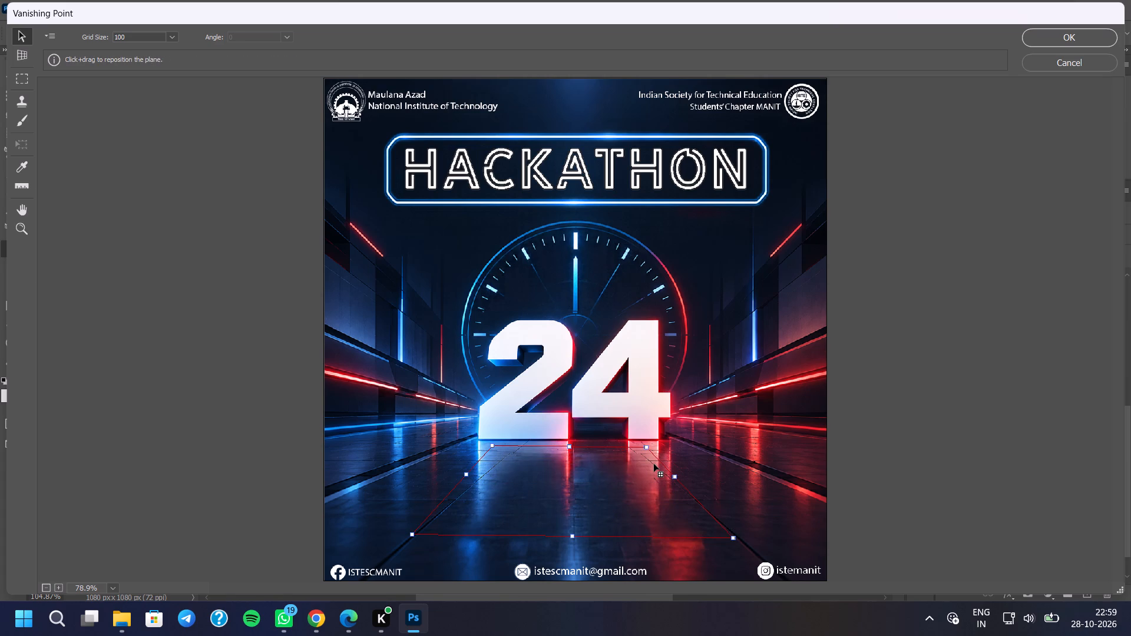
Paste the copied HOURS TO GO text into the Vanishing Point workspace.
key("ctrl+v")
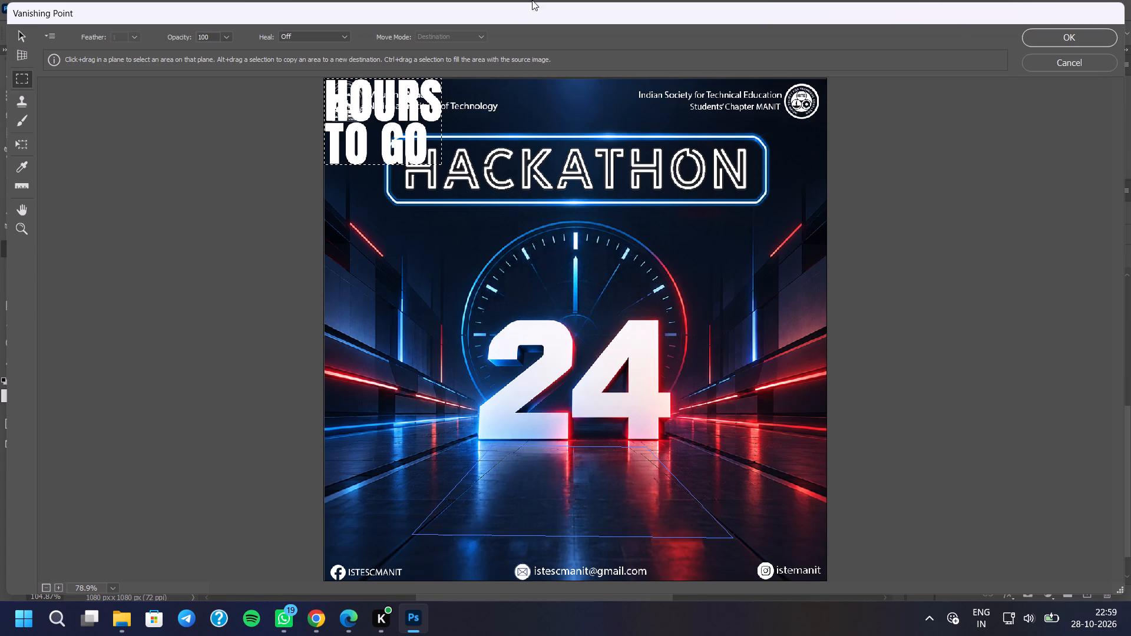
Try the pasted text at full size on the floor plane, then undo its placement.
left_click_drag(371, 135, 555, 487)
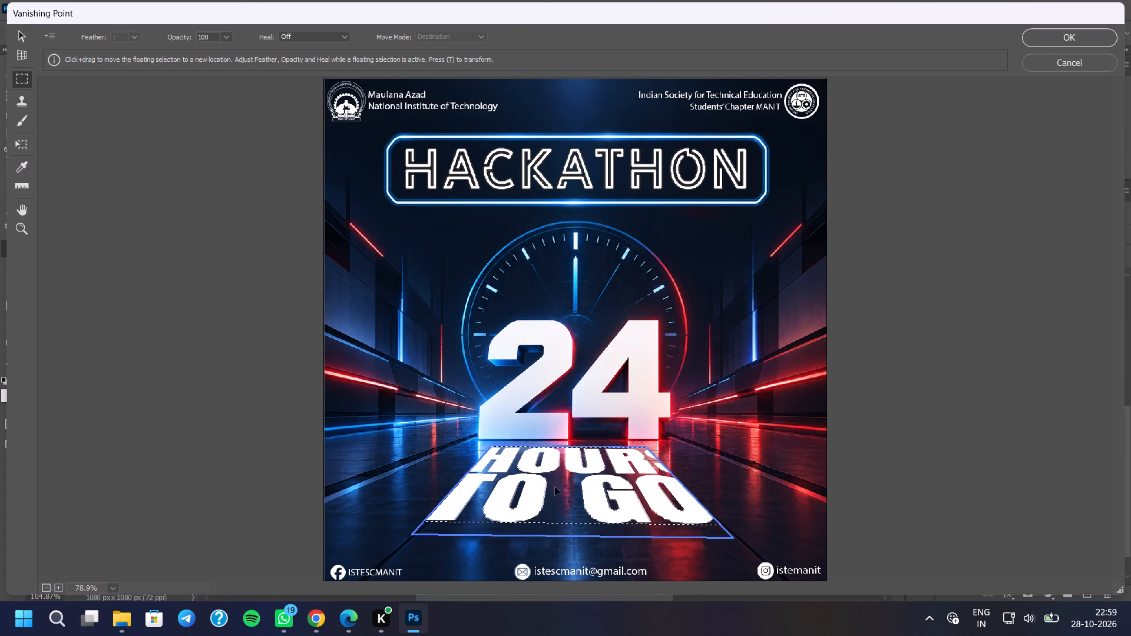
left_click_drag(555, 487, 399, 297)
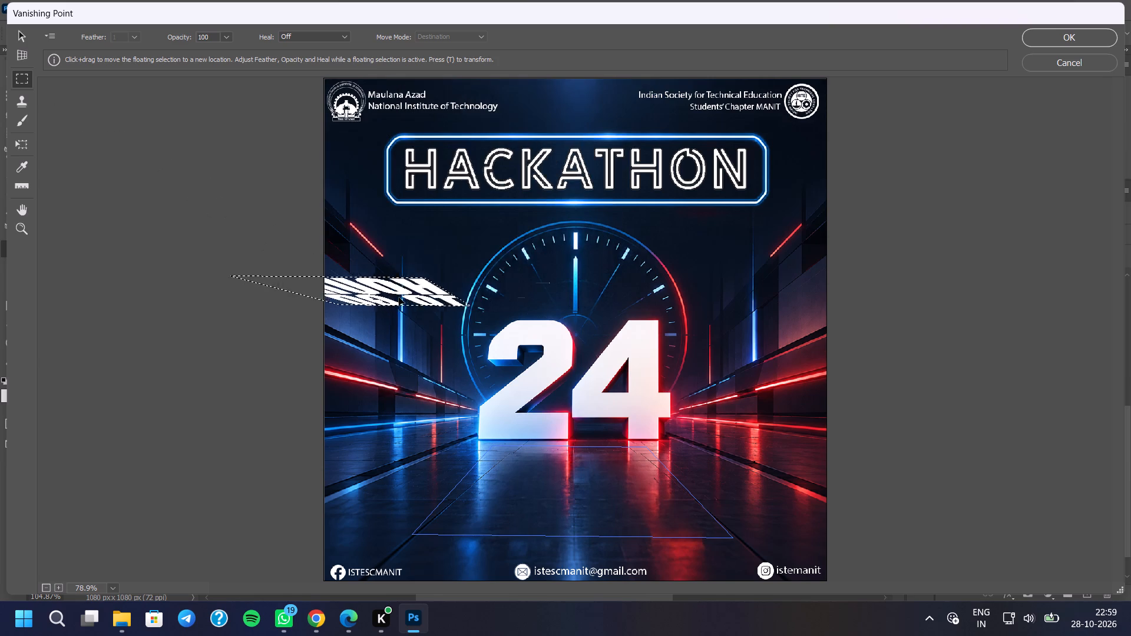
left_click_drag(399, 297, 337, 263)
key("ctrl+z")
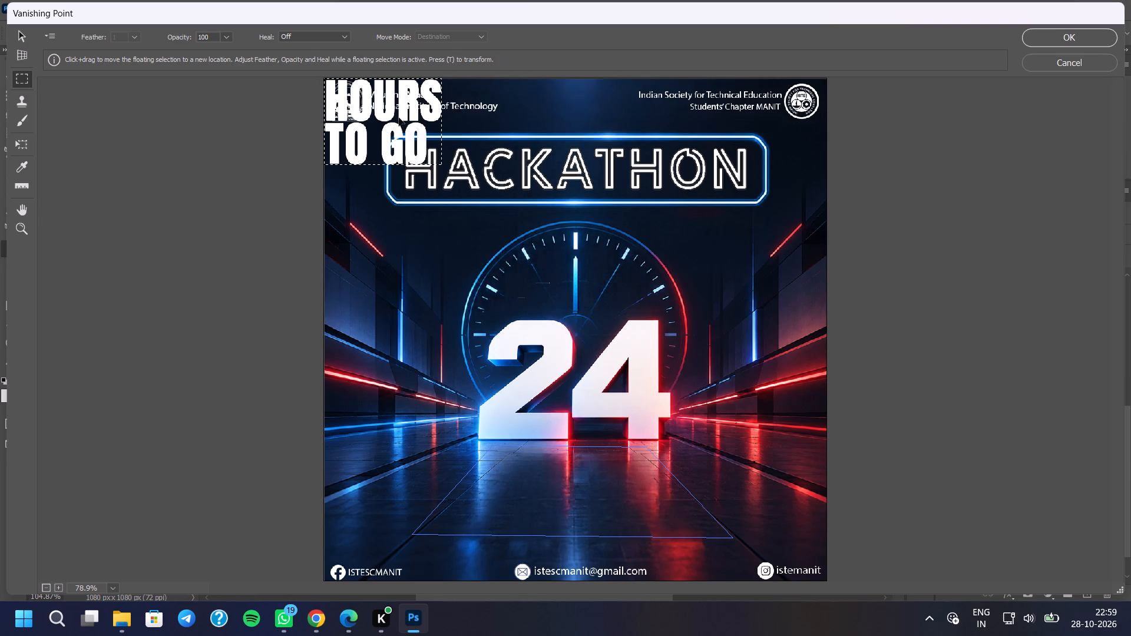
Scale the pasted HOURS TO GO text down with the Transform tool while it is off the plane.
left_click_drag(398, 117, 425, 172)
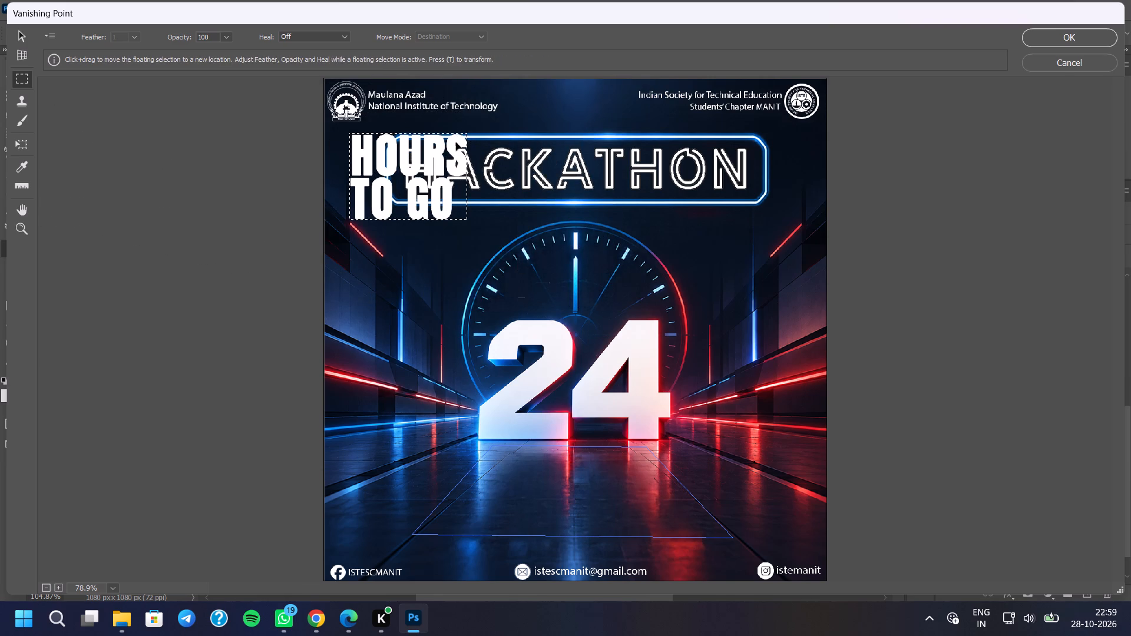
key("ctrl+t")
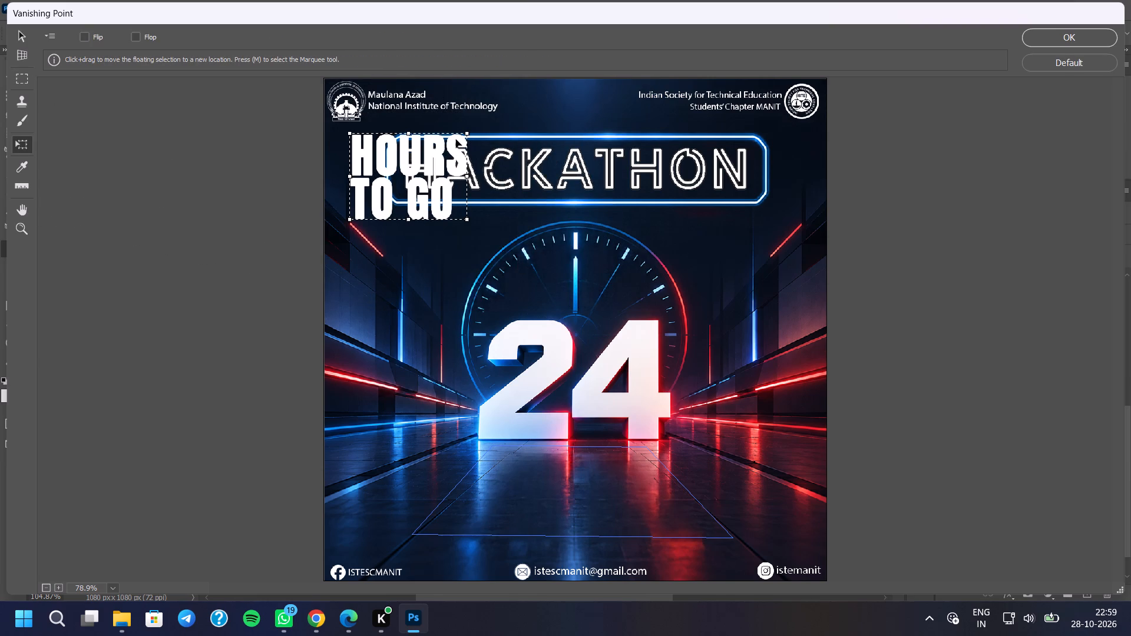
left_click_drag(468, 134, 440, 158)
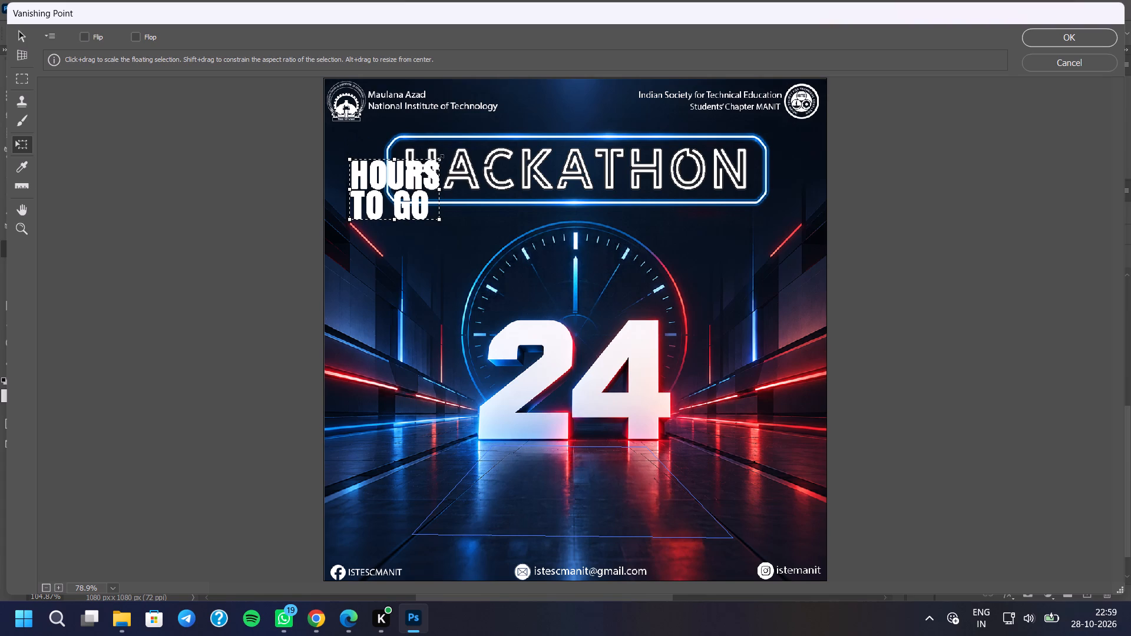
left_click_drag(440, 158, 440, 157)
Place the reduced HOURS TO GO text on the floor plane, centred beneath the 24.
left_click_drag(401, 183, 541, 466)
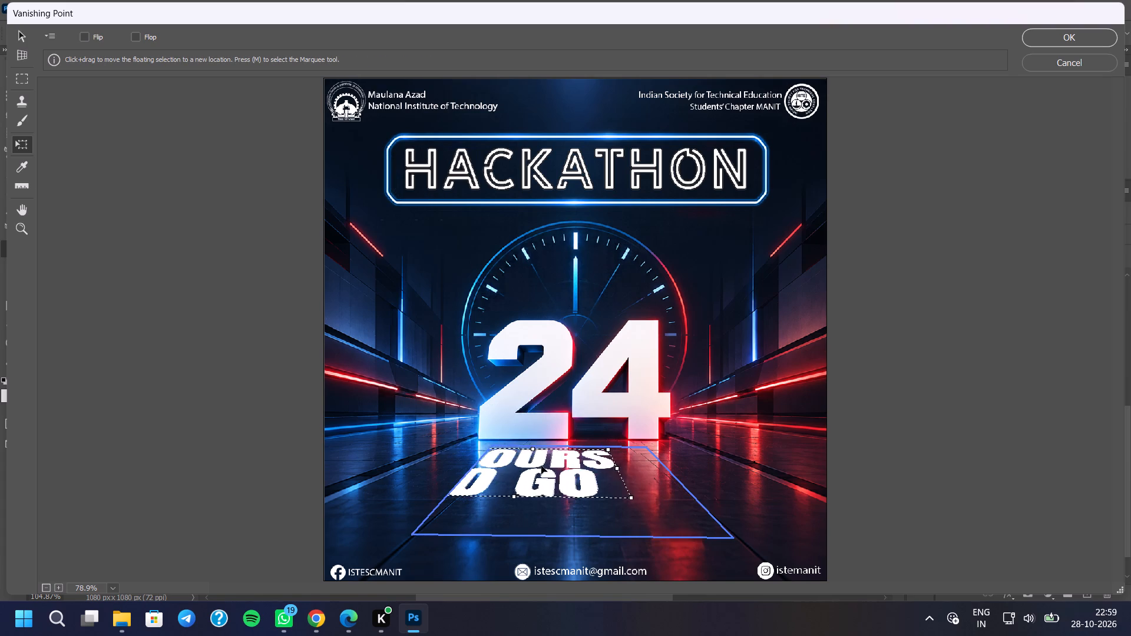
left_click_drag(541, 466, 586, 475)
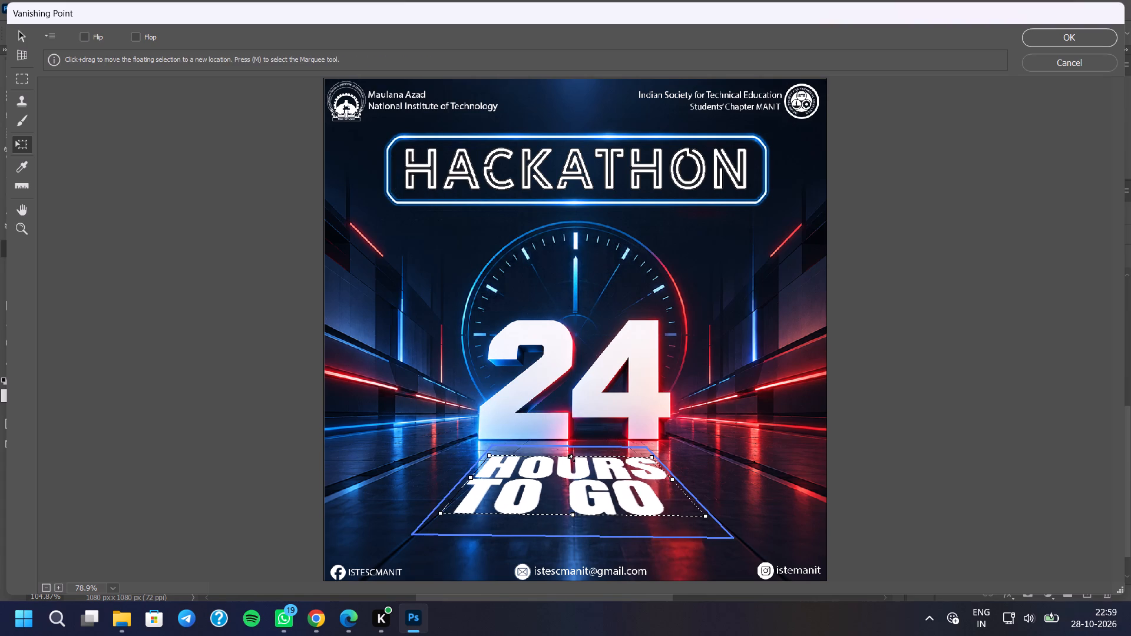
Stretch the HOURS TO GO text in perspective until its bounds reach all four edges of the floor plane.
left_click_drag(572, 455, 577, 447)
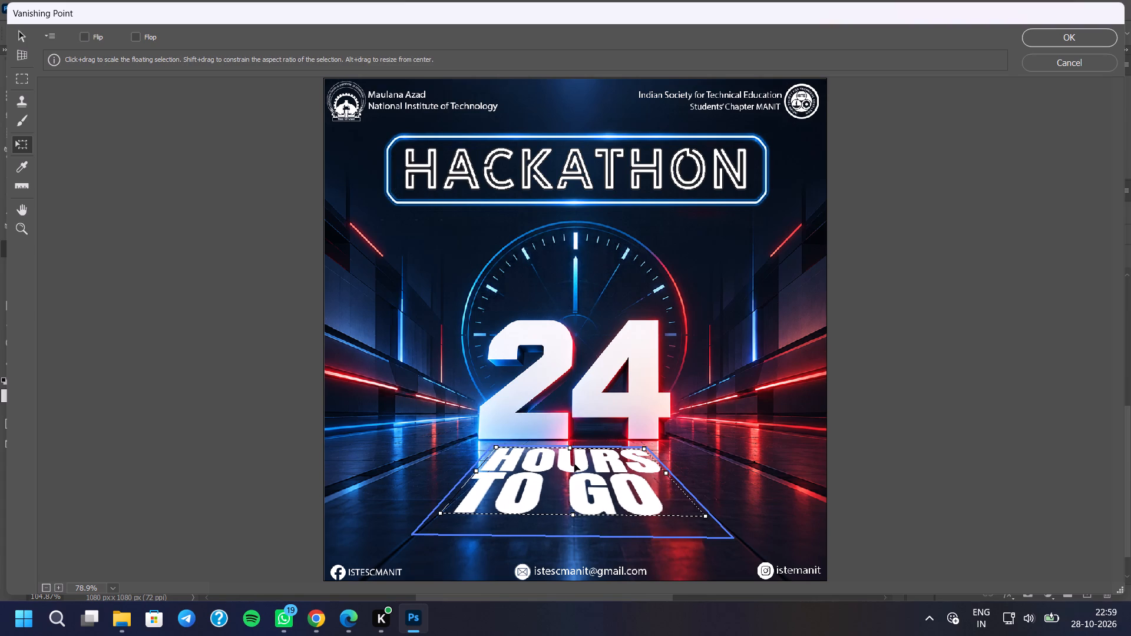
left_click_drag(575, 517, 579, 535)
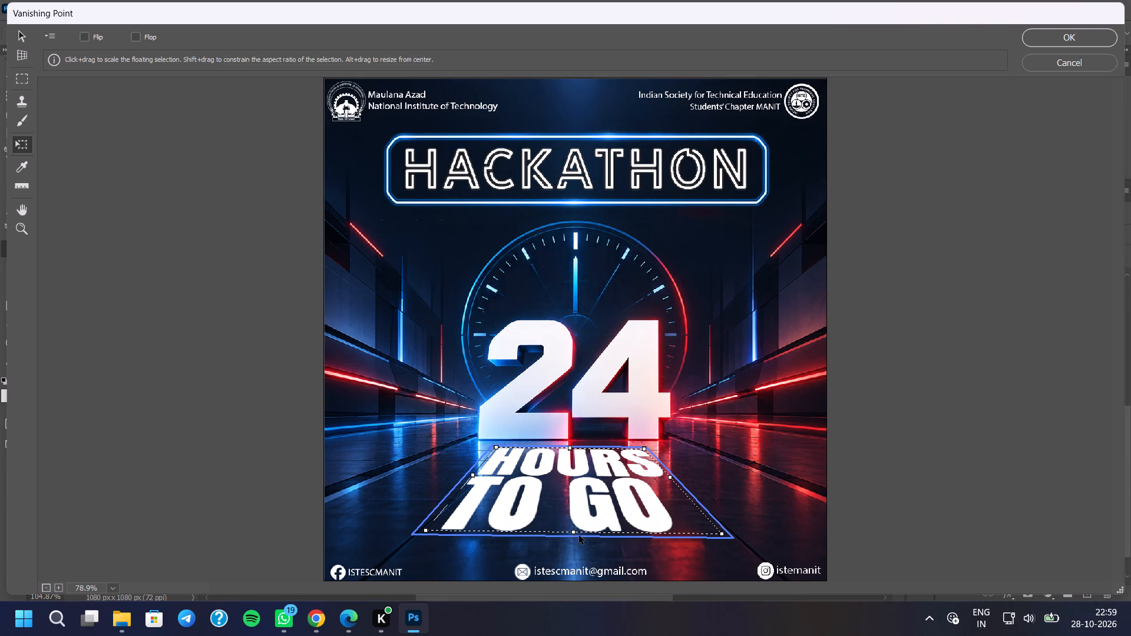
left_click_drag(471, 479, 464, 475)
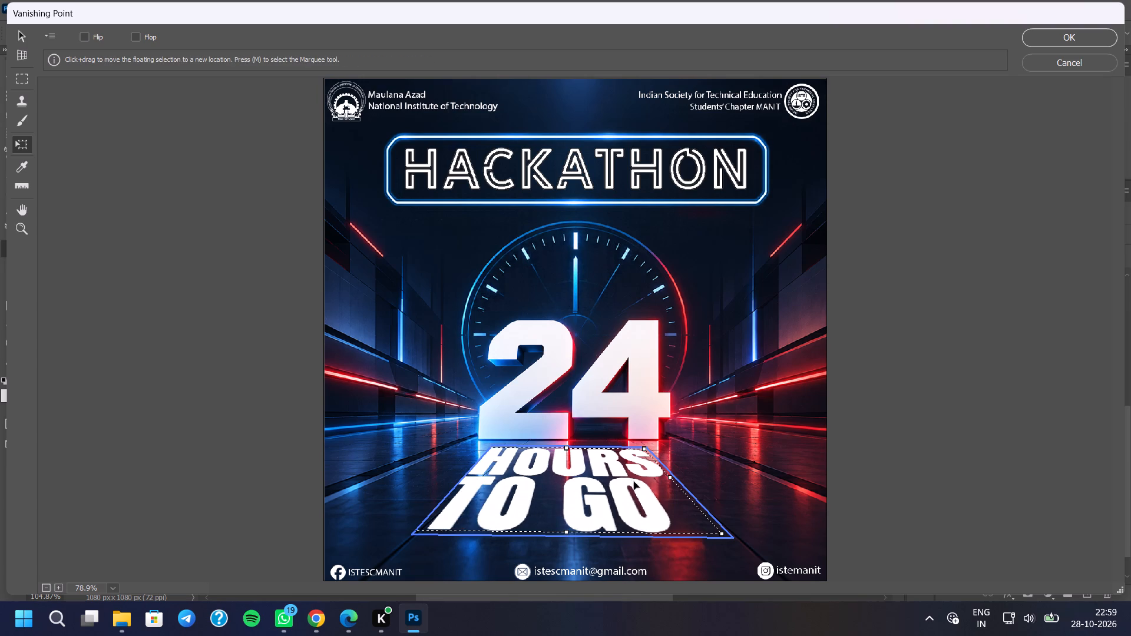
left_click_drag(670, 478, 677, 482)
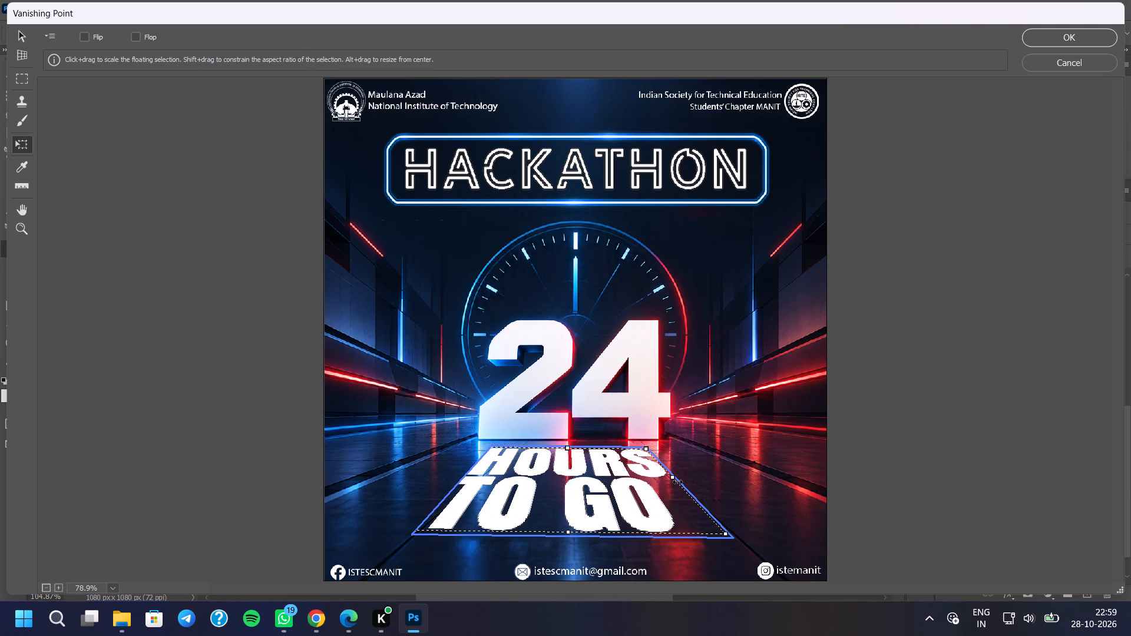
left_click_drag(677, 482, 676, 483)
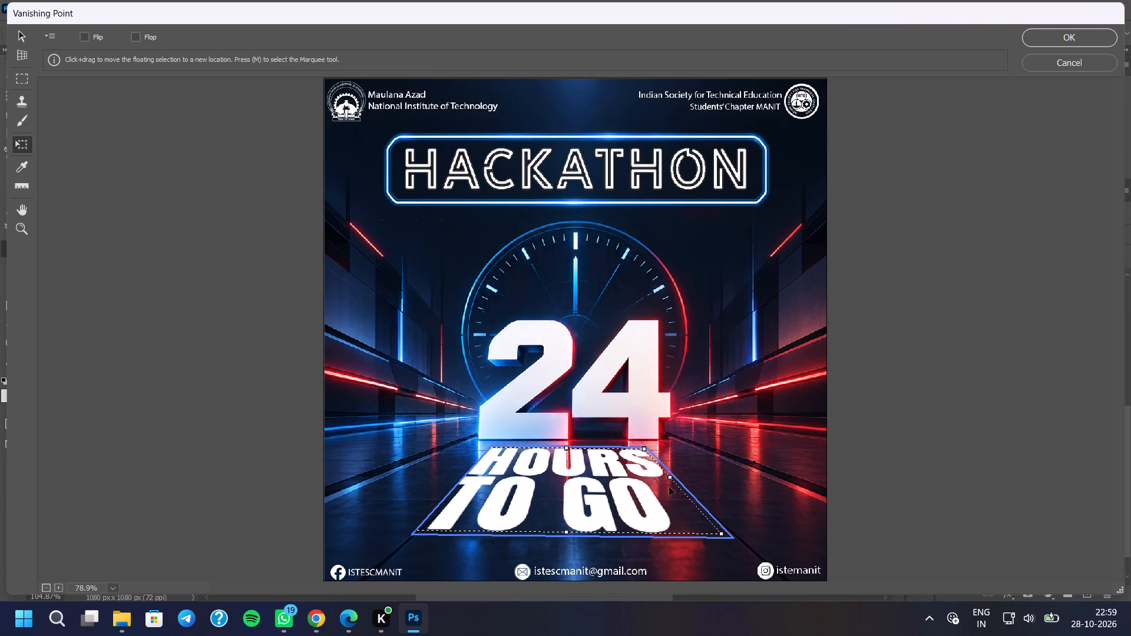
left_click(656, 494)
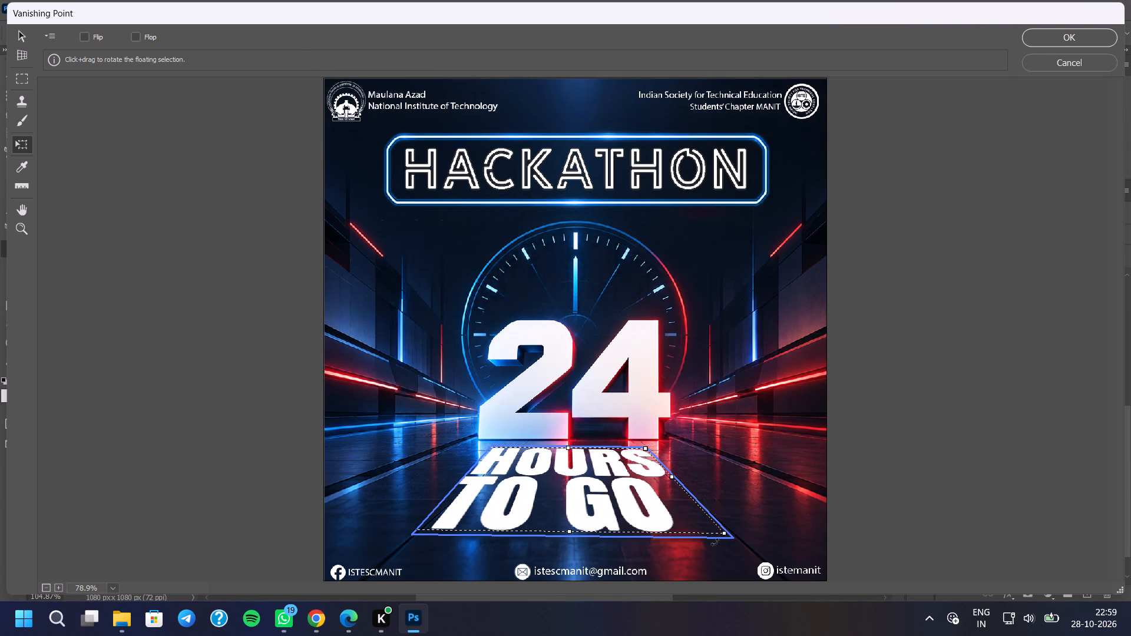
left_click_drag(726, 534, 739, 538)
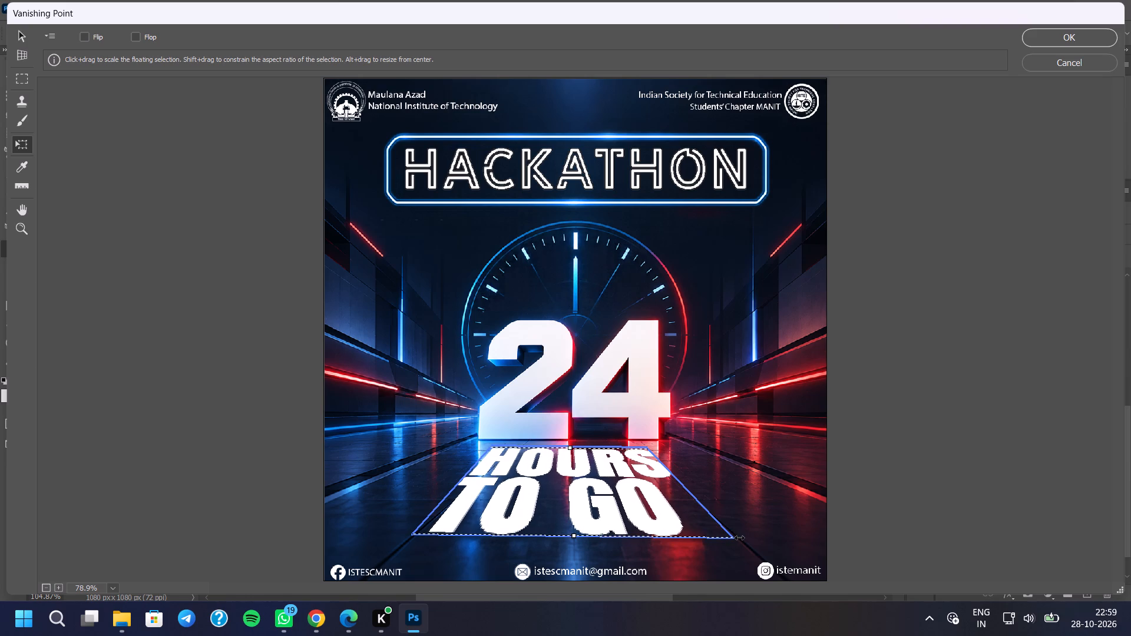
left_click_drag(739, 538, 742, 539)
left_click(608, 471)
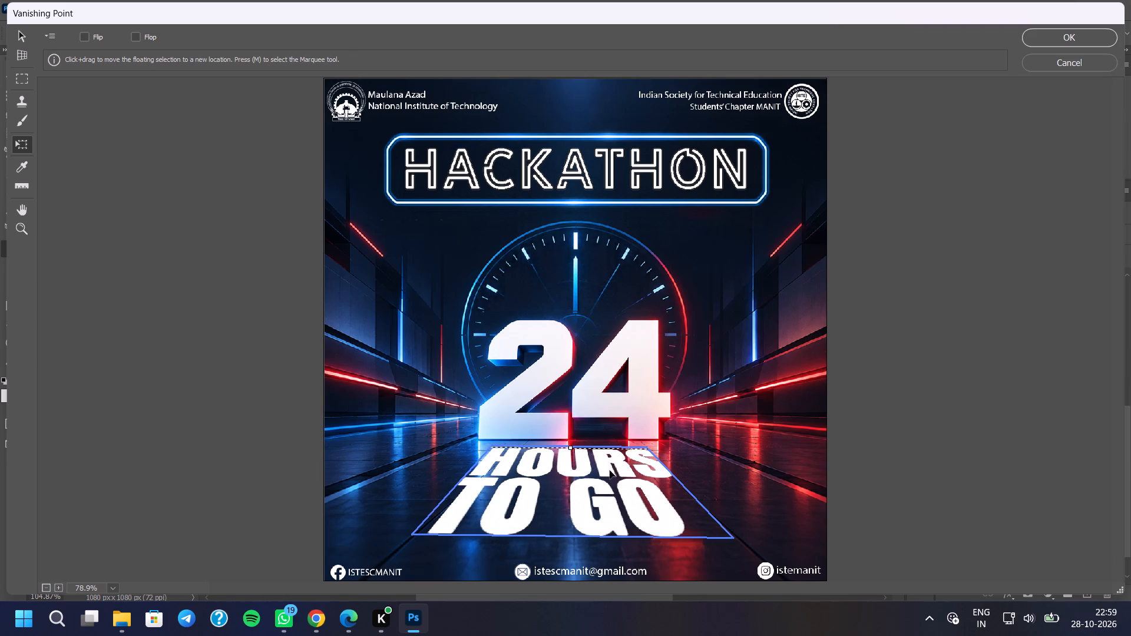
Nudge and stretch the HOURS TO GO text to fit just inside the floor plane beneath the 24, and apply Vanishing Point.
left_click(572, 448)
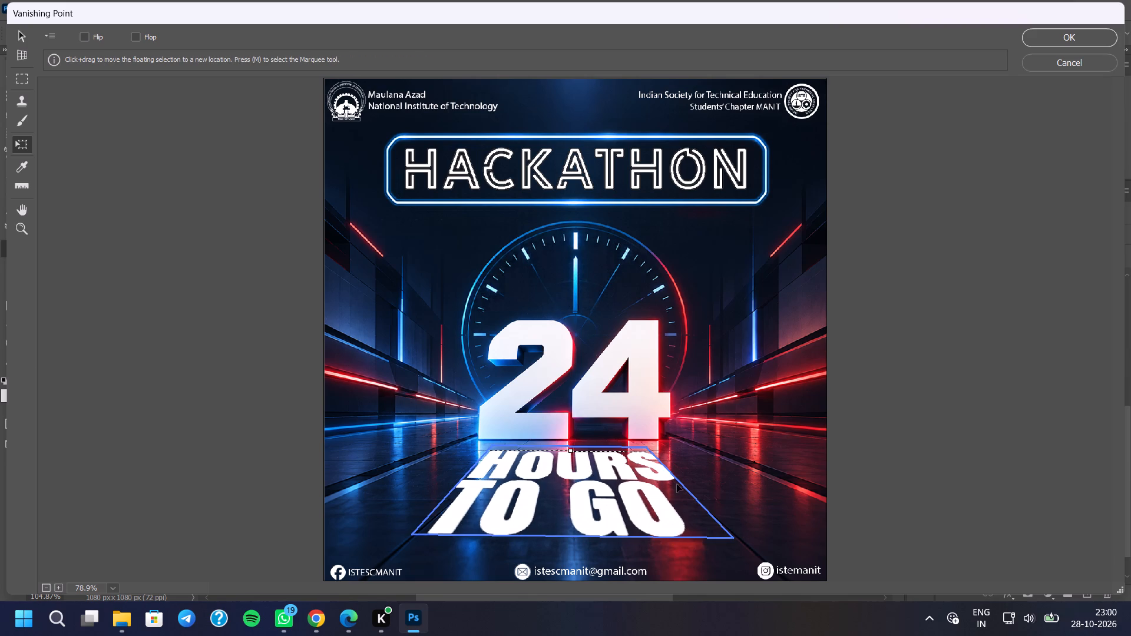
left_click_drag(650, 486, 634, 483)
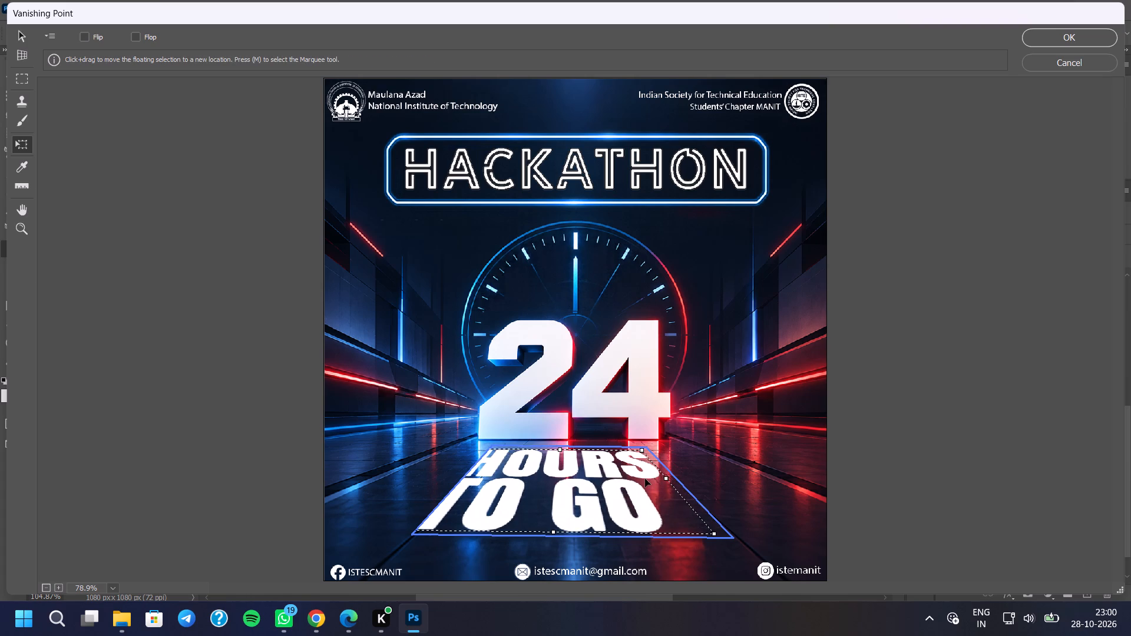
left_click_drag(667, 480, 651, 481)
left_click_drag(603, 476, 623, 481)
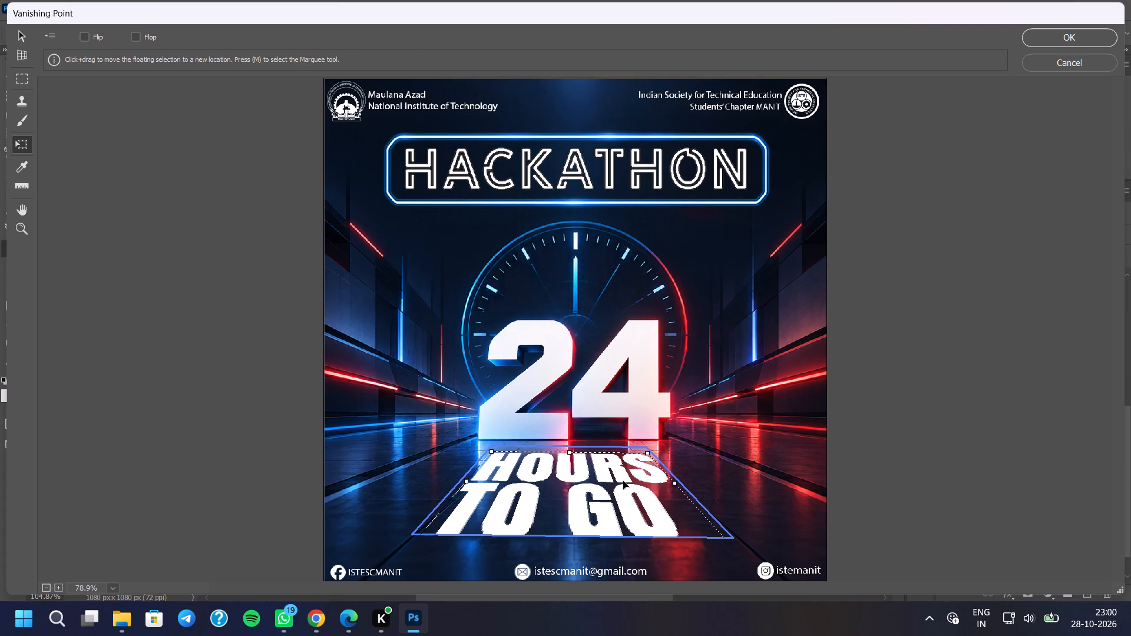
left_click_drag(623, 481, 627, 477)
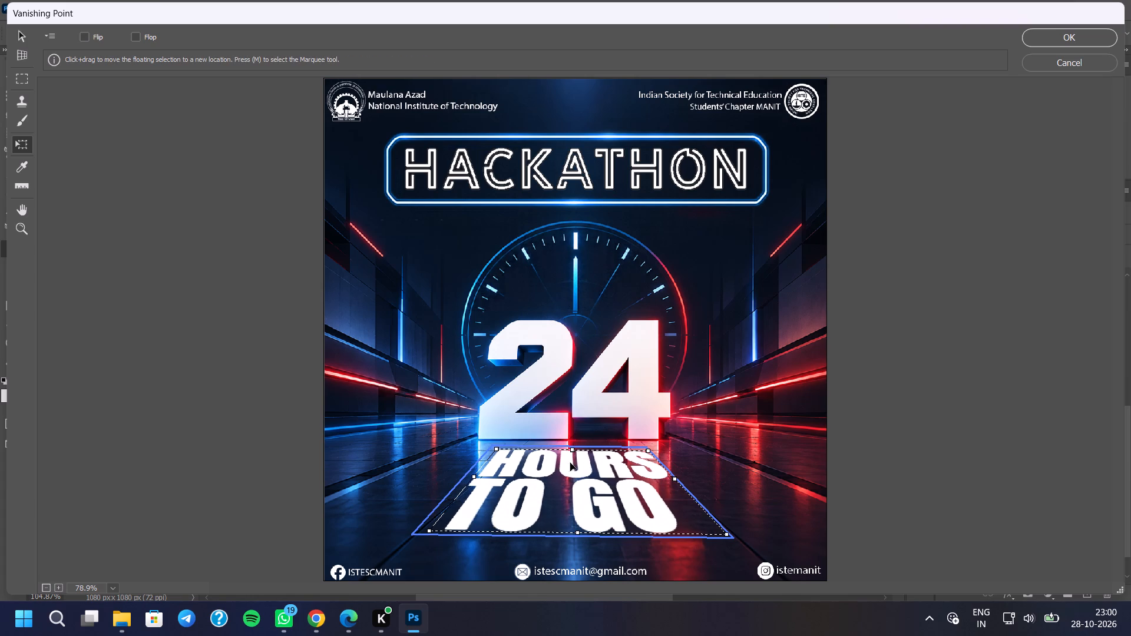
scroll(568, 463, "up", 5)
left_click(574, 448)
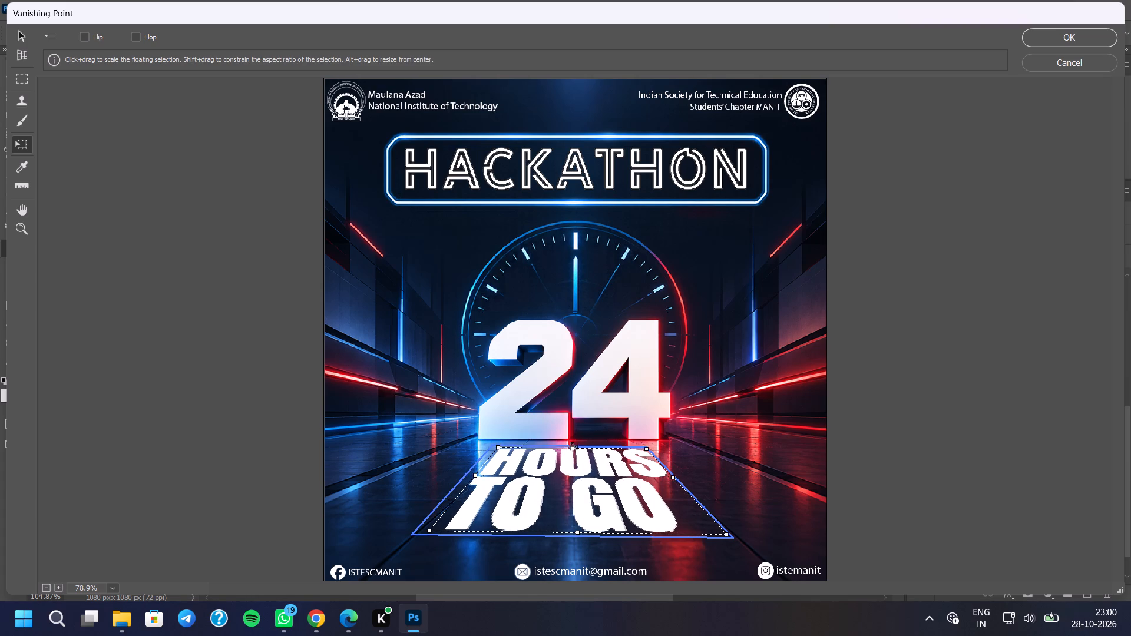
left_click(562, 475)
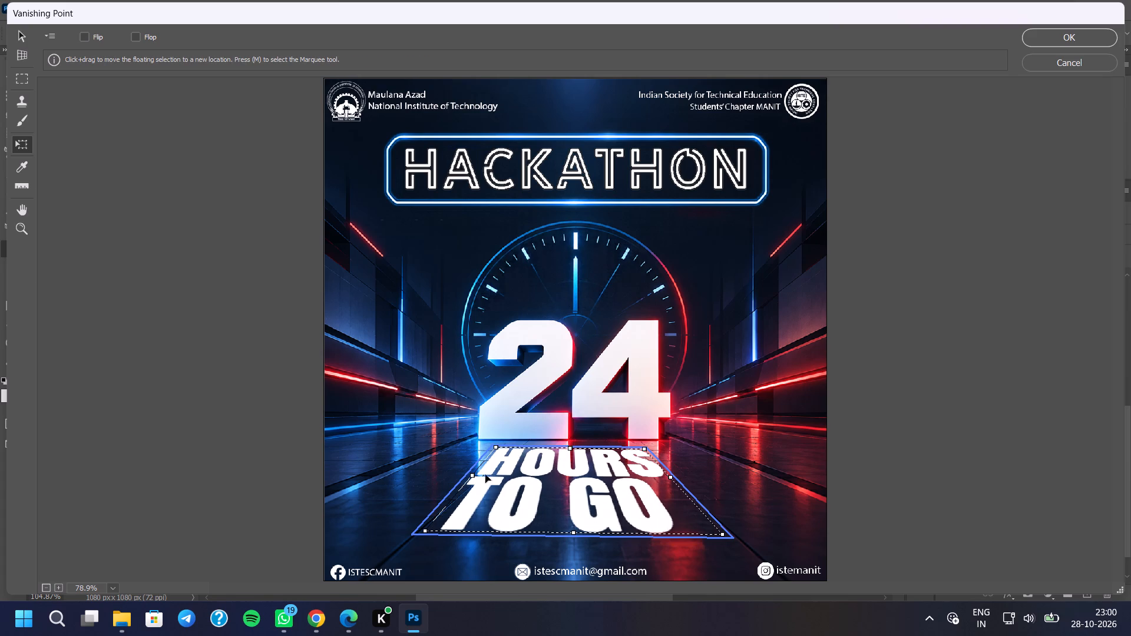
left_click(470, 476)
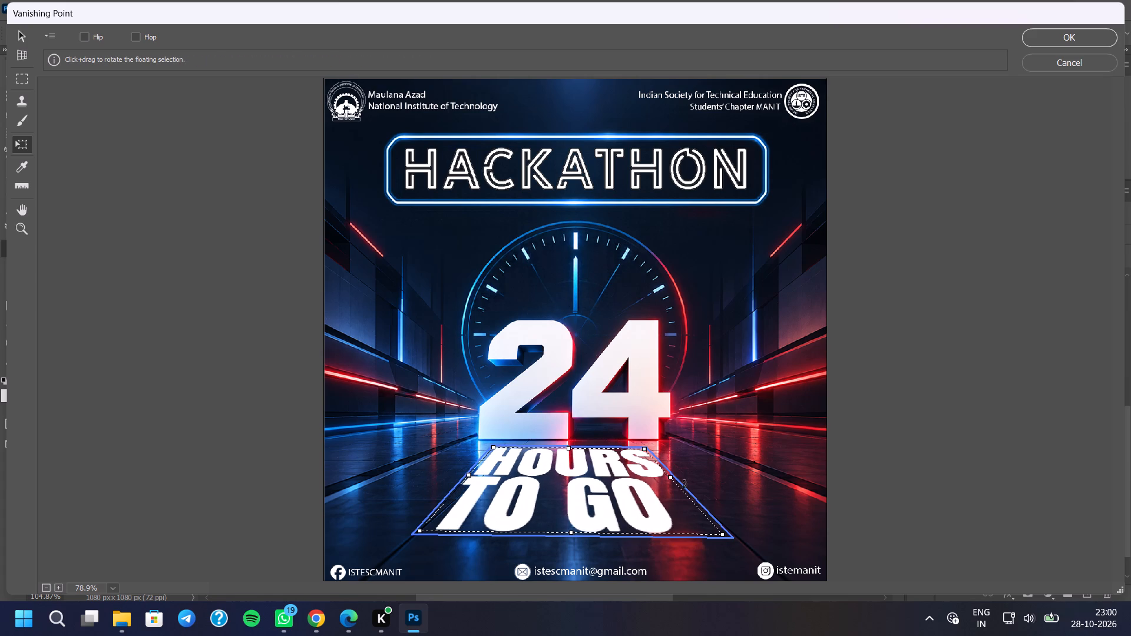
left_click(673, 481)
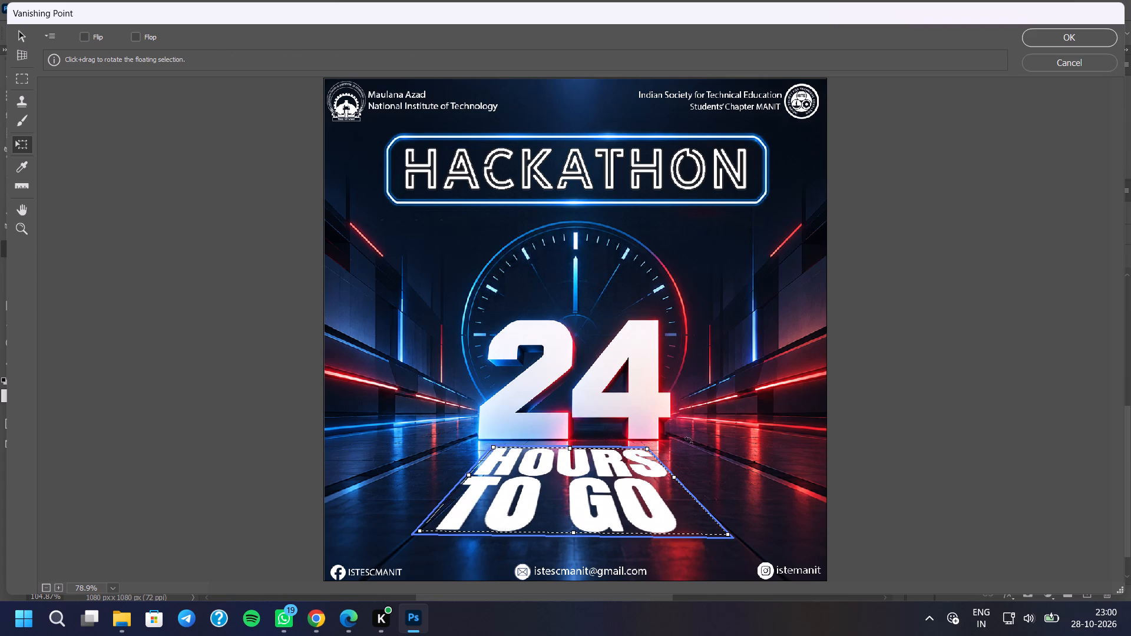
left_click(1067, 31)
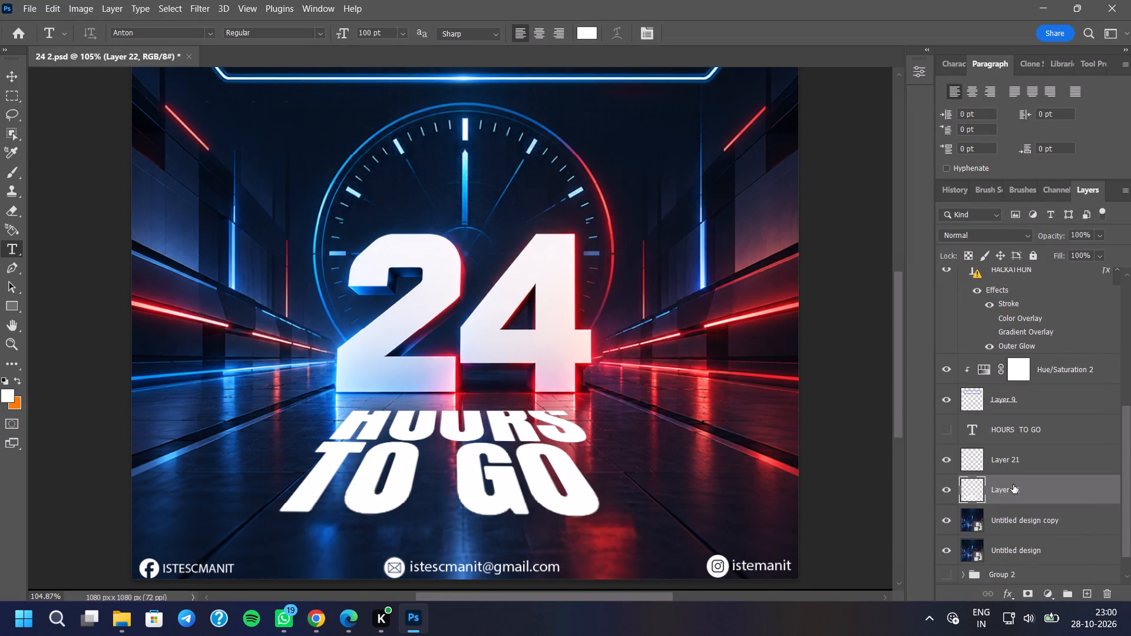
Hide Layer 21 and move Layer 22 with the HOURS TO GO lettering up the stack, directly above Layer 16.
left_click(953, 465)
left_click_drag(1038, 495, 1043, 291)
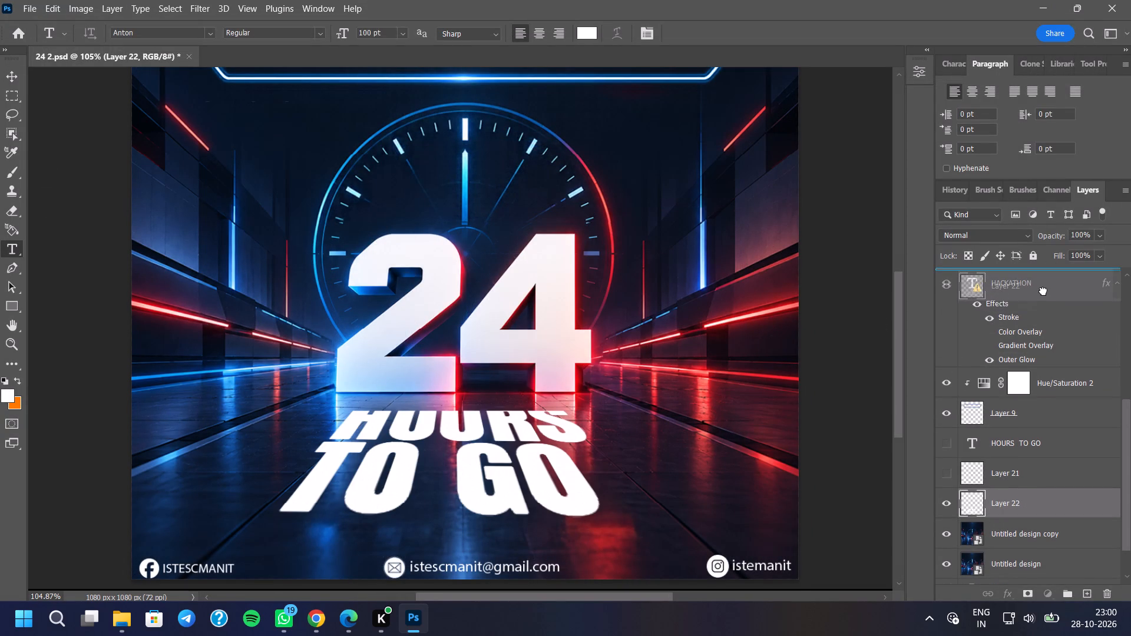
left_click_drag(1043, 291, 1049, 296)
scroll(1040, 323, "up", 2)
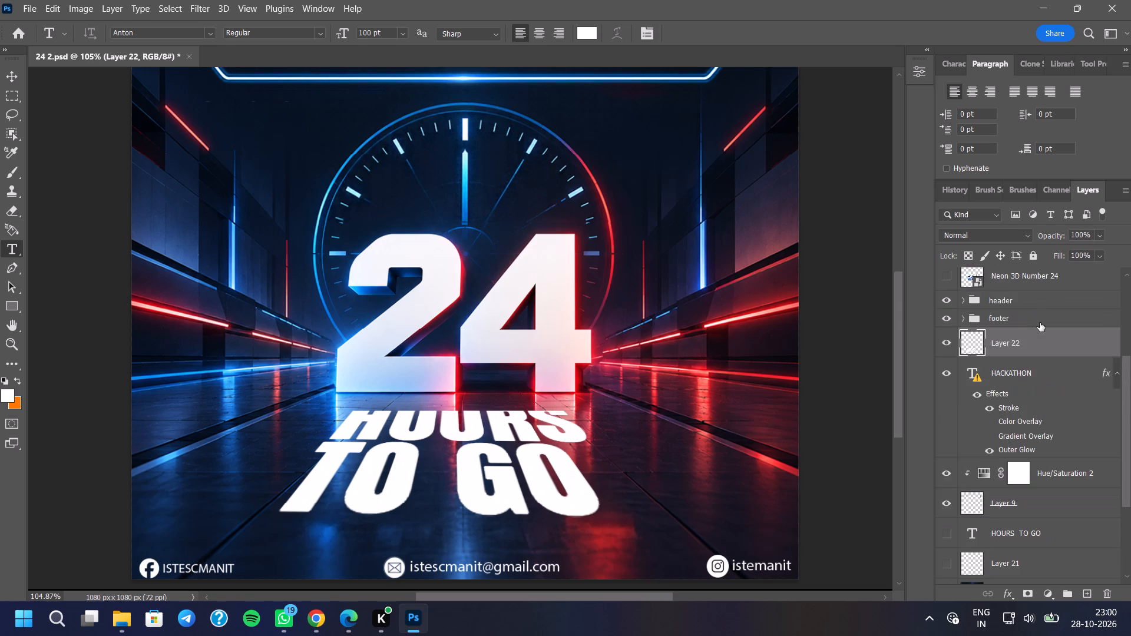
scroll(1040, 323, "up", 4)
left_click_drag(1031, 471, 1035, 320)
Scale the HOURS TO GO lettering on Layer 22 to about 110% width and 113% height, positioned on the floor just beneath the 24.
key("ctrl+t")
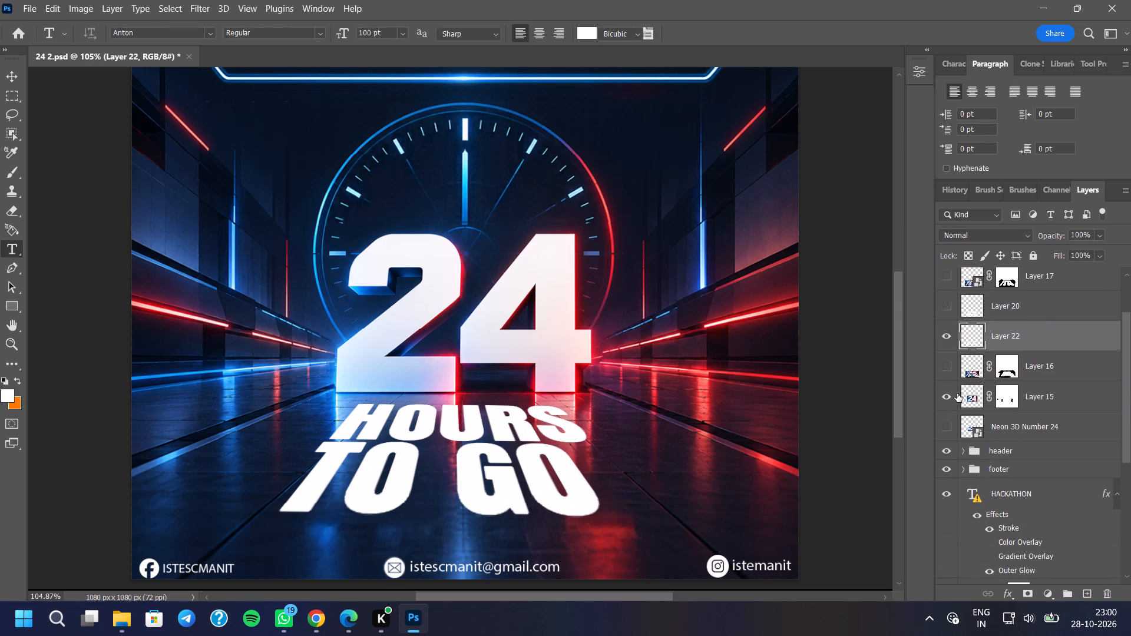
left_click_drag(547, 400, 568, 423)
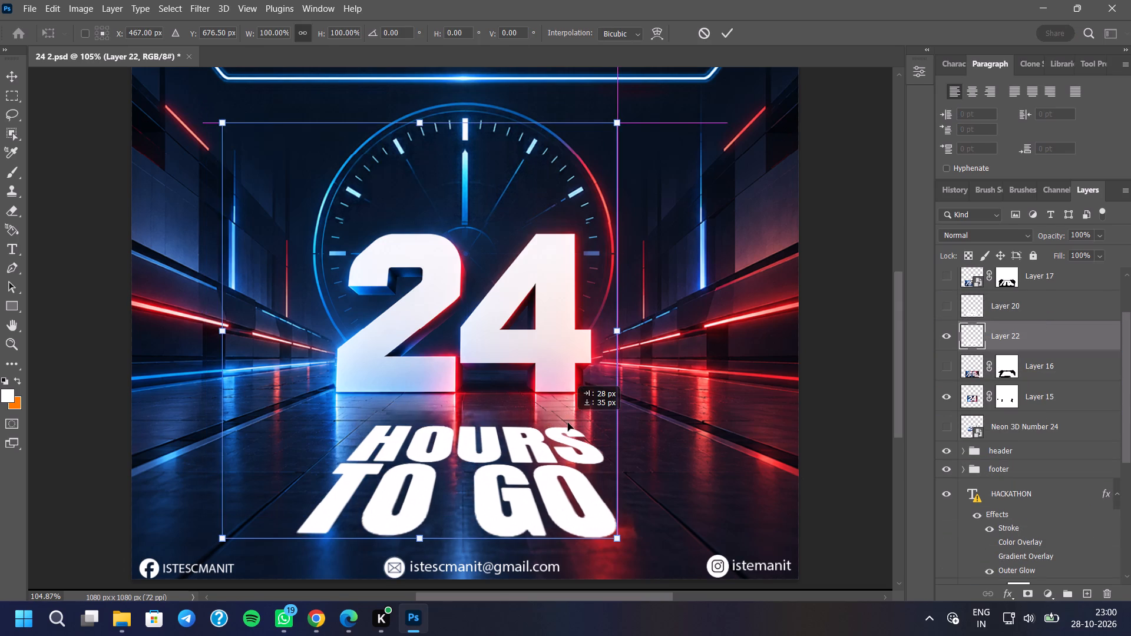
left_click_drag(568, 423, 566, 404)
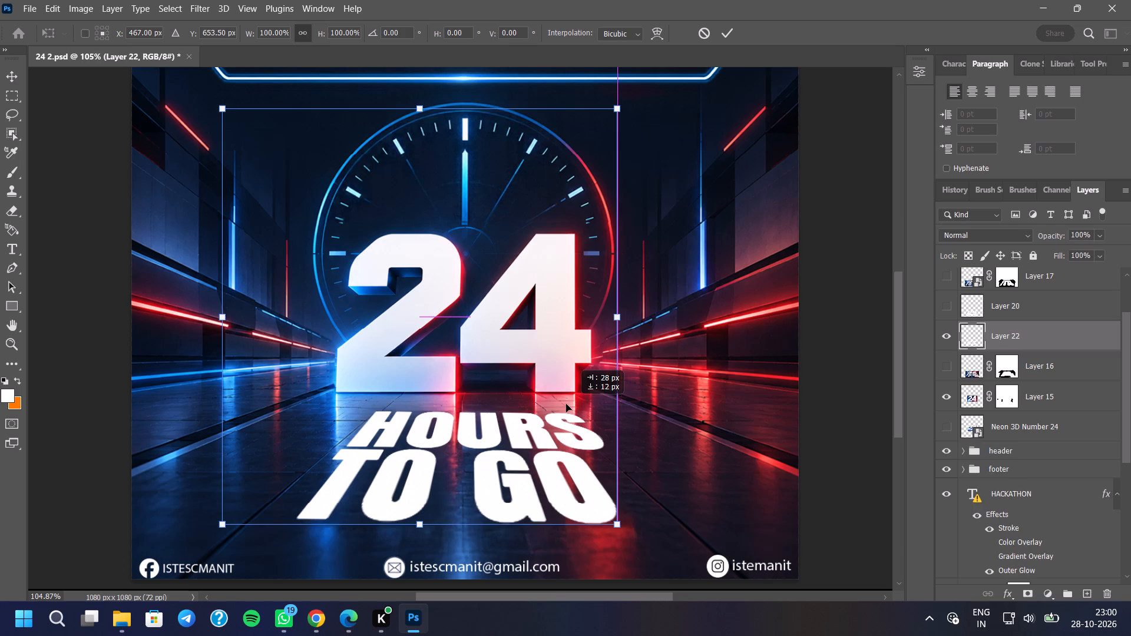
left_click_drag(566, 404, 560, 402)
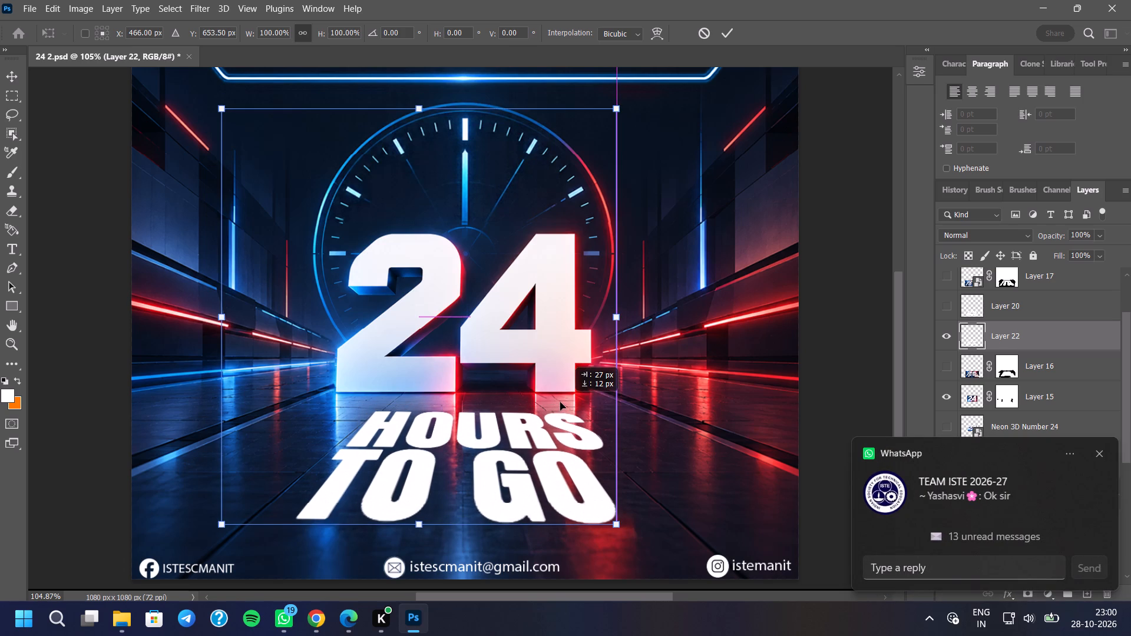
left_click_drag(560, 402, 561, 401)
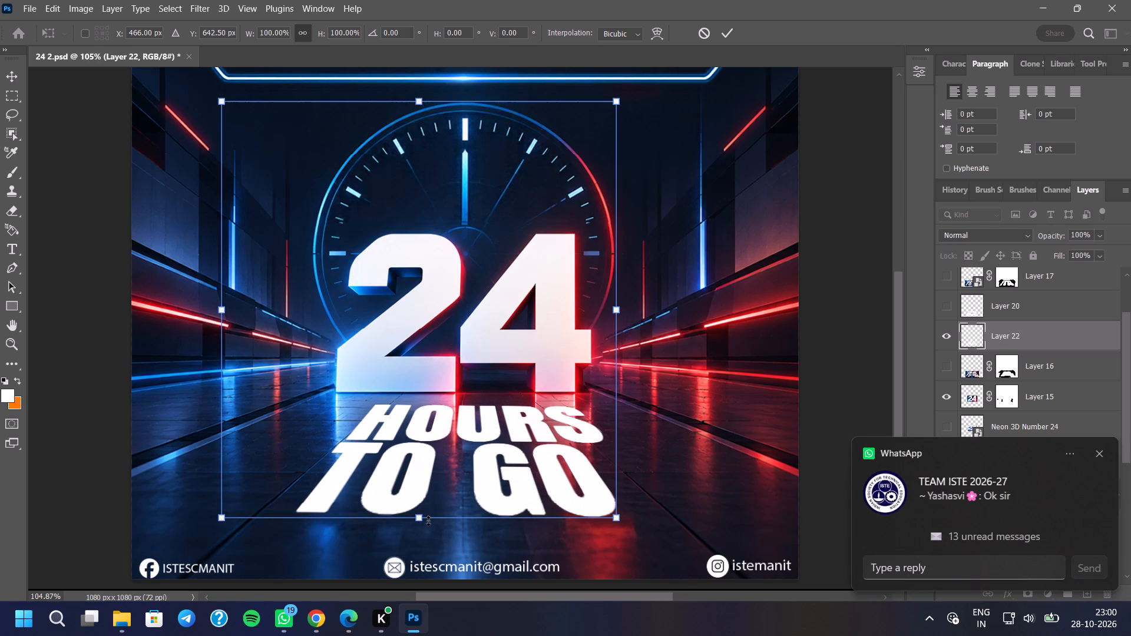
left_click_drag(421, 518, 421, 530, "shift")
left_click_drag(223, 101, 282, 204)
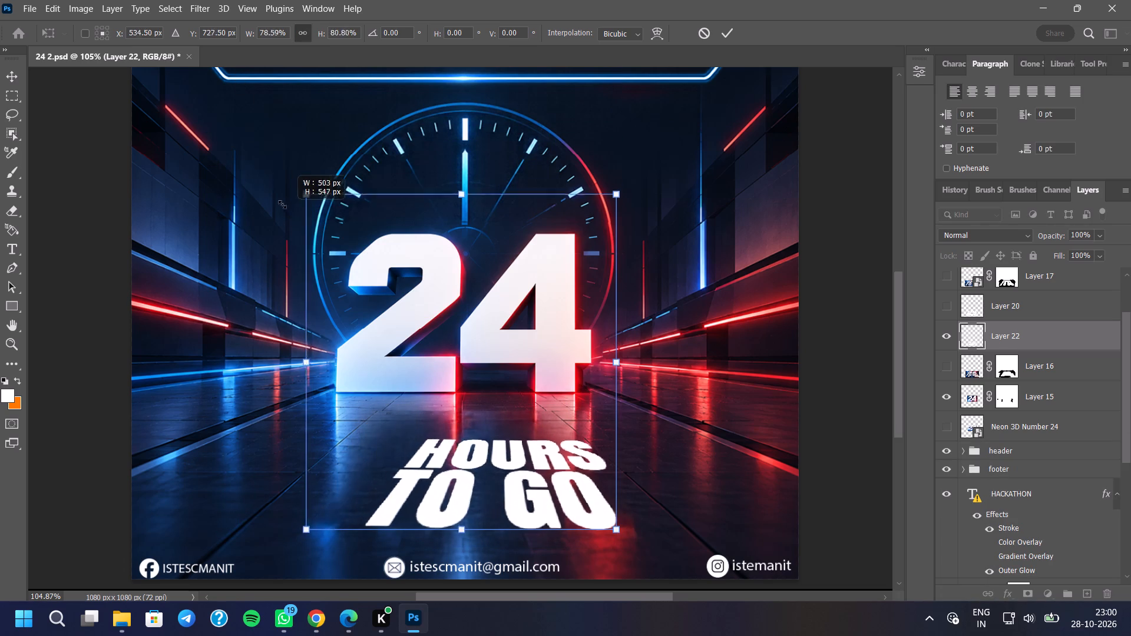
left_click_drag(282, 204, 144, 119)
left_click_drag(619, 306, 626, 301)
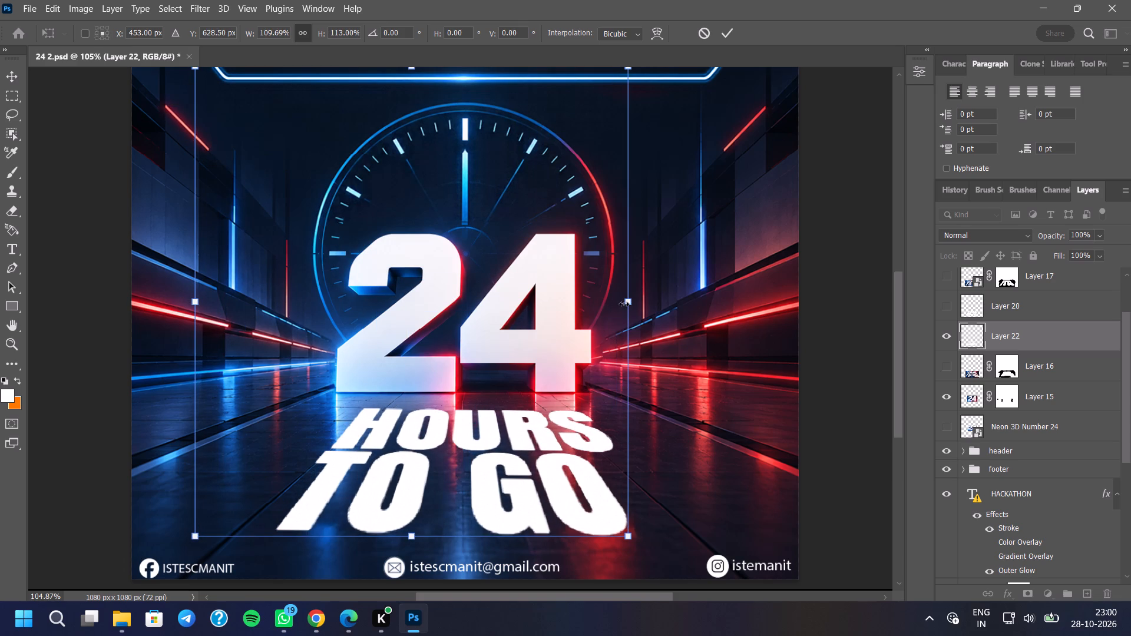
left_click_drag(560, 365, 558, 357)
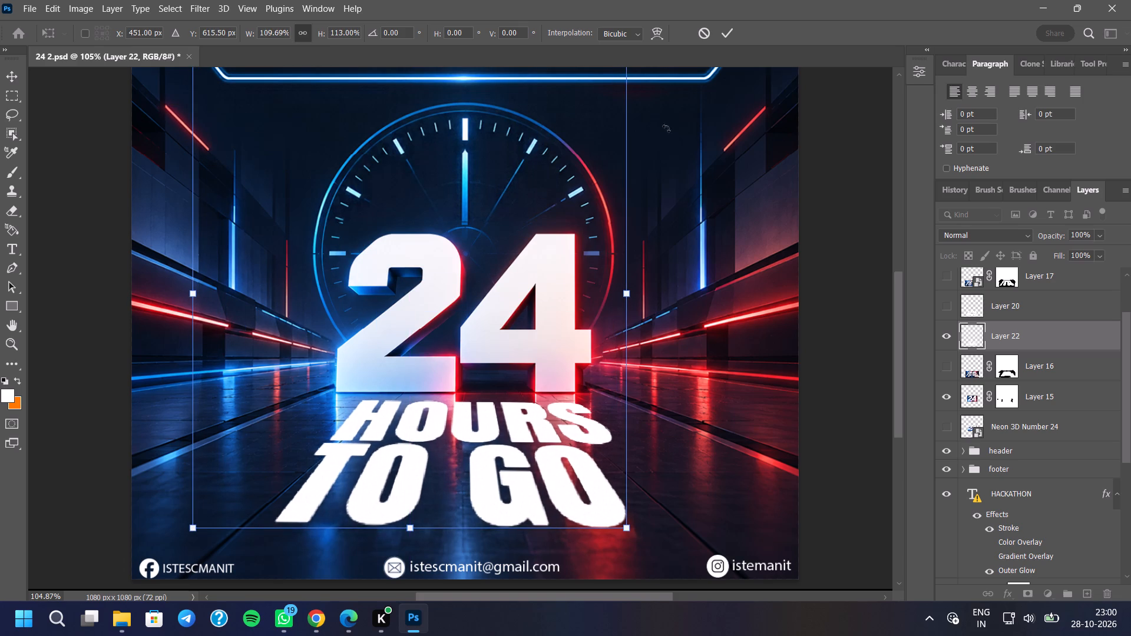
left_click(725, 38)
scroll(512, 446, "down", 4)
scroll(482, 496, "down", 2)
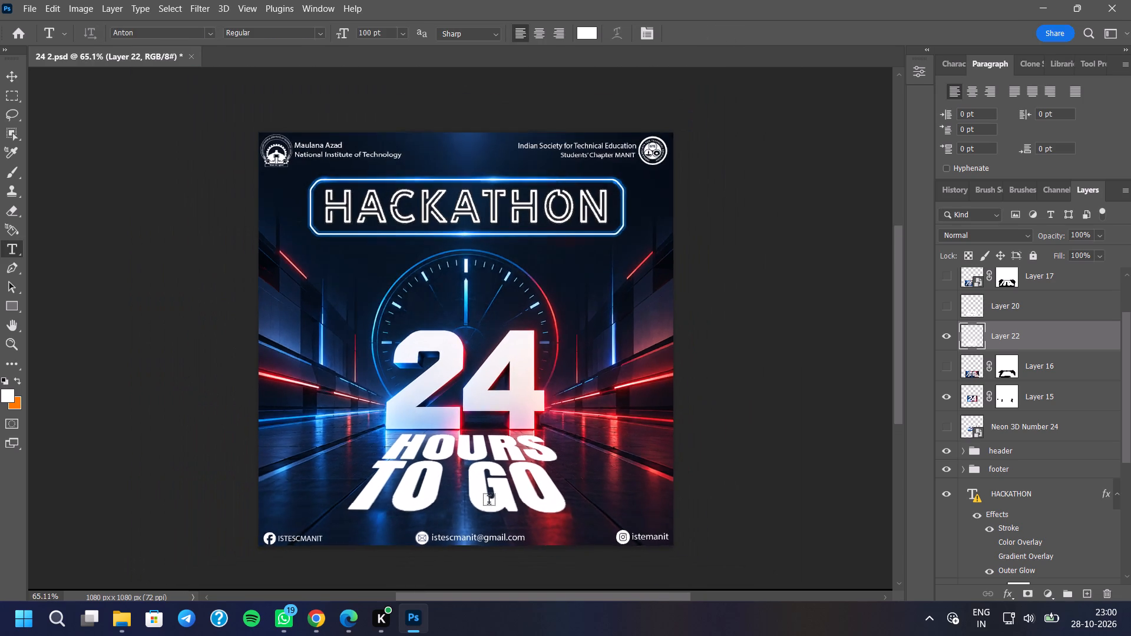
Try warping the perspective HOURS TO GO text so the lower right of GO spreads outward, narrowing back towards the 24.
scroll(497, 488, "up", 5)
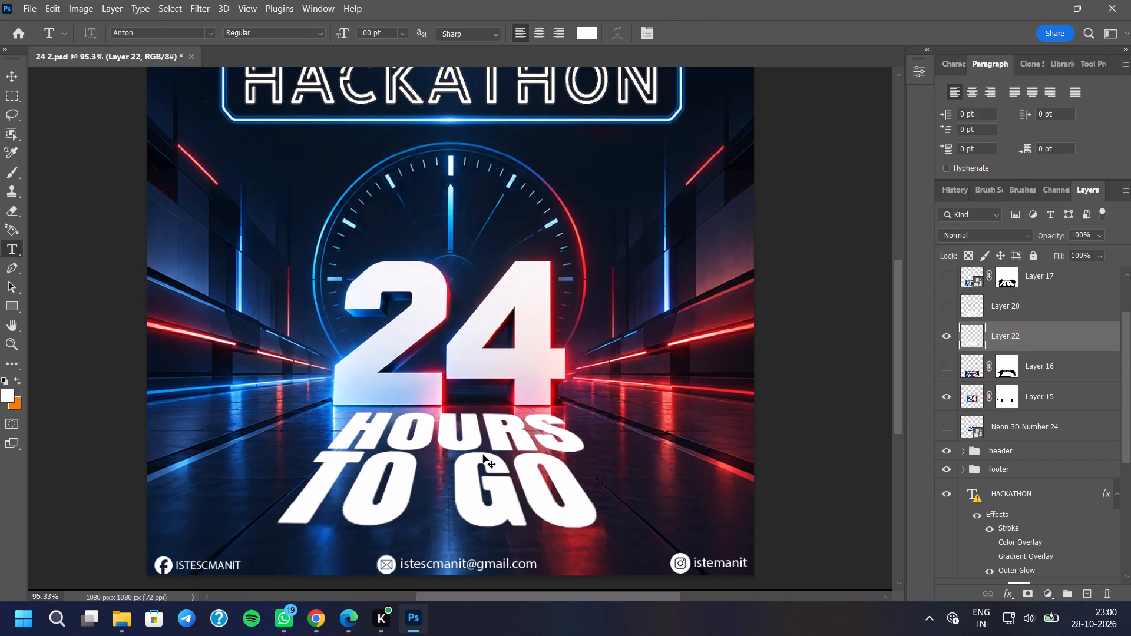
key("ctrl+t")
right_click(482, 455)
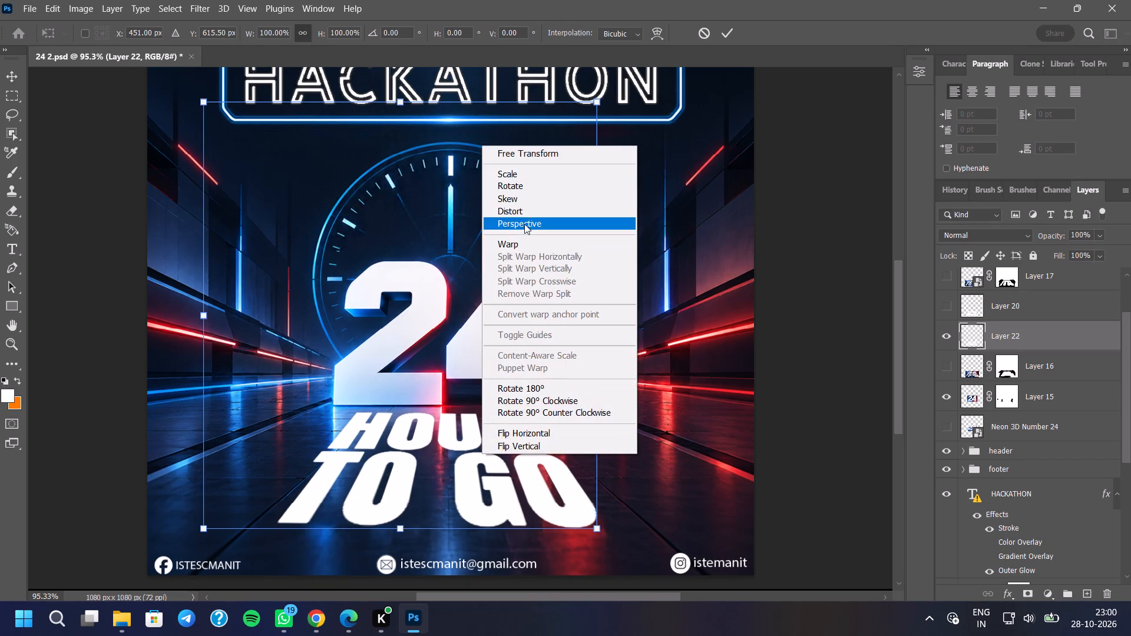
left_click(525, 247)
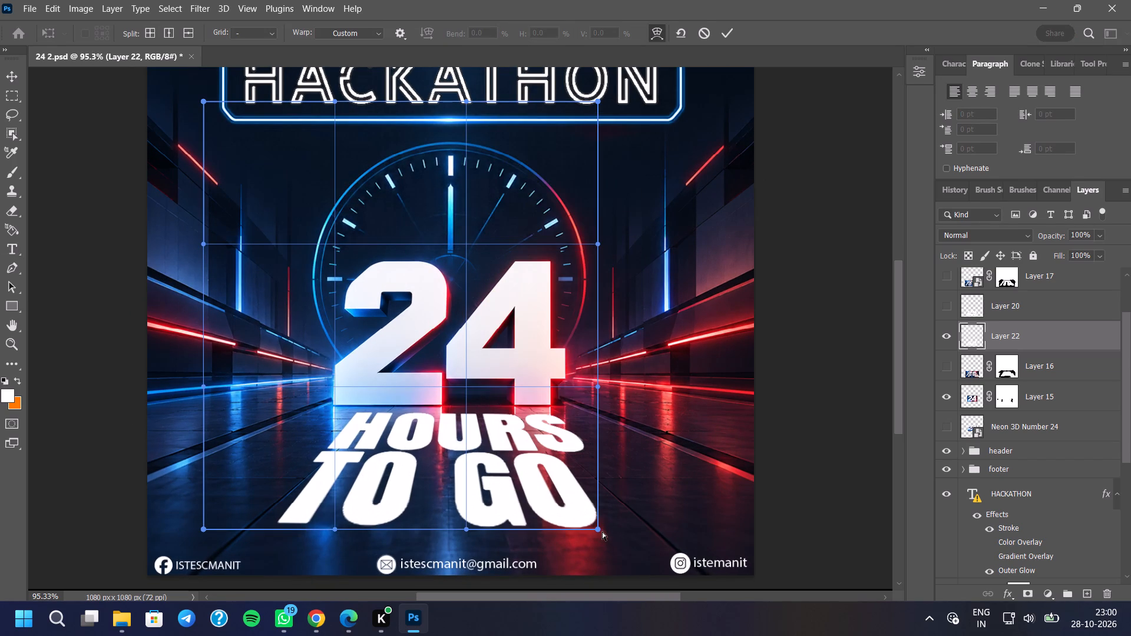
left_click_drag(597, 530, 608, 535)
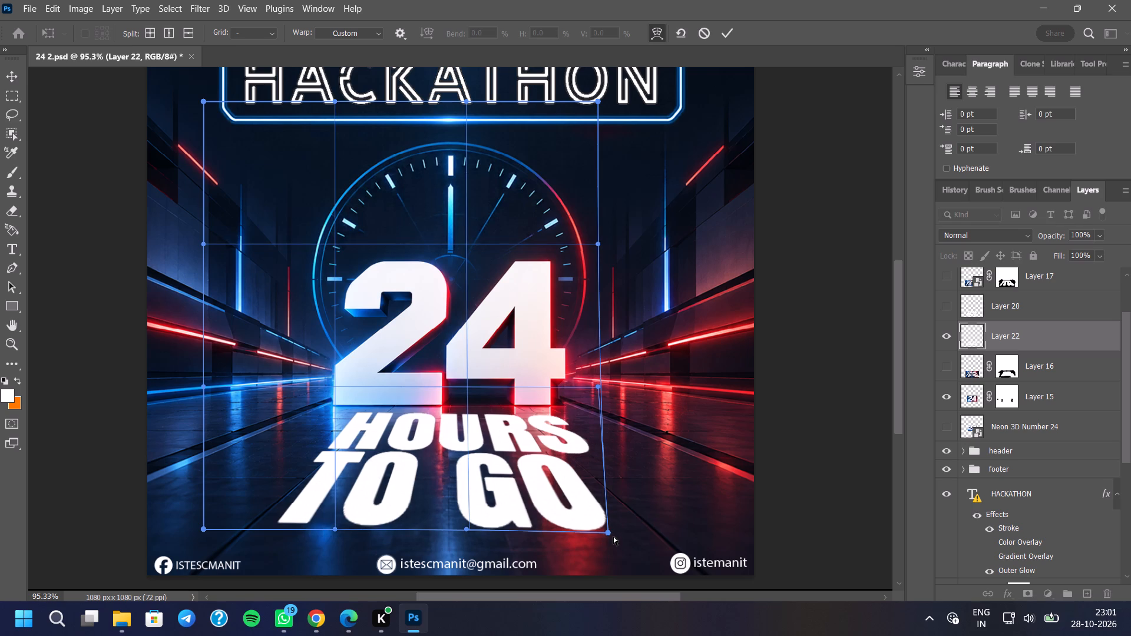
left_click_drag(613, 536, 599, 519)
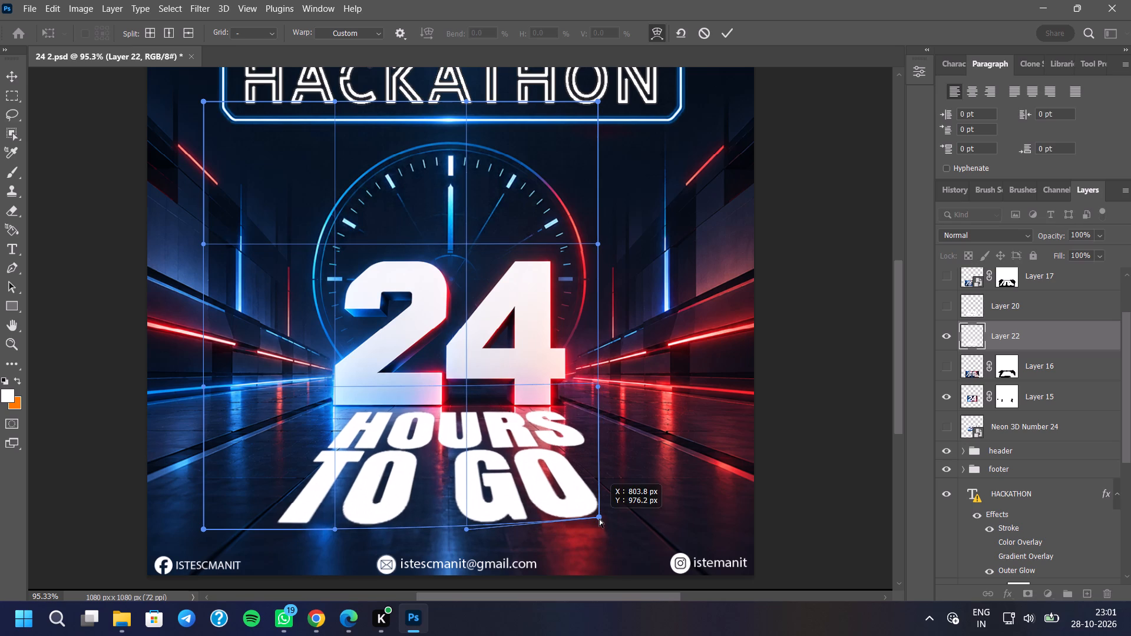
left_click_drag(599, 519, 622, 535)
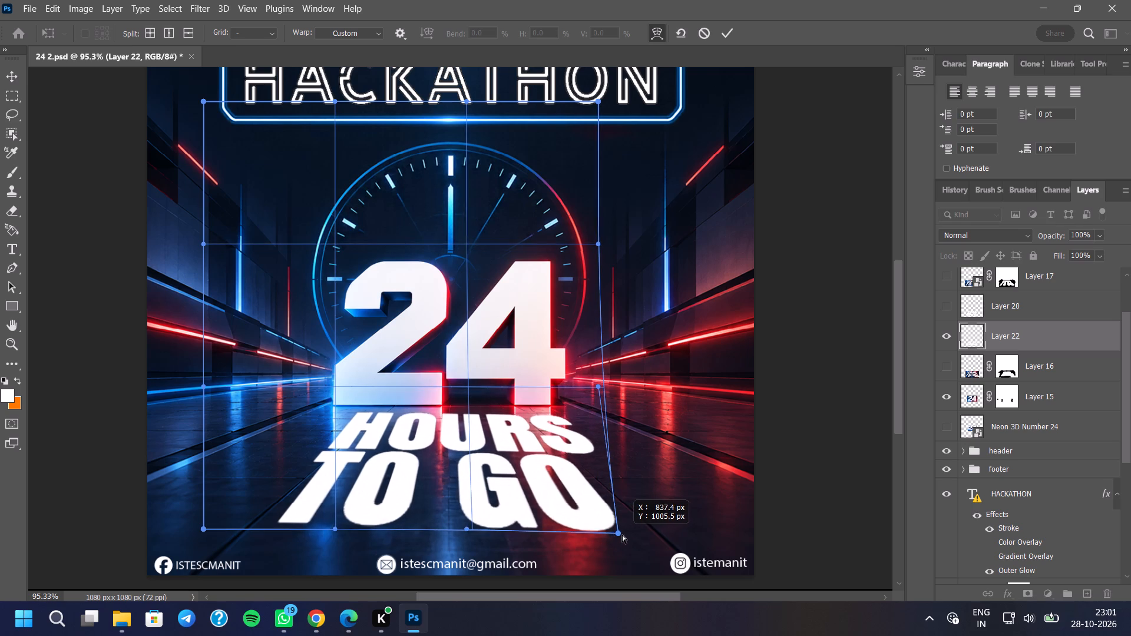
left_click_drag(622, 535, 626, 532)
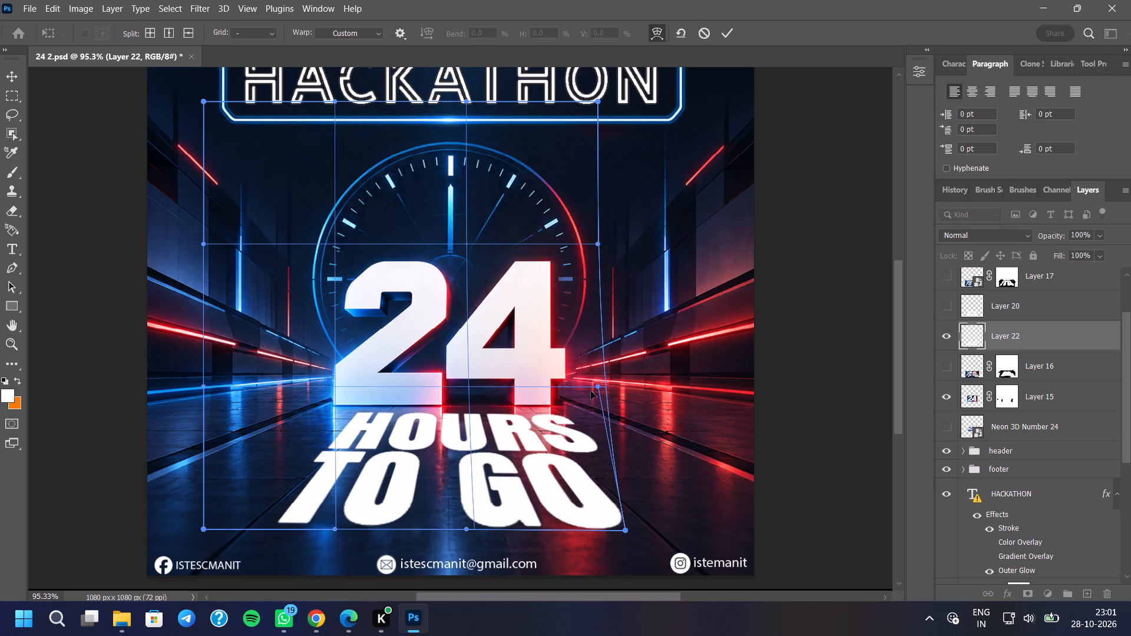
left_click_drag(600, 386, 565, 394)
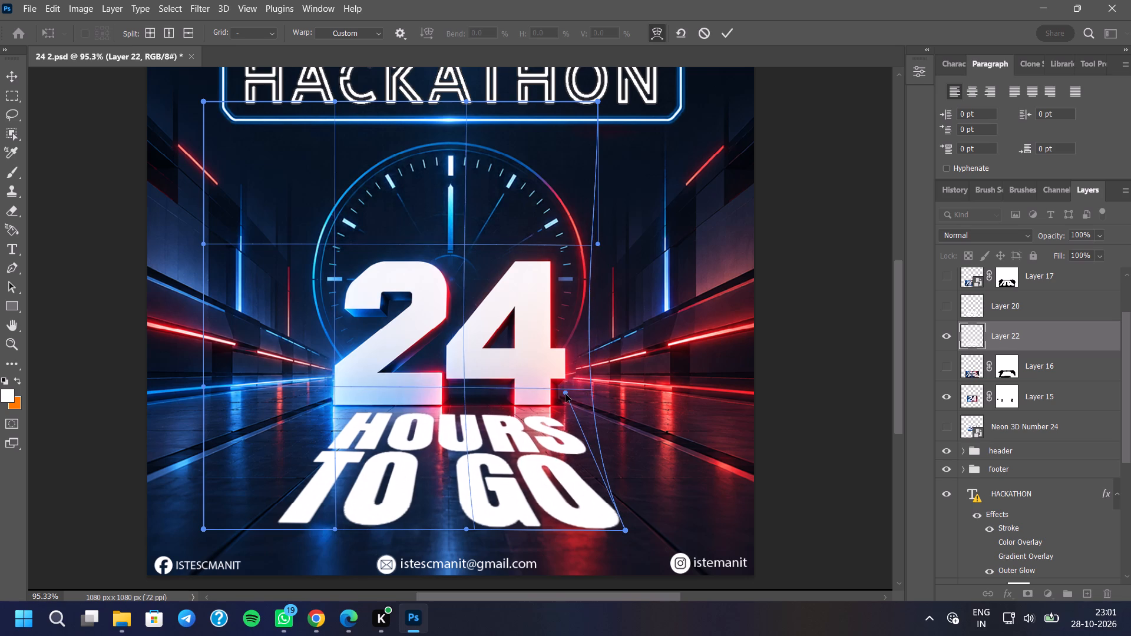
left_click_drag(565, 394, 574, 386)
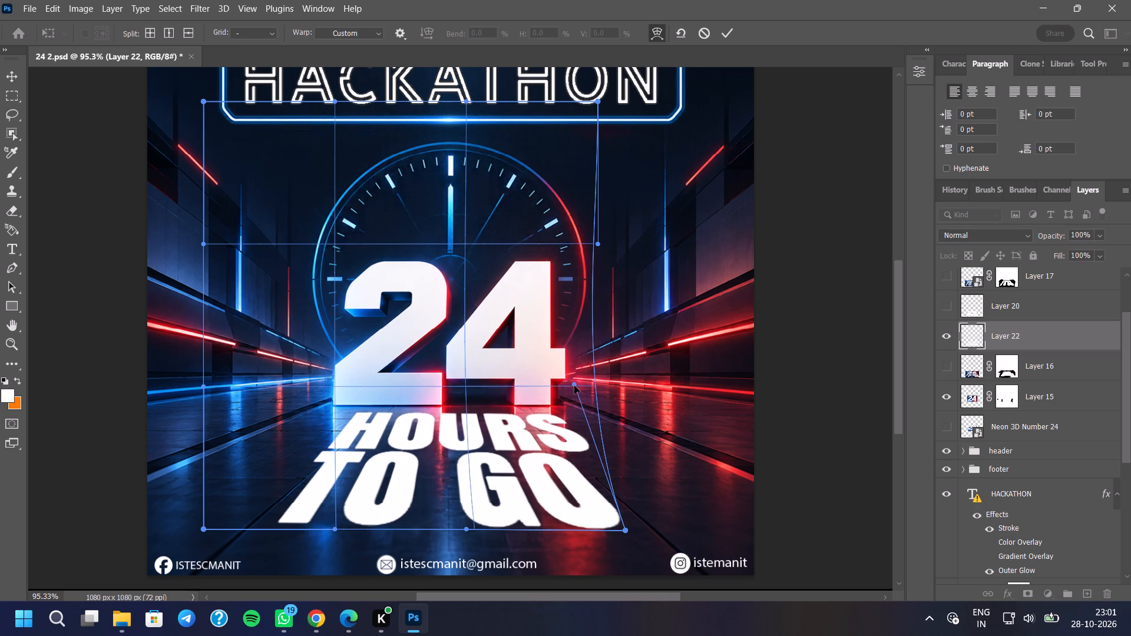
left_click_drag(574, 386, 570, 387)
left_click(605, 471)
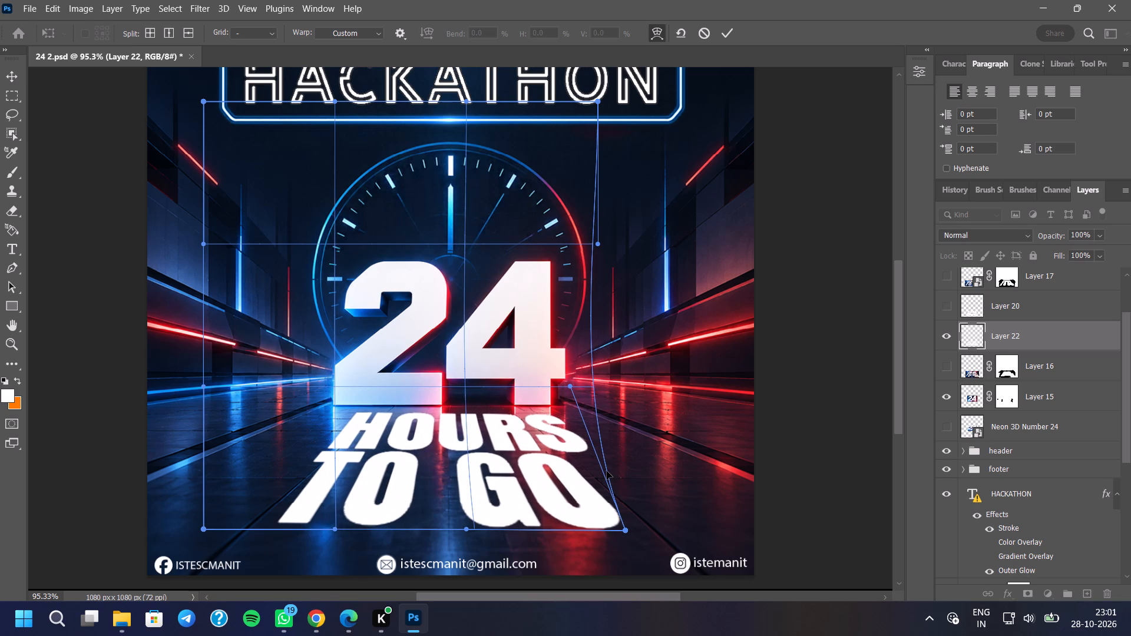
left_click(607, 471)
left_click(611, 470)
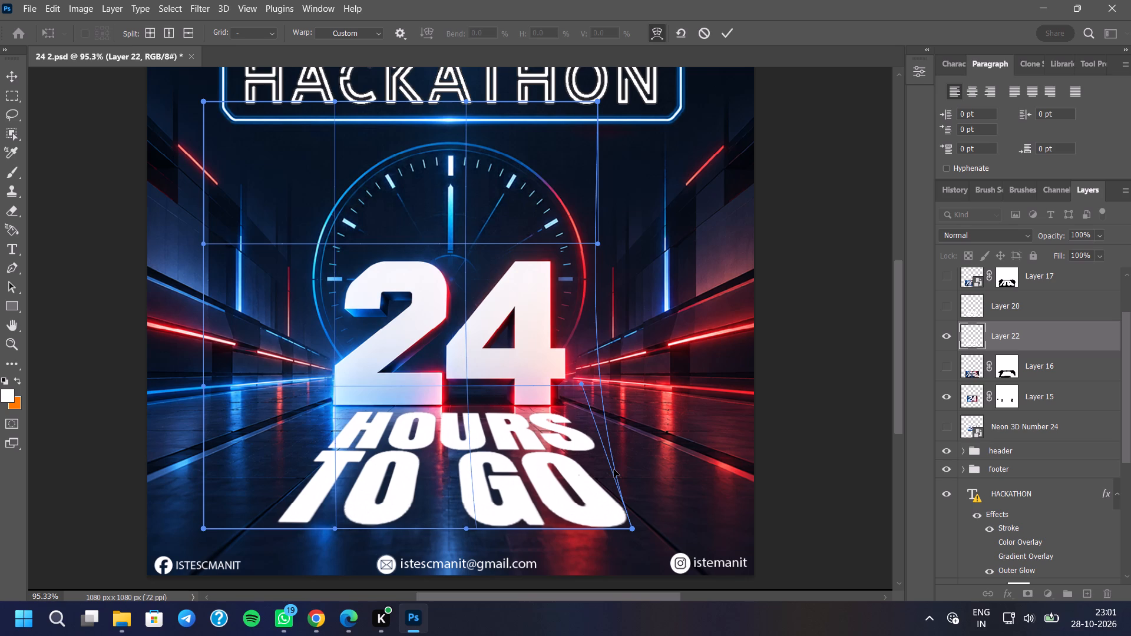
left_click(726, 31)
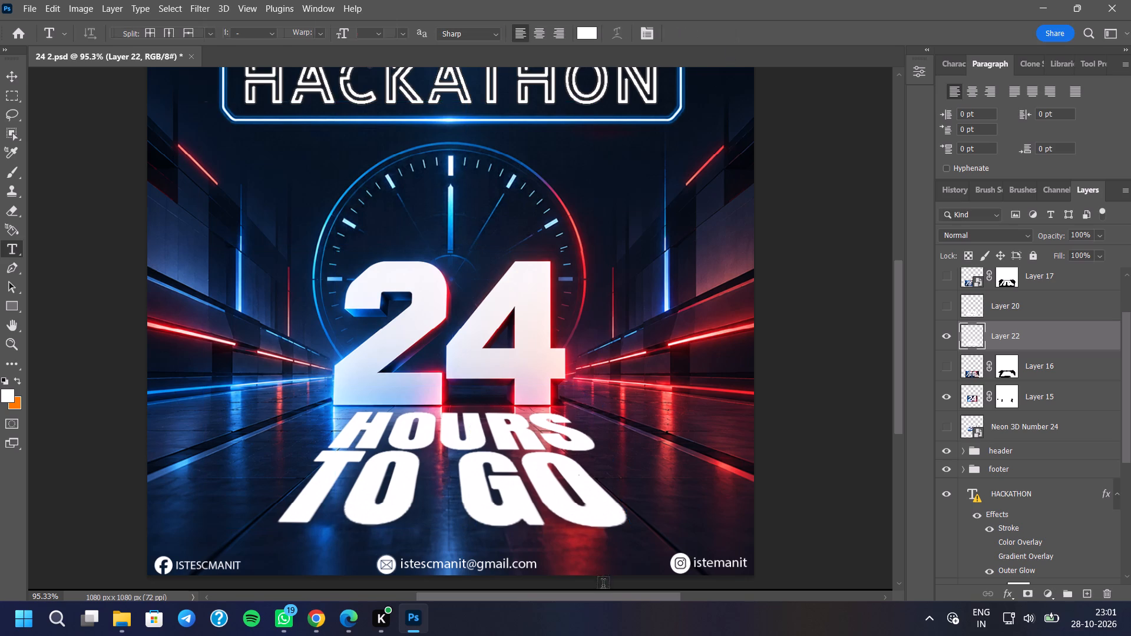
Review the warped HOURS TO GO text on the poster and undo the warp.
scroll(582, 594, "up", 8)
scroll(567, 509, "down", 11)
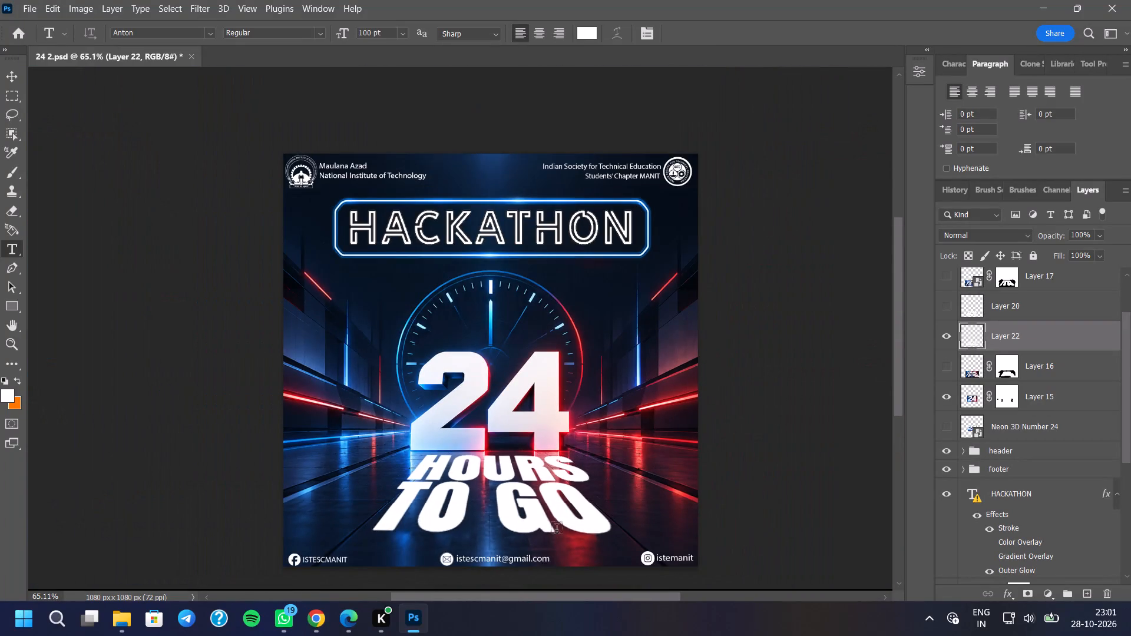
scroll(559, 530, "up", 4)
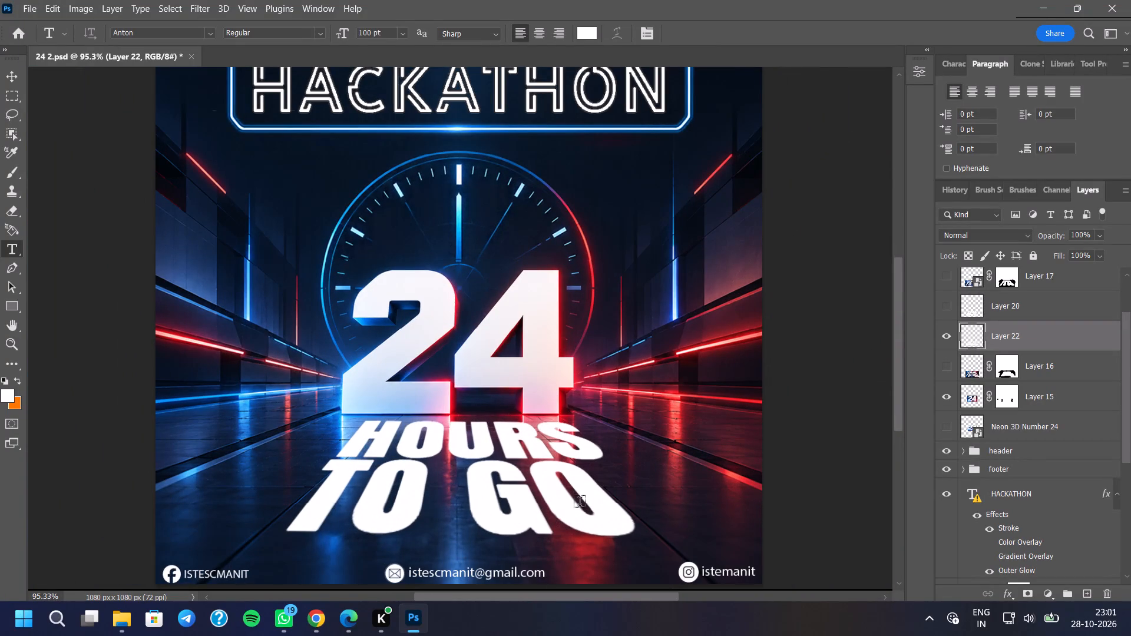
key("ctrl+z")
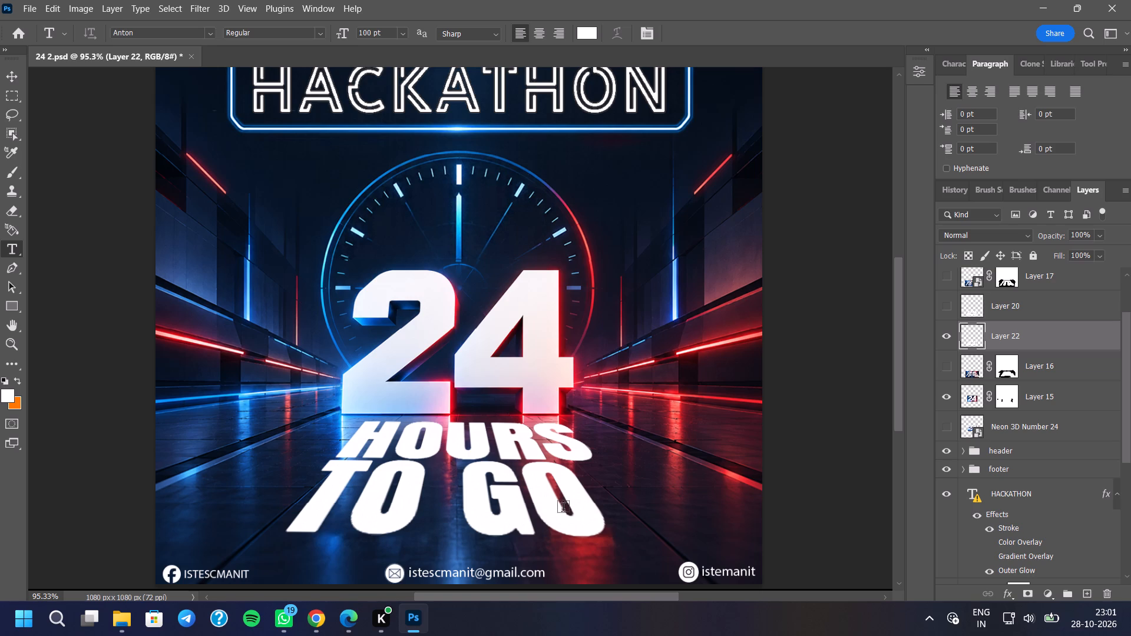
Check the ChatGPT reference image in Chrome, hide the perspective text layer on the poster and show the editable HOURS TO GO layer.
left_click(305, 622)
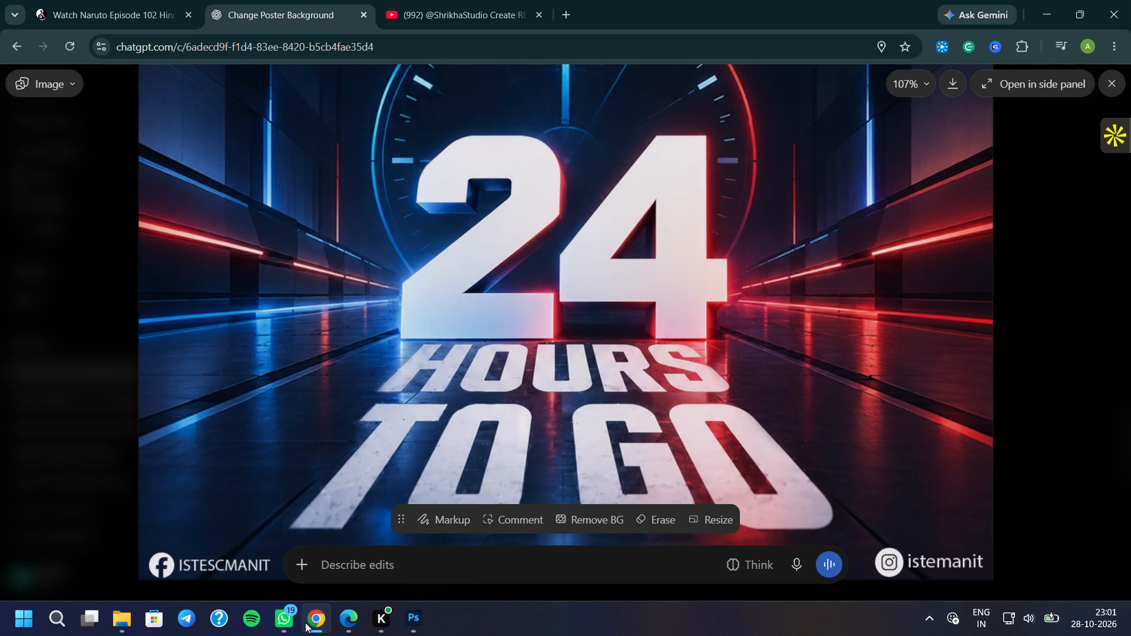
left_click(306, 622)
left_click(306, 623)
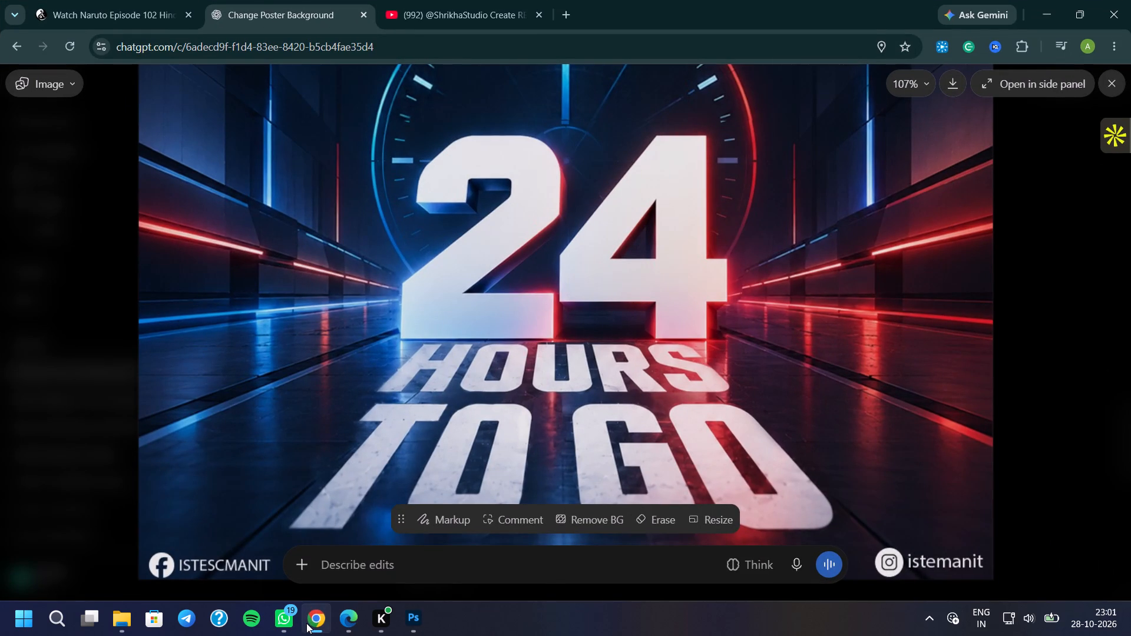
left_click(306, 623)
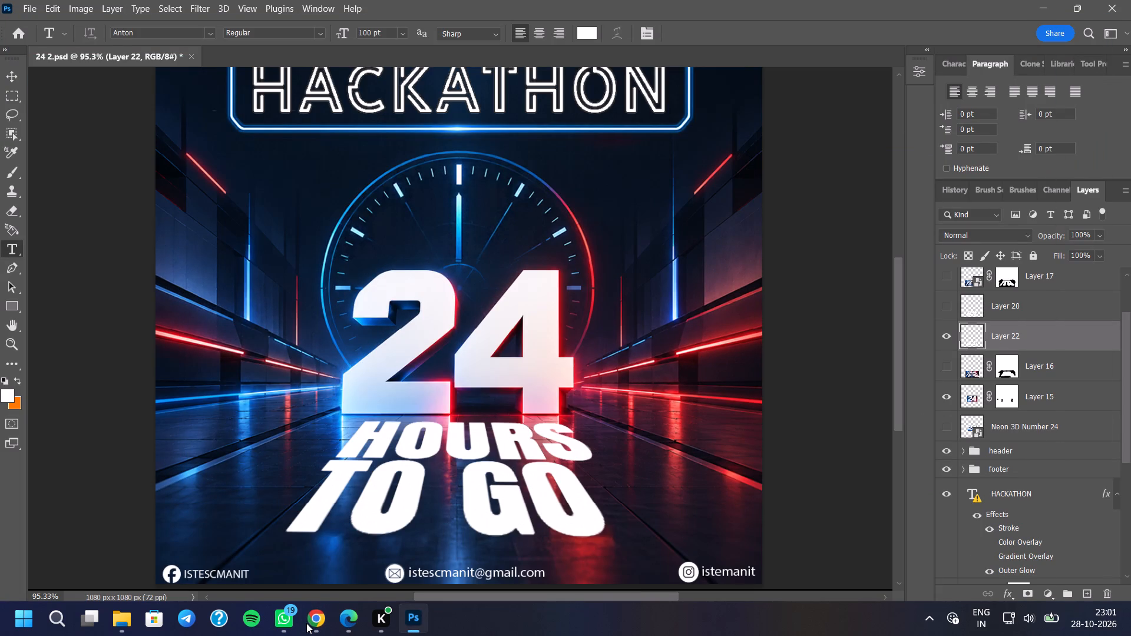
left_click(945, 337)
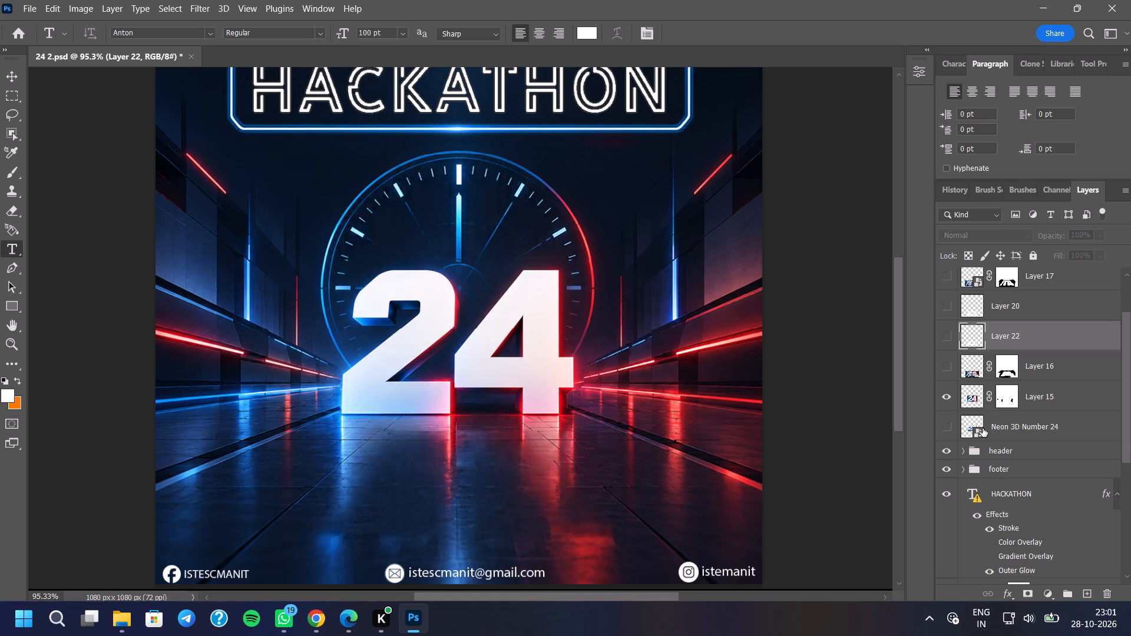
scroll(995, 447, "down", 11)
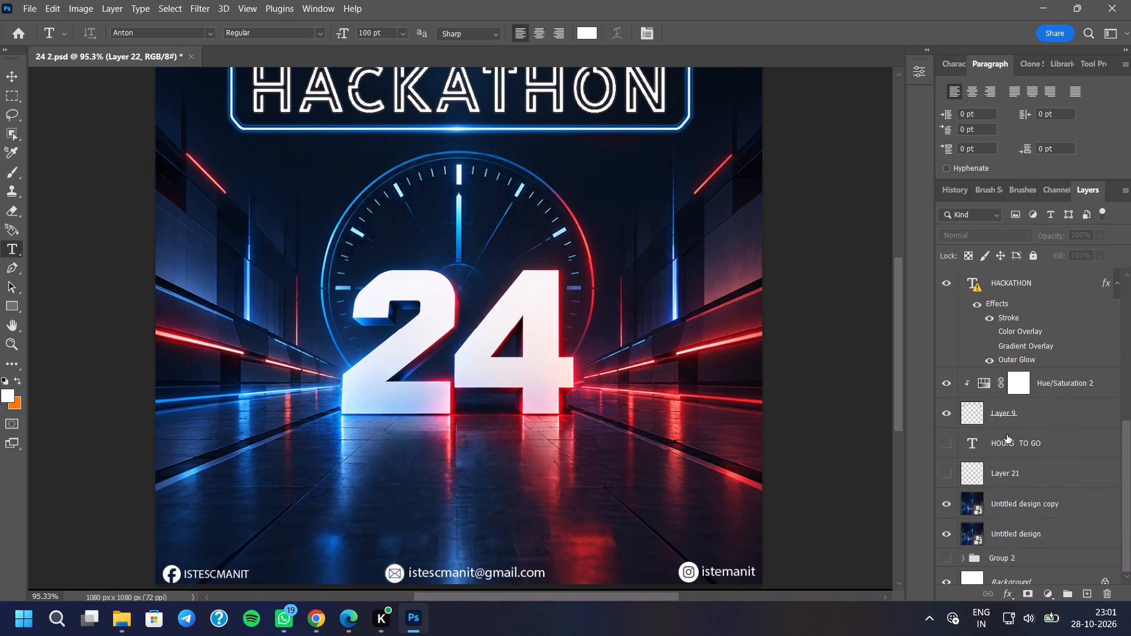
left_click(930, 423)
left_click(944, 430)
Delete the TO GO line from the editable text layer, leaving only HOURS.
left_click(991, 425)
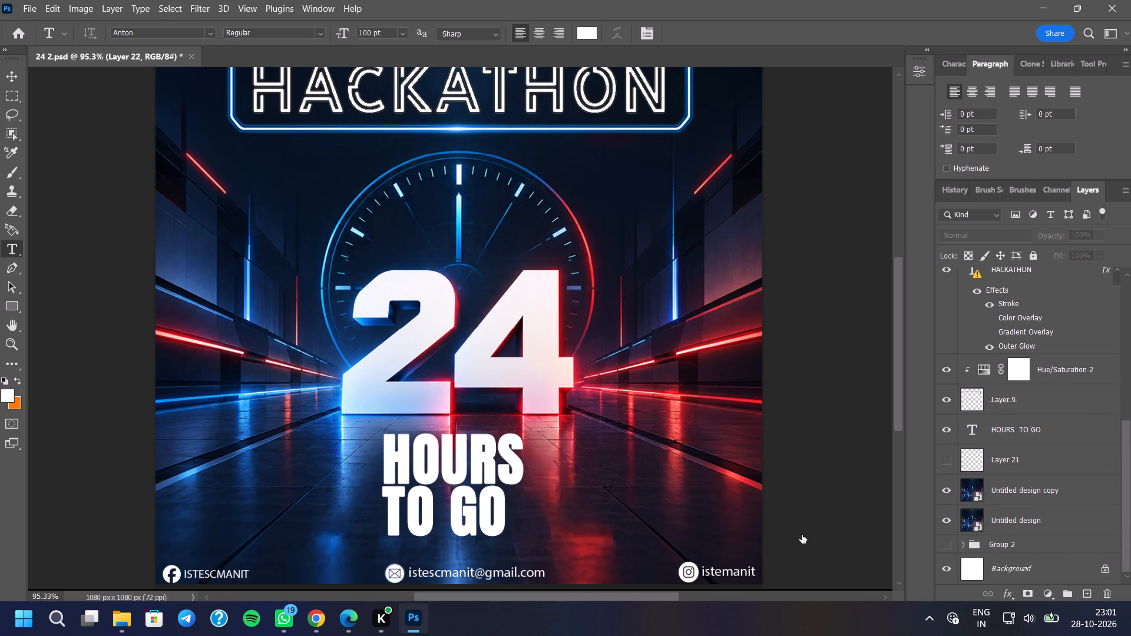
left_click_drag(508, 522, 390, 523)
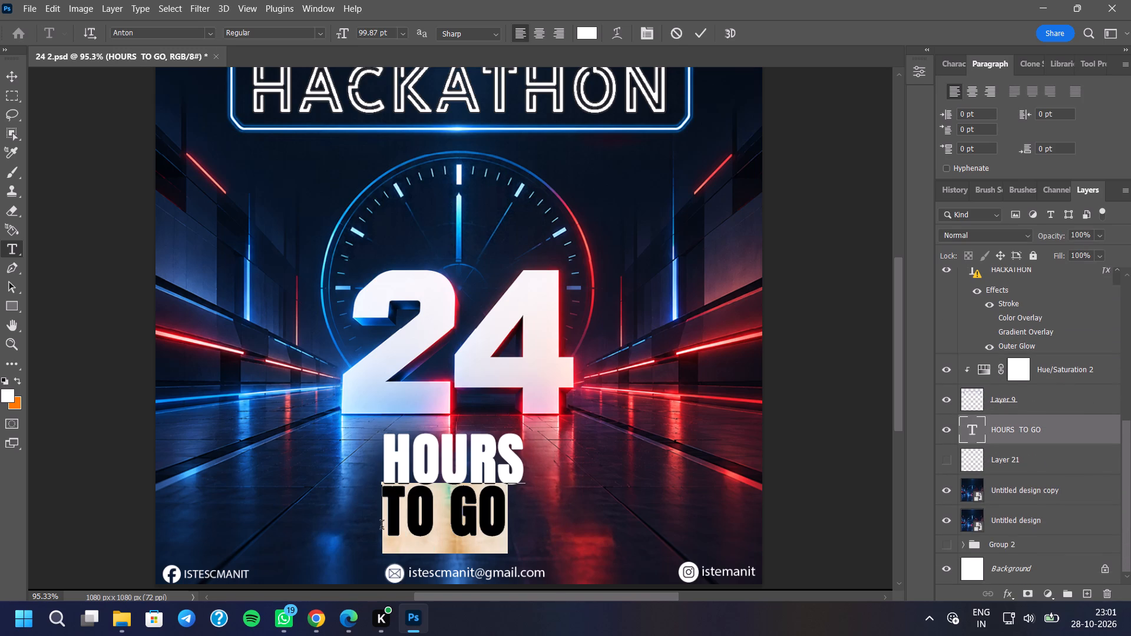
key("BackSpace")
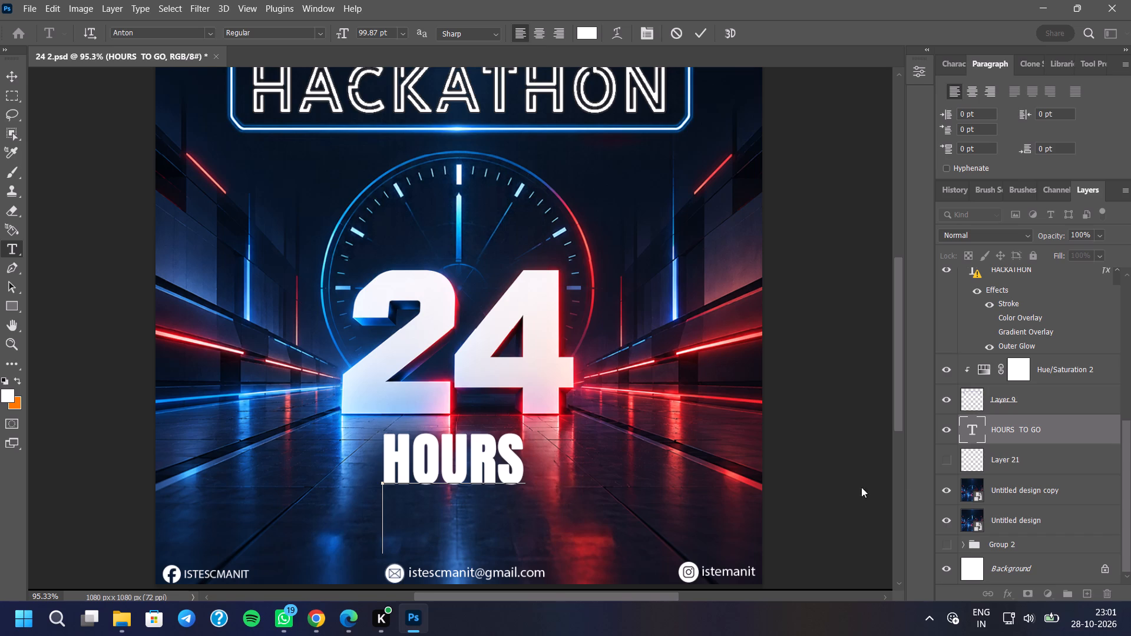
Select the pixels of the HOURS text layer and copy them.
right_click(983, 425)
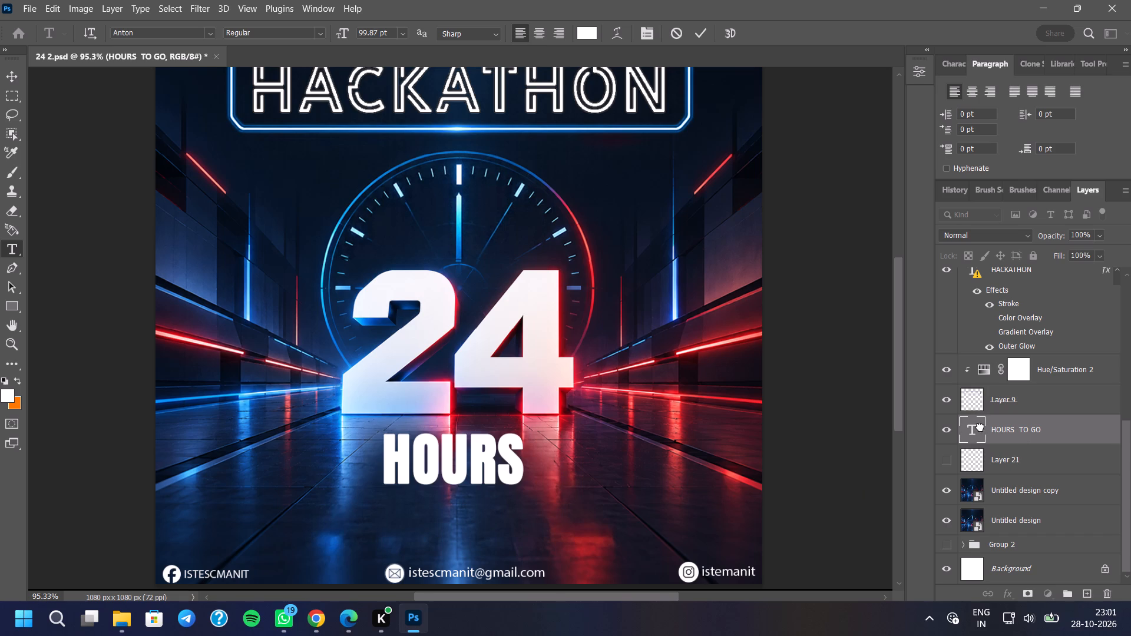
right_click(980, 426)
left_click(1010, 173)
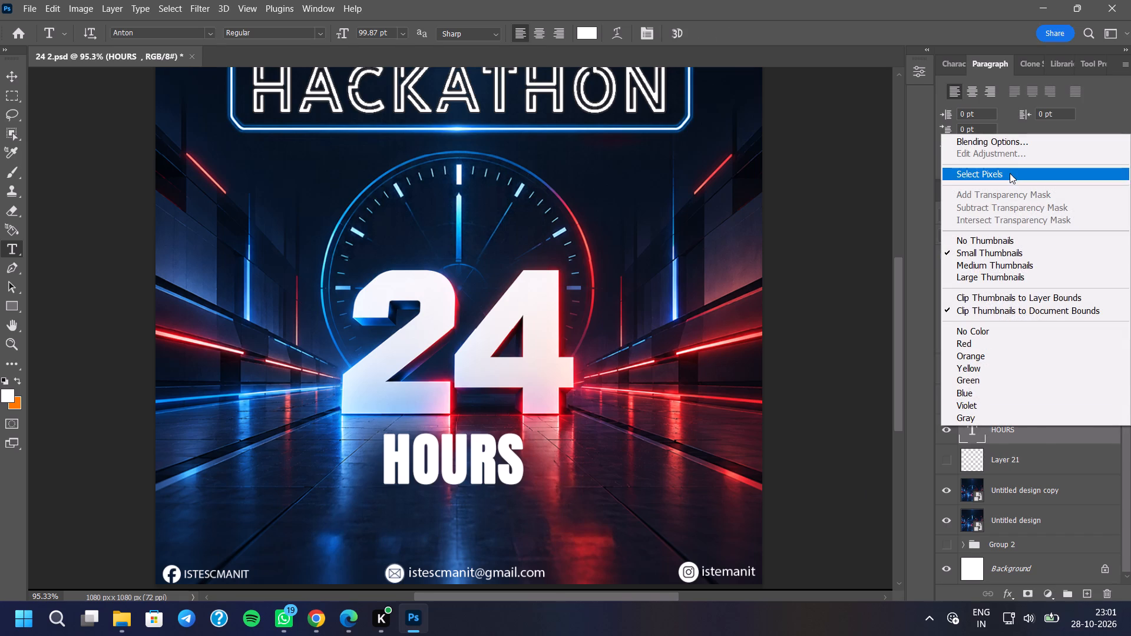
left_click(48, 6)
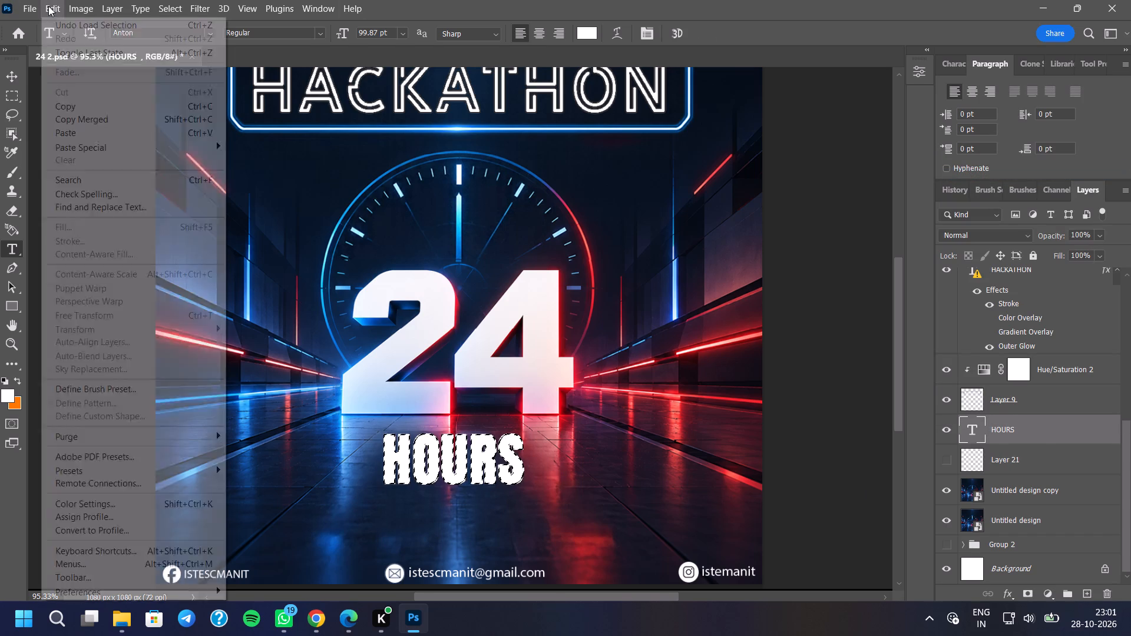
left_click(92, 110)
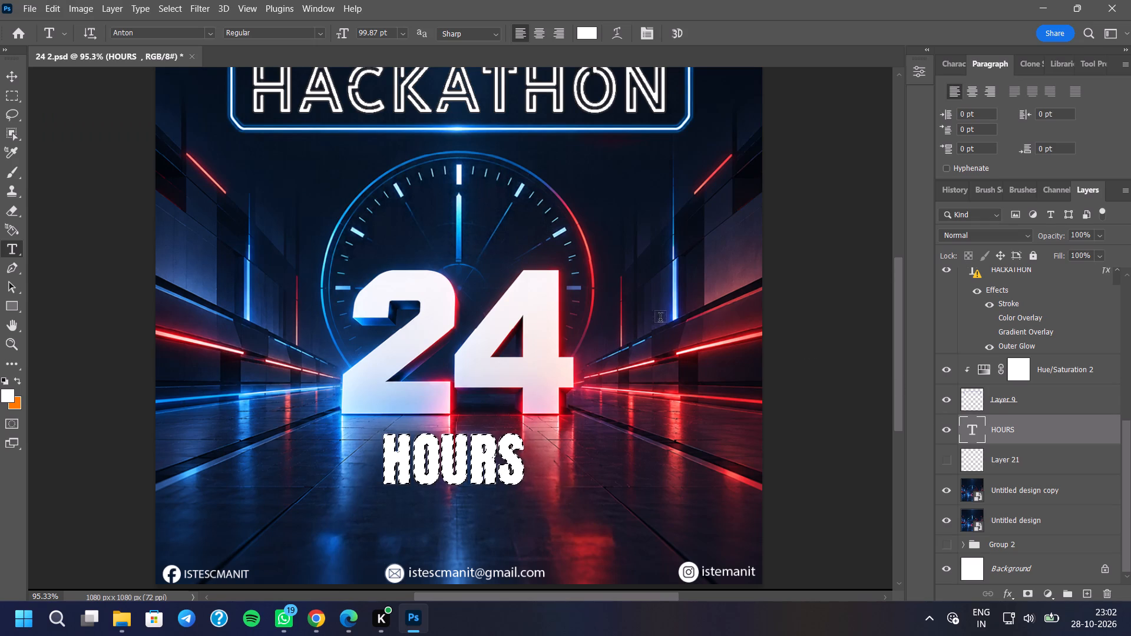
Hide the editable HOURS text layer and clear the selection around its letters.
left_click(949, 425)
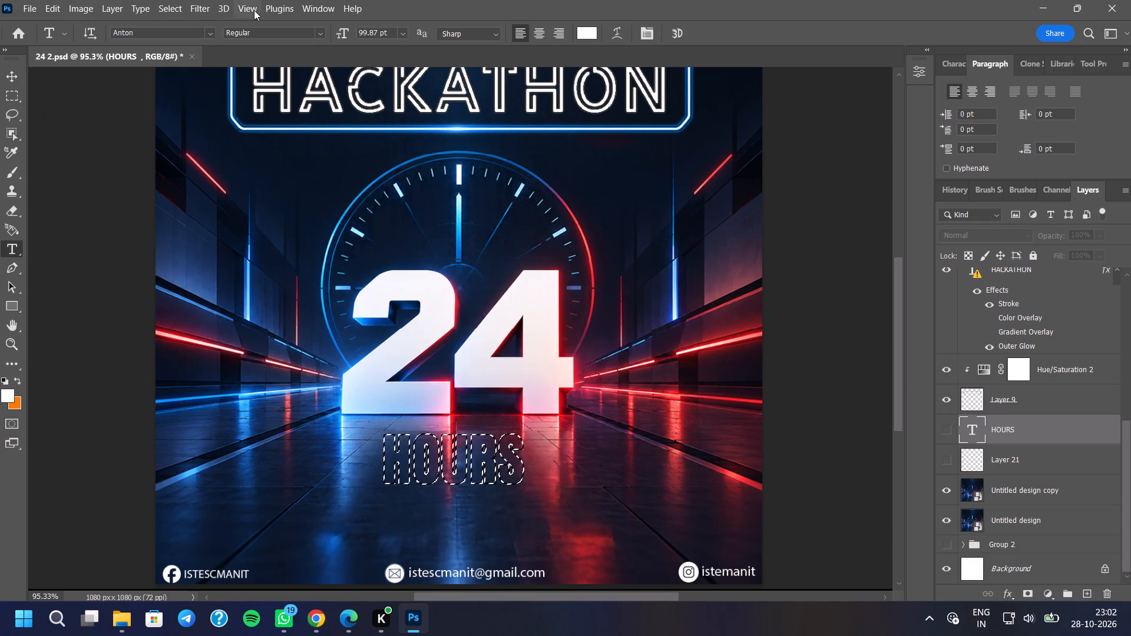
left_click(167, 10)
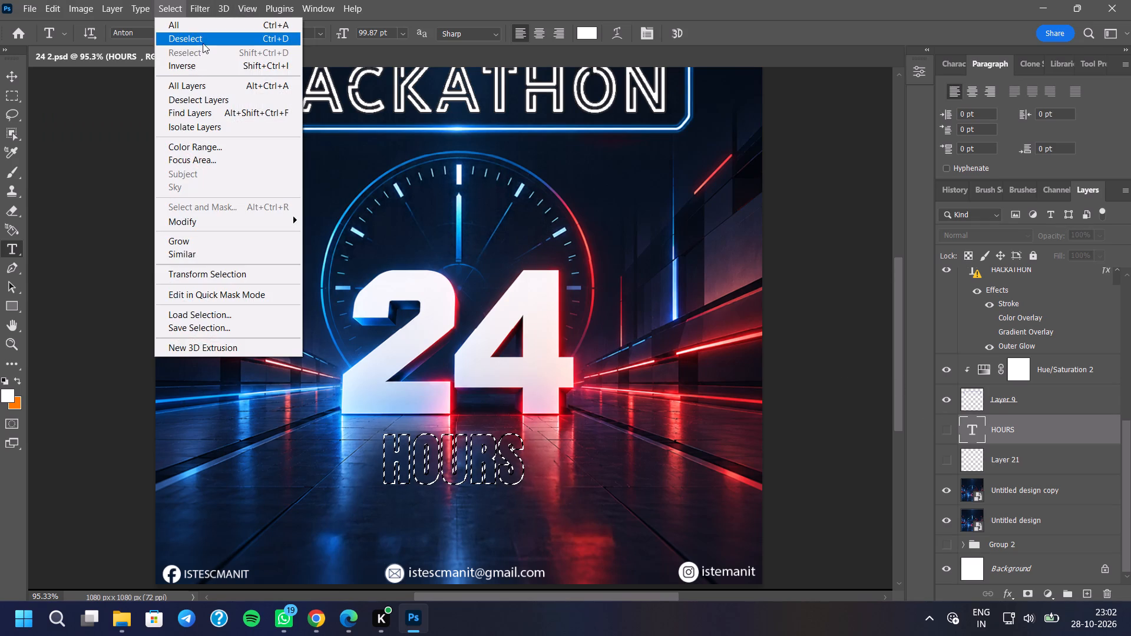
left_click(203, 43)
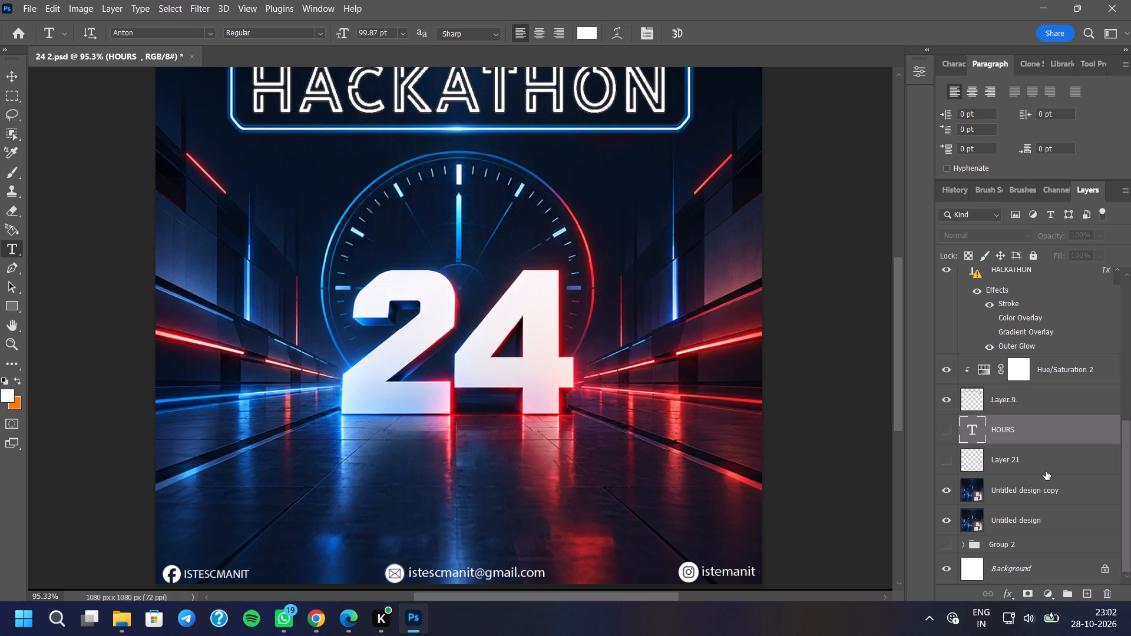
Add a blank layer directly above the Untitled design copy layer.
left_click(1044, 490)
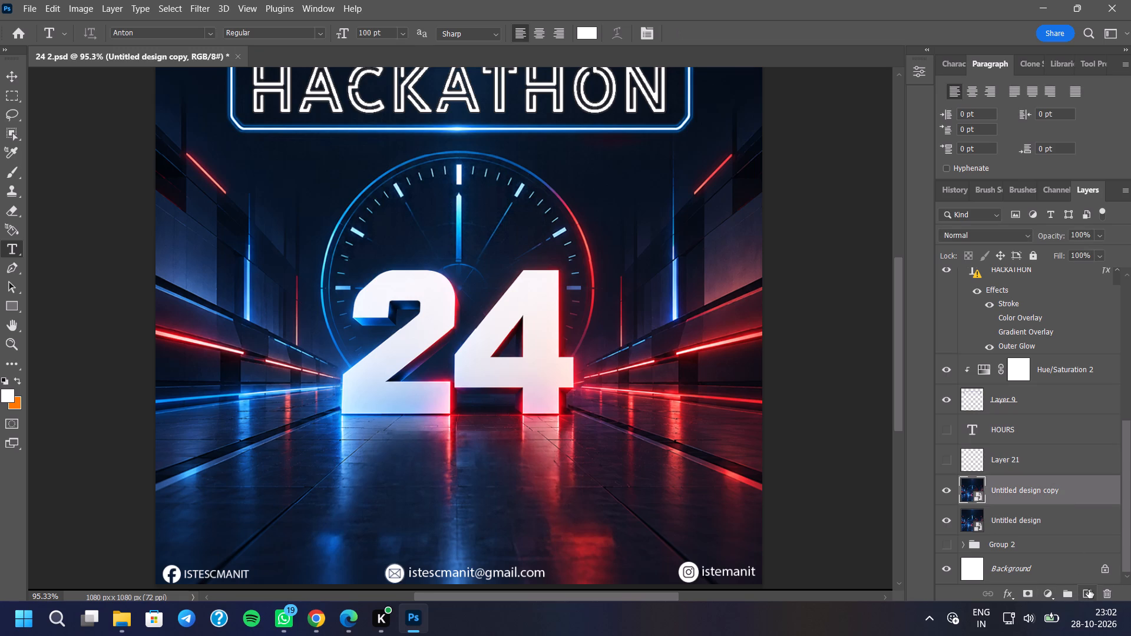
left_click(1089, 589)
In Vanishing Point, shrink the existing floor plane to a shallow trapezoid just beneath the 24, by pulling its two front corners inward.
left_click(197, 5)
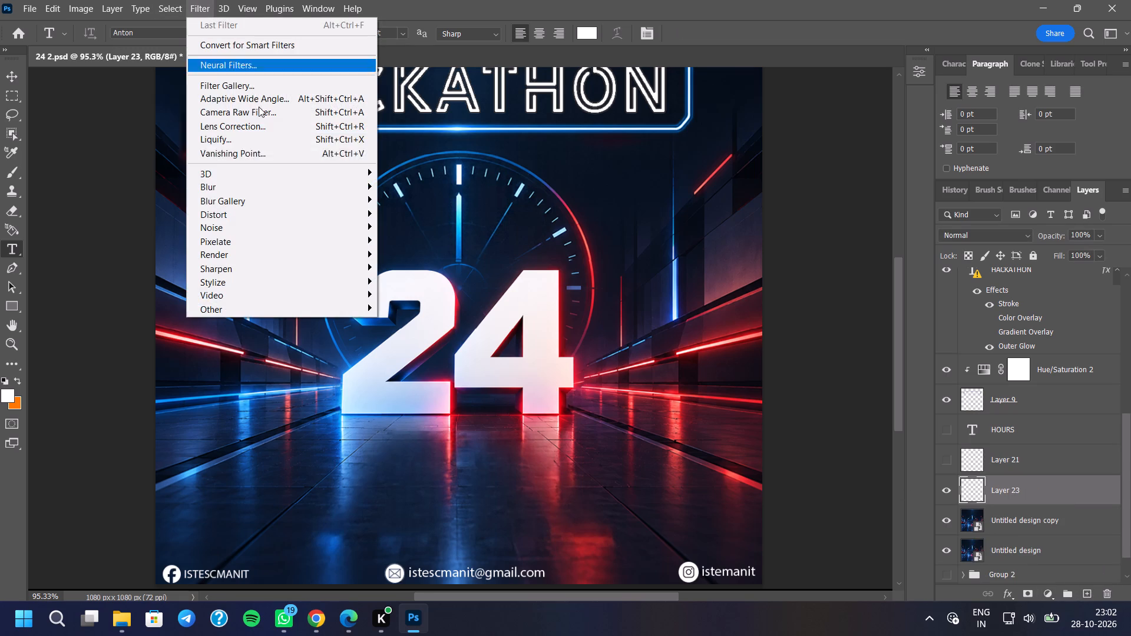
left_click(274, 157)
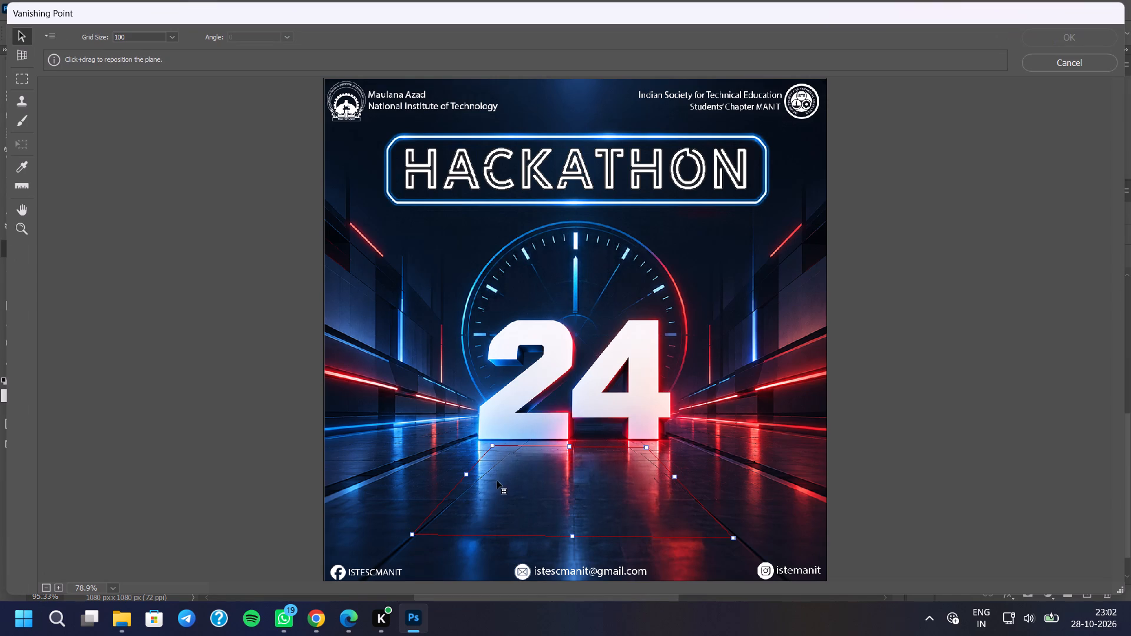
left_click_drag(412, 532, 431, 515)
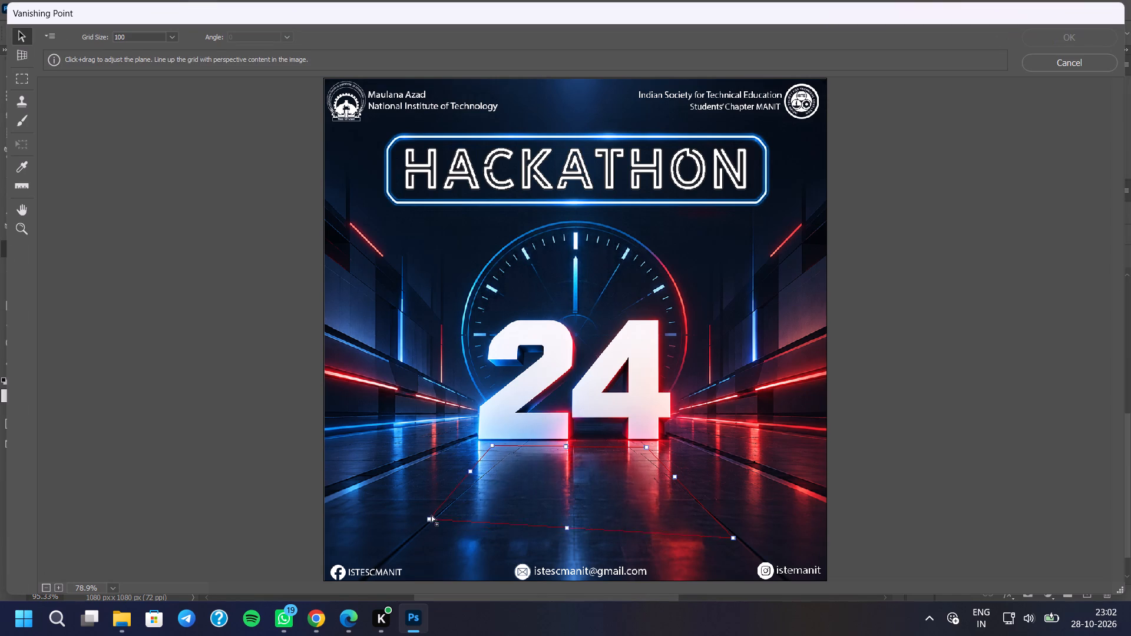
left_click_drag(431, 515, 466, 487)
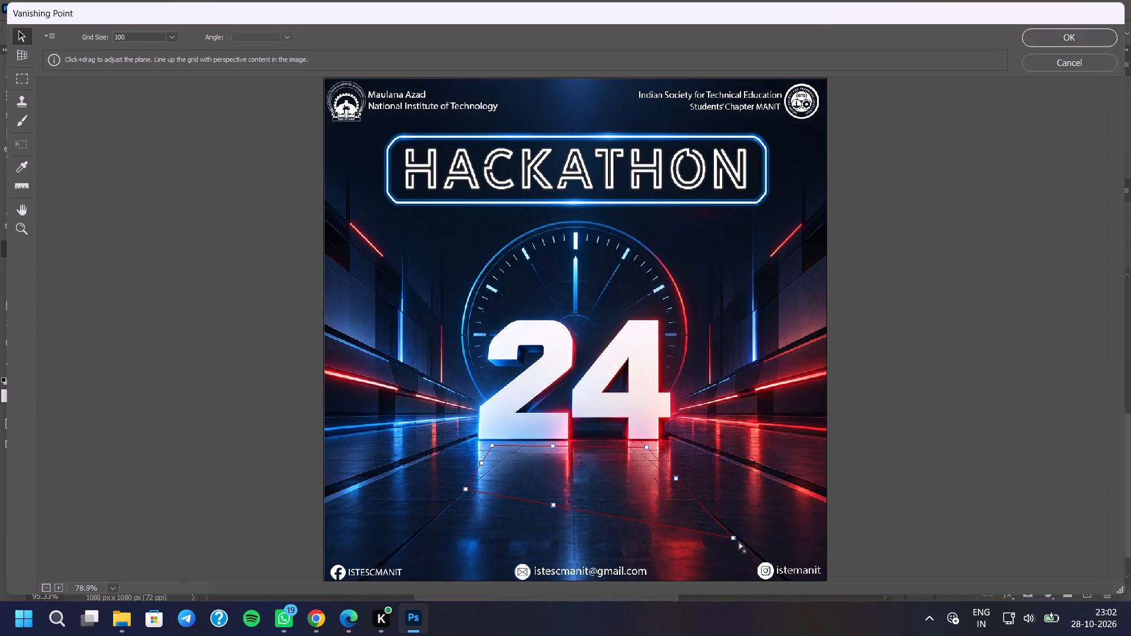
left_click_drag(731, 534, 660, 484)
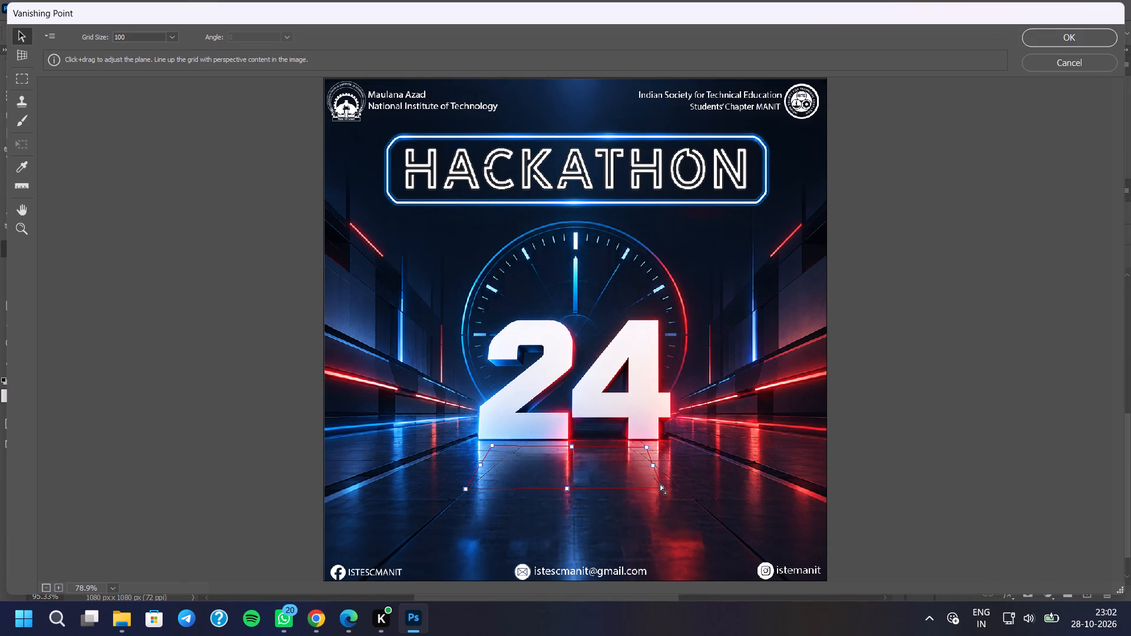
left_click_drag(660, 484, 672, 495)
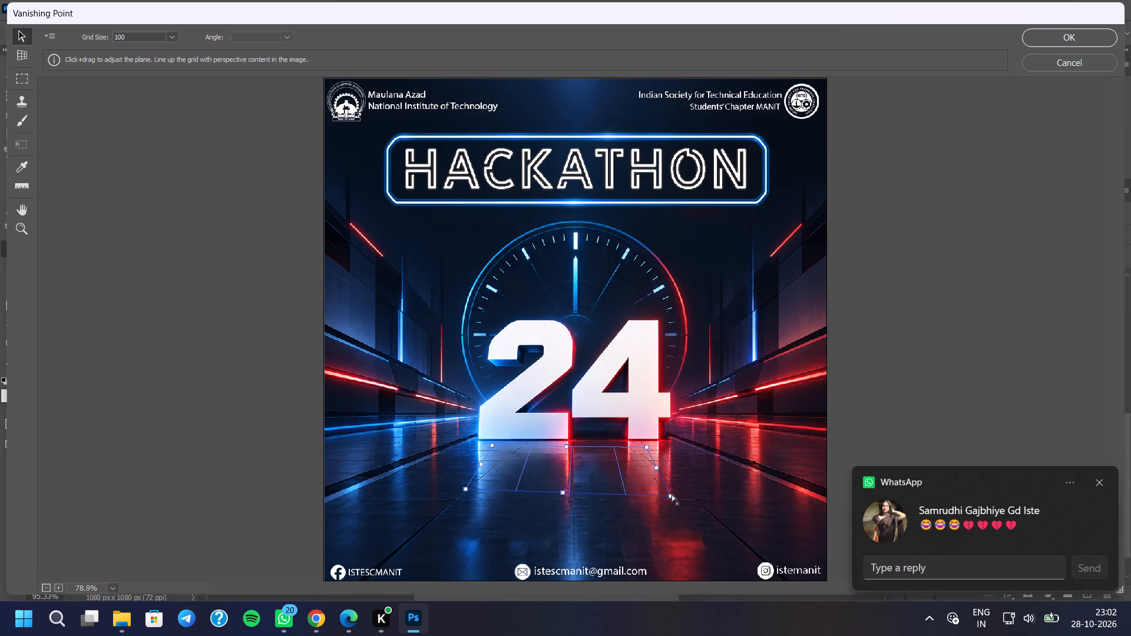
left_click_drag(672, 495, 671, 489)
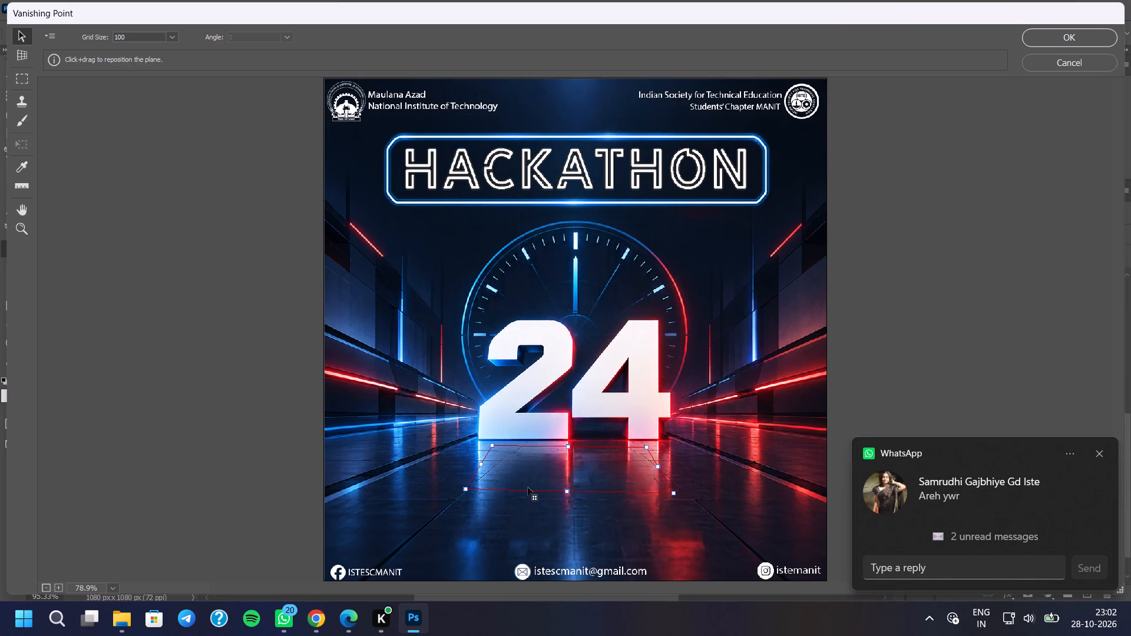
left_click_drag(463, 488, 472, 479)
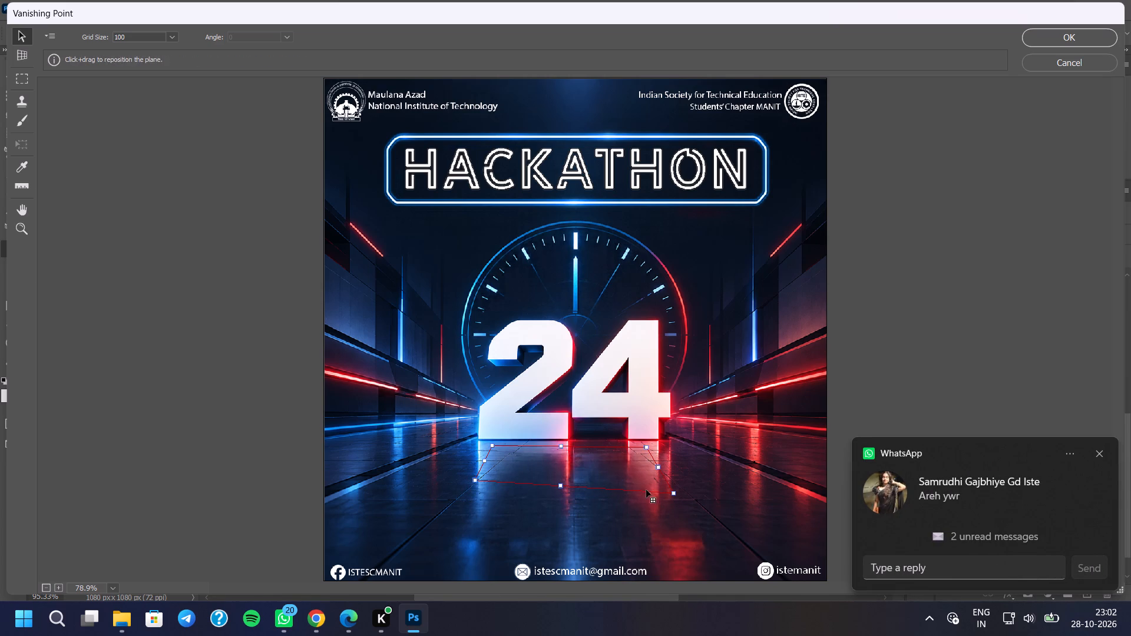
left_click_drag(672, 492, 664, 481)
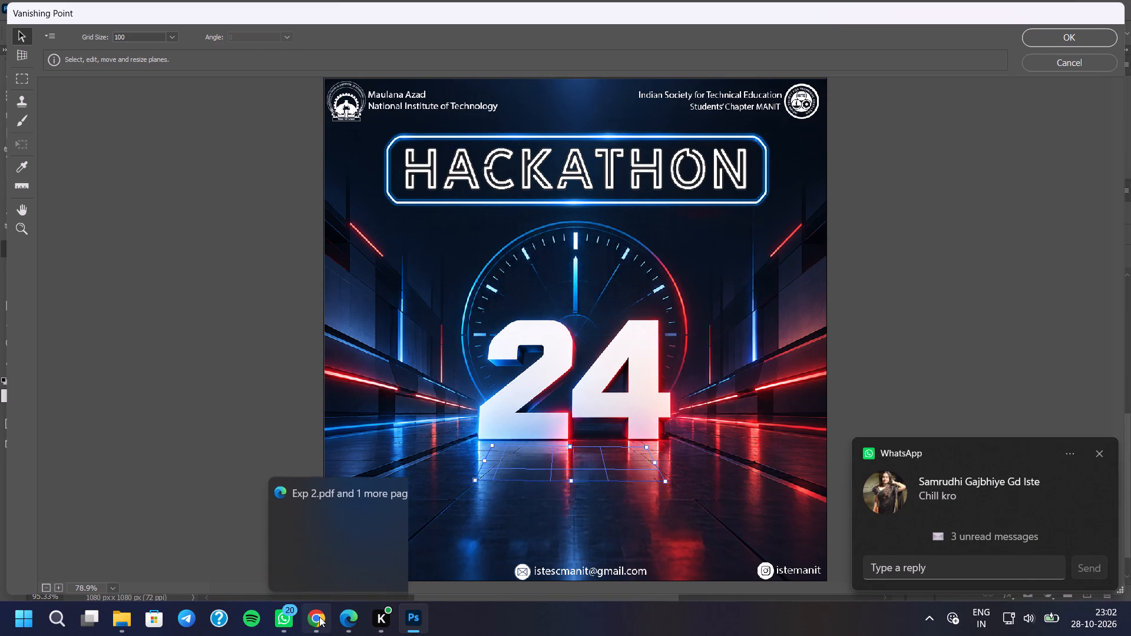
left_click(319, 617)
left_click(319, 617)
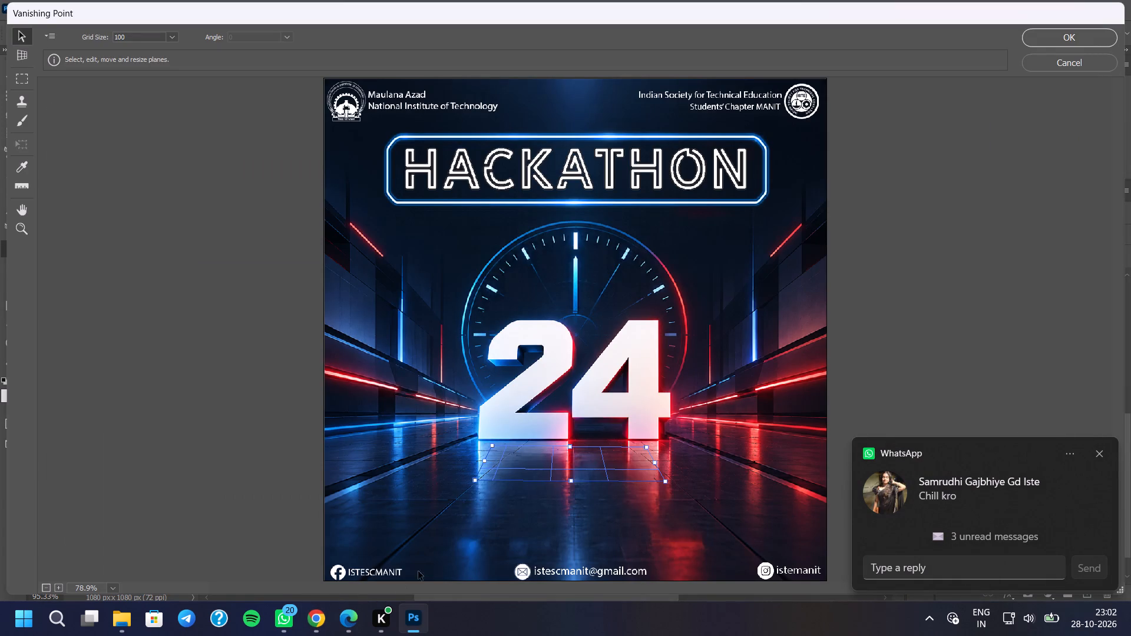
Paste the copied HOURS text into the Vanishing Point workspace.
key("ctrl+v")
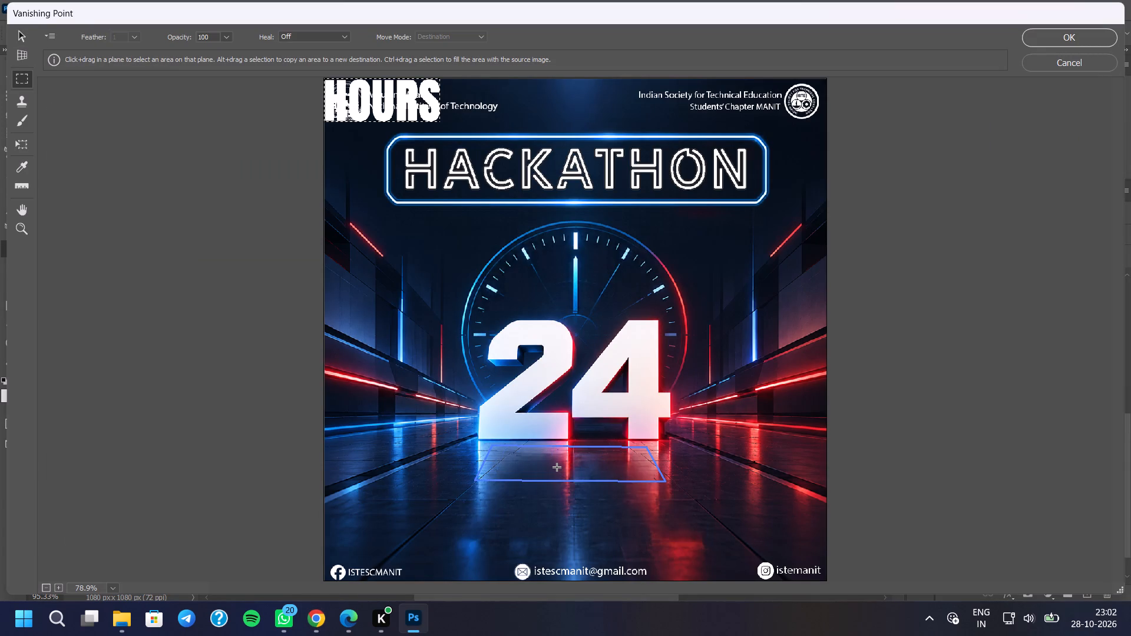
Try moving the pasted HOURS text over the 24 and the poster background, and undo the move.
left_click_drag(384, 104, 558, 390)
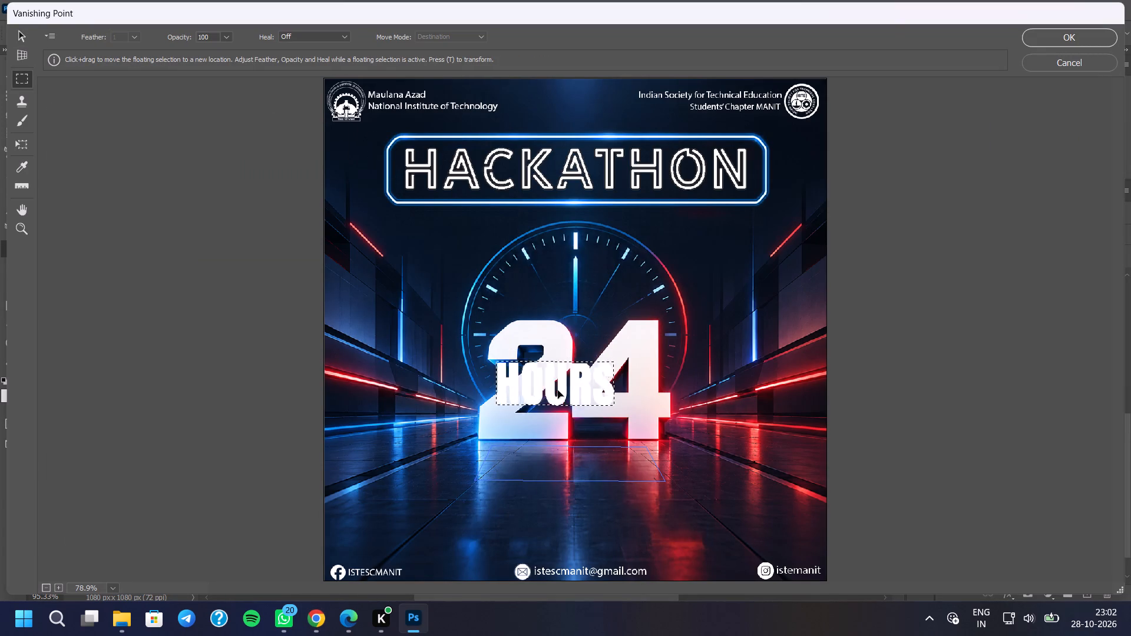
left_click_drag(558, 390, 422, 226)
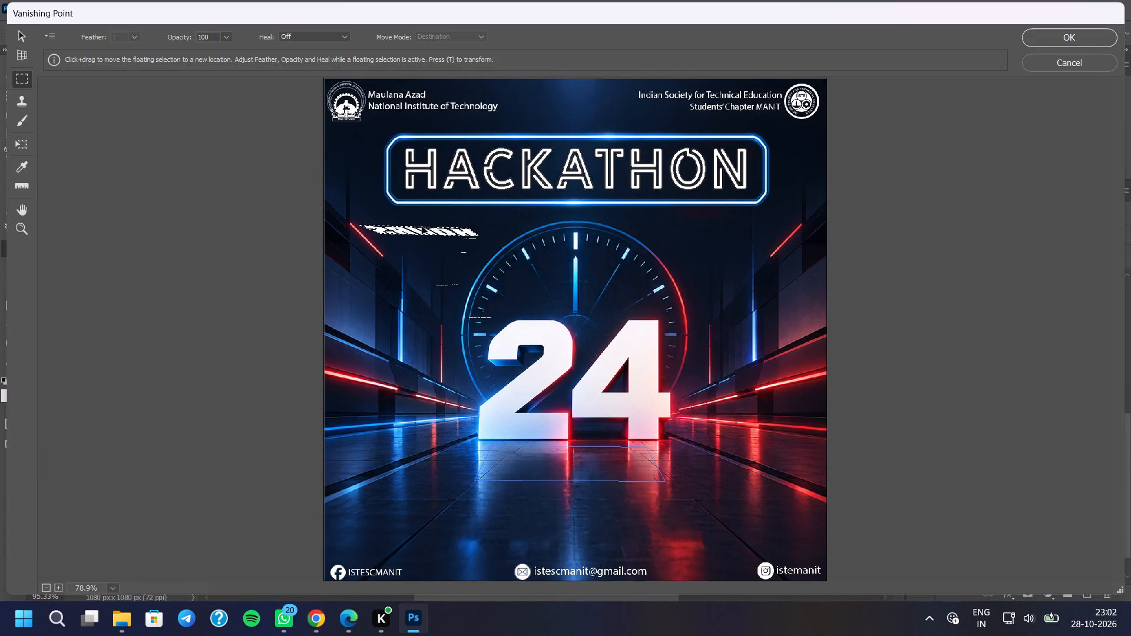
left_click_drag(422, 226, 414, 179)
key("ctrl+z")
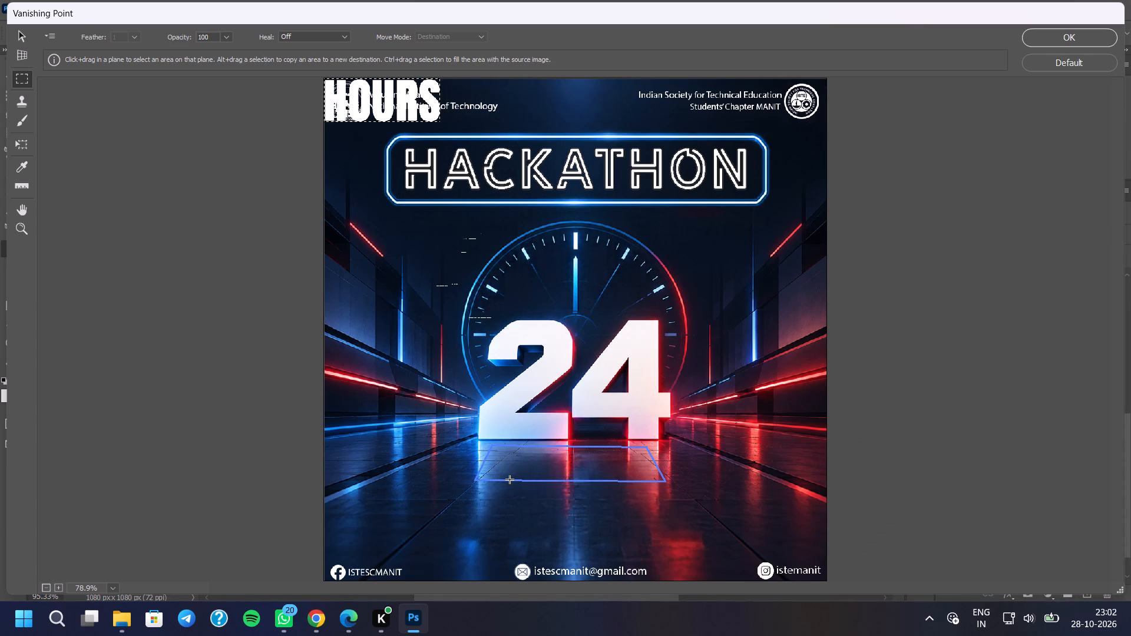
Scale down the pasted HOURS text with the Transform tool and place it on the floor plane beneath the 24.
key("ctrl+t")
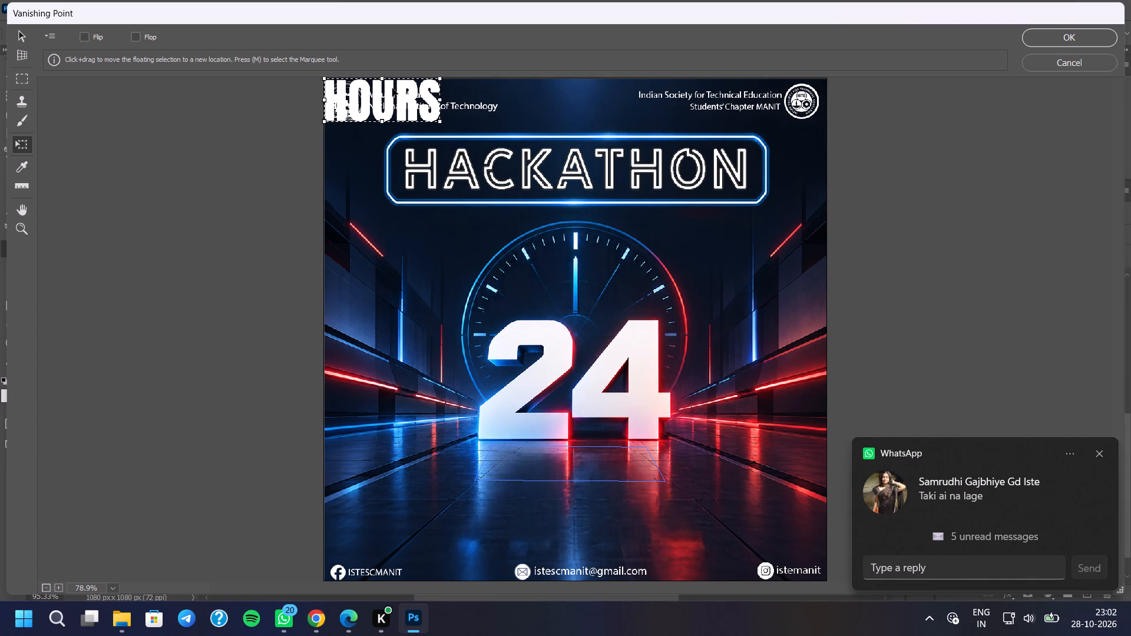
left_click_drag(392, 90, 449, 229)
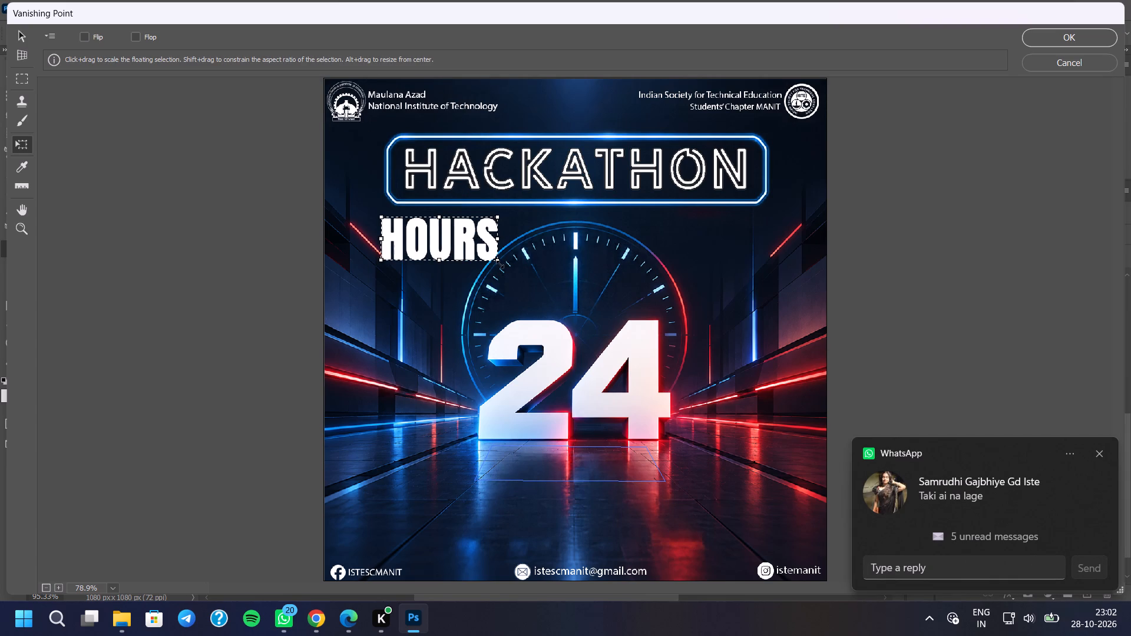
left_click_drag(500, 264, 470, 254)
left_click_drag(439, 237, 440, 237)
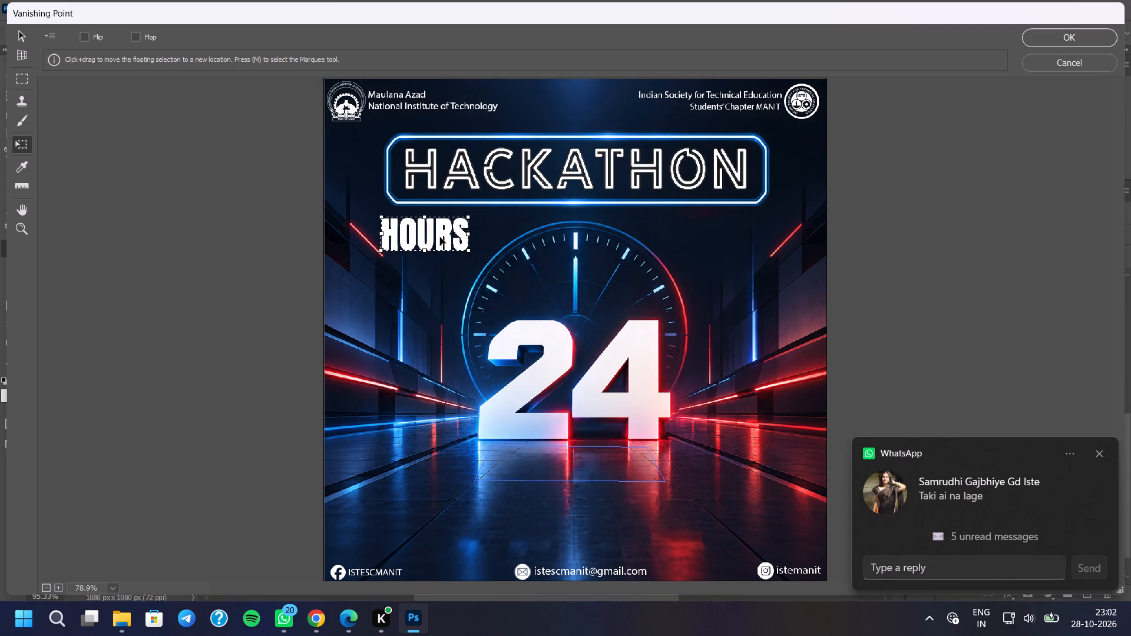
left_click_drag(440, 237, 599, 465)
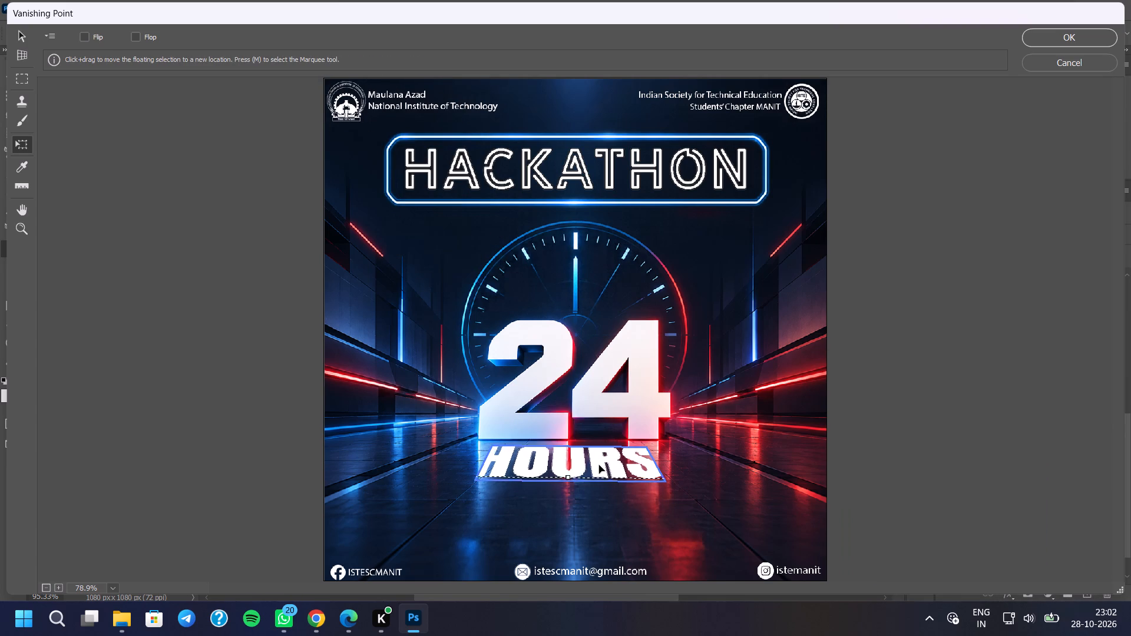
left_click_drag(599, 465, 598, 470)
Resize and centre HOURS so it spans nearly the full width of the floor plane, and apply Vanishing Point.
left_click_drag(585, 459, 574, 455)
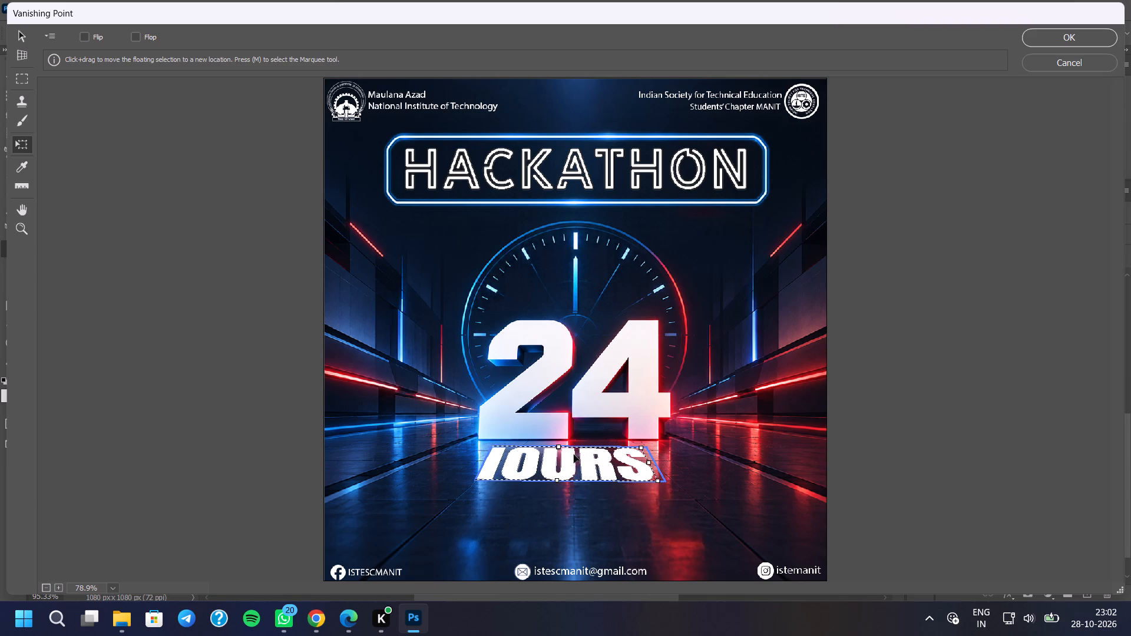
left_click_drag(574, 455, 574, 454)
left_click_drag(654, 480, 617, 476)
left_click_drag(577, 458, 607, 459)
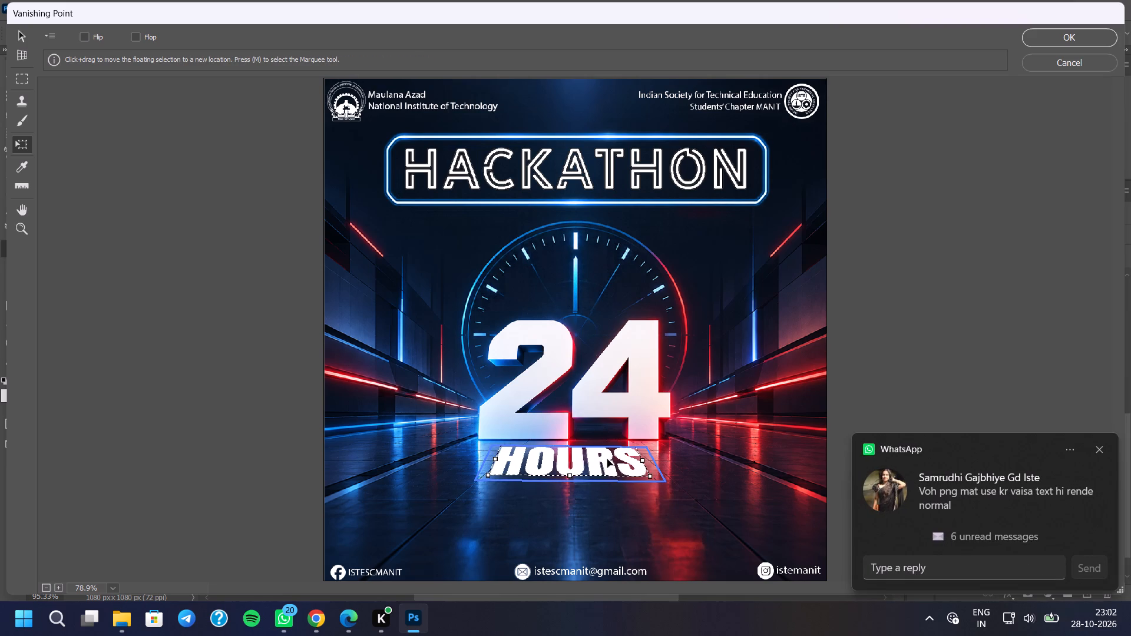
left_click_drag(607, 459, 607, 461)
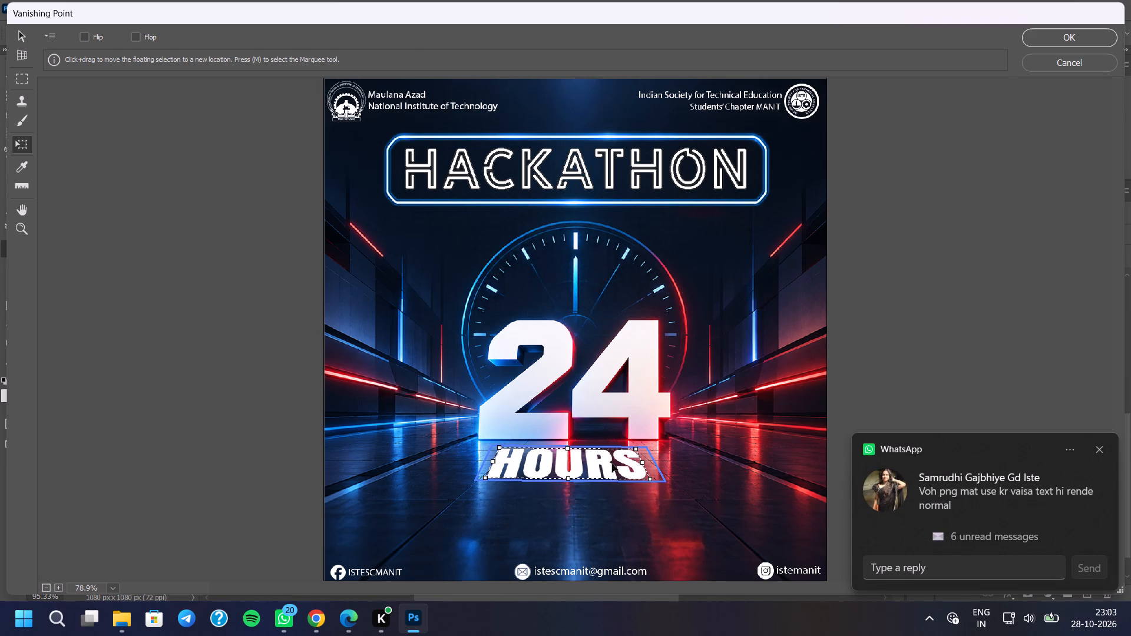
scroll(624, 481, "up", 3)
left_click_drag(643, 462, 650, 462)
left_click_drag(492, 461, 487, 461)
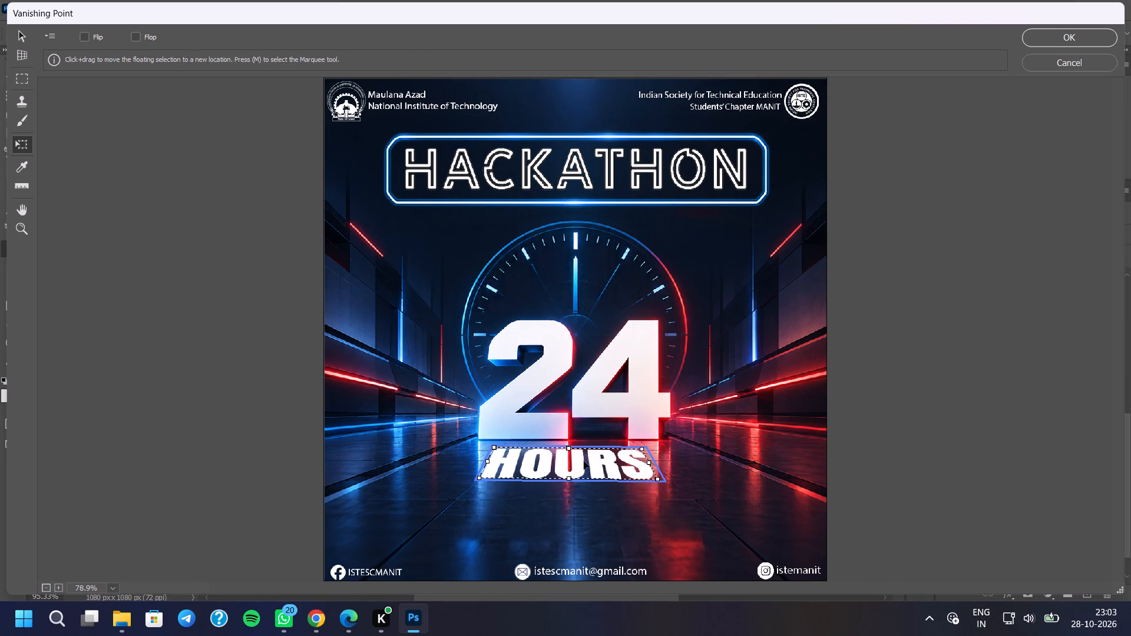
left_click(651, 463)
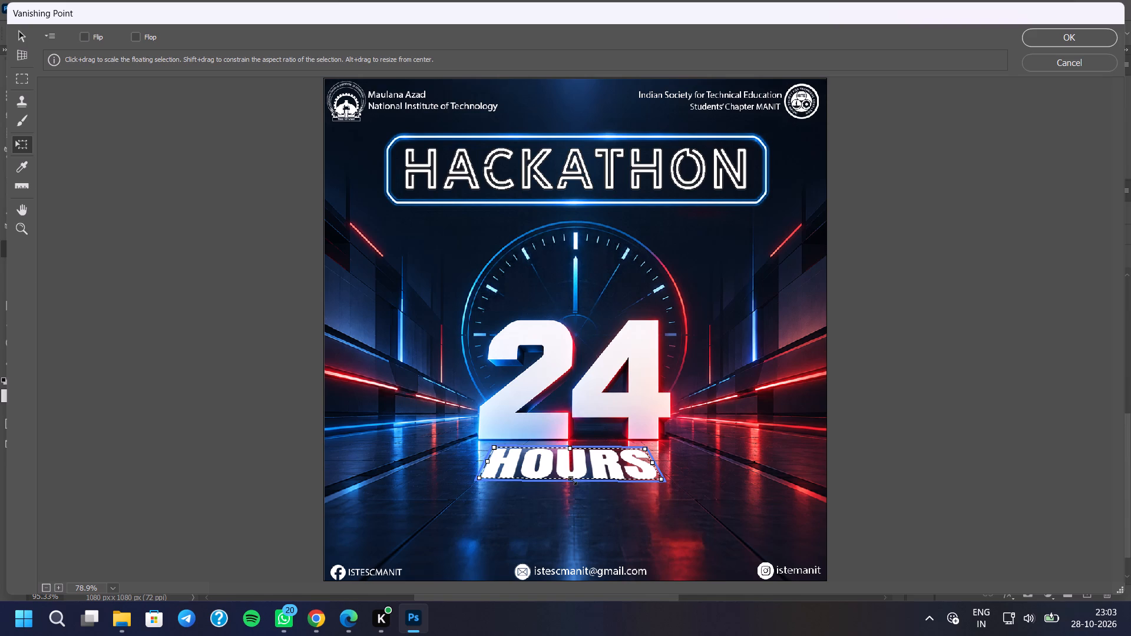
left_click(1042, 31)
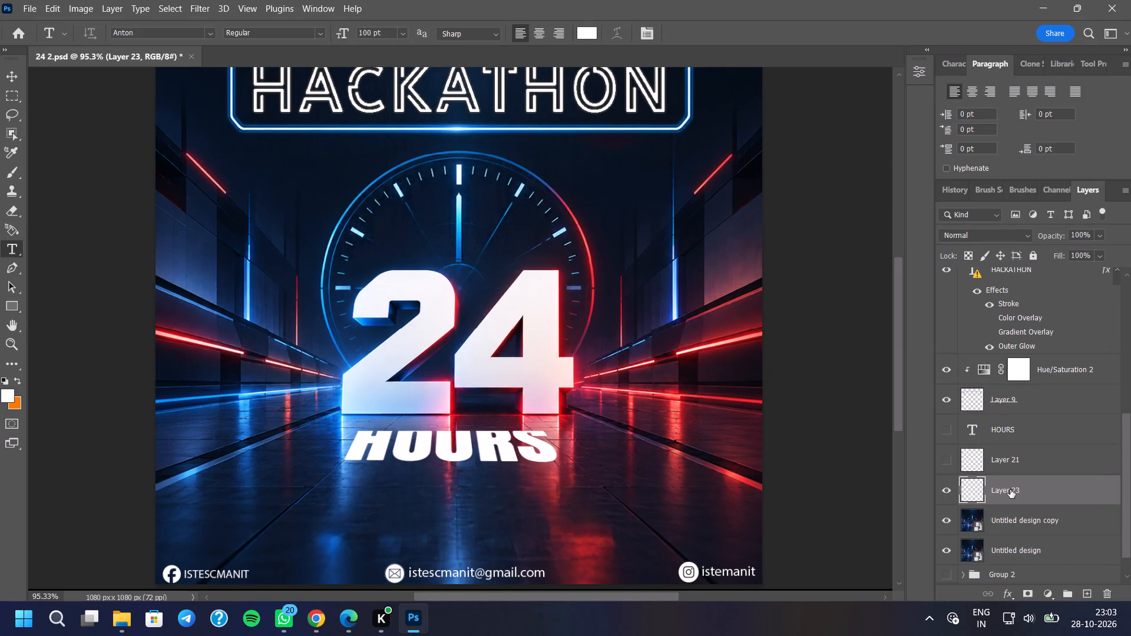
Move the new perspective HOURS layer up the layer stack, directly above Layer 15.
left_click_drag(1024, 483, 1050, 258)
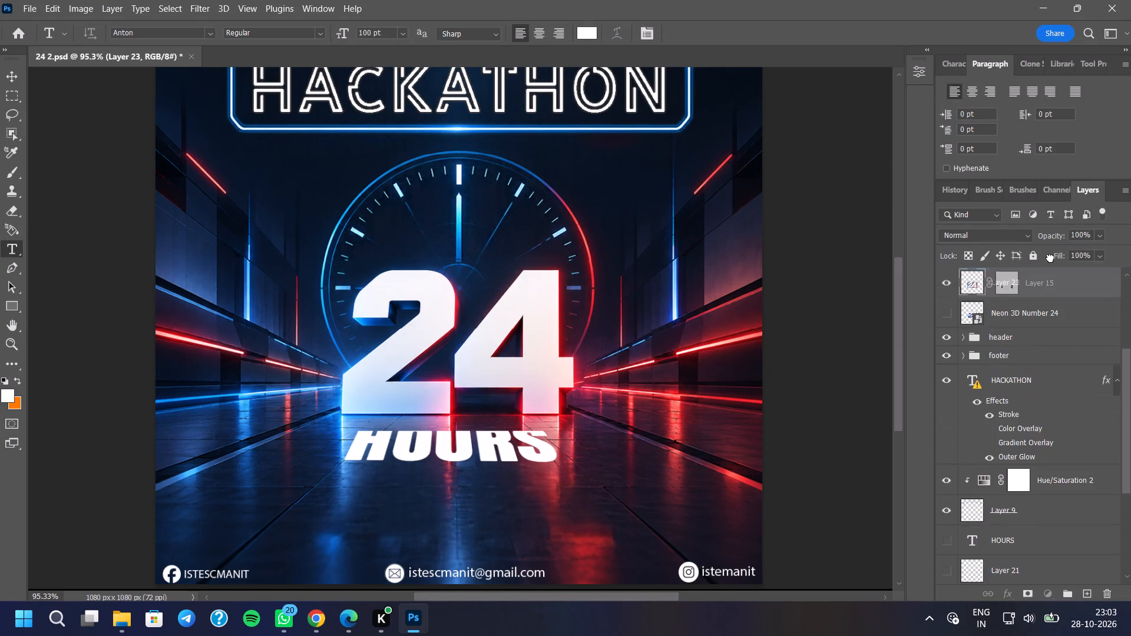
left_click_drag(1050, 258, 1059, 332)
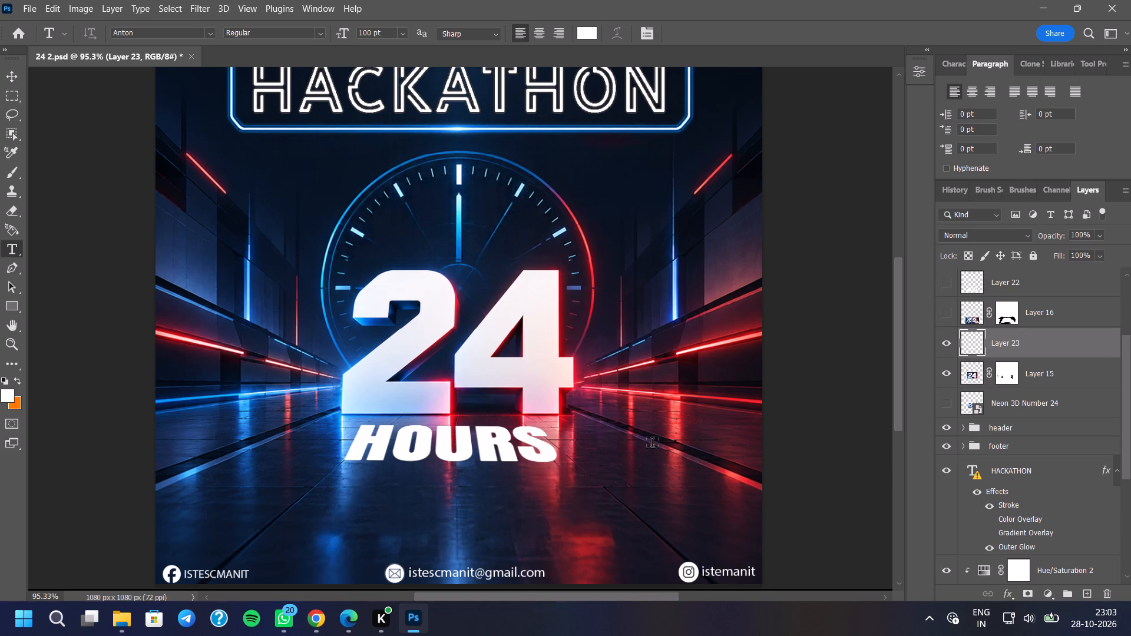
Enlarge the perspective HOURS layer to about 109% so it spans the width of the 24 above it.
key("ctrl+t")
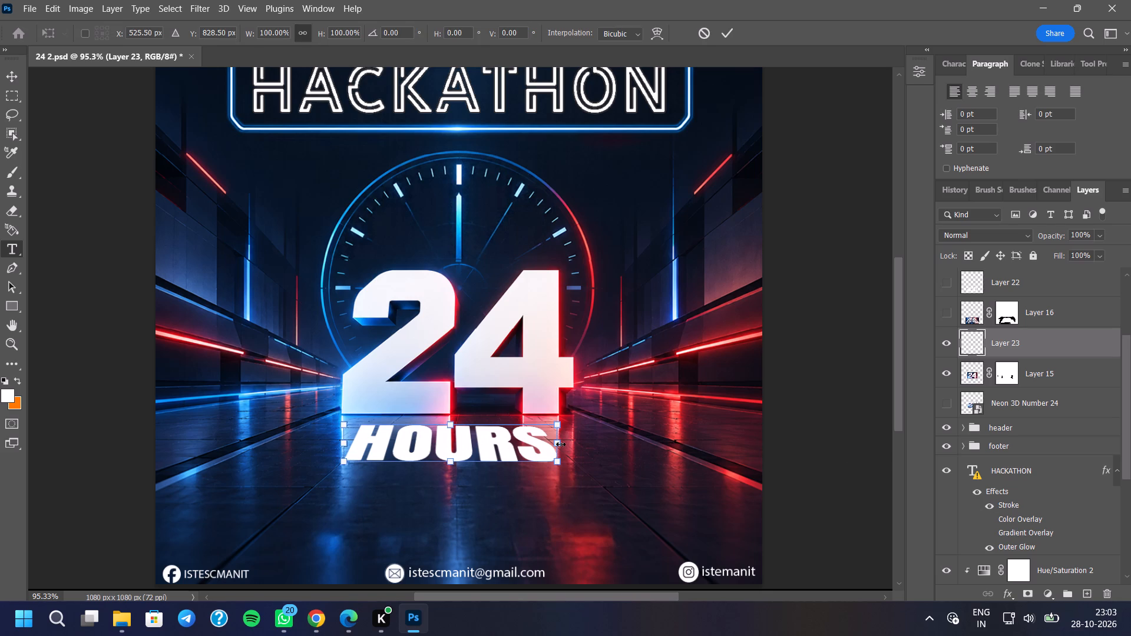
left_click_drag(561, 425, 571, 413)
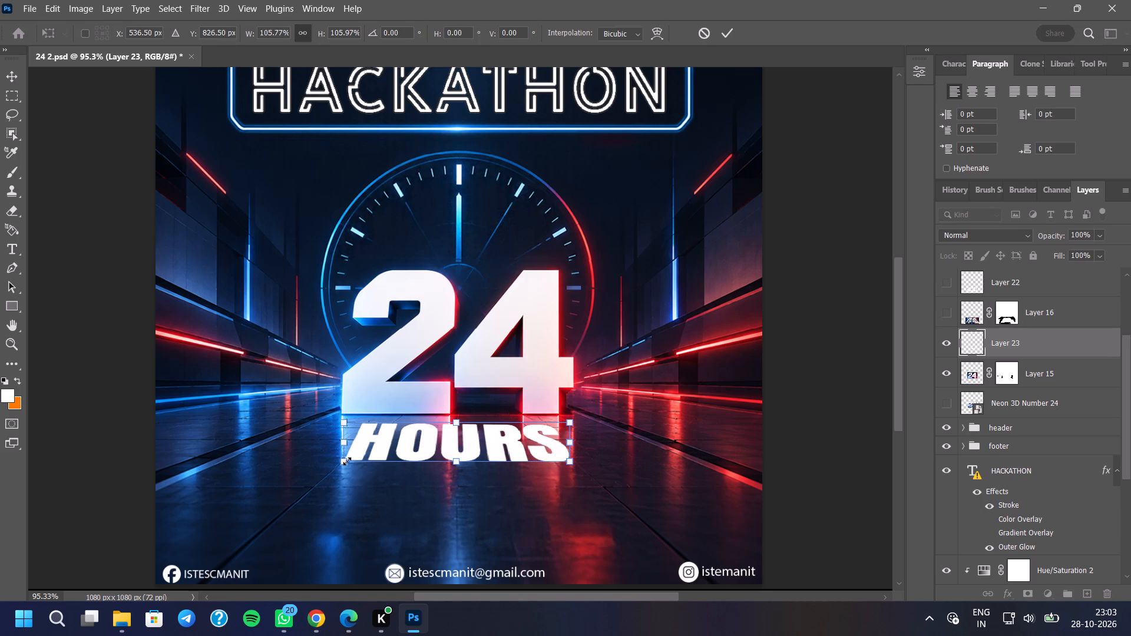
left_click_drag(344, 423, 339, 416)
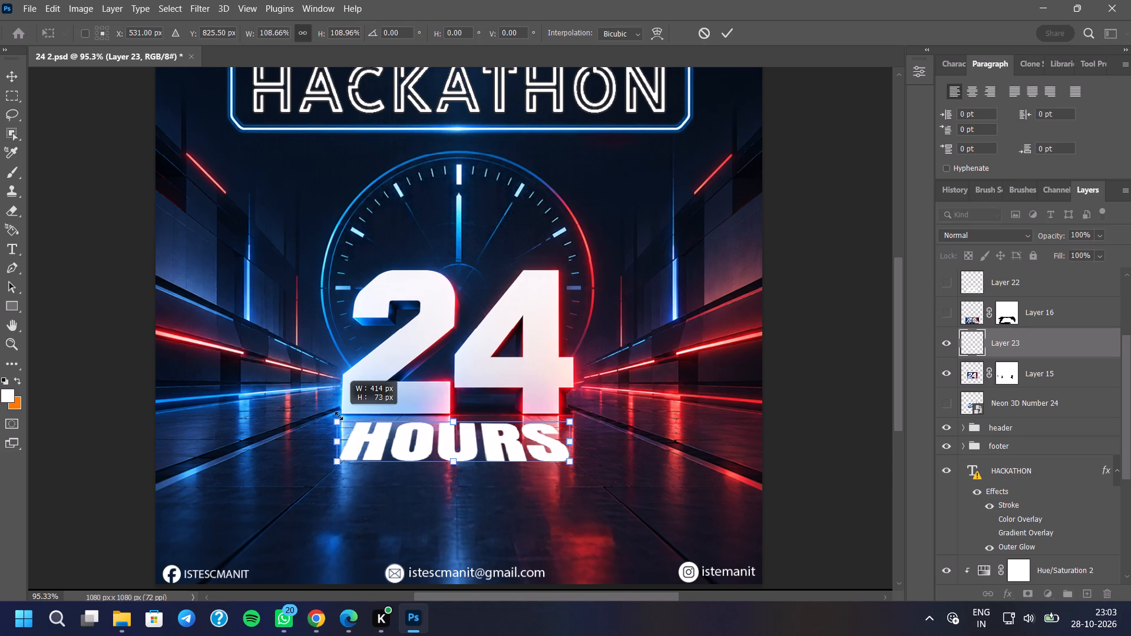
left_click_drag(339, 416, 338, 415)
left_click(725, 34)
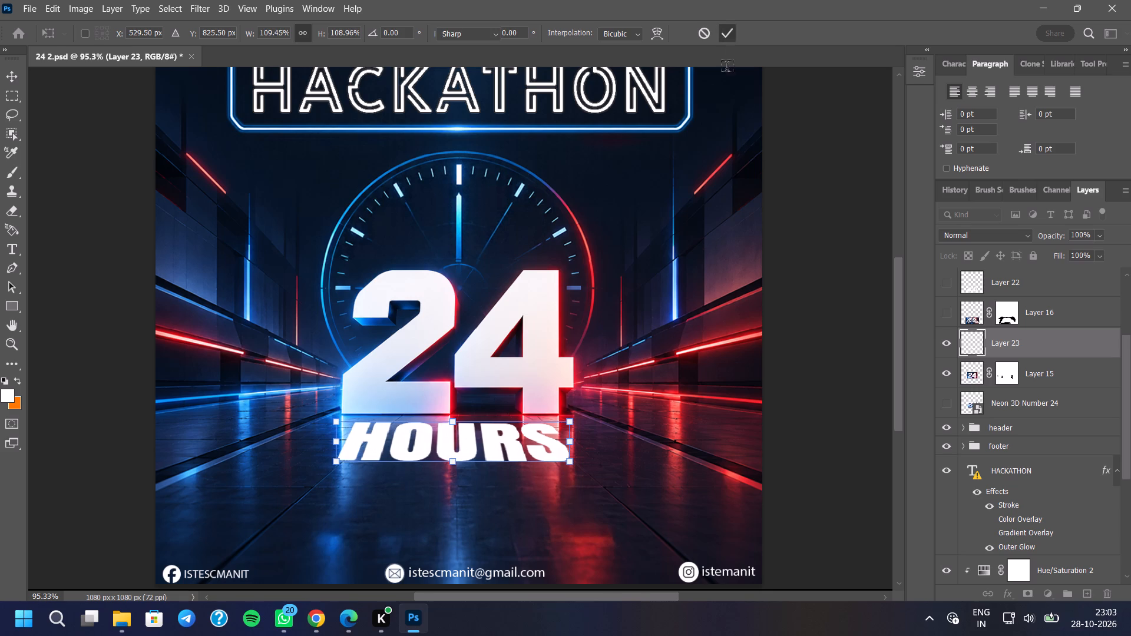
Add a new empty layer directly above Untitled design copy.
scroll(1045, 446, "down", 10)
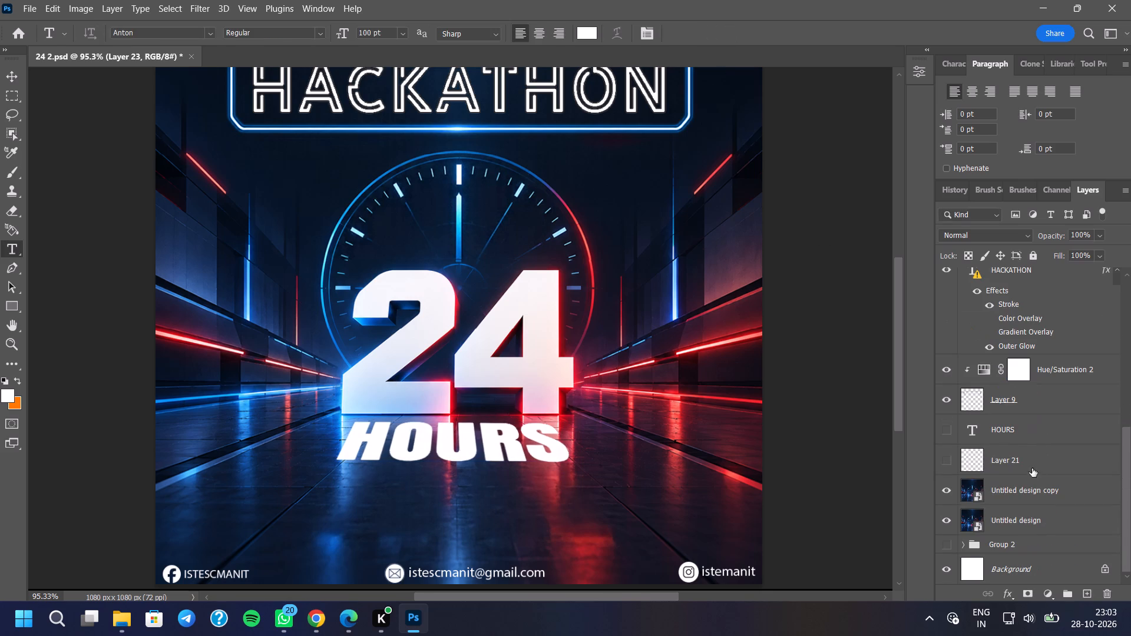
left_click(1034, 485)
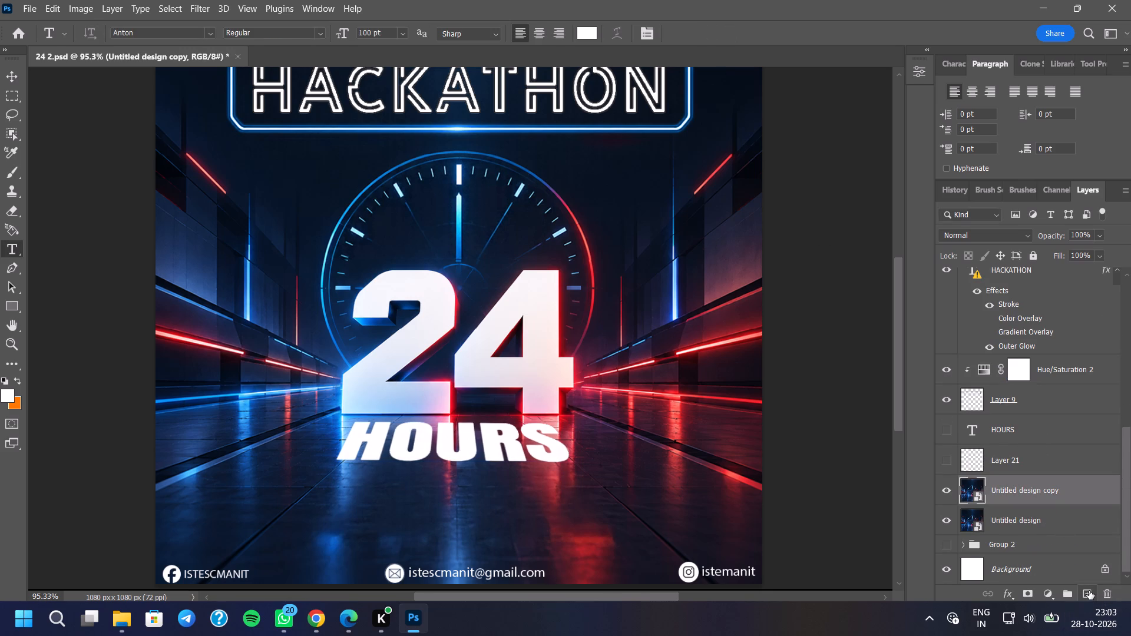
left_click(1089, 591)
Change the hidden HOURS text layer to read TO GO and copy the text.
left_click(952, 428)
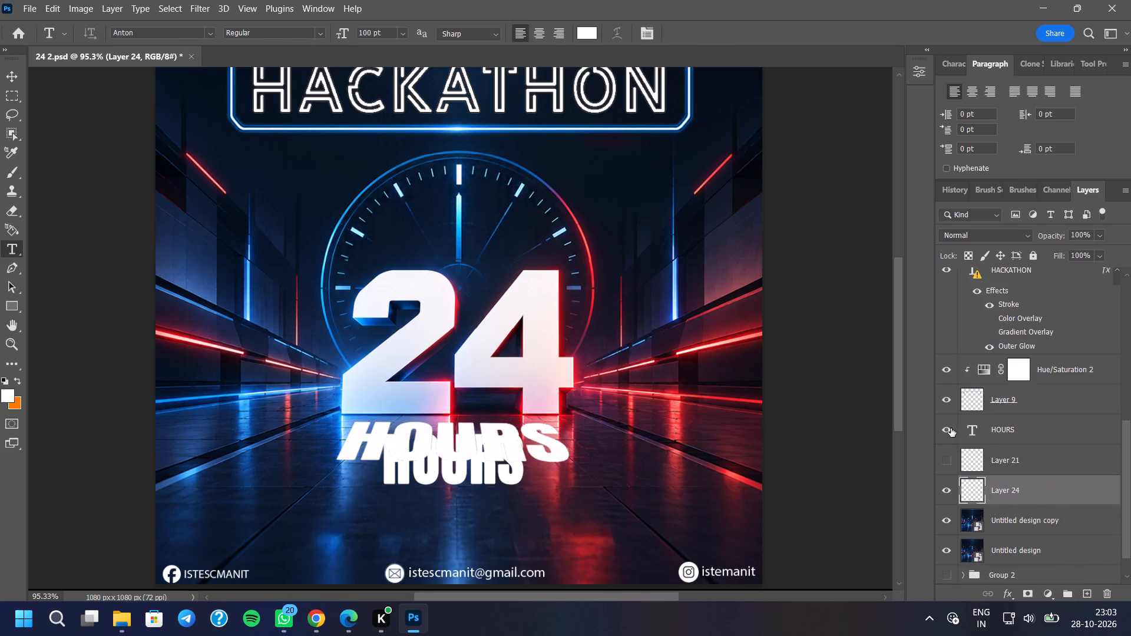
left_click(950, 428)
left_click(1012, 429)
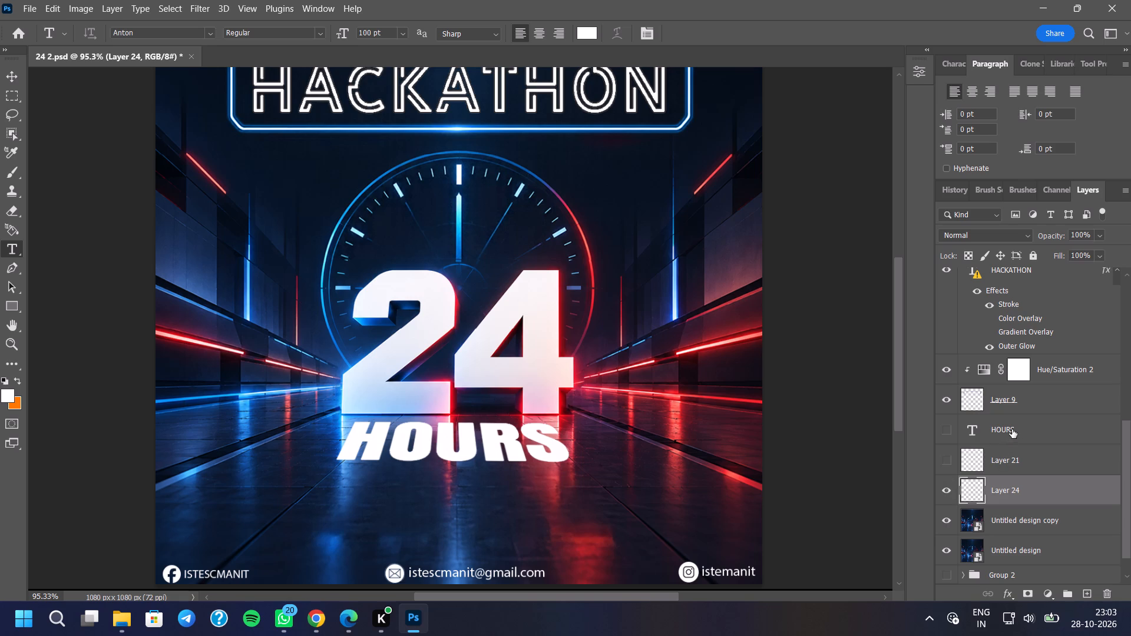
Show the hidden HOURS text layer and change its text to TO GO.
left_click(943, 428)
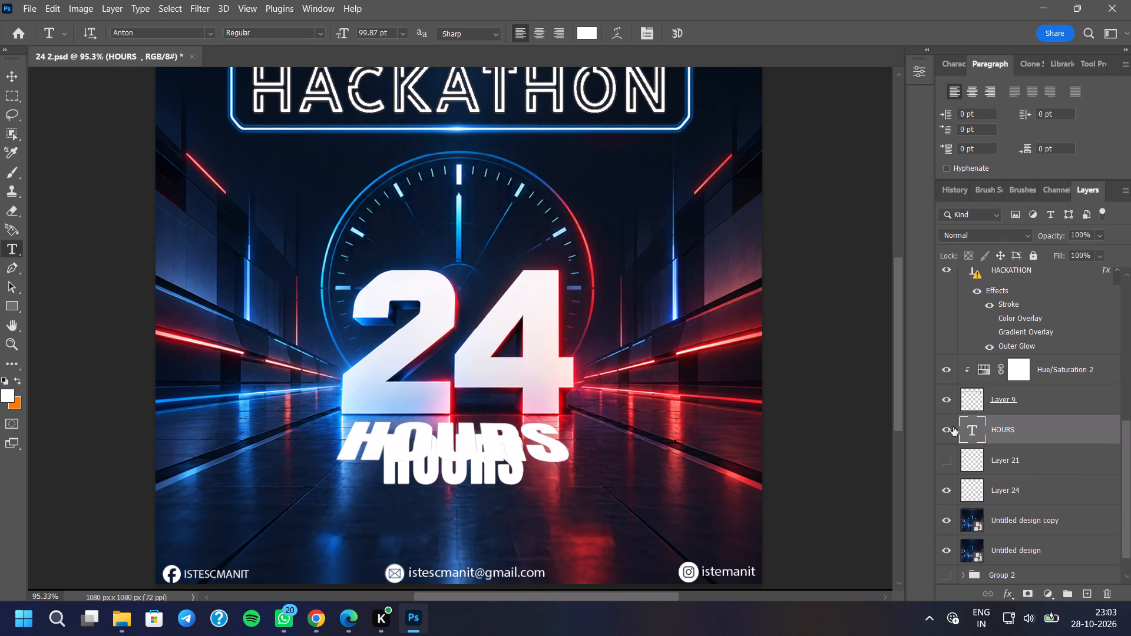
double_click(973, 422)
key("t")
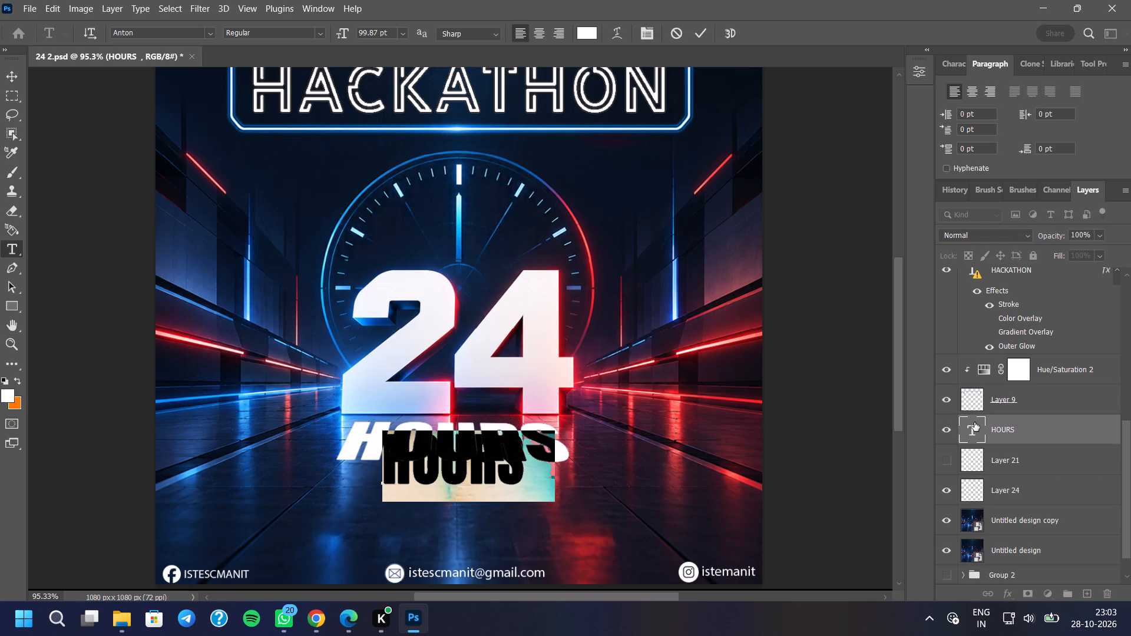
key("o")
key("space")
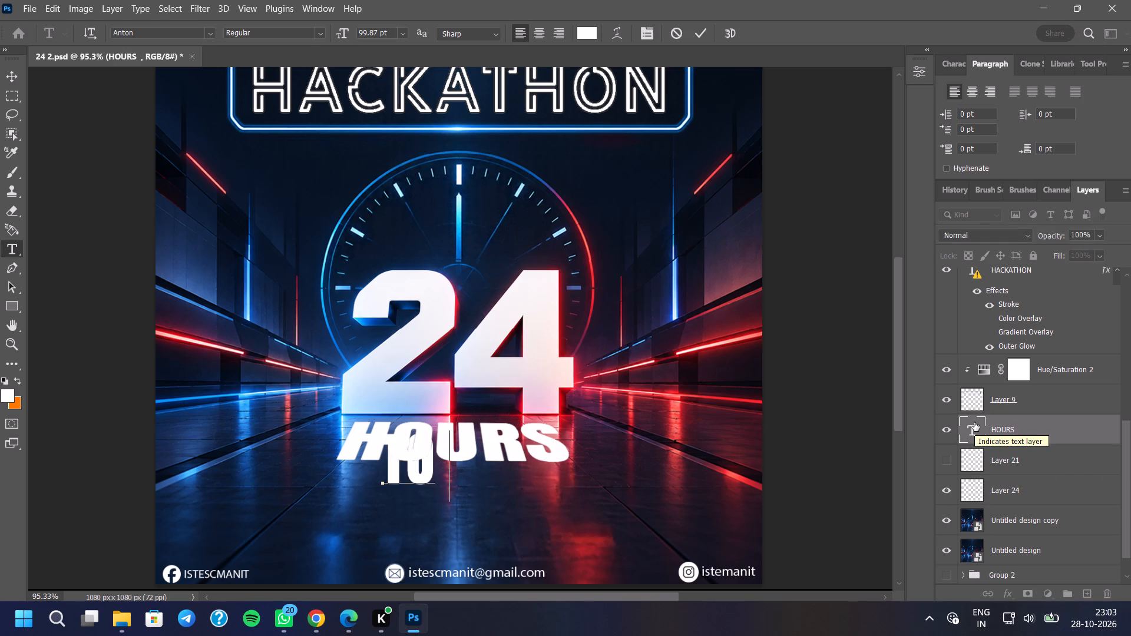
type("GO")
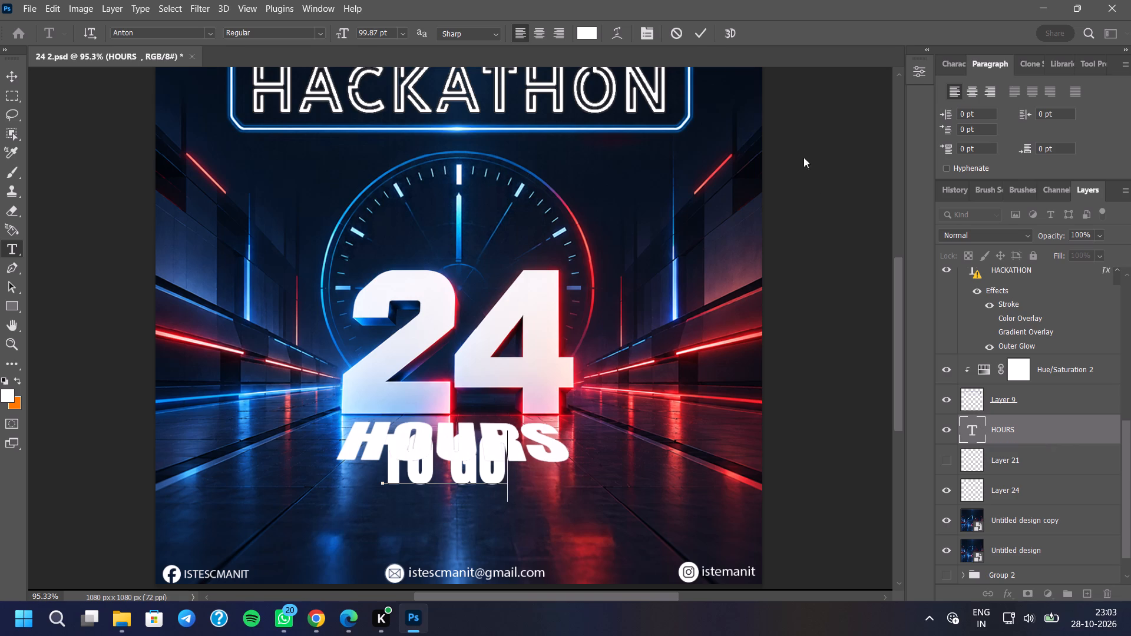
left_click(700, 29)
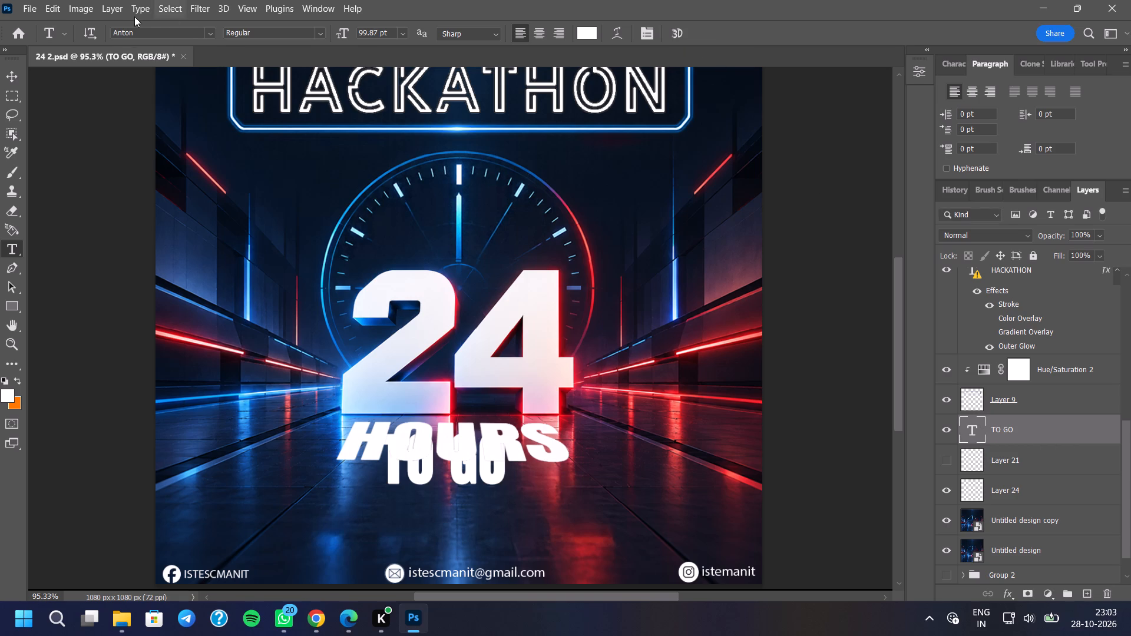
Load the TO GO lettering's pixels as a selection and copy it.
right_click(977, 432)
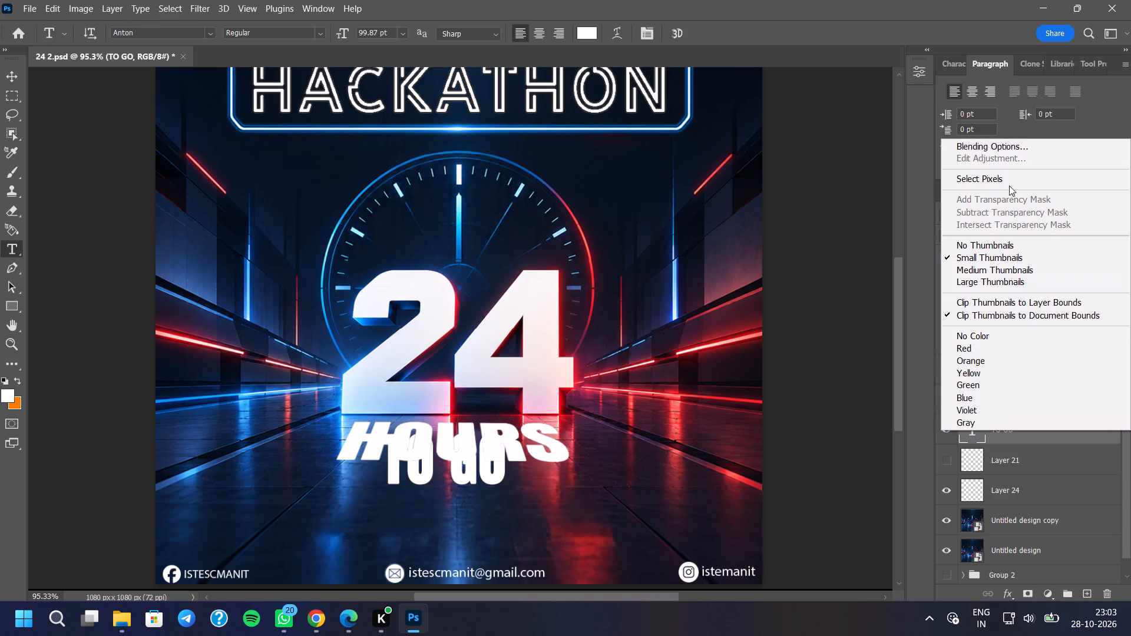
left_click(1011, 174)
left_click(57, 4)
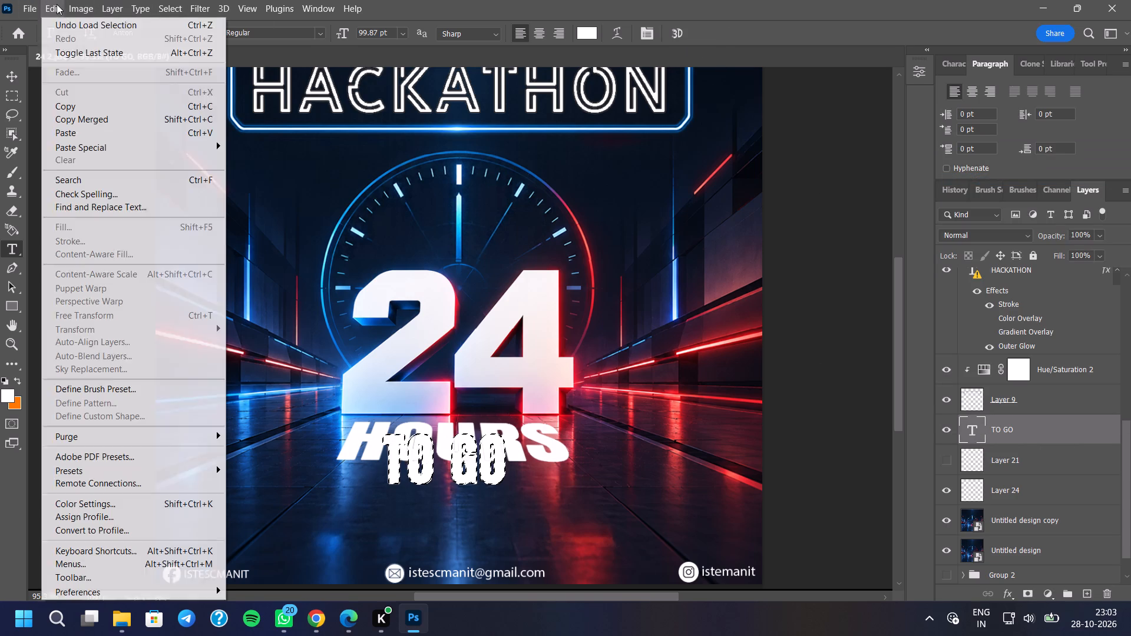
left_click(70, 104)
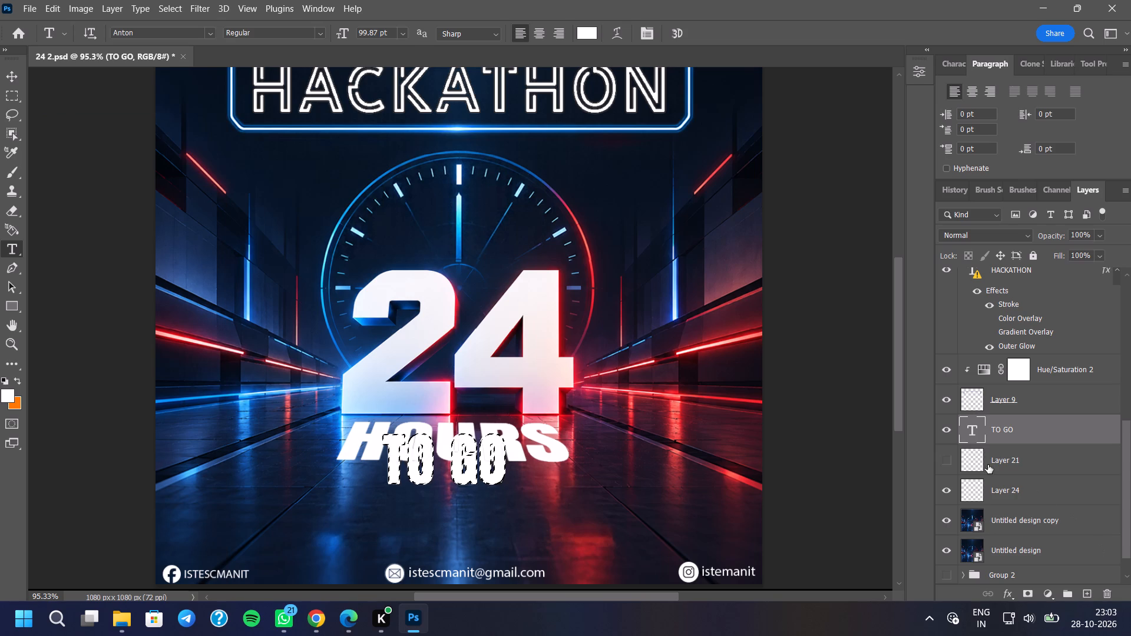
Hide the TO GO text layer and clear the selection.
left_click(947, 429)
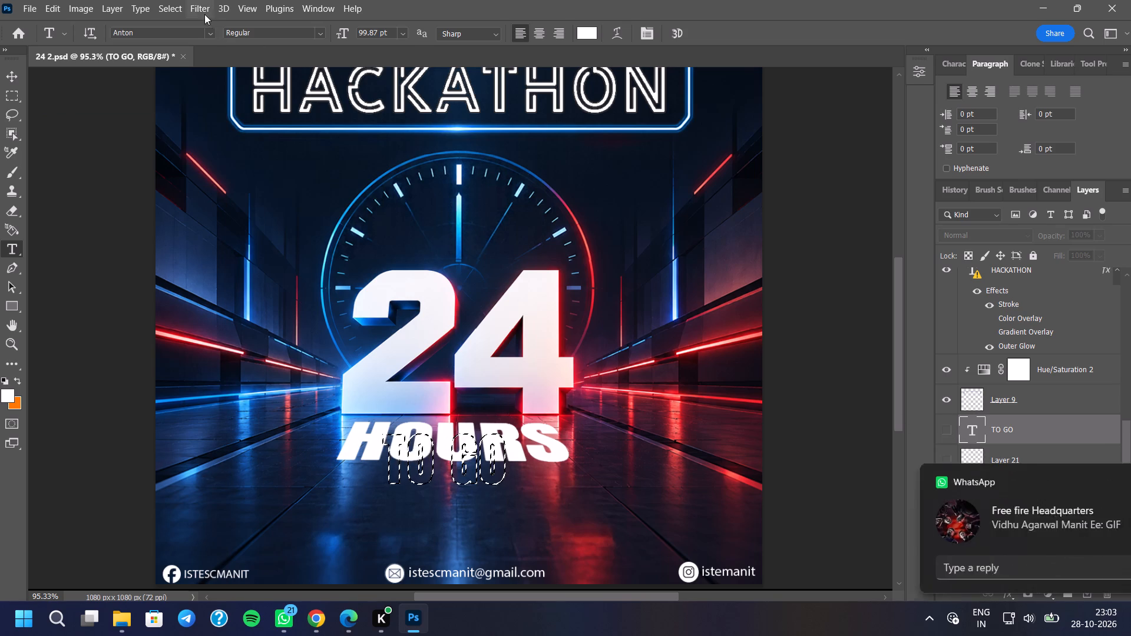
left_click(167, 6)
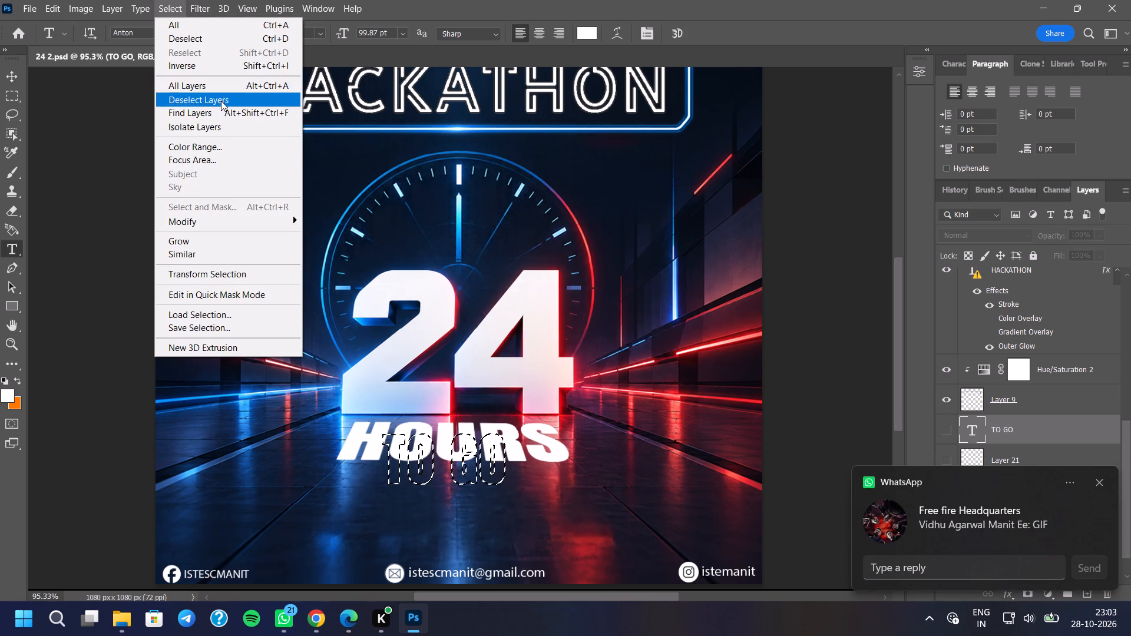
left_click(220, 42)
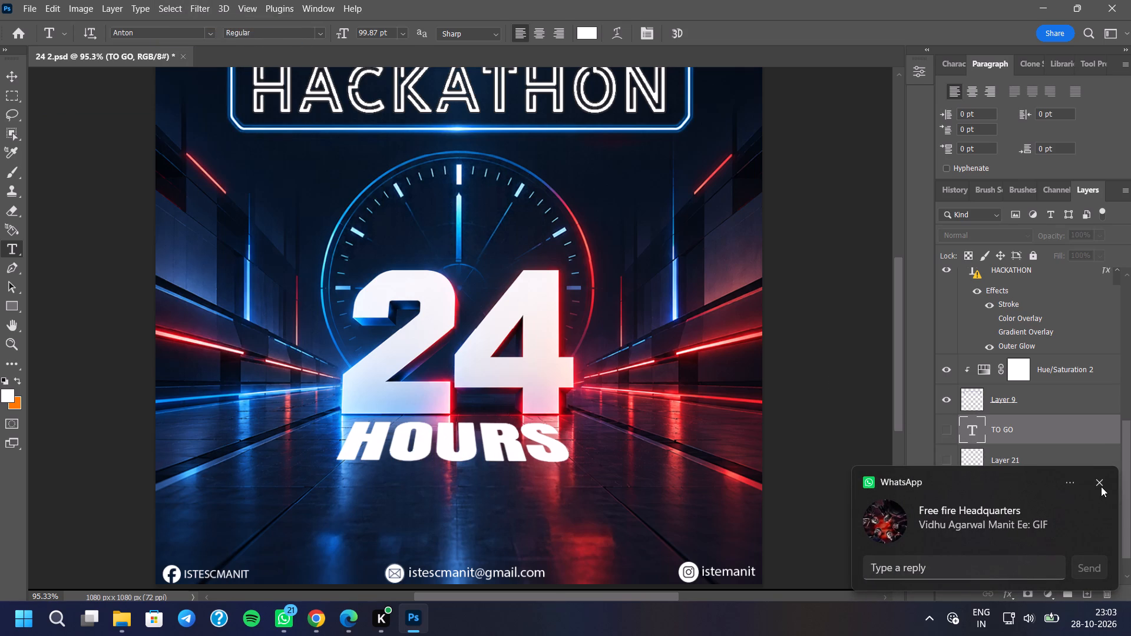
left_click(1099, 481)
Open Vanishing Point on the empty Layer 24 and shift the floor's perspective plane slightly down beneath the HOURS lettering.
left_click(1043, 490)
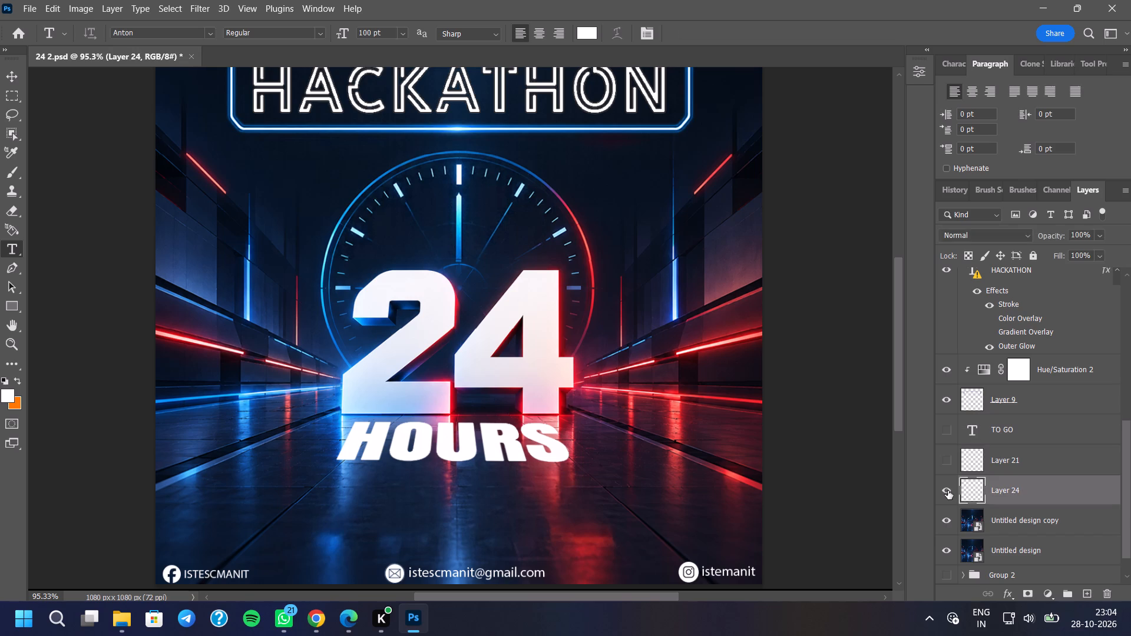
left_click(948, 489)
left_click(948, 489)
left_click(205, 11)
left_click(232, 154)
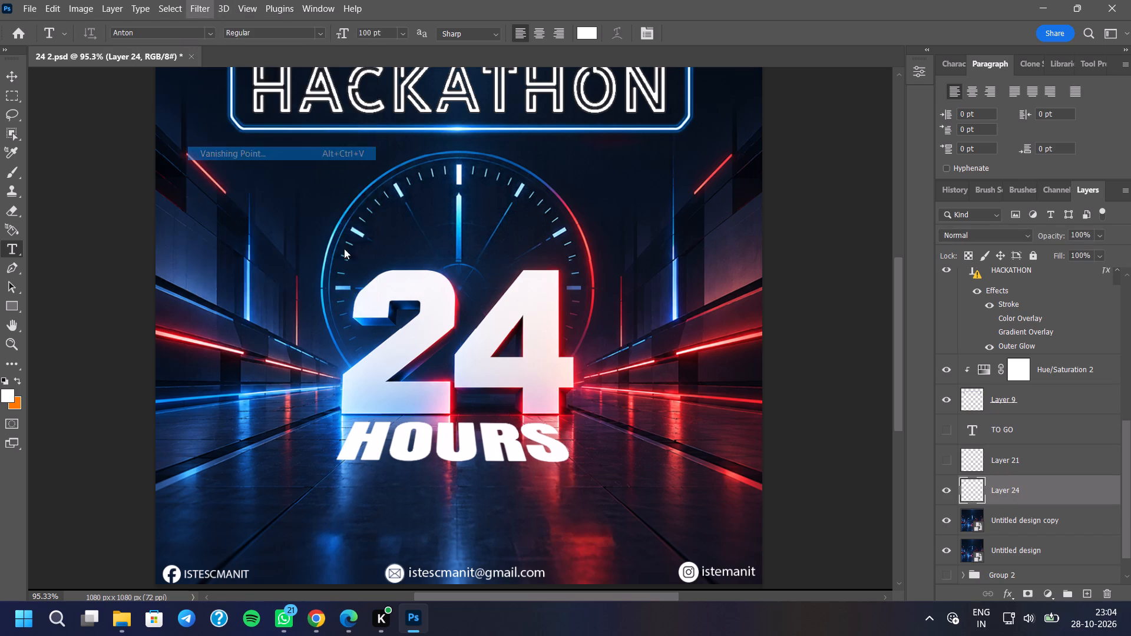
left_click_drag(530, 453, 533, 471)
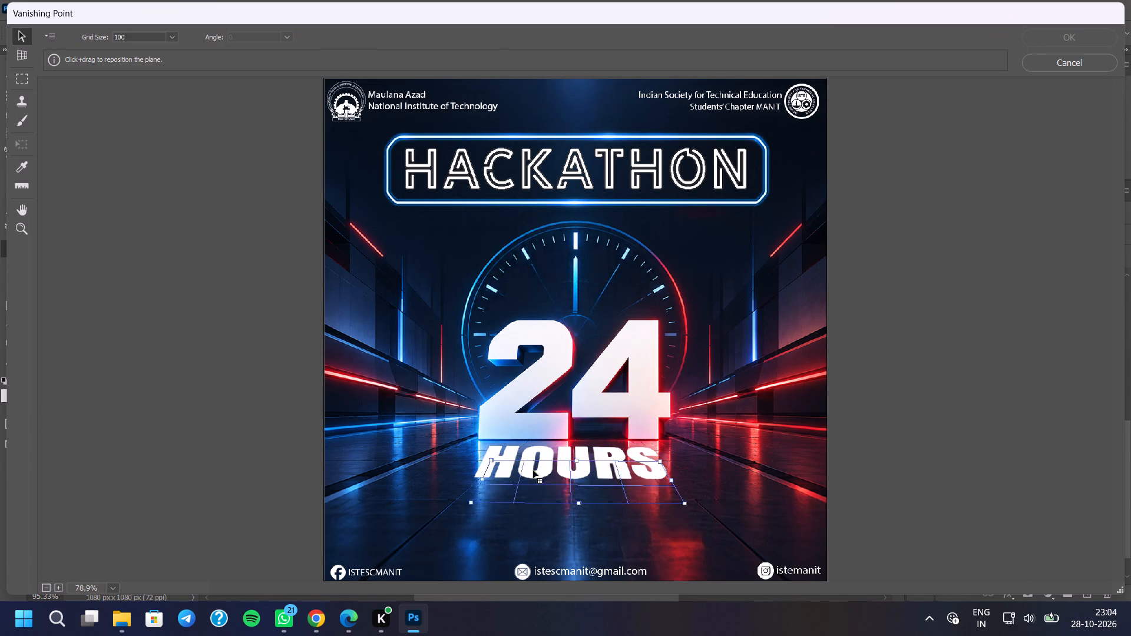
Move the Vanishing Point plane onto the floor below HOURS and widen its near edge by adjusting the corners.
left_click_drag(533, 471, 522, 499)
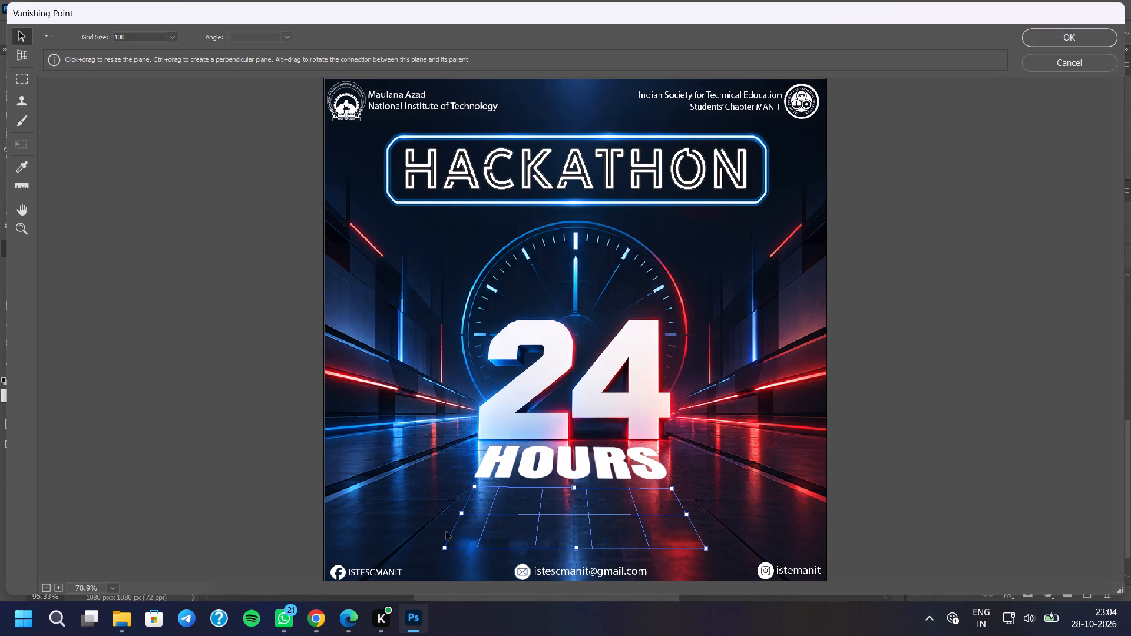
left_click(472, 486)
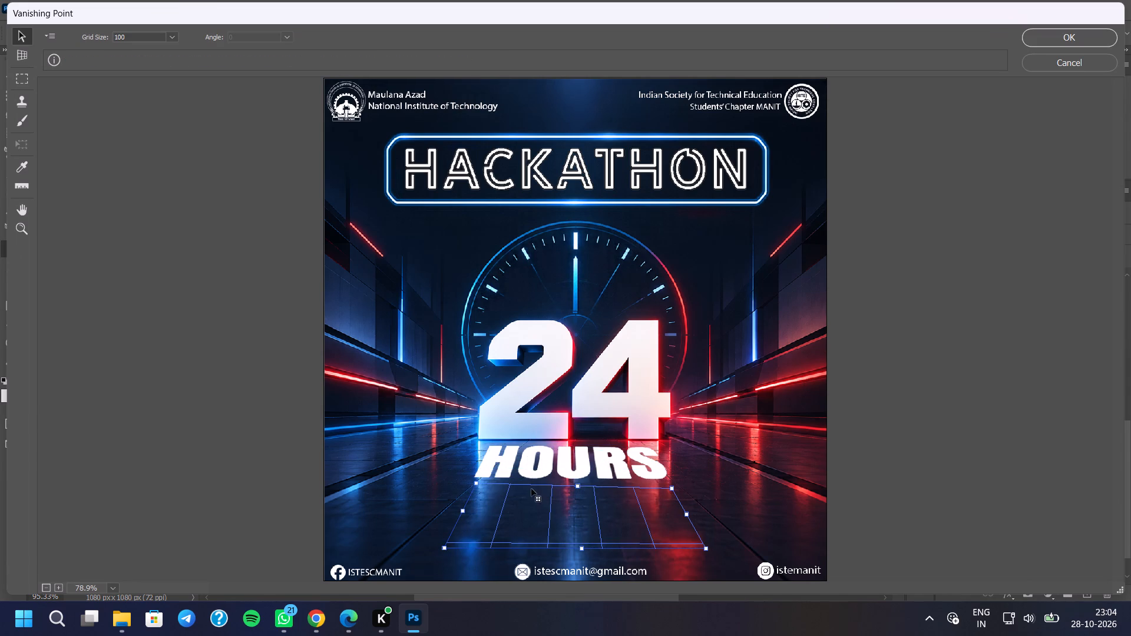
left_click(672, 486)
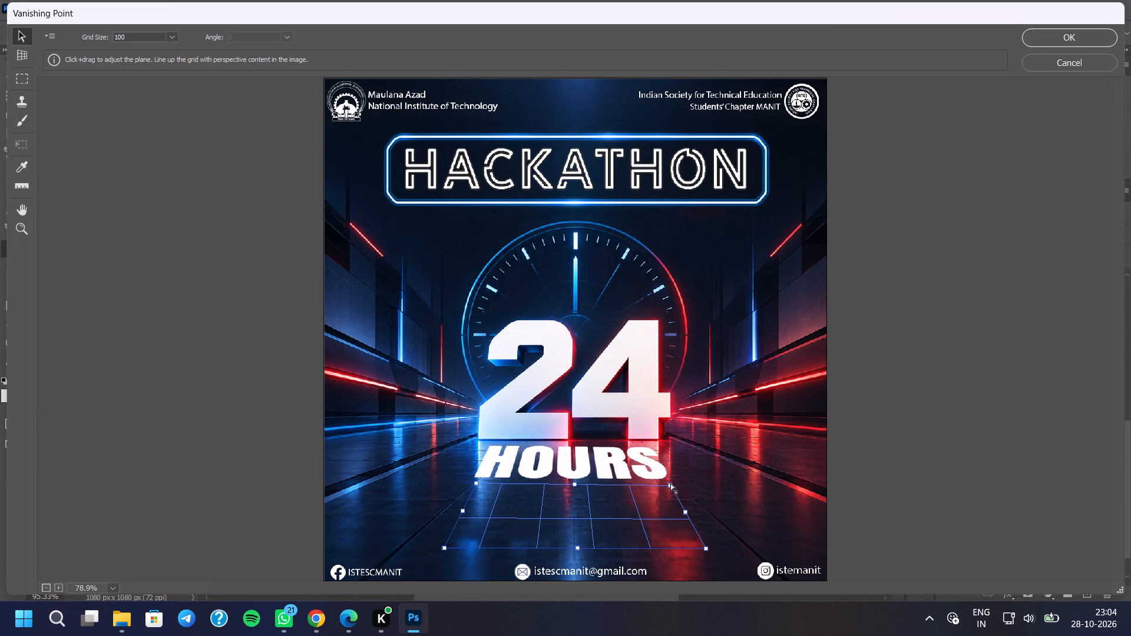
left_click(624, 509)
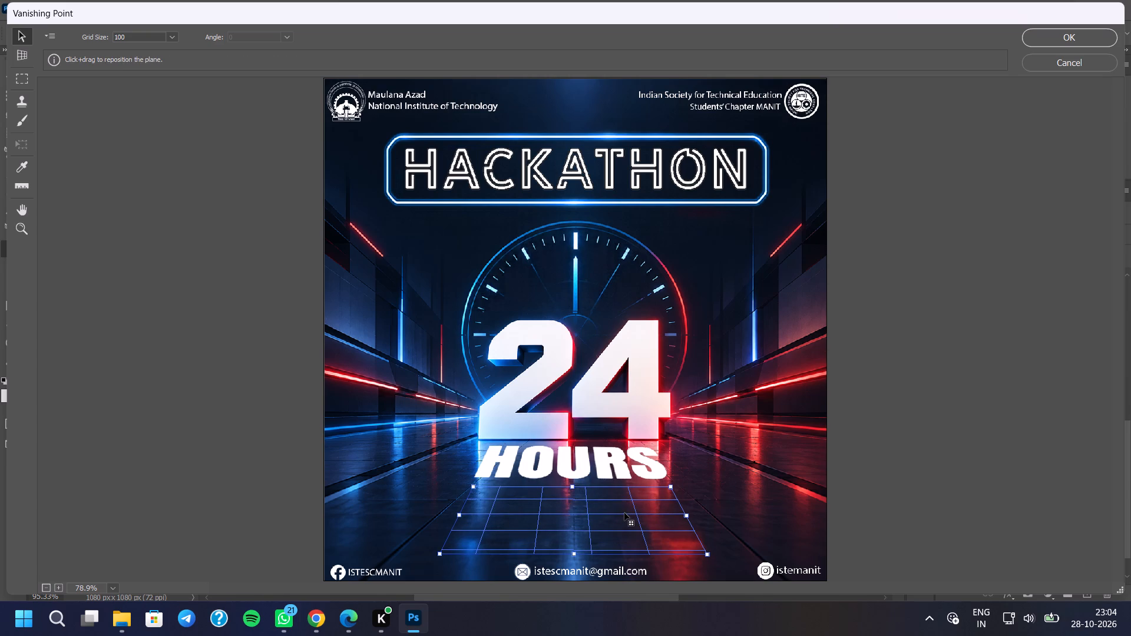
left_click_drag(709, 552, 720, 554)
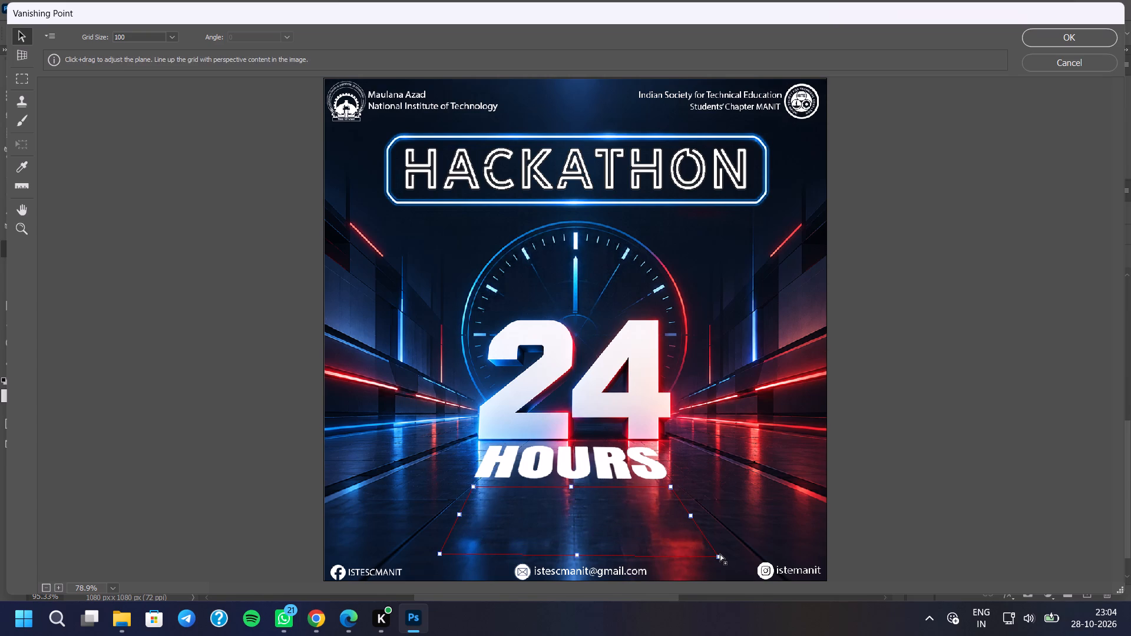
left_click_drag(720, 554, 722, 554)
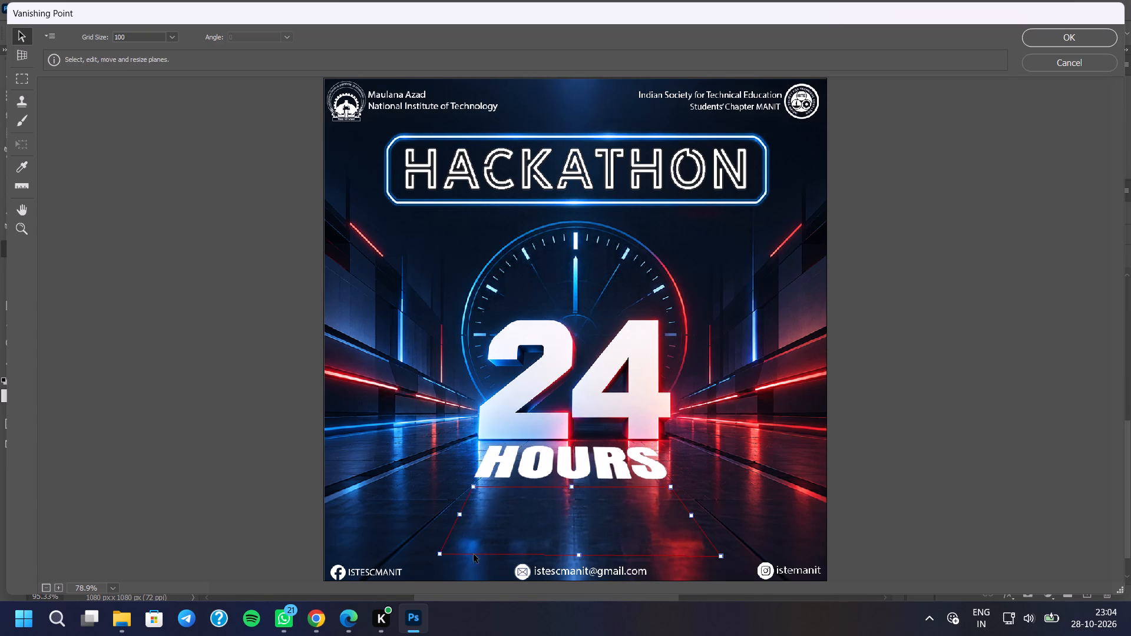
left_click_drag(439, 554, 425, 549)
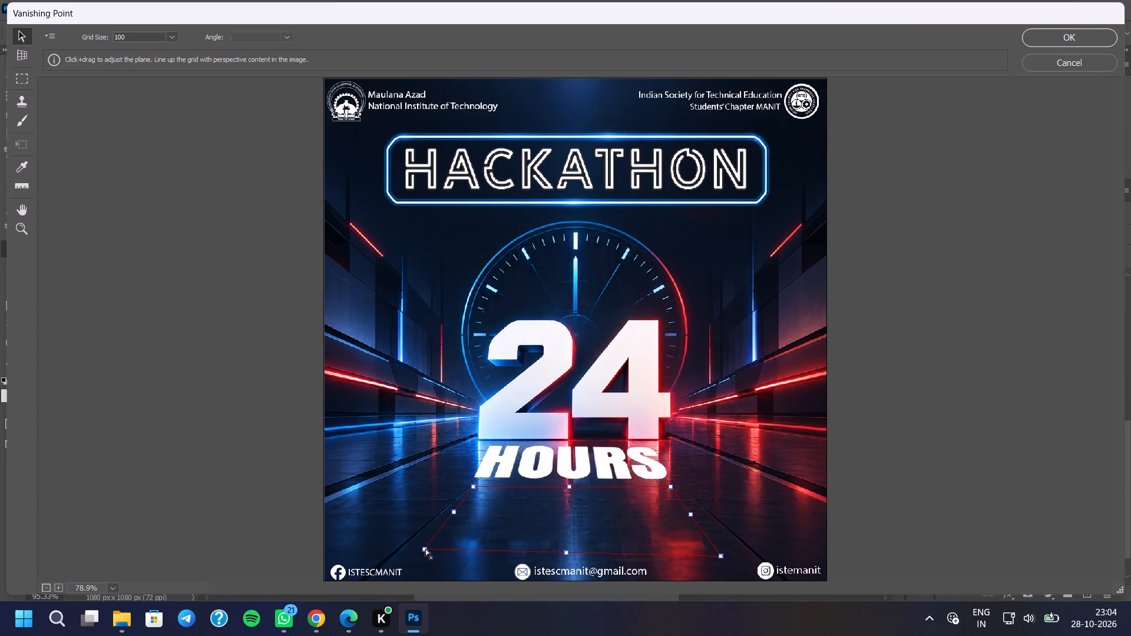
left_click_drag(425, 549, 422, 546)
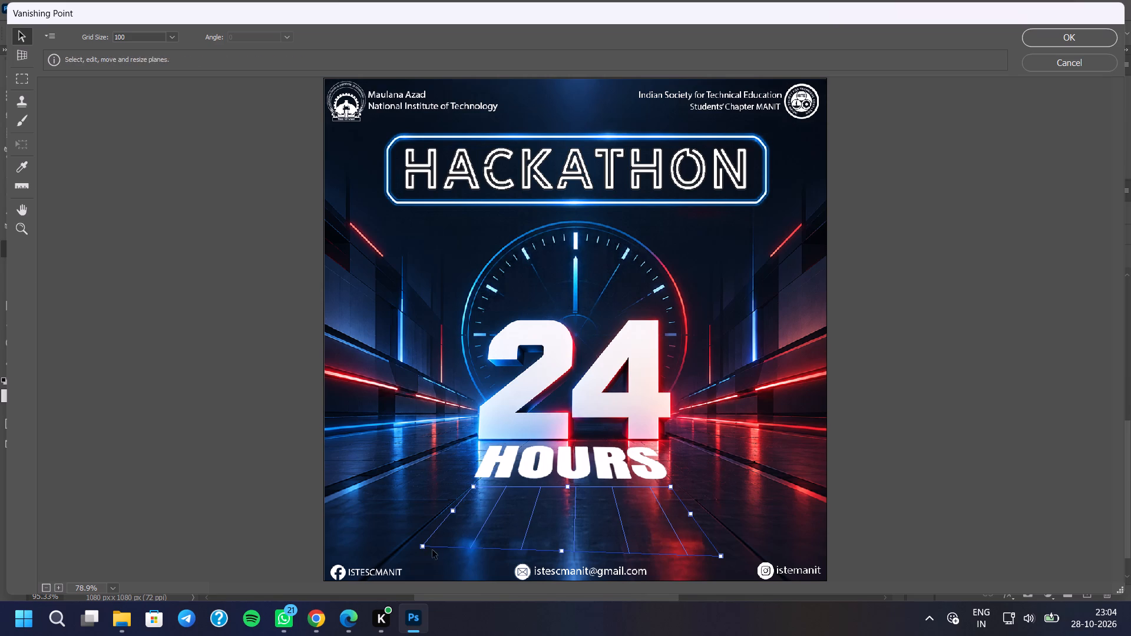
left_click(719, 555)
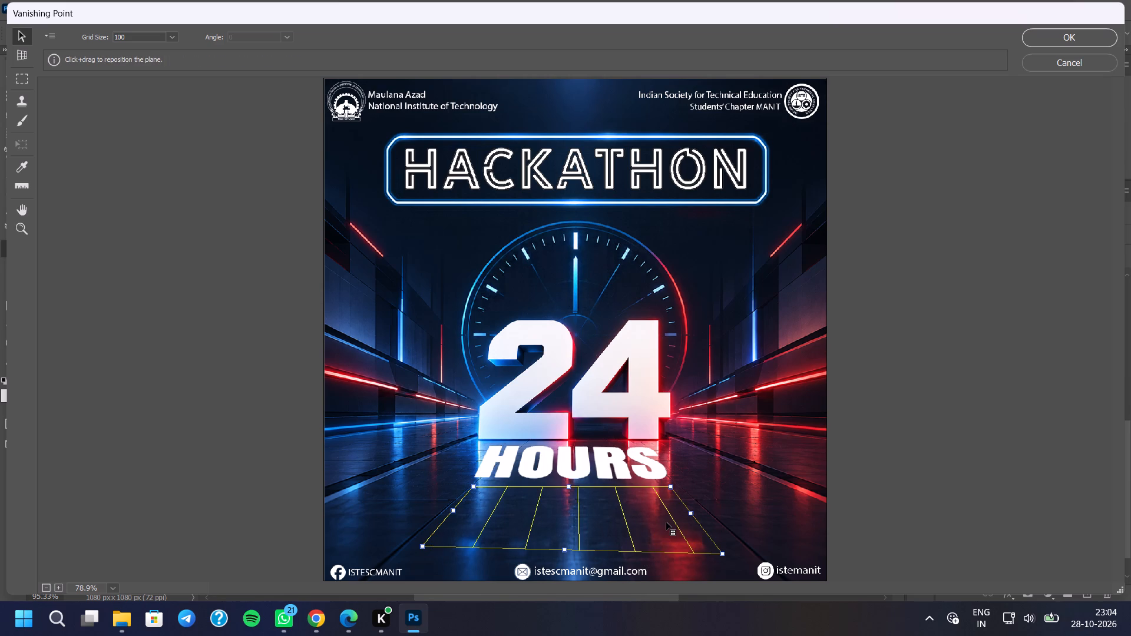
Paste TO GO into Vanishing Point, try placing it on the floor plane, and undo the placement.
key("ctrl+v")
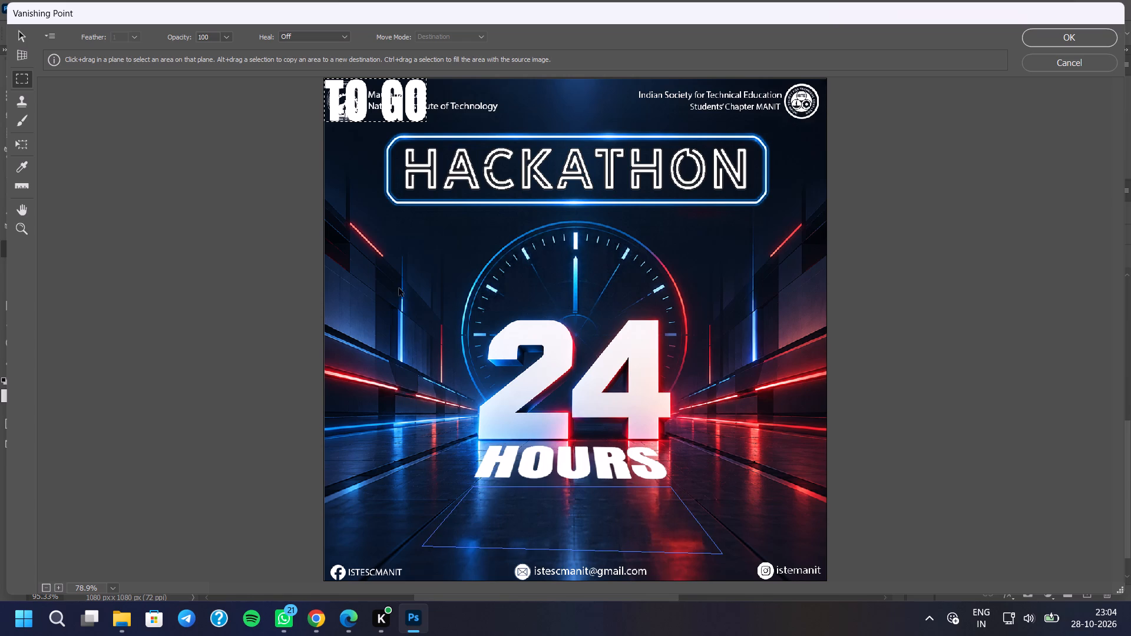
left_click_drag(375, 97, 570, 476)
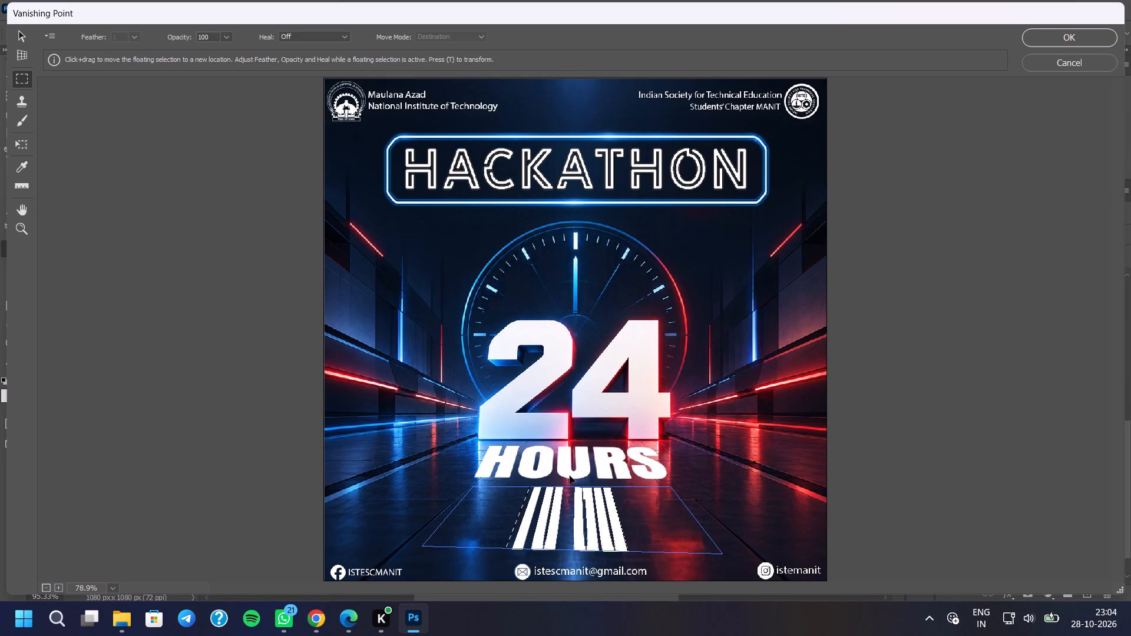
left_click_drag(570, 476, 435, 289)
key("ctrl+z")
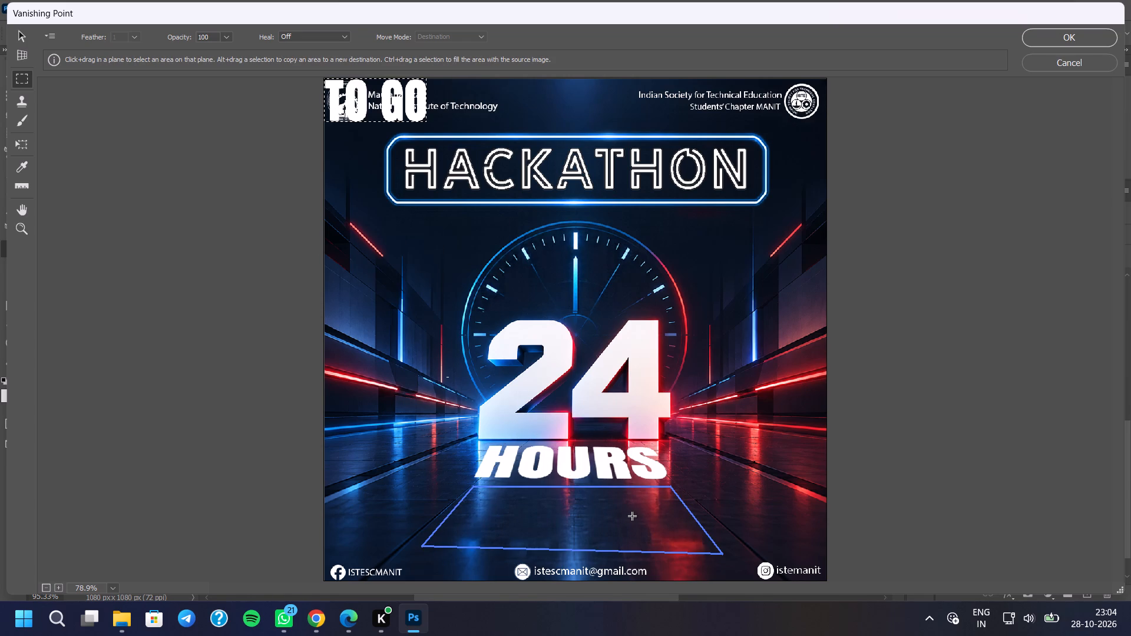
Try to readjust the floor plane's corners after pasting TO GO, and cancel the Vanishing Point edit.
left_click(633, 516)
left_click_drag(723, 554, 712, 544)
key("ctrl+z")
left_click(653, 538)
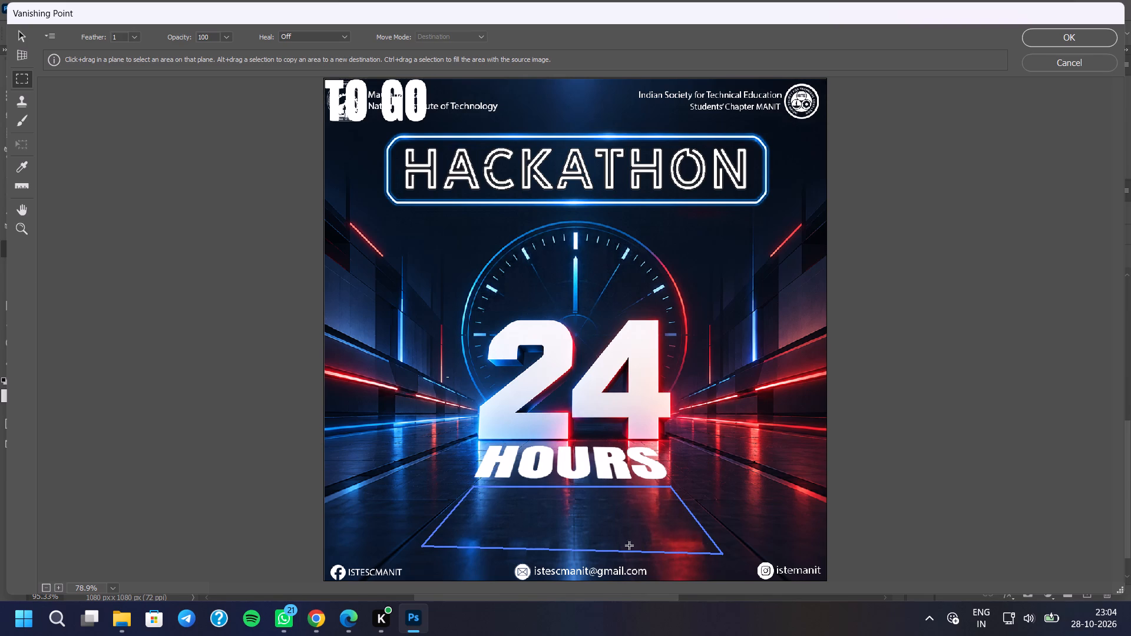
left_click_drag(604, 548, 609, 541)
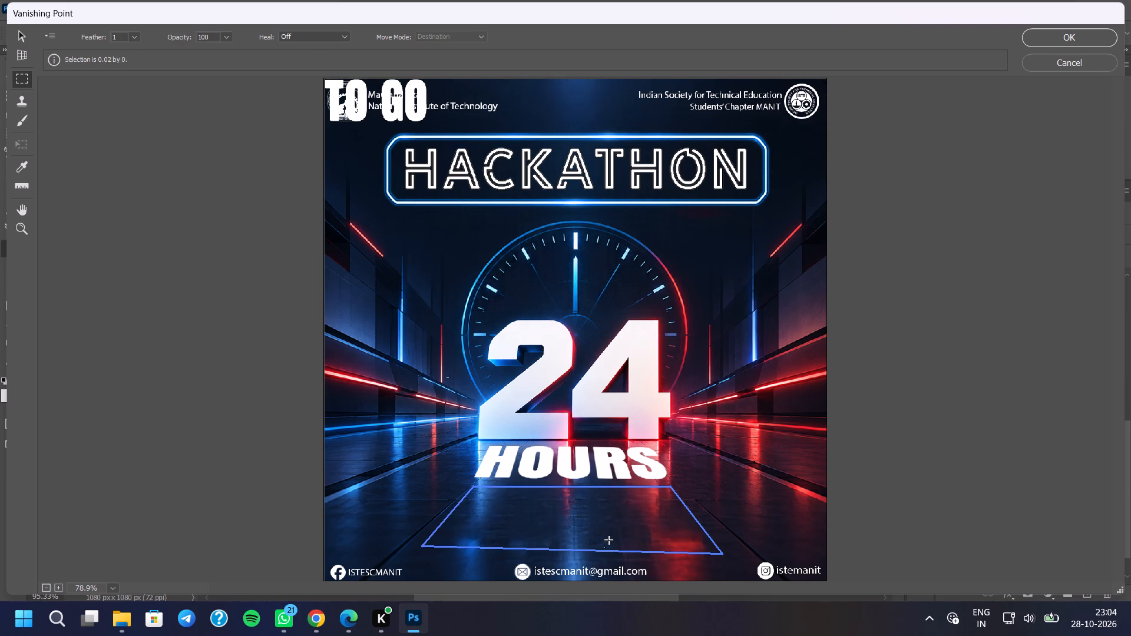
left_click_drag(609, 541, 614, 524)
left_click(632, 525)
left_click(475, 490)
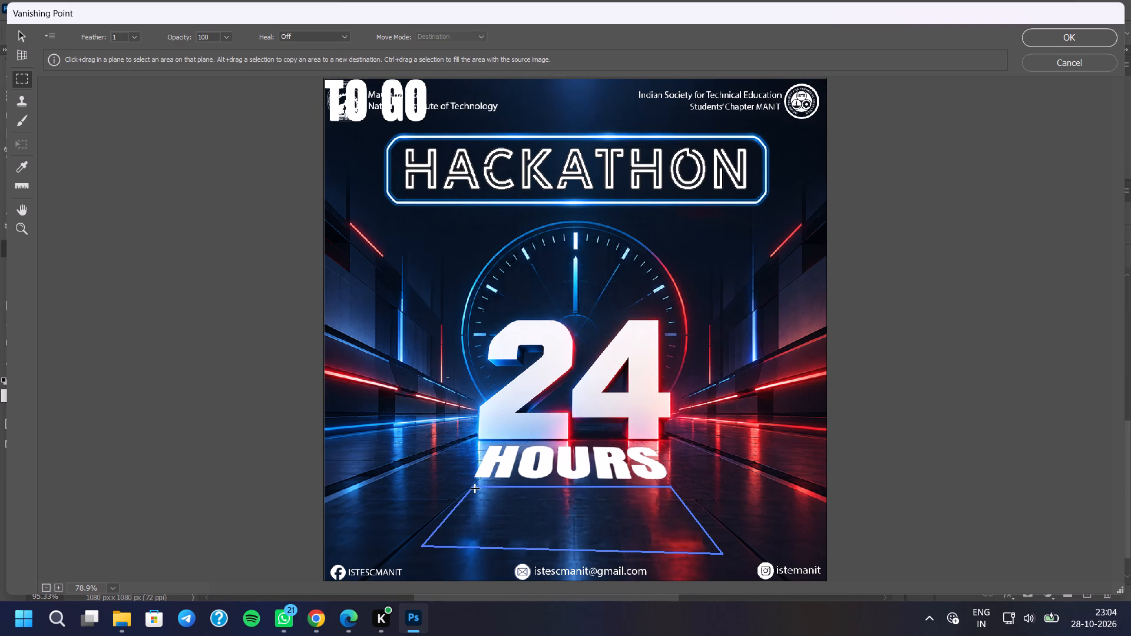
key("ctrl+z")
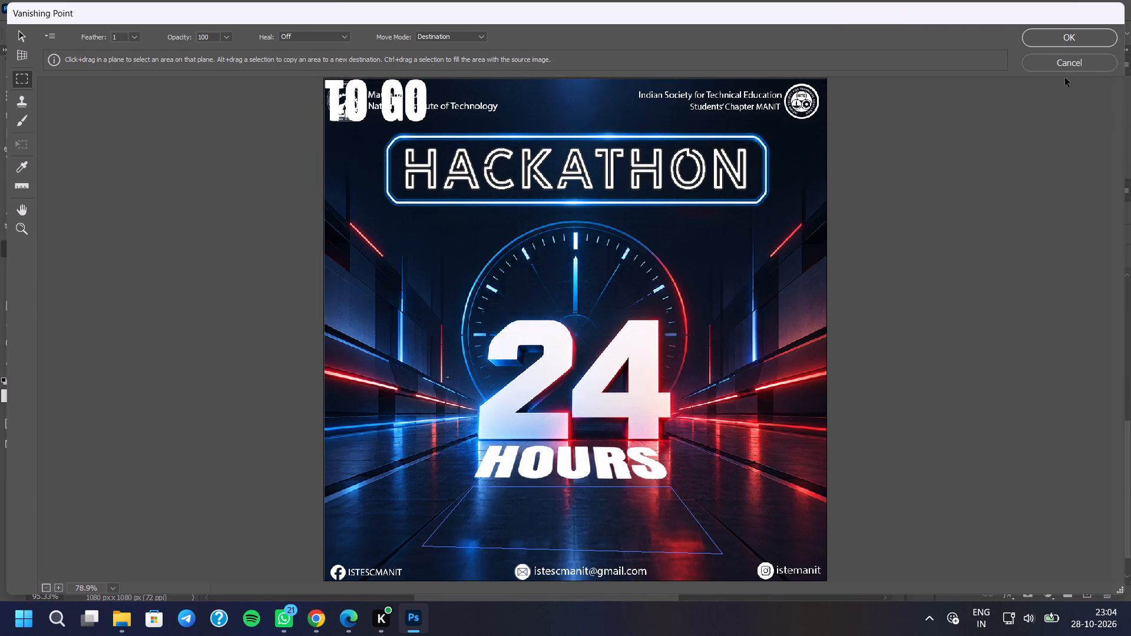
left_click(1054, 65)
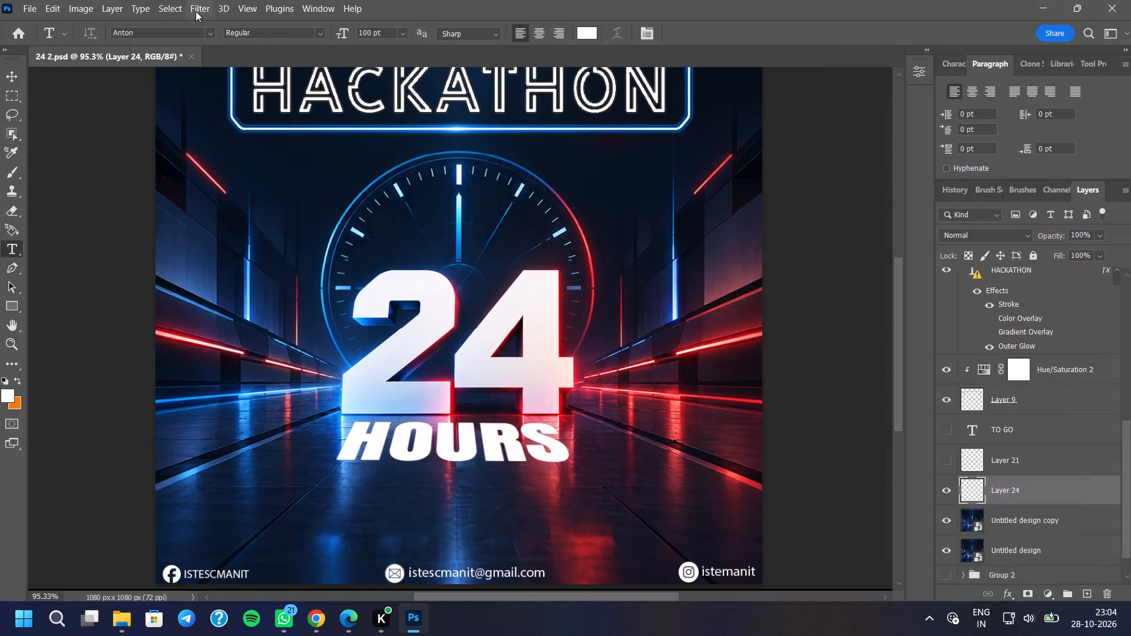
In Vanishing Point, move the perspective plane onto the floor below HOURS and widen its near edge by adjusting both near corners.
left_click(196, 11)
left_click(211, 154)
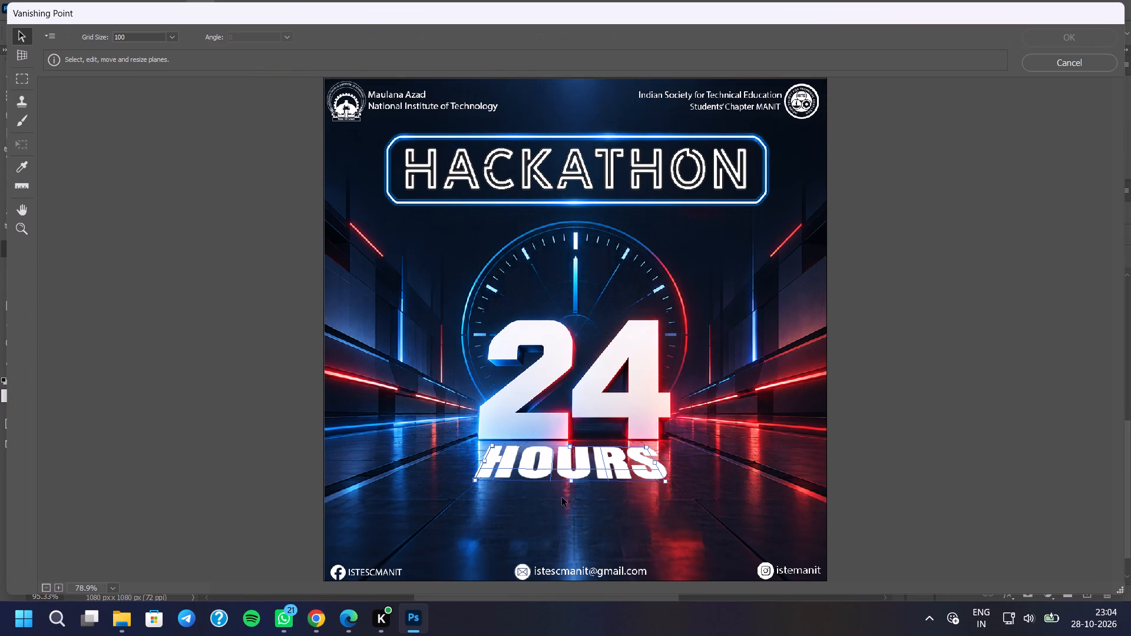
left_click_drag(531, 455, 523, 504)
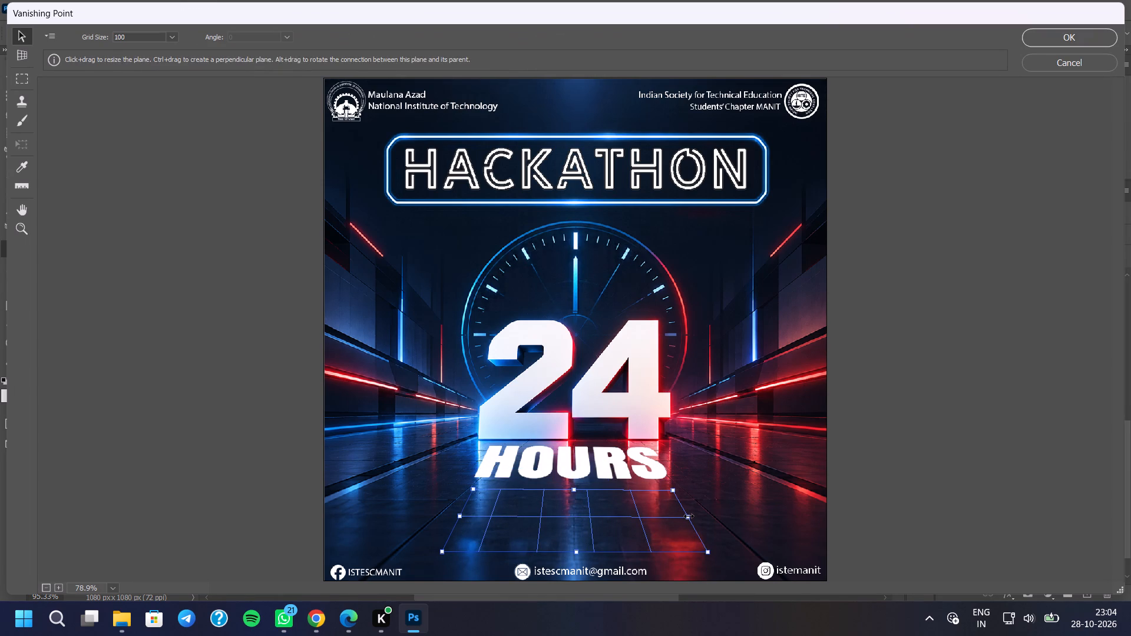
left_click(689, 516)
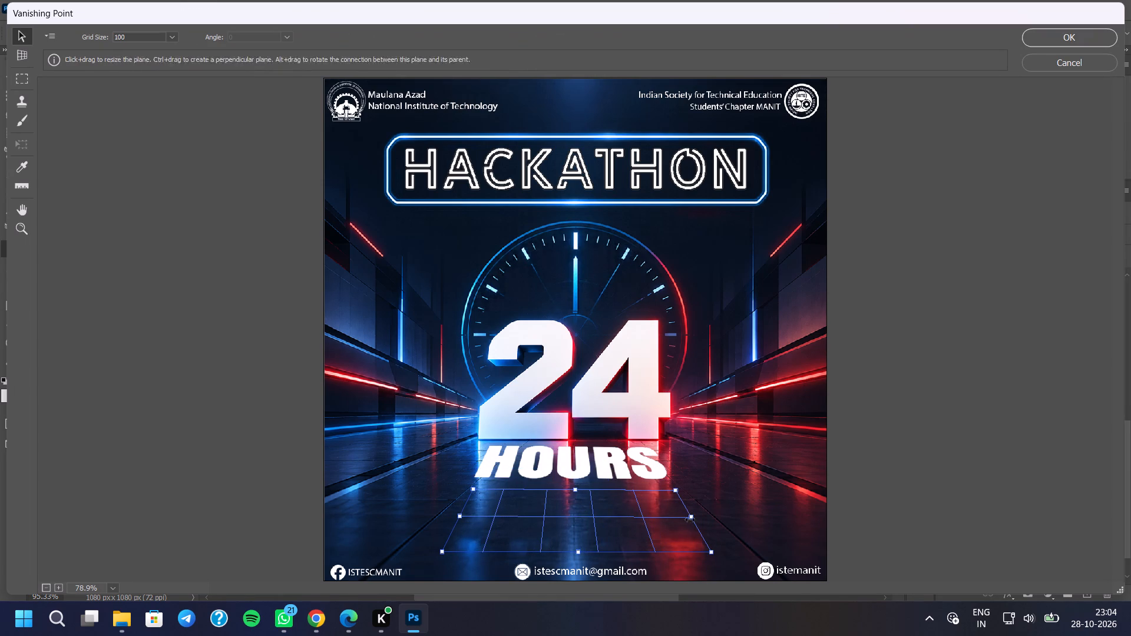
left_click_drag(713, 551, 736, 554)
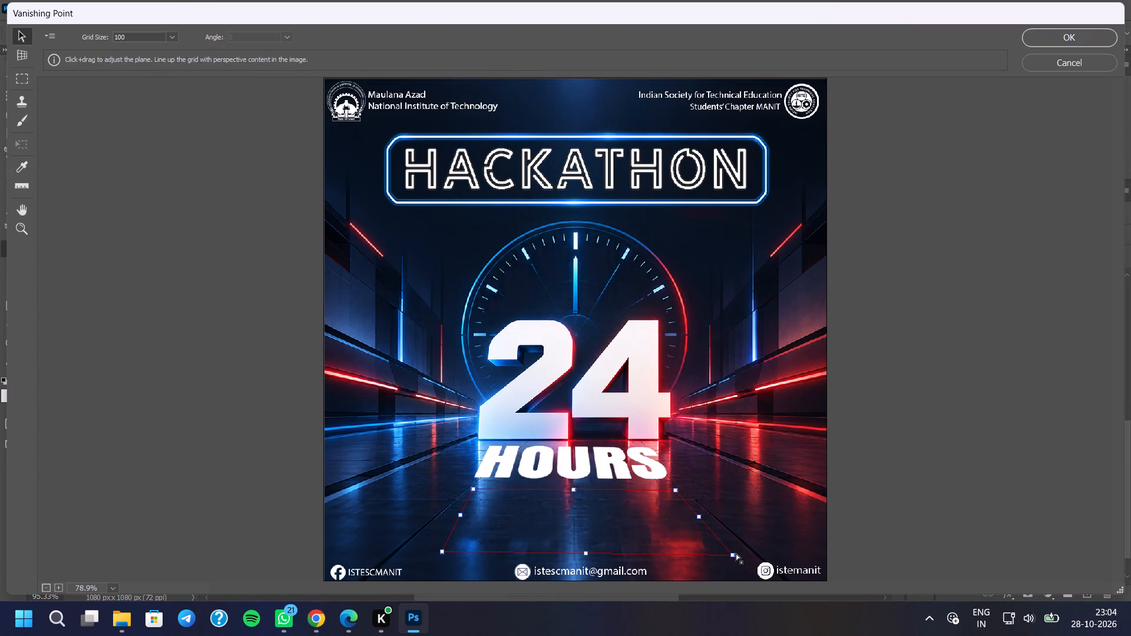
left_click_drag(736, 554, 736, 553)
left_click_drag(443, 554, 432, 555)
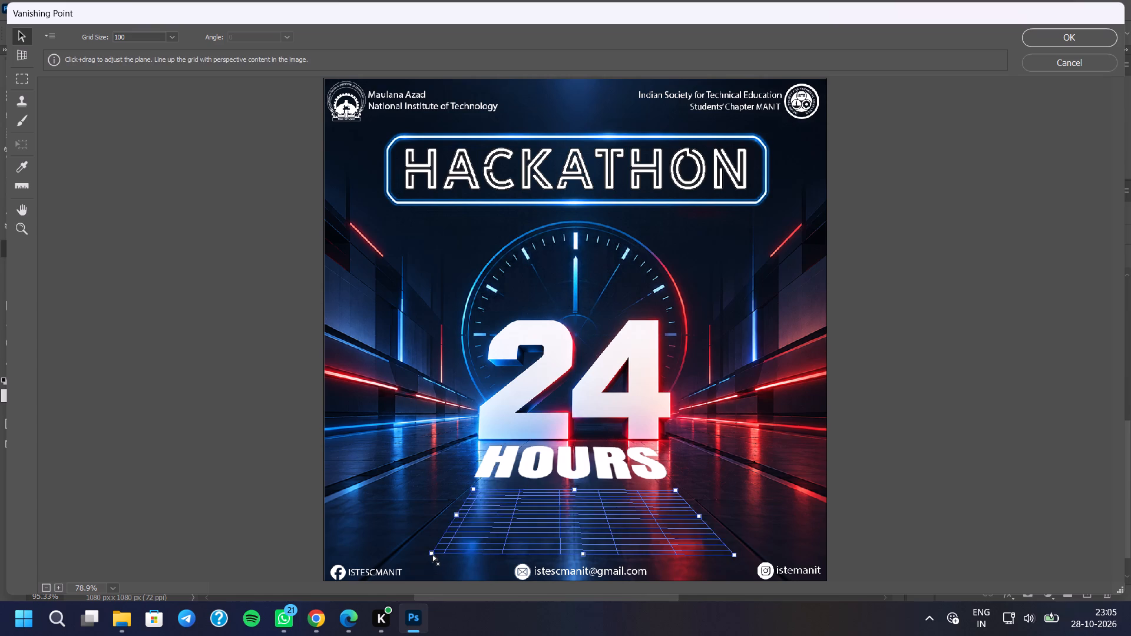
left_click_drag(432, 555, 419, 556)
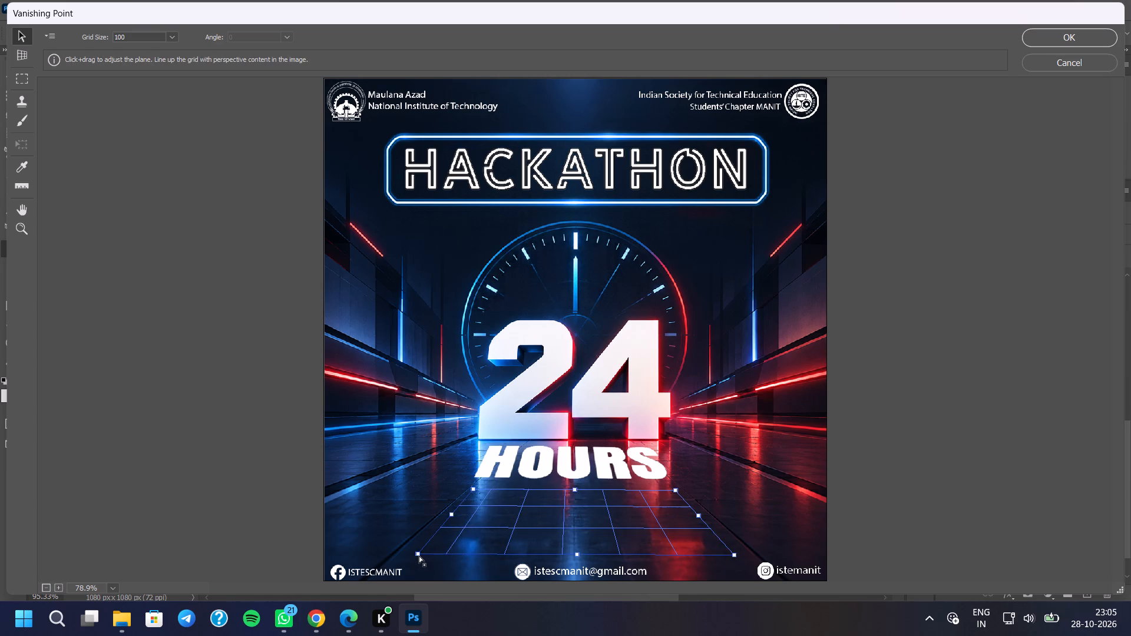
left_click_drag(419, 556, 414, 555)
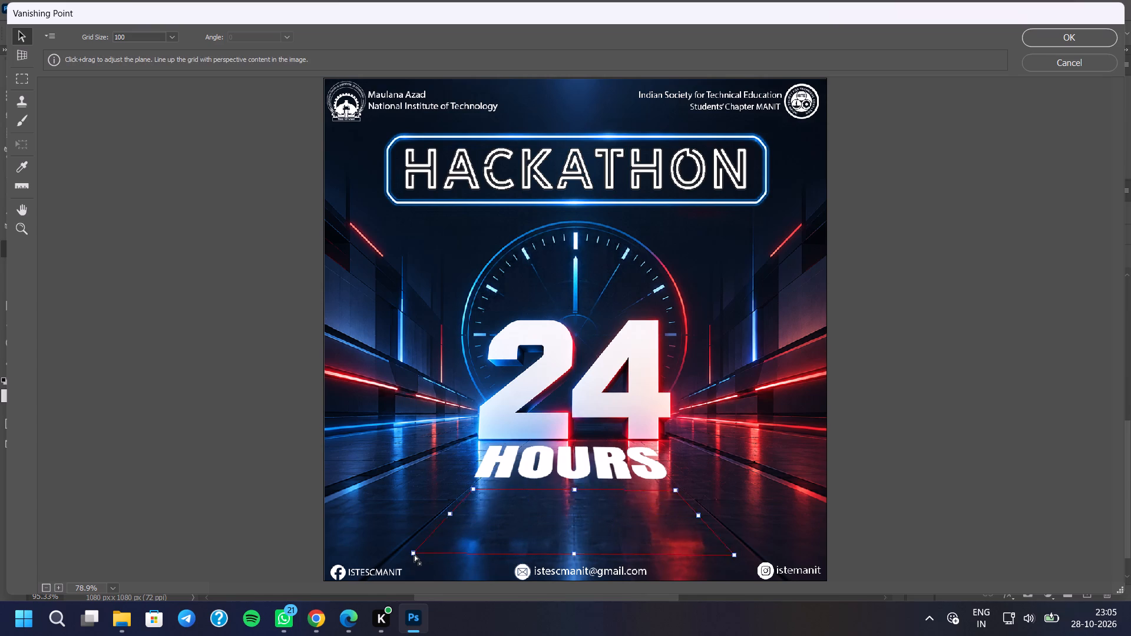
left_click_drag(414, 555, 414, 554)
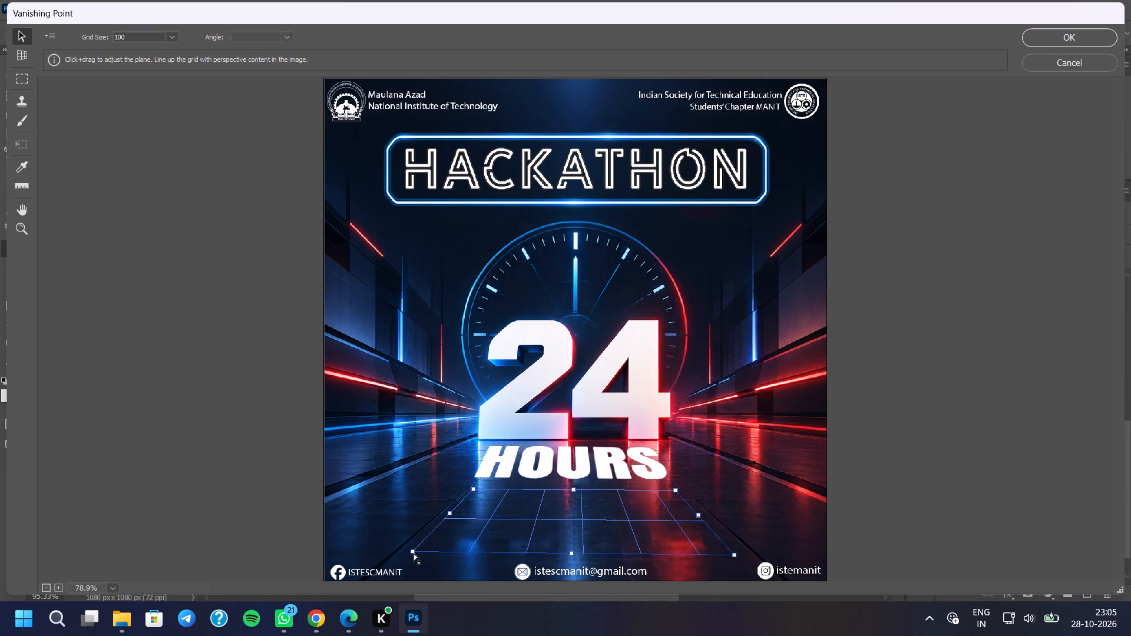
left_click_drag(414, 554, 421, 559)
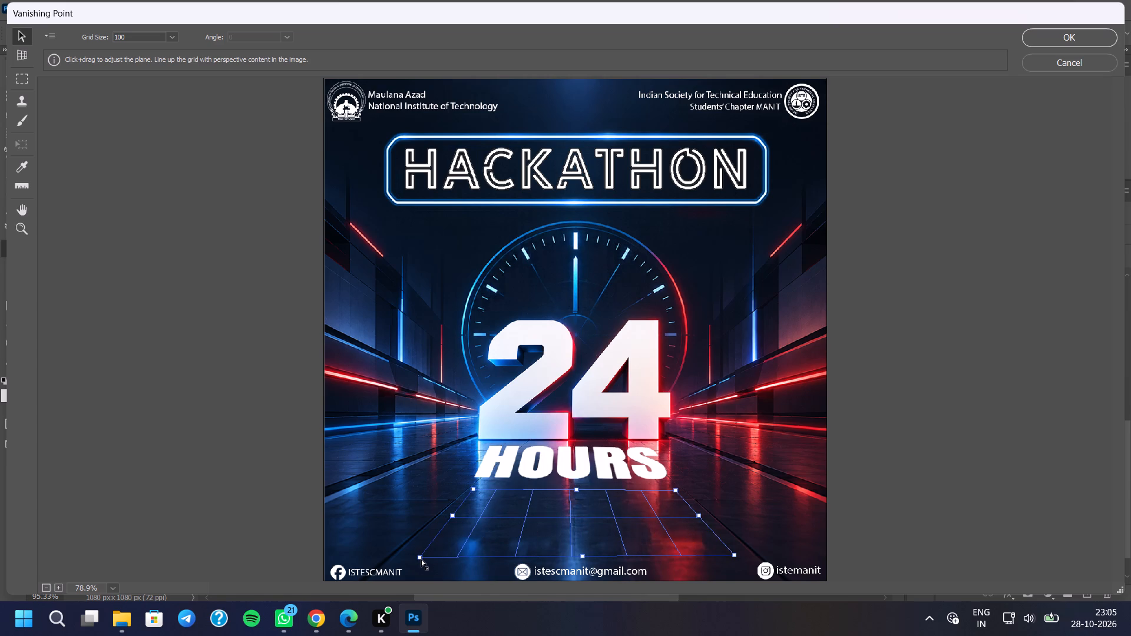
left_click_drag(421, 559, 423, 556)
Paste the TO GO text into Vanishing Point and place it on the floor plane below HOURS.
key("ctrl+v")
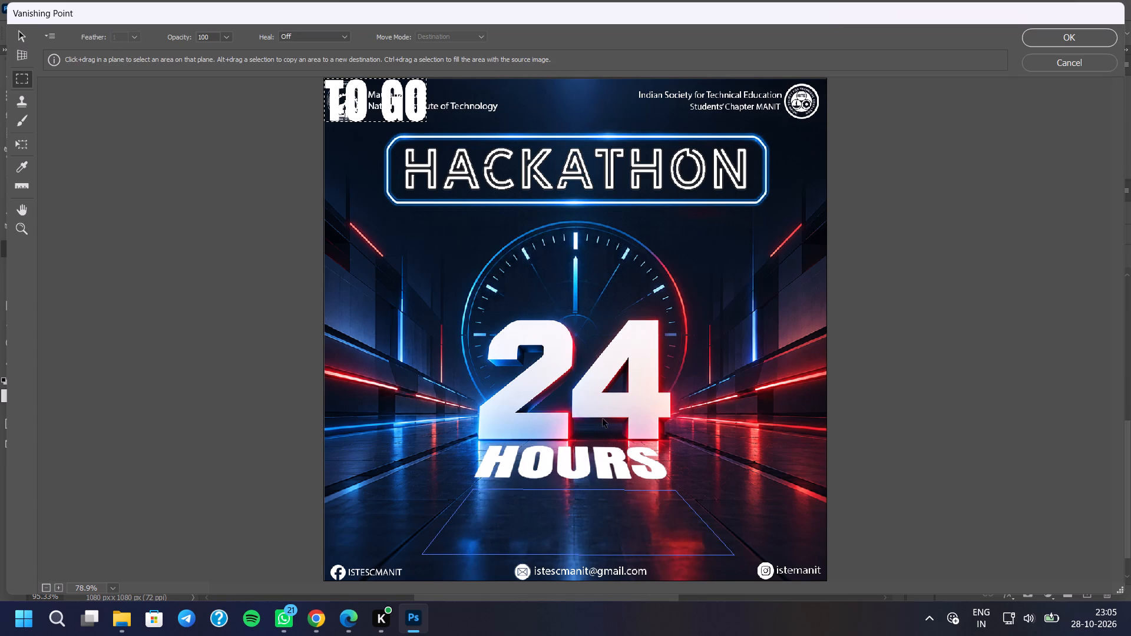
left_click_drag(382, 101, 527, 478)
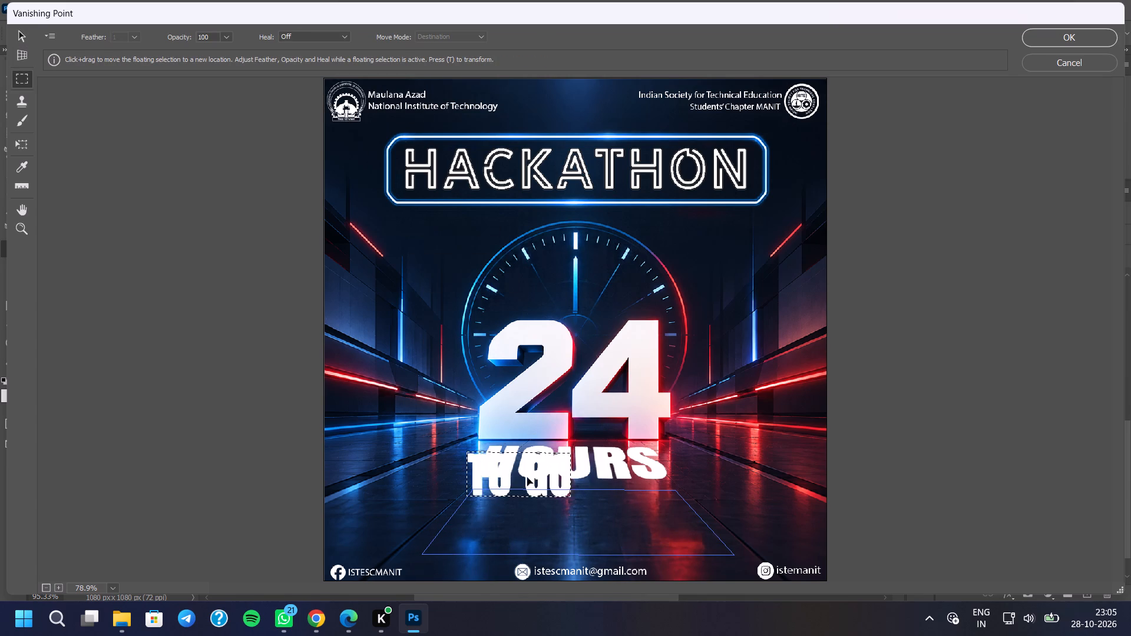
left_click_drag(527, 478, 590, 519)
scroll(603, 525, "up", 1)
Scale the pasted TO GO text to fill the floor plane from corner to corner, and apply the Vanishing Point edit.
key("ctrl+t")
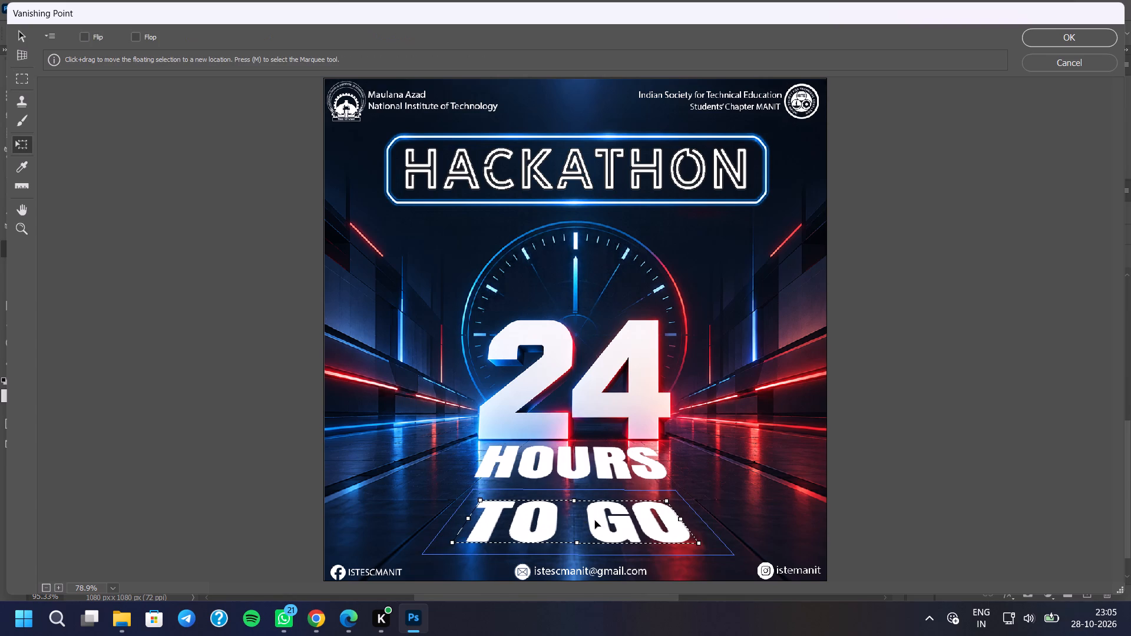
left_click_drag(477, 500, 475, 498)
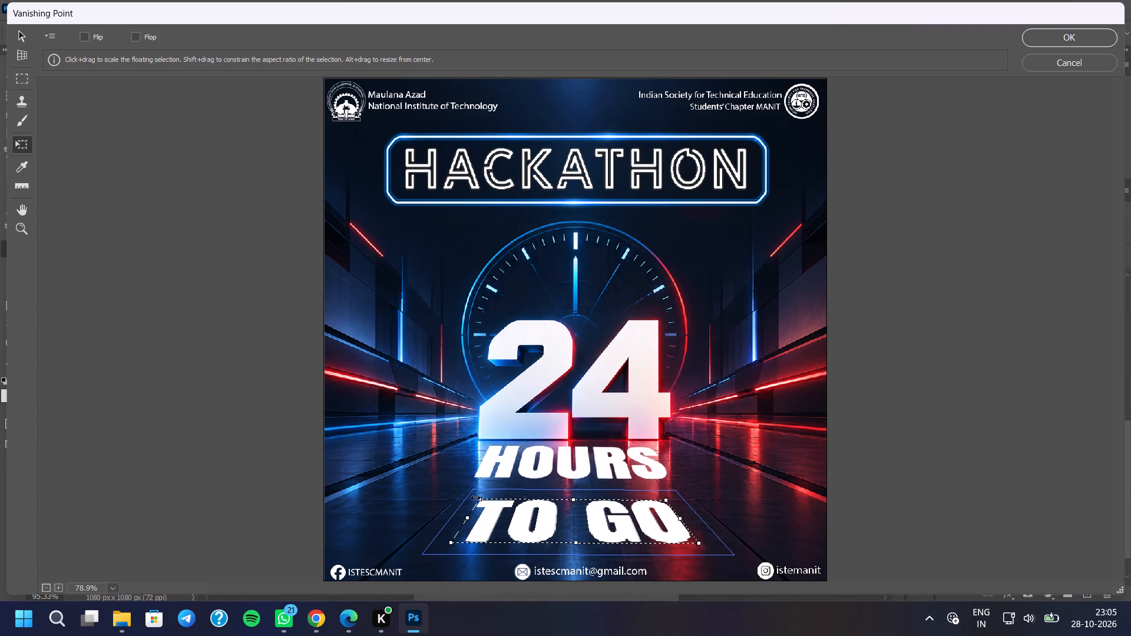
left_click_drag(475, 498, 468, 492)
left_click_drag(700, 546, 702, 546)
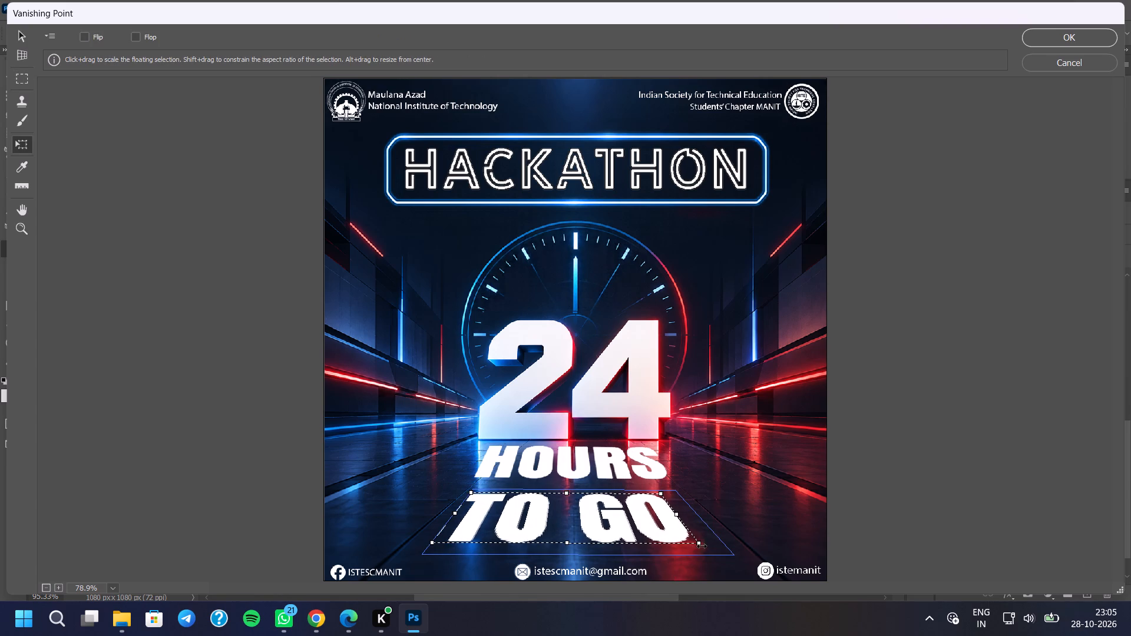
left_click_drag(702, 546, 726, 556)
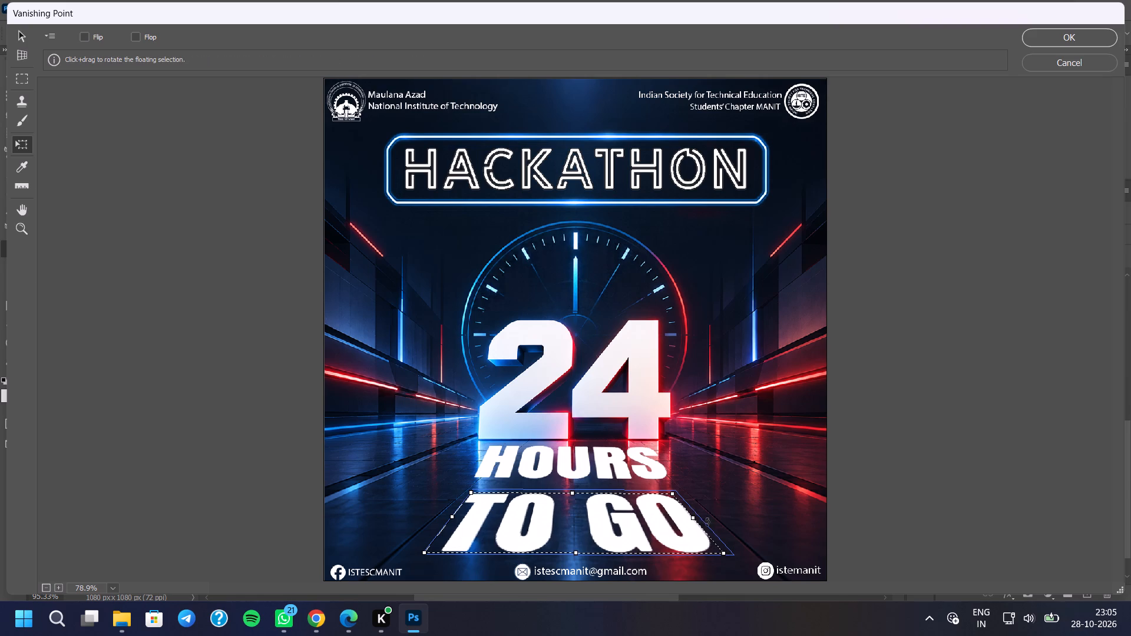
left_click(697, 518)
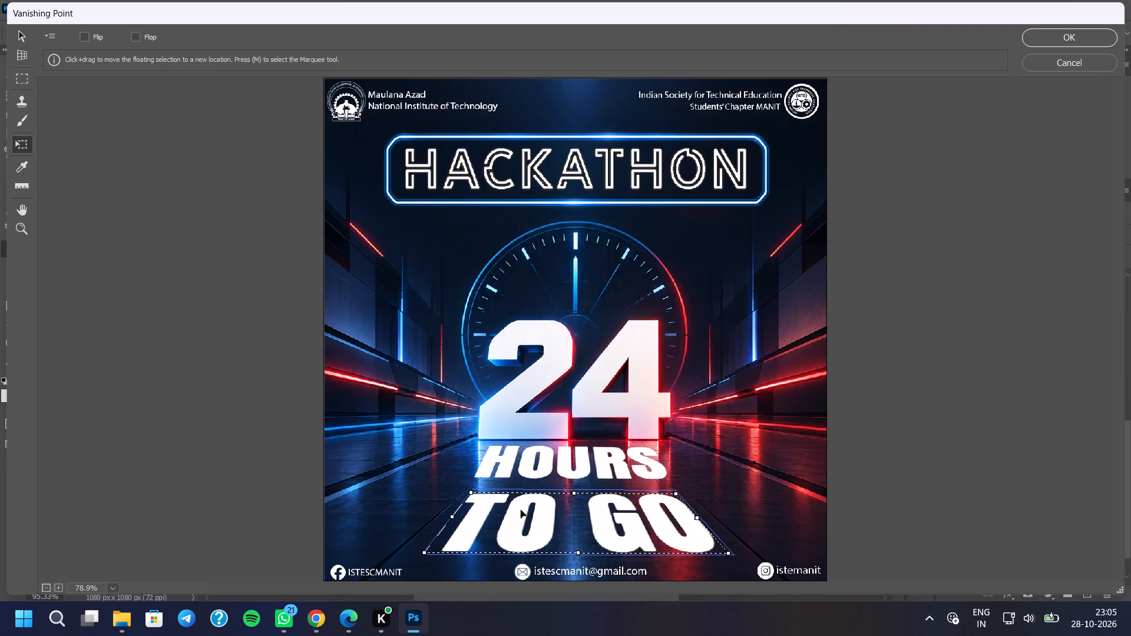
left_click(577, 489)
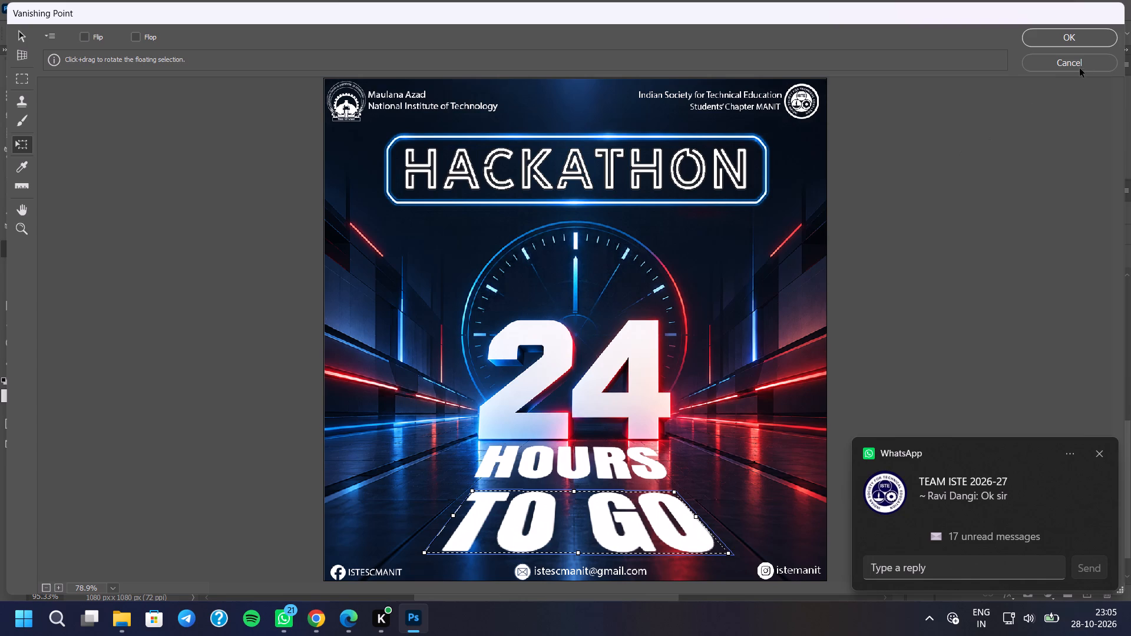
left_click(1084, 32)
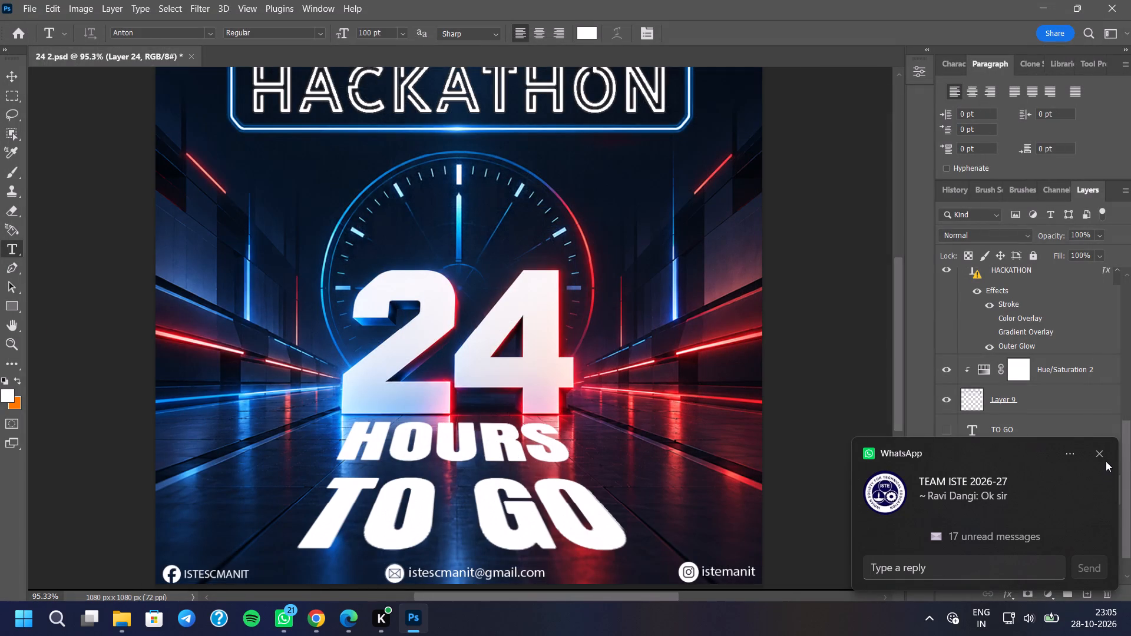
Enlarge the perspective TO GO on Layer 24 to about 107%, bringing its upper edge closer to HOURS.
left_click(1102, 445)
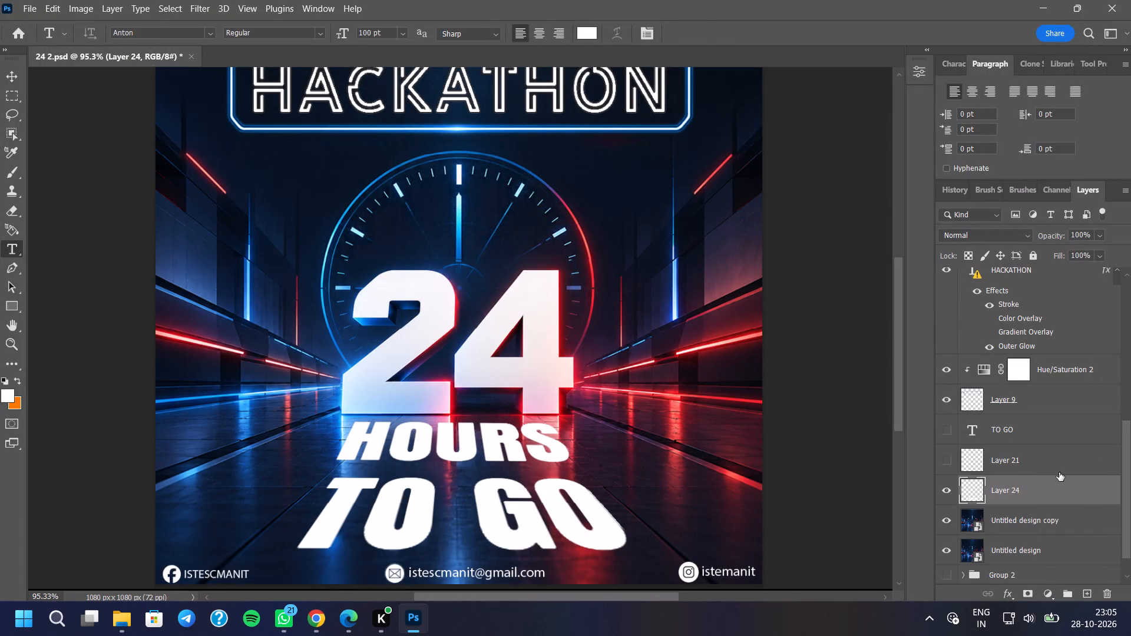
key("ctrl+t")
left_click(450, 504)
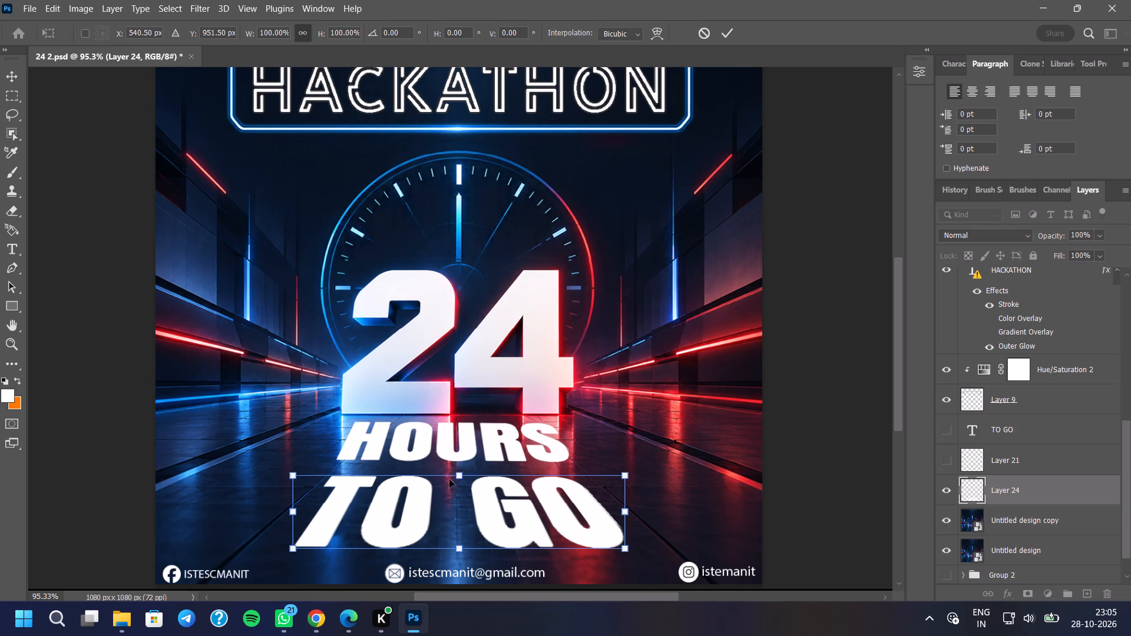
left_click_drag(465, 474, 465, 469)
left_click(724, 37)
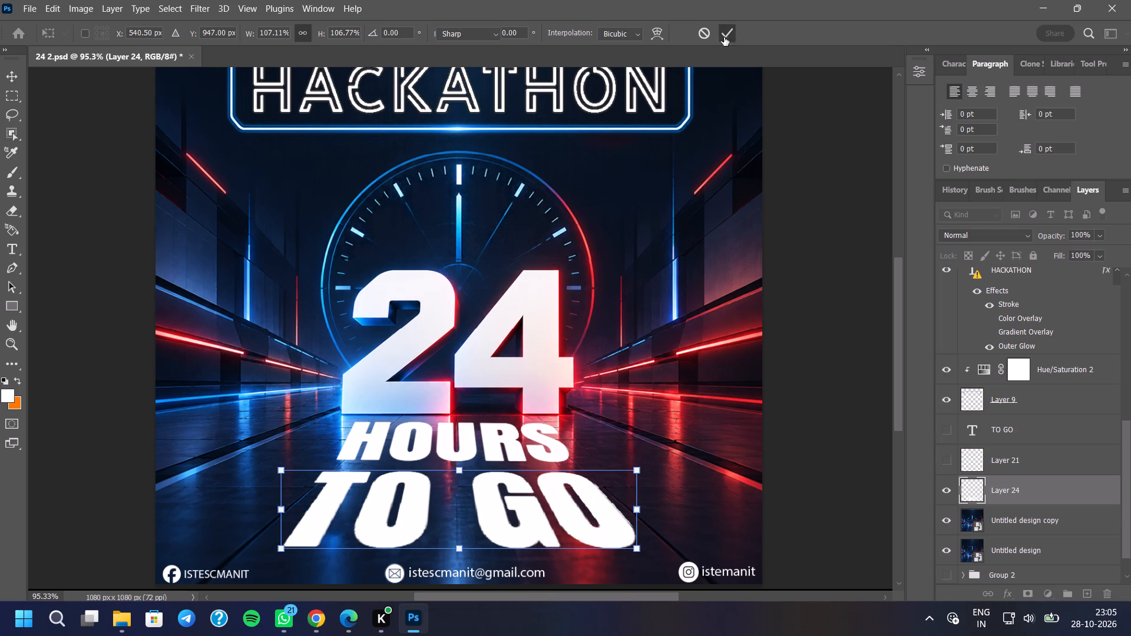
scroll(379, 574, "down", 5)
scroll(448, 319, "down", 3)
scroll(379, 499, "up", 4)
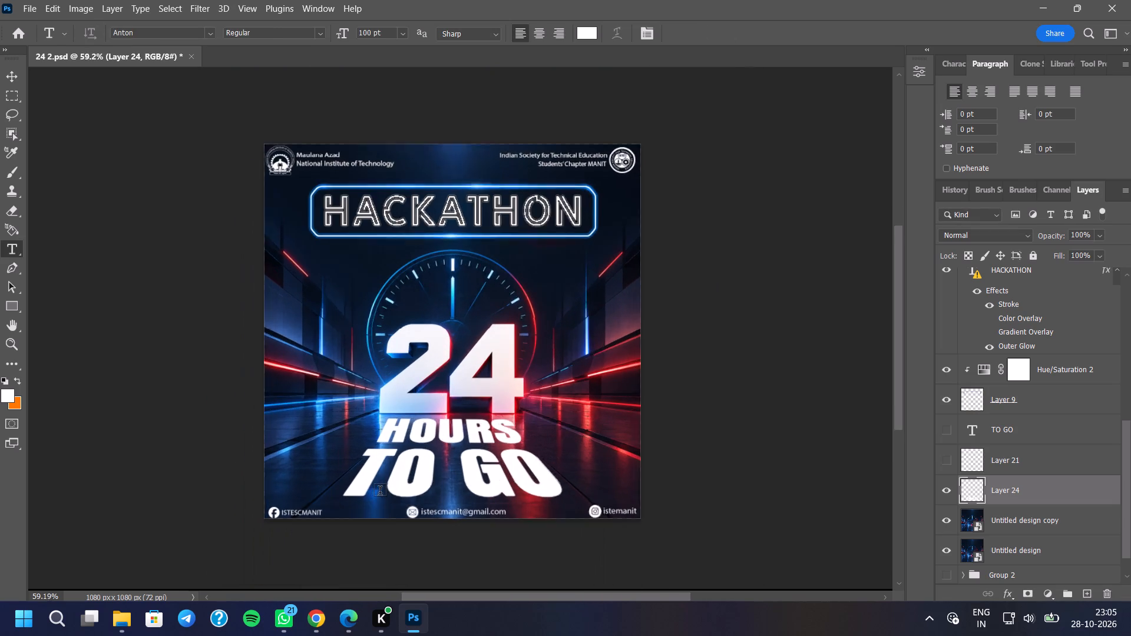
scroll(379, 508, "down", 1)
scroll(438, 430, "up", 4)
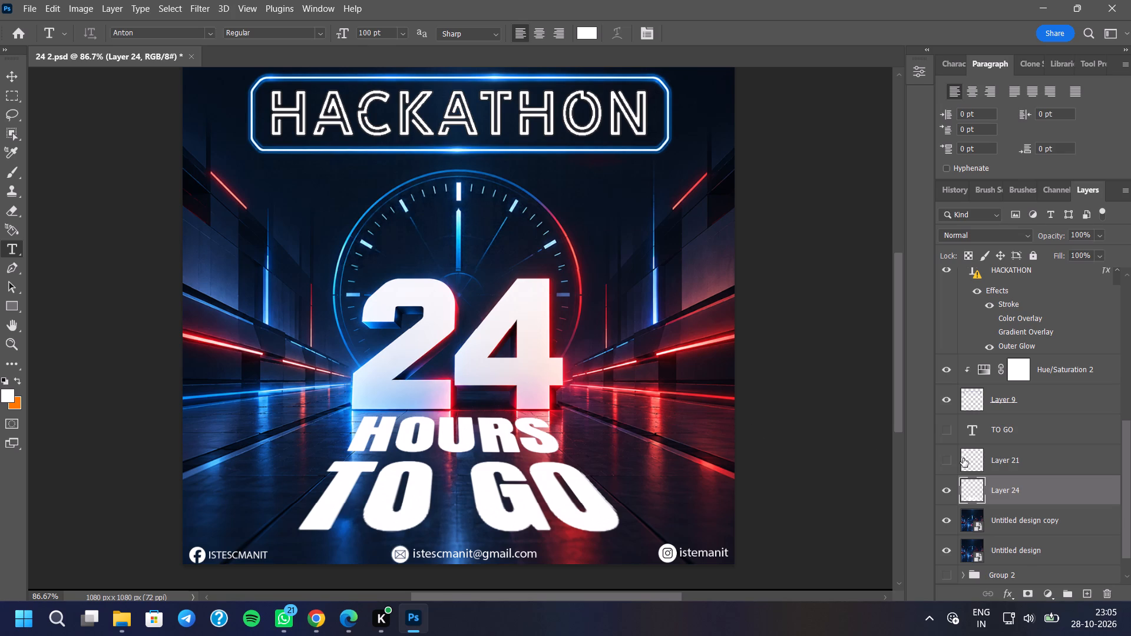
Scale the perspective HOURS lettering on Layer 23 up to about 104%.
scroll(1054, 456, "up", 9)
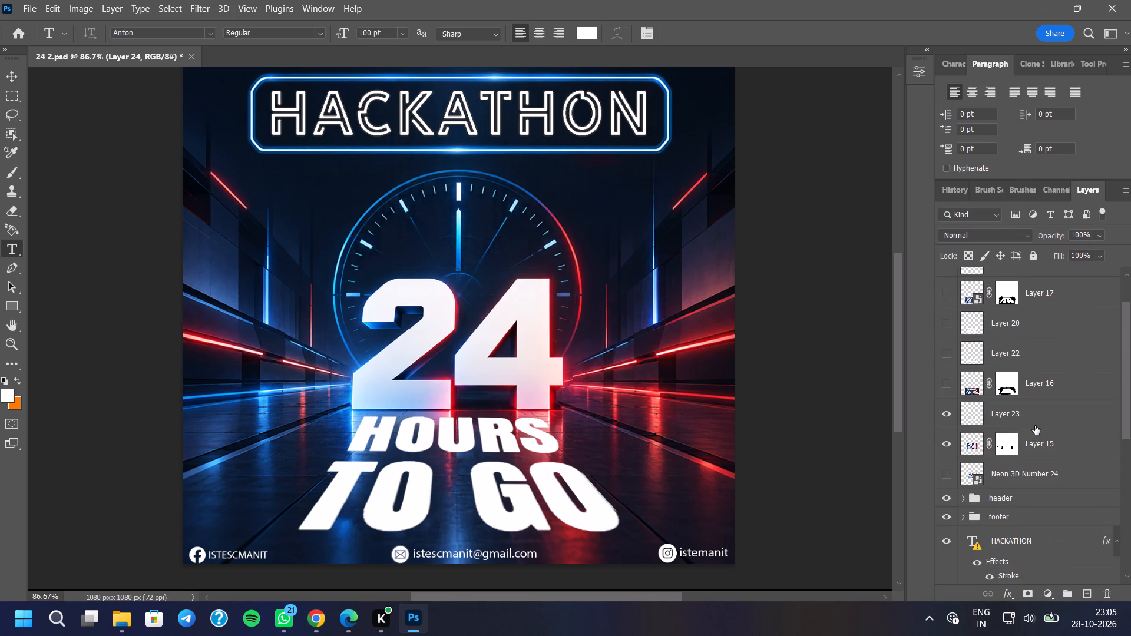
left_click(1035, 425)
key("ctrl+t")
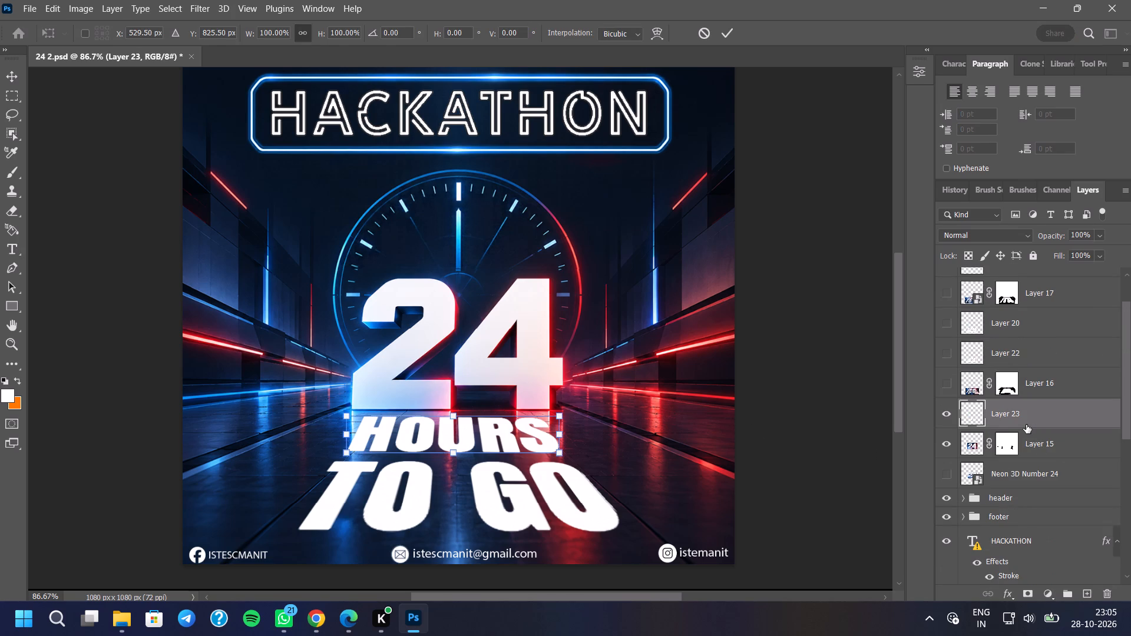
left_click_drag(342, 414, 340, 409)
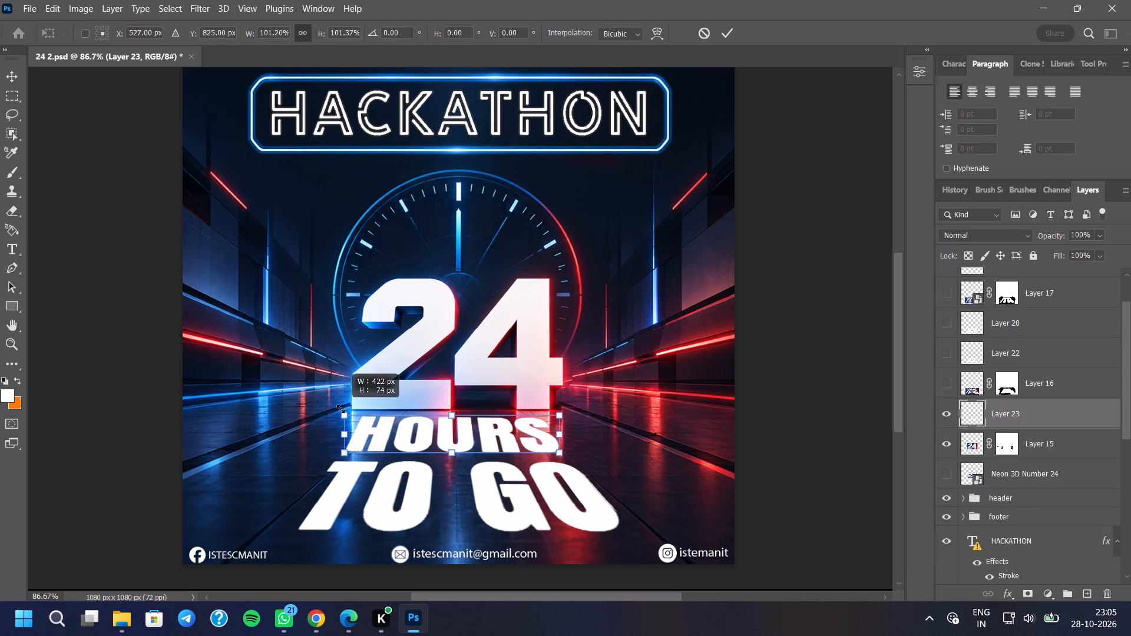
left_click_drag(340, 409, 339, 403)
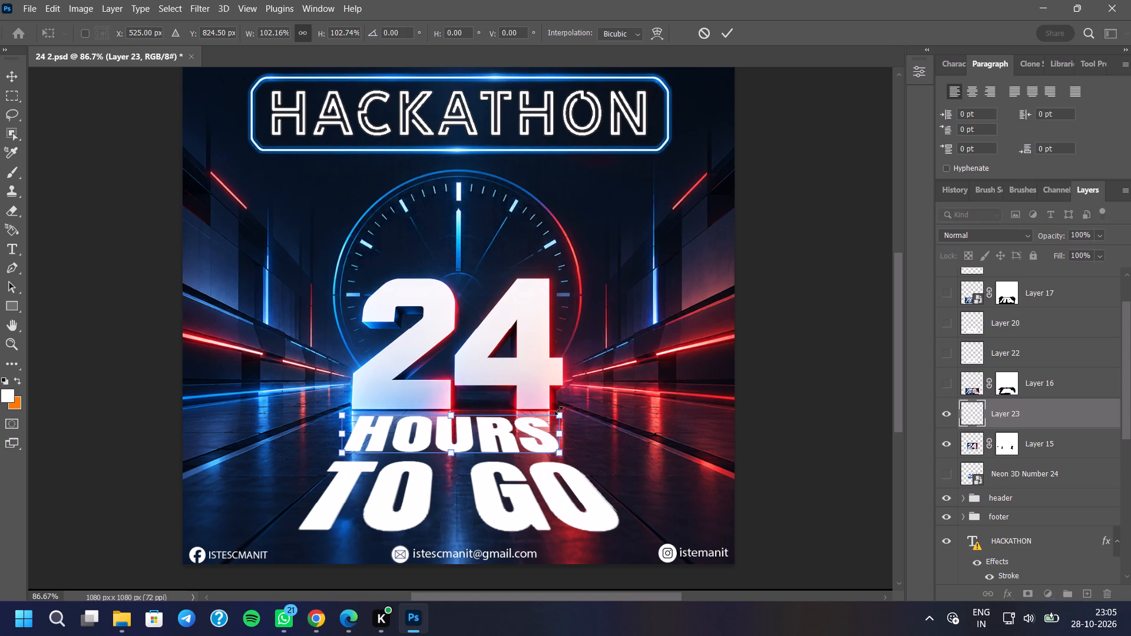
left_click(563, 412)
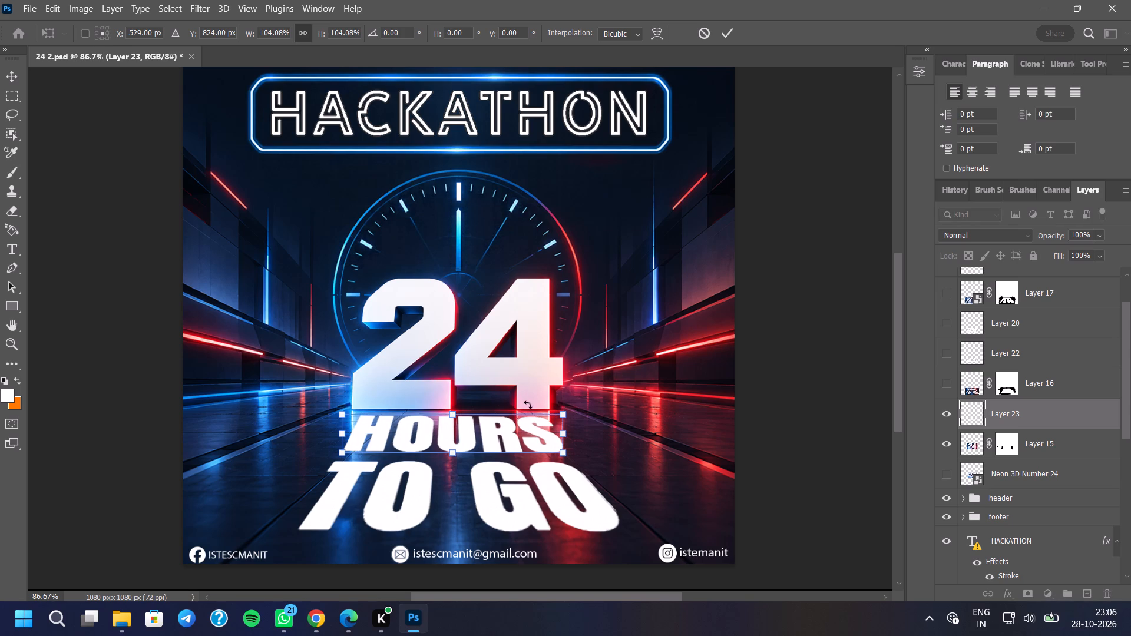
left_click(729, 30)
Compare the poster's HOURS TO GO lettering with the ChatGPT reference image in Chrome.
scroll(438, 426, "up", 6)
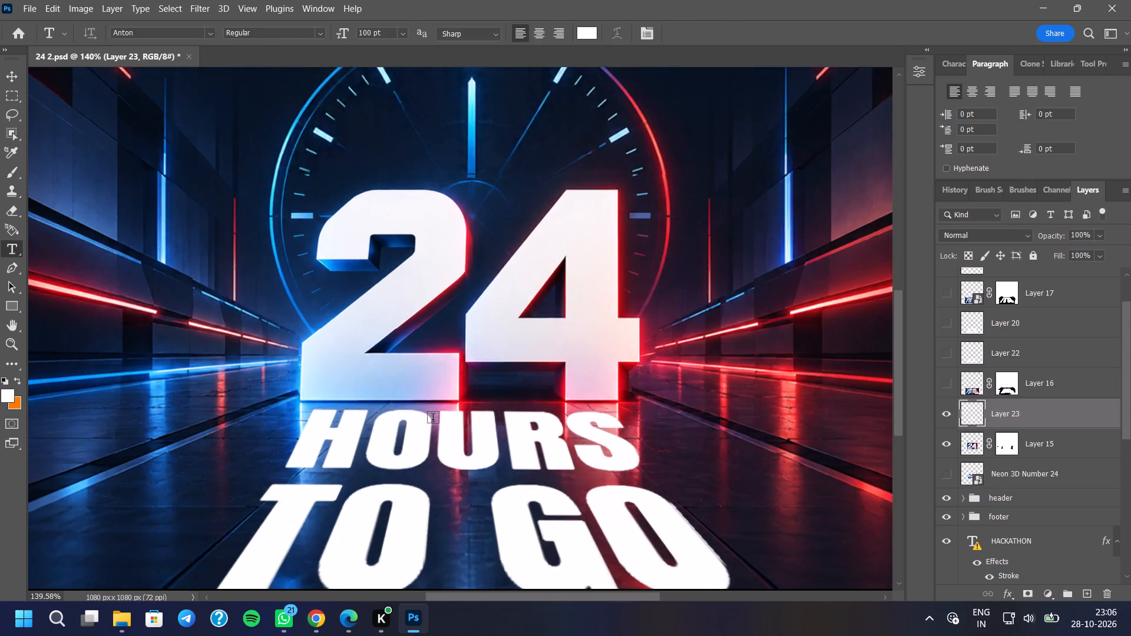
scroll(433, 419, "up", 4)
scroll(437, 425, "down", 11)
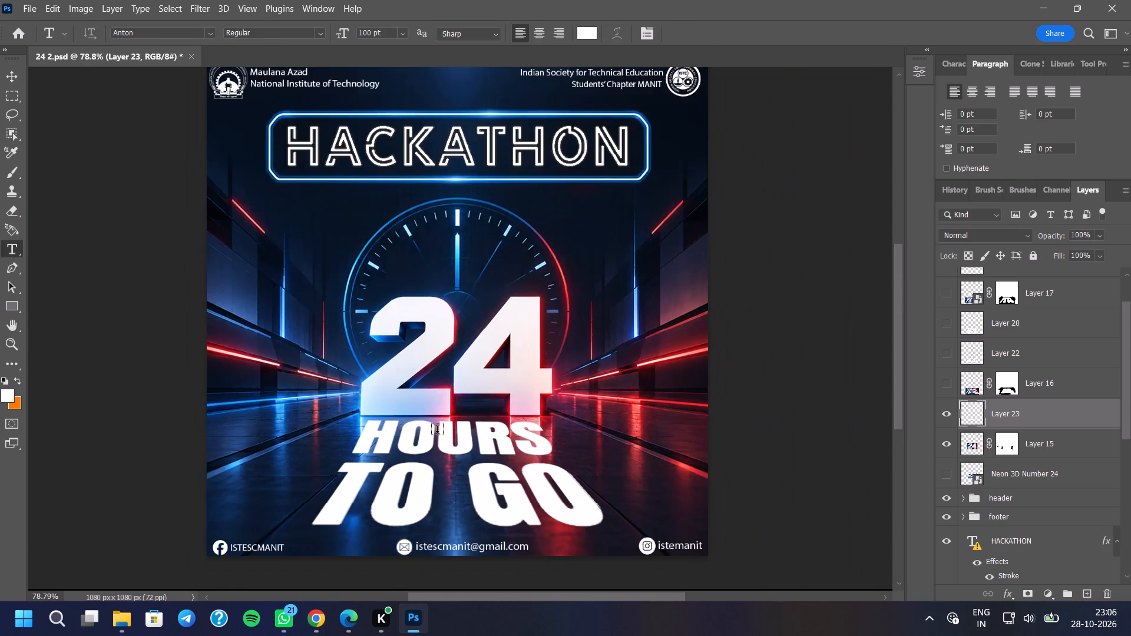
scroll(437, 431, "down", 3)
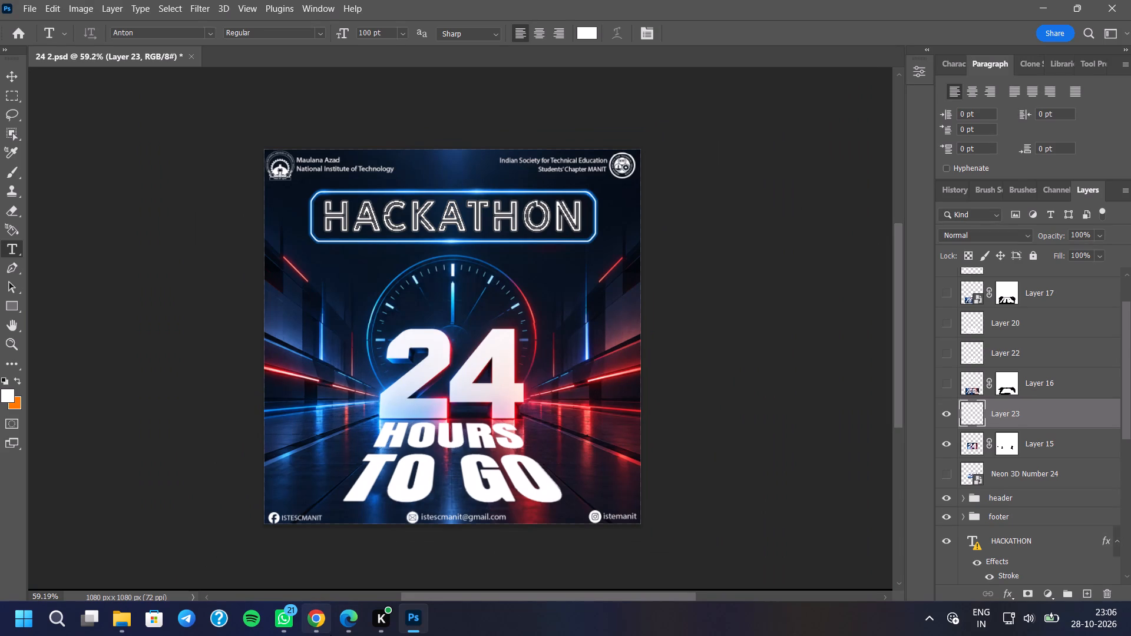
left_click(324, 631)
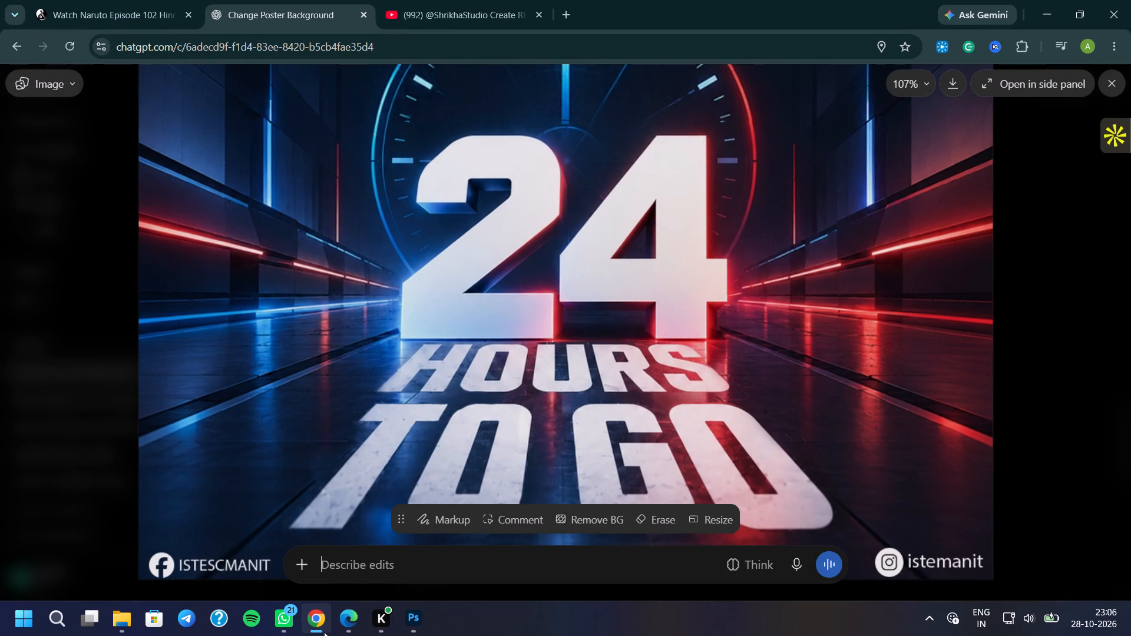
left_click(324, 632)
left_click(324, 632)
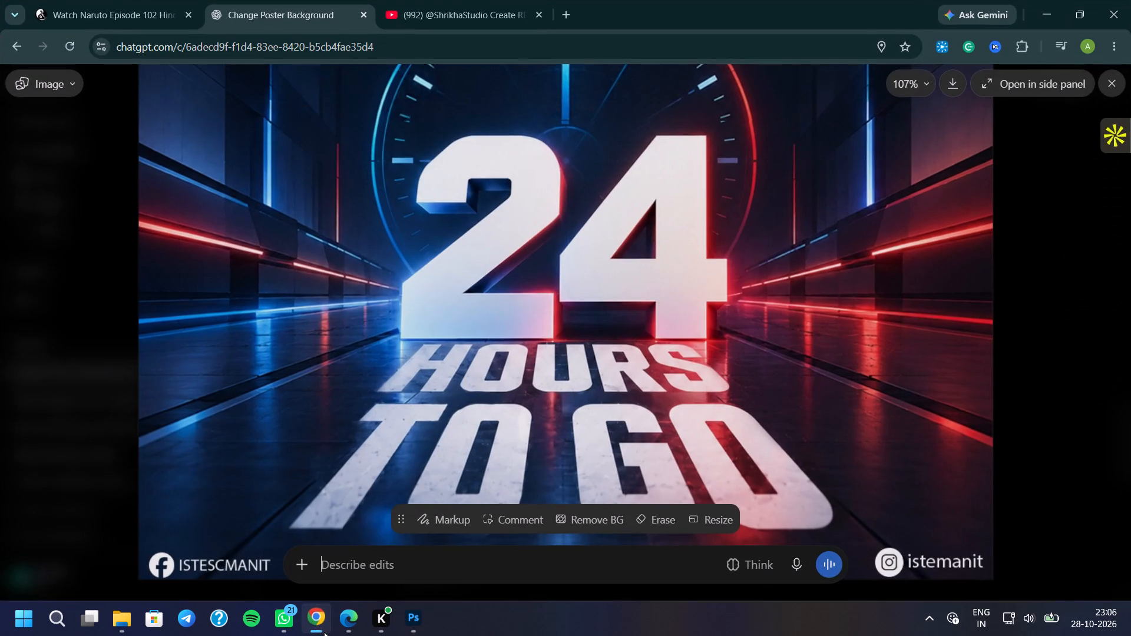
left_click(324, 632)
scroll(469, 476, "up", 3)
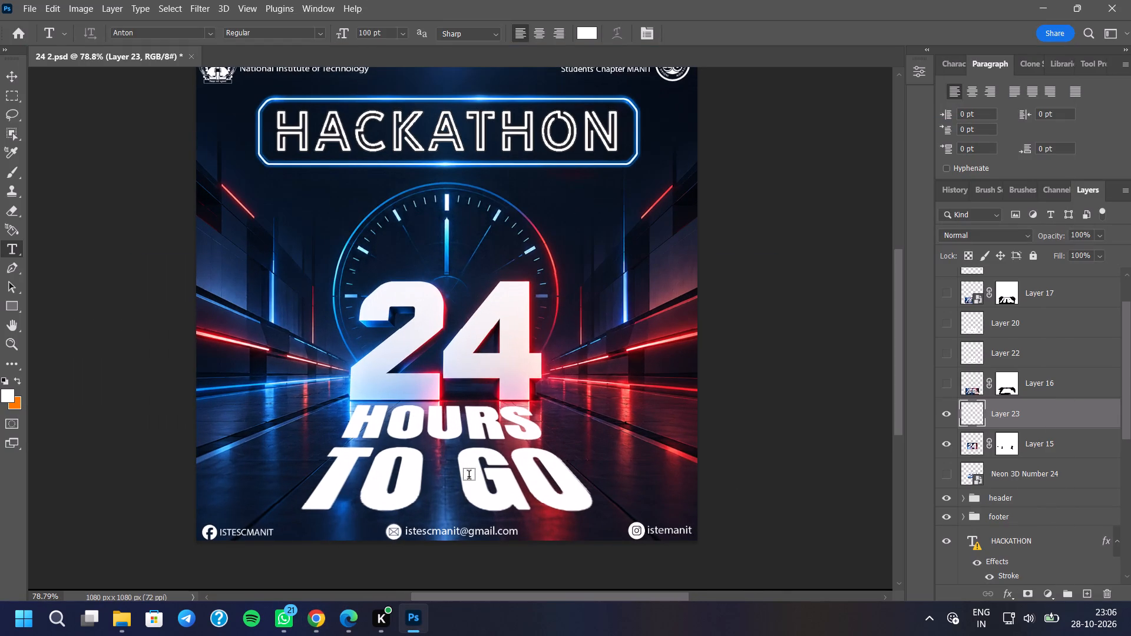
Hide the perspective HOURS layer, then show the TO GO text layer and change its text to HOURS.
left_click(950, 423)
scroll(983, 420, "down", 14)
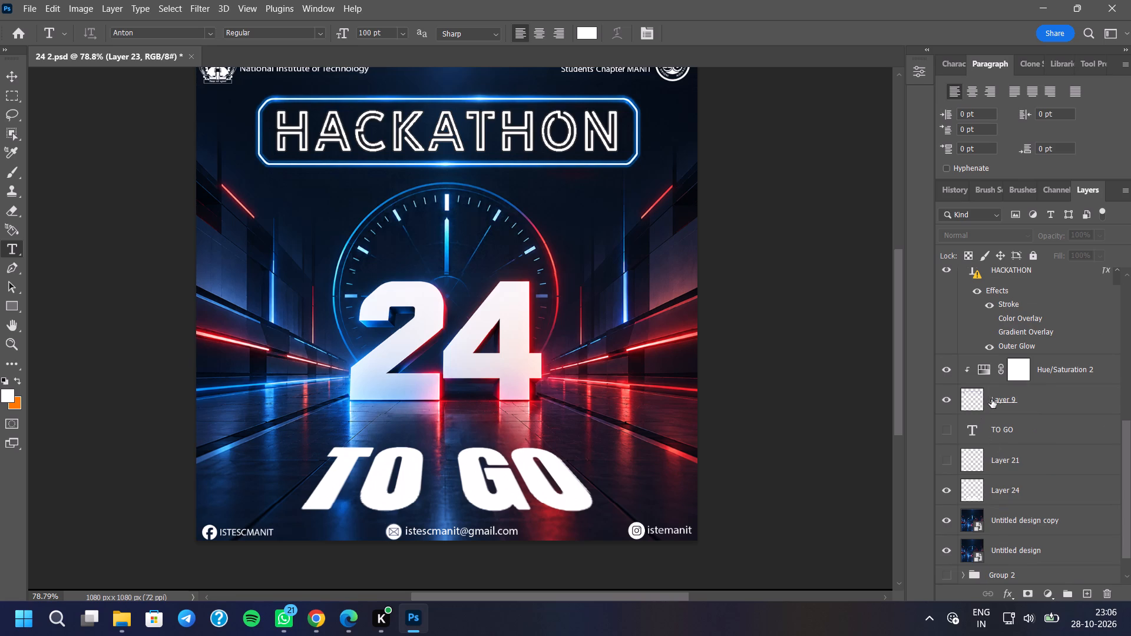
left_click(951, 395)
left_click(987, 397)
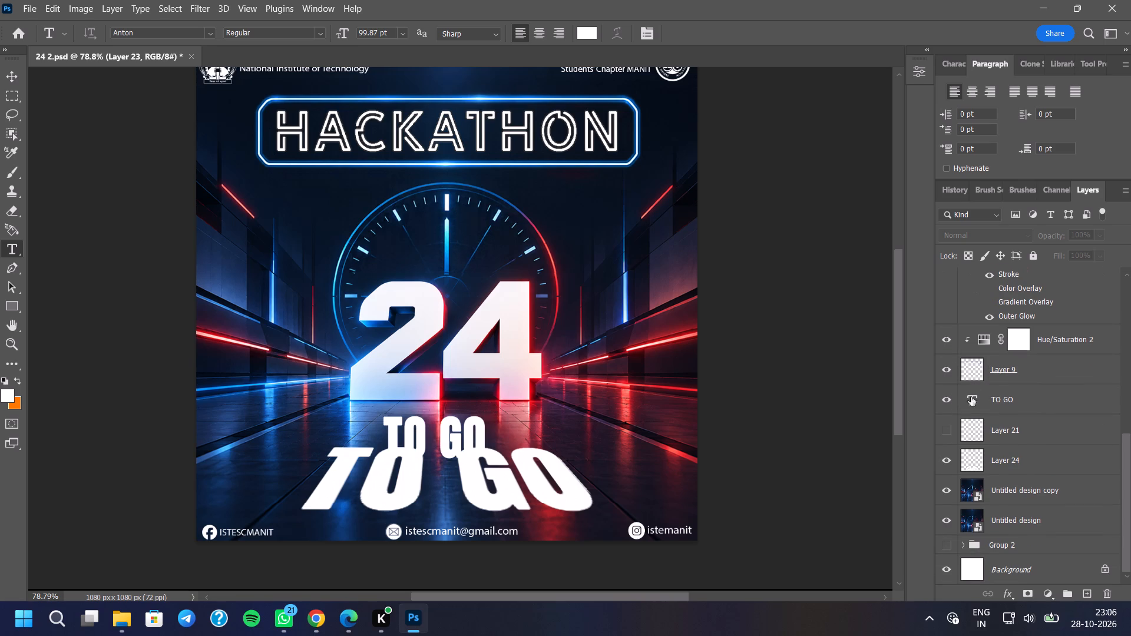
double_click(975, 397)
key("g")
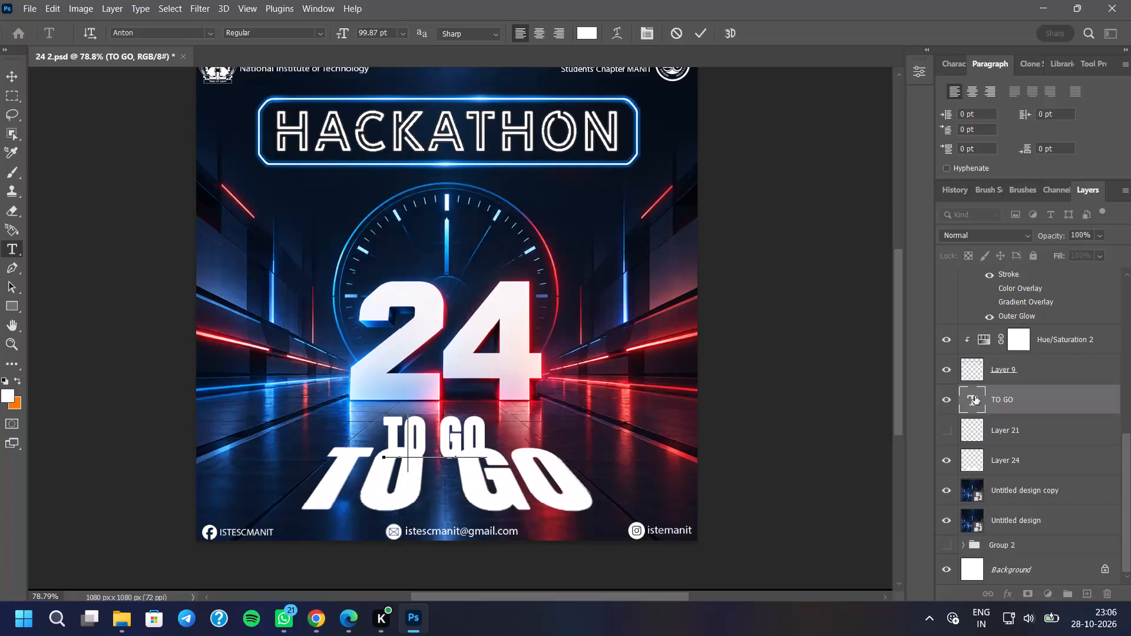
key("BackSpace")
type("HOURS")
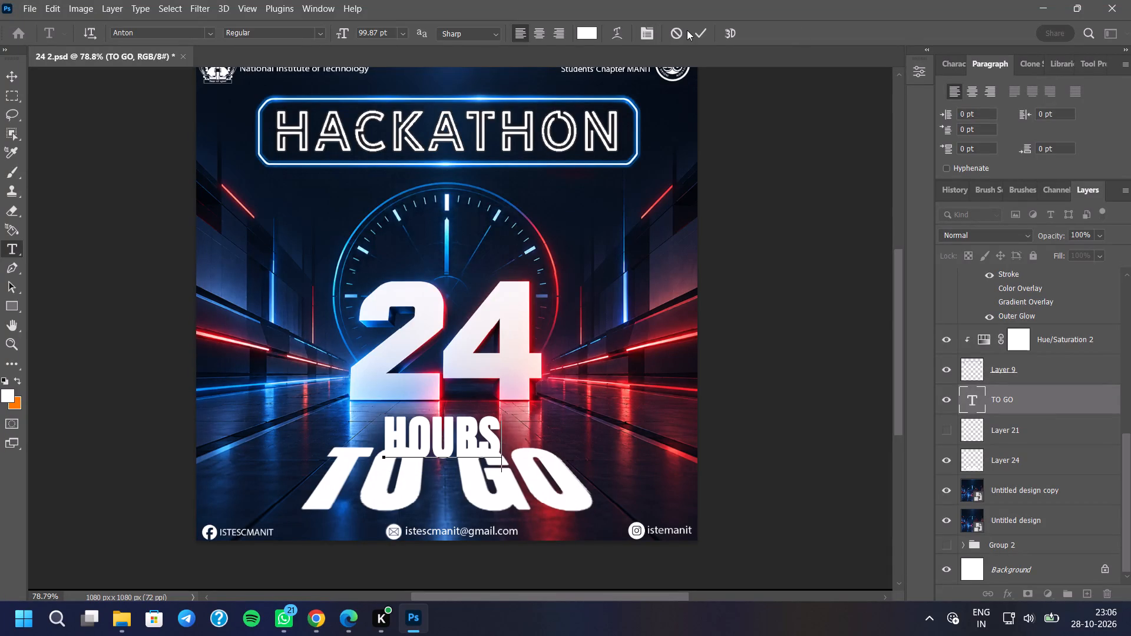
left_click(705, 39)
Select the HOURS text layer's pixels and copy them, hiding the text layer and clearing the selection.
right_click(976, 401)
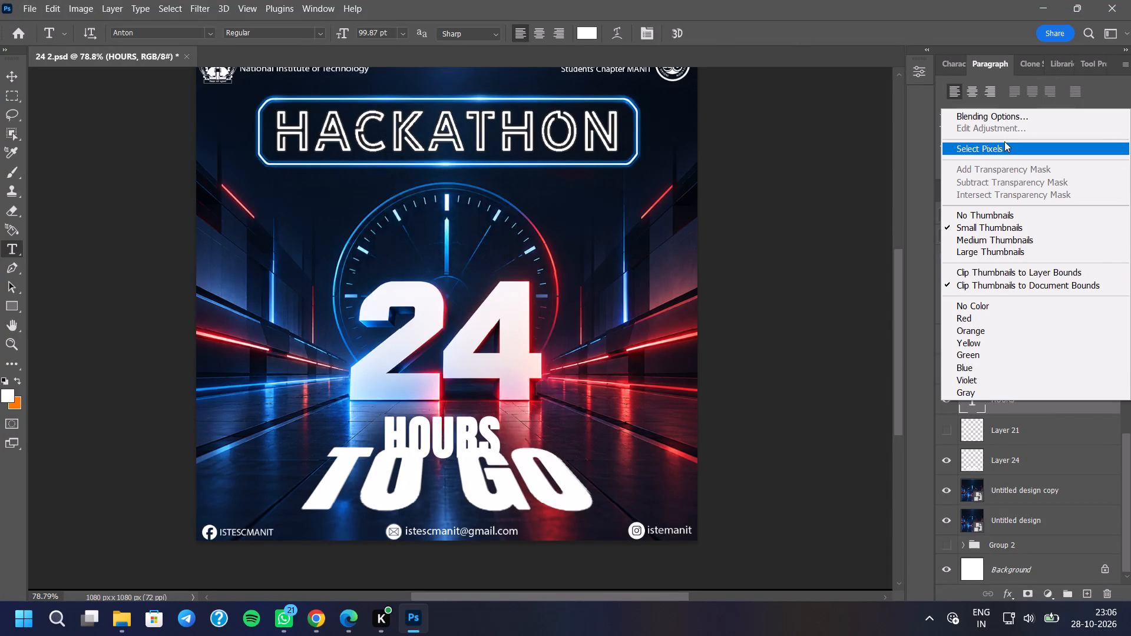
left_click(1007, 150)
left_click(51, 15)
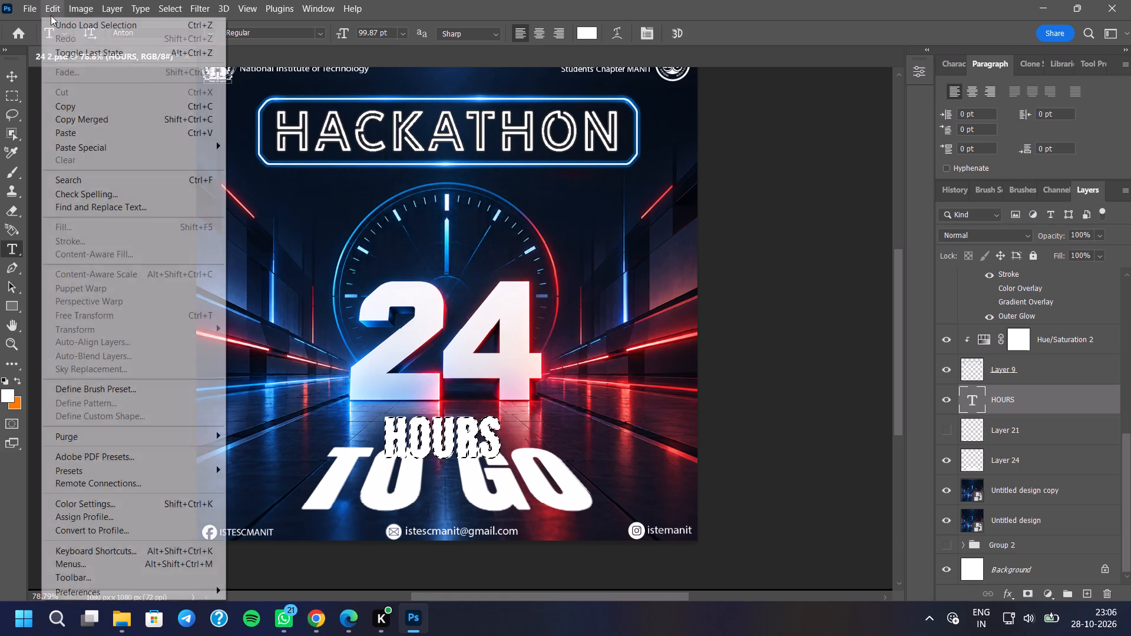
left_click(74, 108)
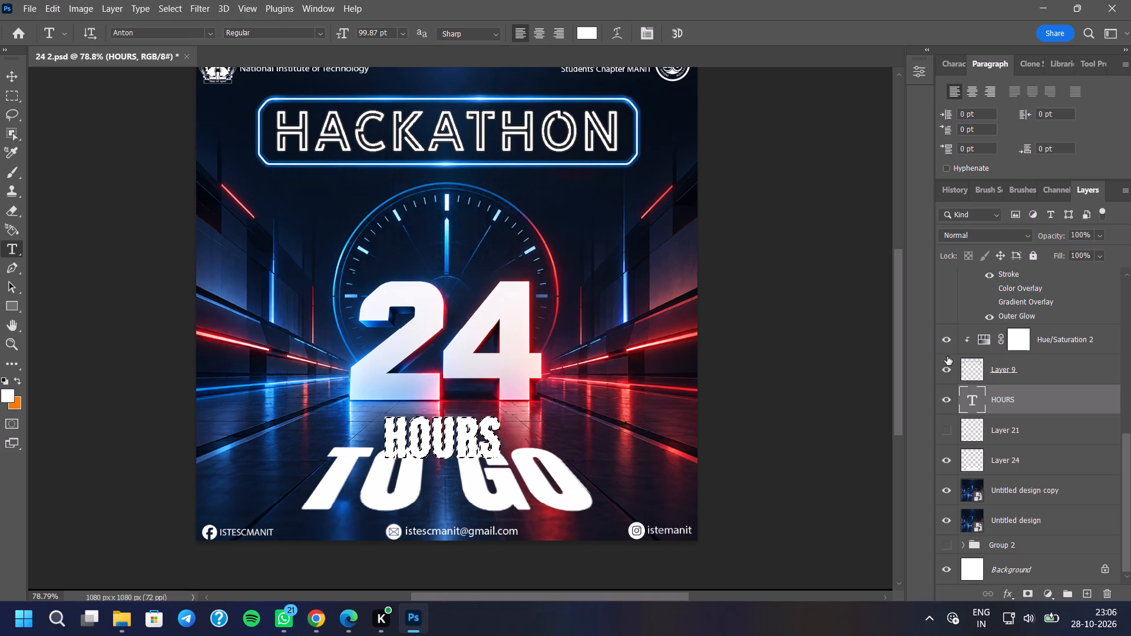
left_click(952, 392)
left_click(179, 6)
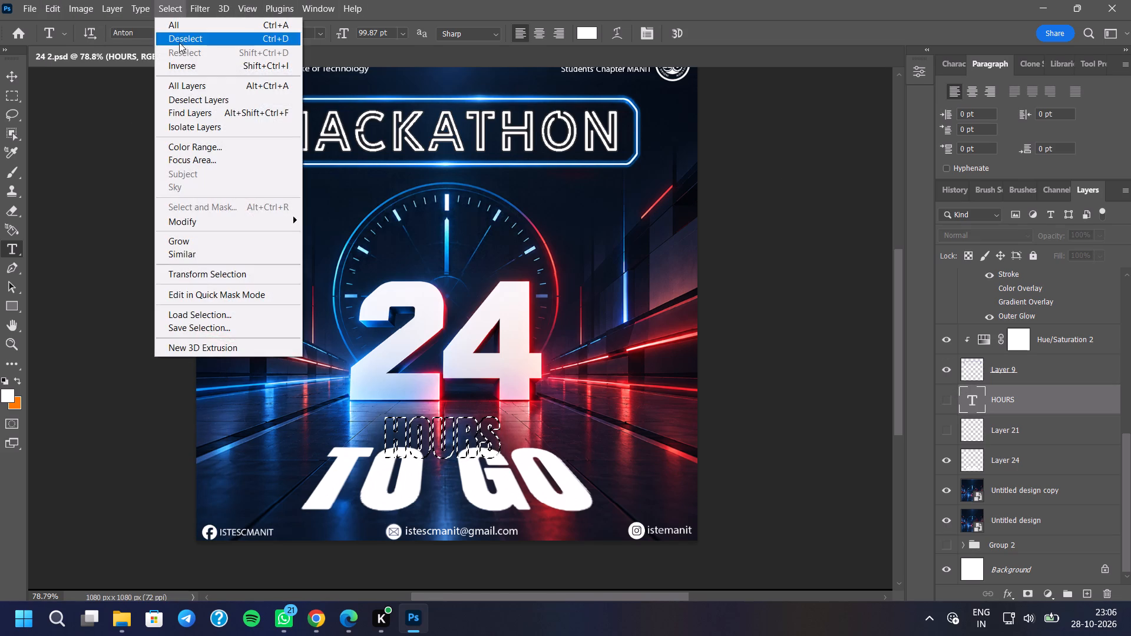
left_click(194, 41)
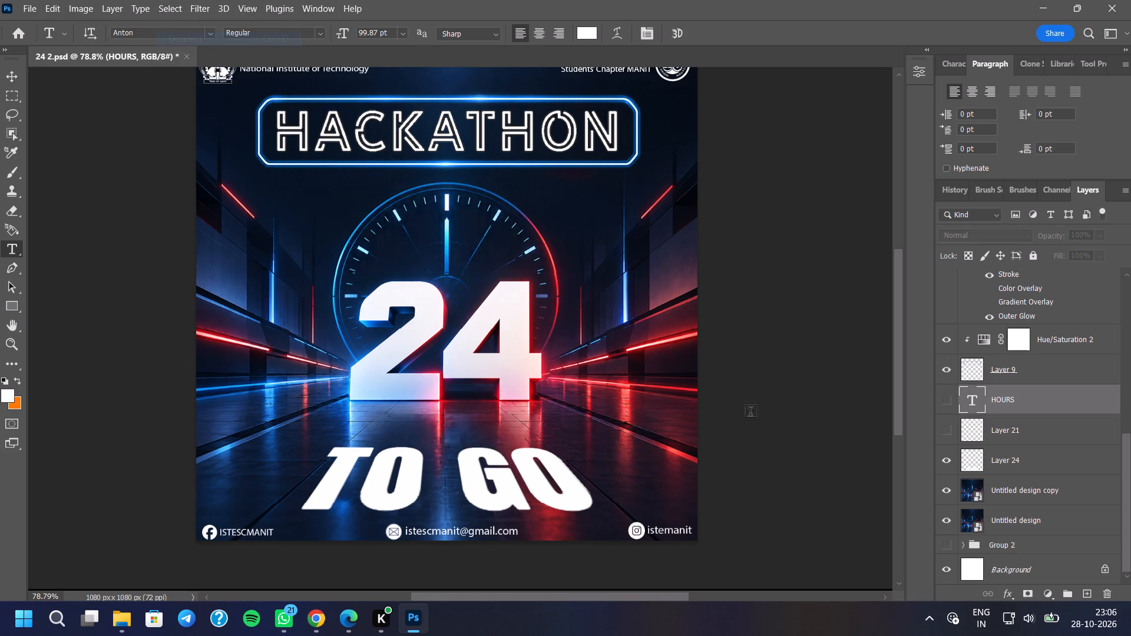
Open Vanishing Point on Layer 24, move the perspective plane to the floor between 24 and TO GO, and widen its front corners.
left_click(1016, 463)
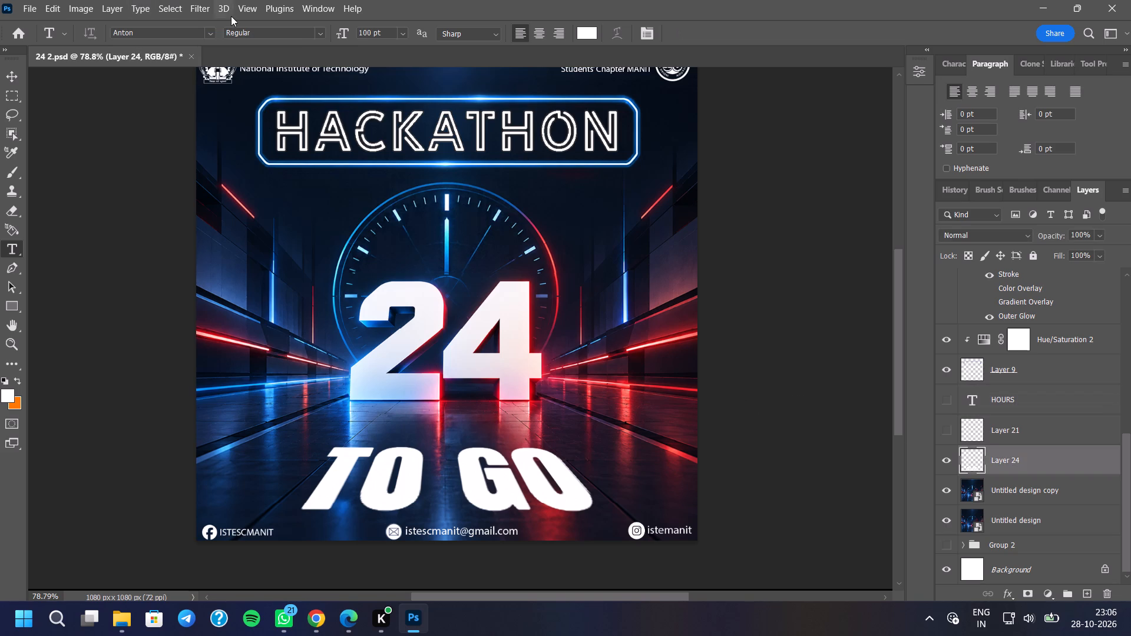
left_click(194, 1)
left_click(239, 159)
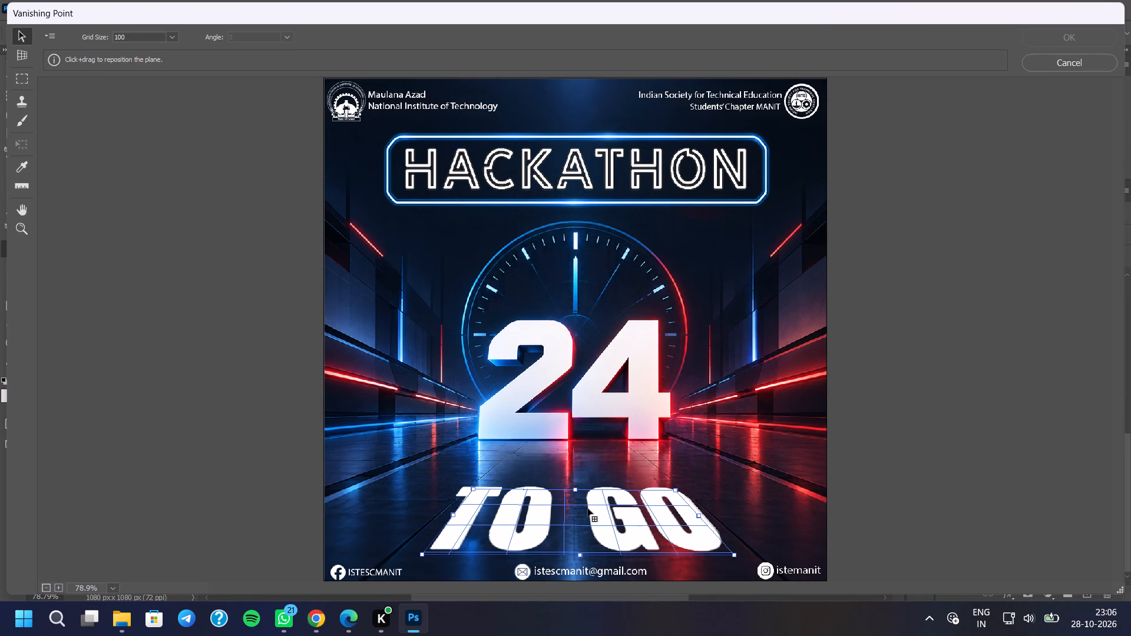
left_click_drag(572, 516, 565, 456)
scroll(562, 461, "up", 3)
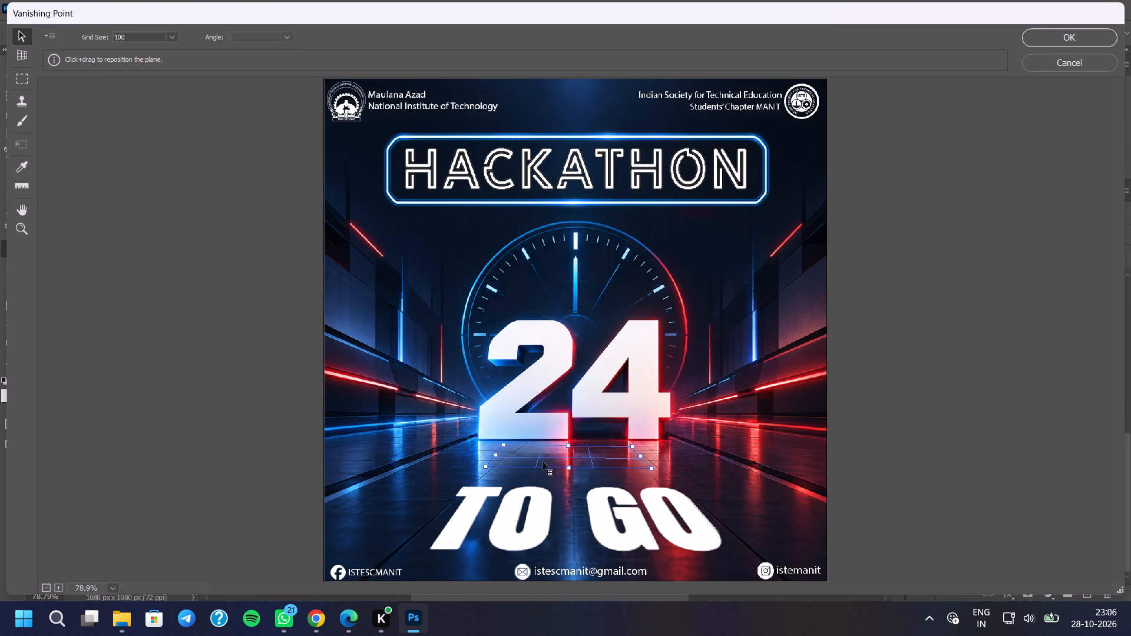
left_click_drag(482, 464, 471, 471)
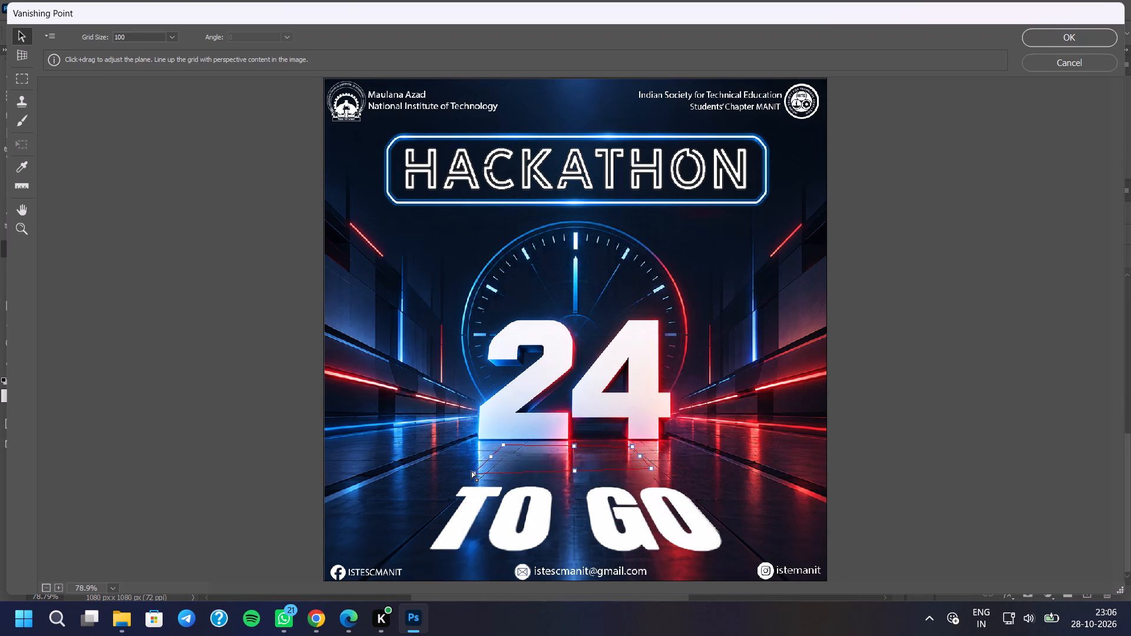
left_click_drag(471, 471, 469, 471)
left_click_drag(650, 465, 663, 477)
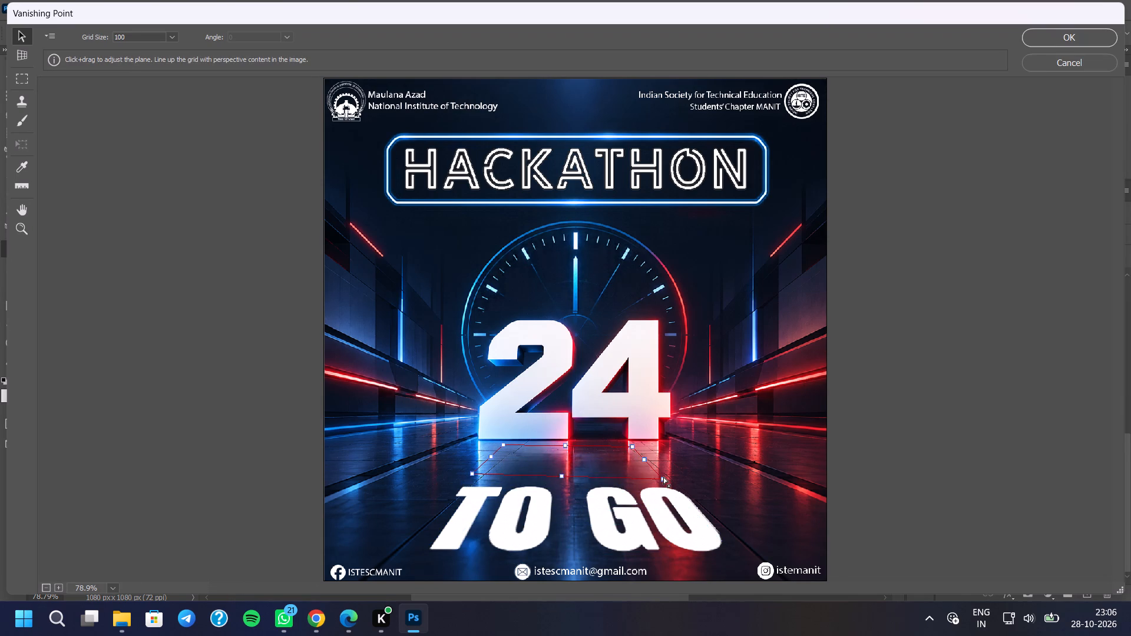
left_click_drag(663, 477, 670, 476)
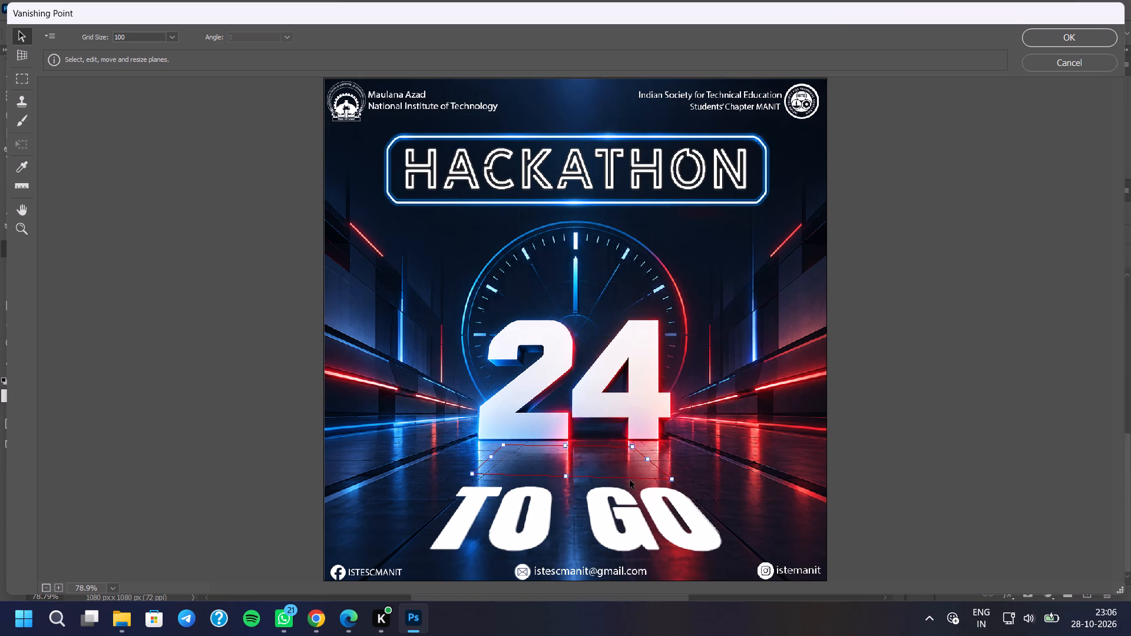
left_click(471, 472)
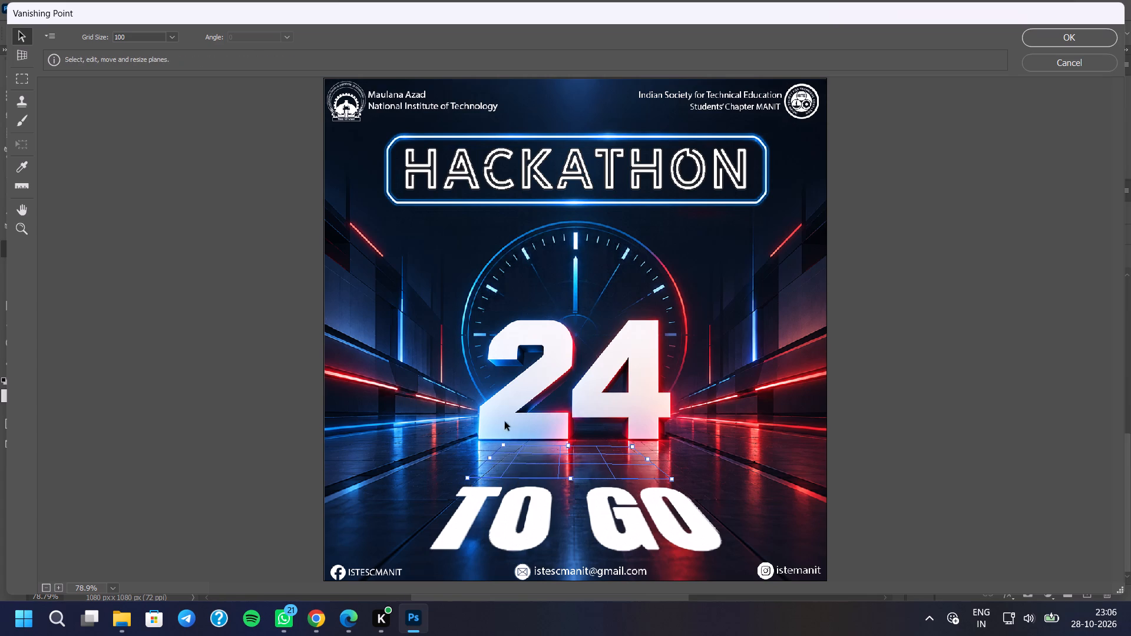
Paste the copied HOURS lettering into the Vanishing Point image.
key("ctrl+v")
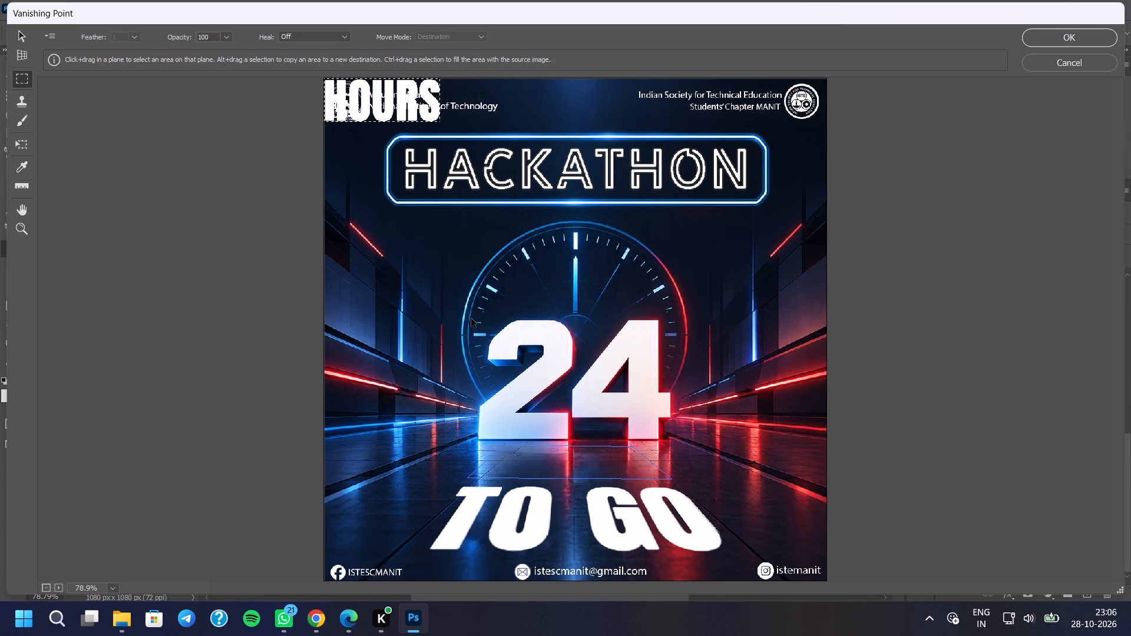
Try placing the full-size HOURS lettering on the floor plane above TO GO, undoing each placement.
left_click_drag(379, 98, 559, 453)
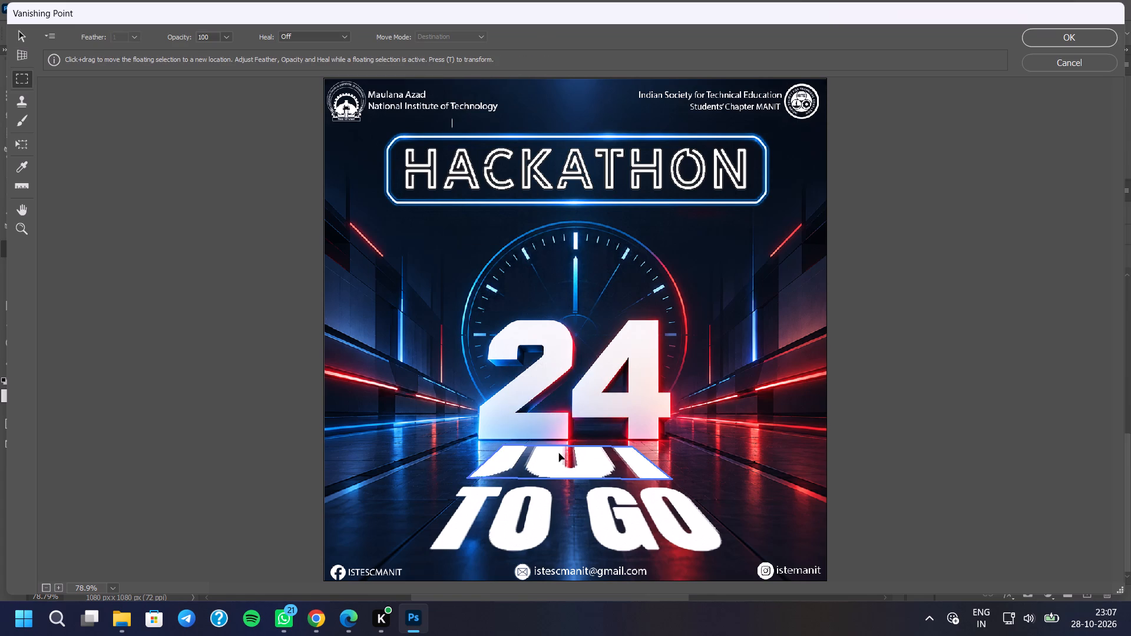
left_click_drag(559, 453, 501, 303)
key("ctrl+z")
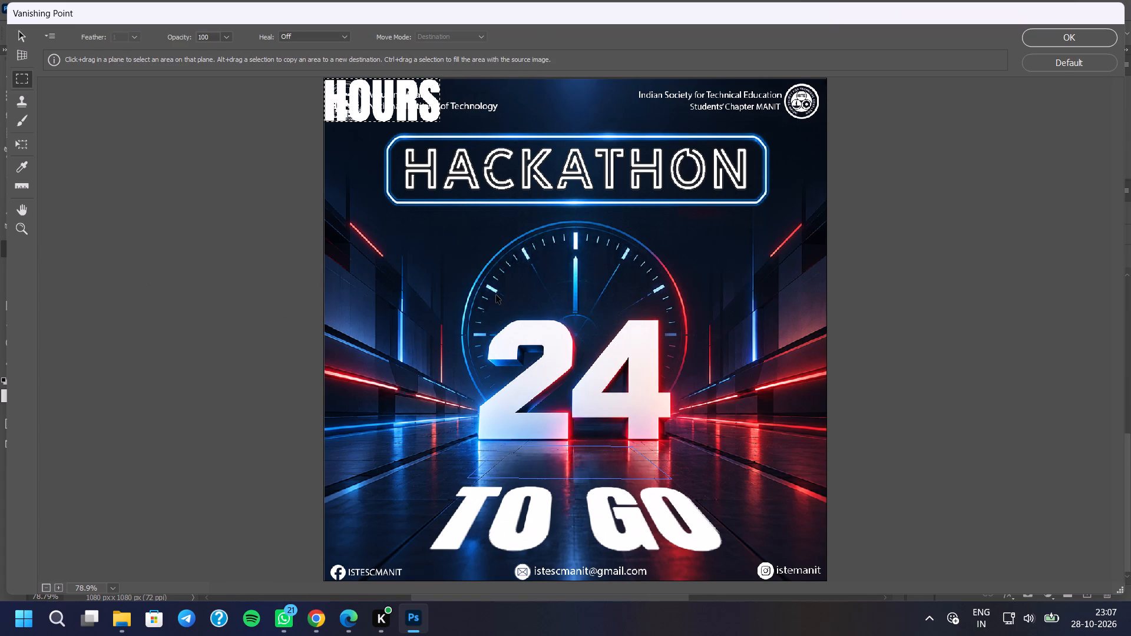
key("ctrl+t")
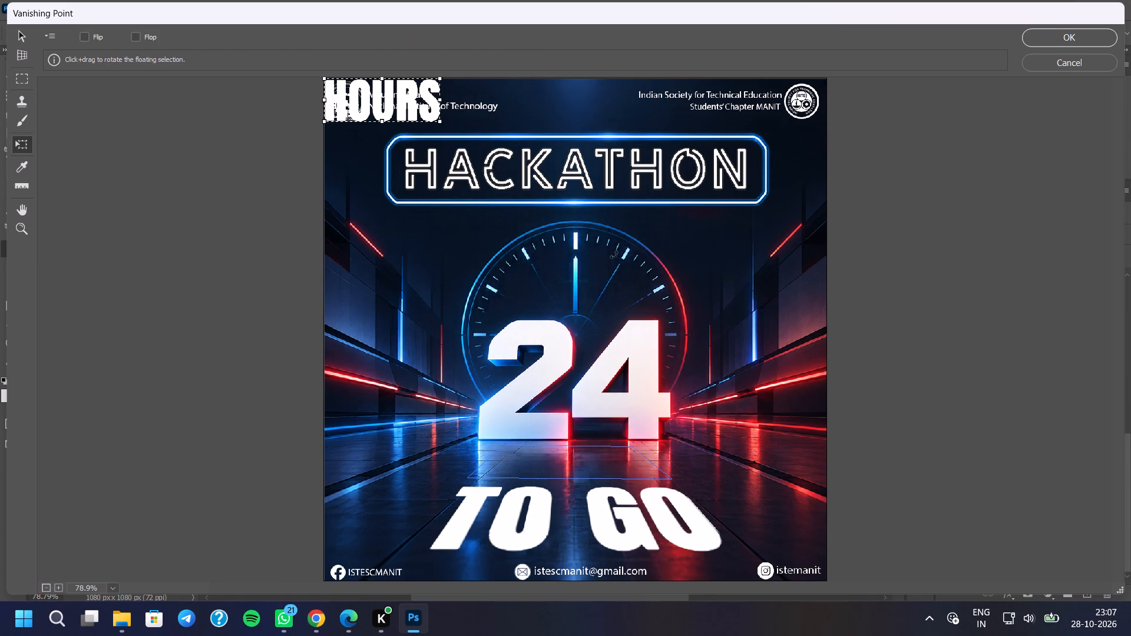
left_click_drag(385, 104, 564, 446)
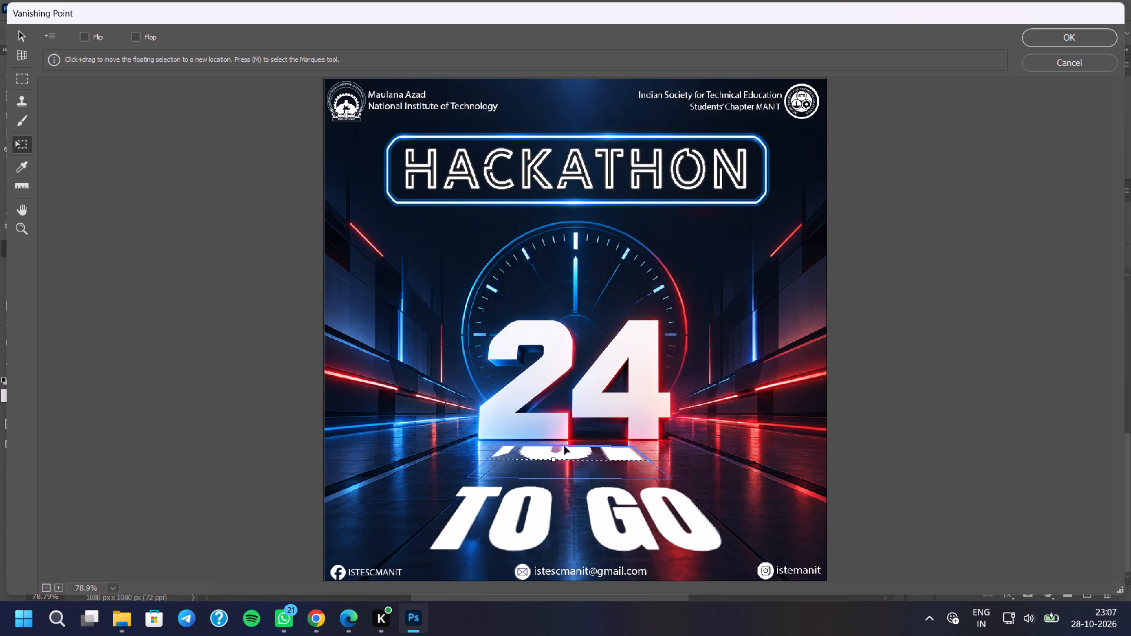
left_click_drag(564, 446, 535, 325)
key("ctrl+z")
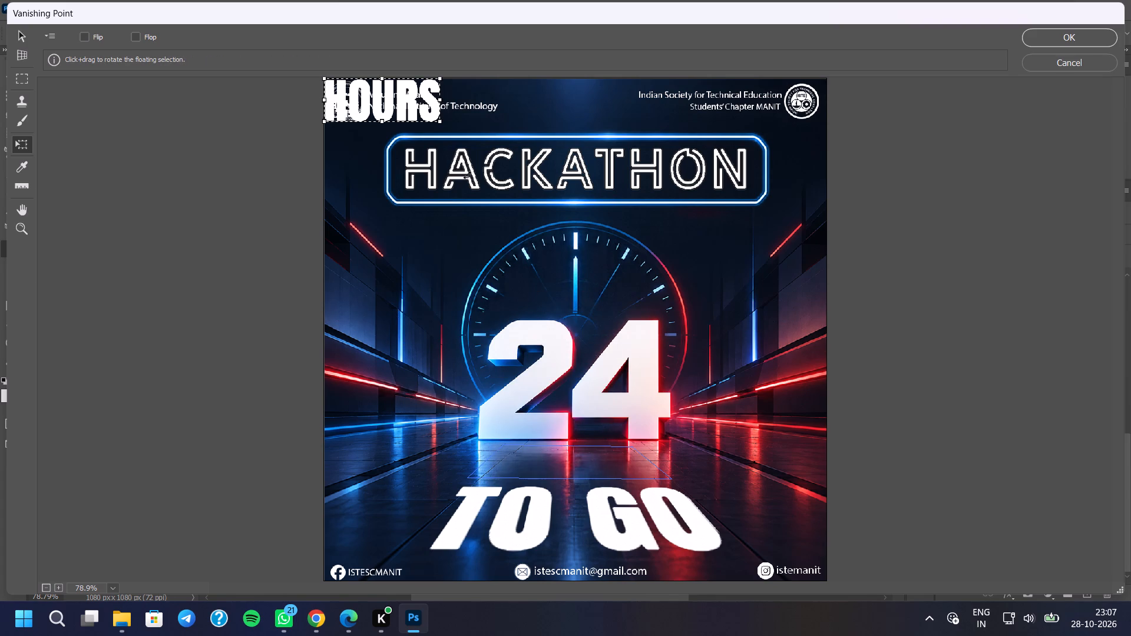
Move the pasted HOURS lettering off the header logo to the lower edge of the HACKATHON frame.
left_click_drag(411, 100, 467, 203)
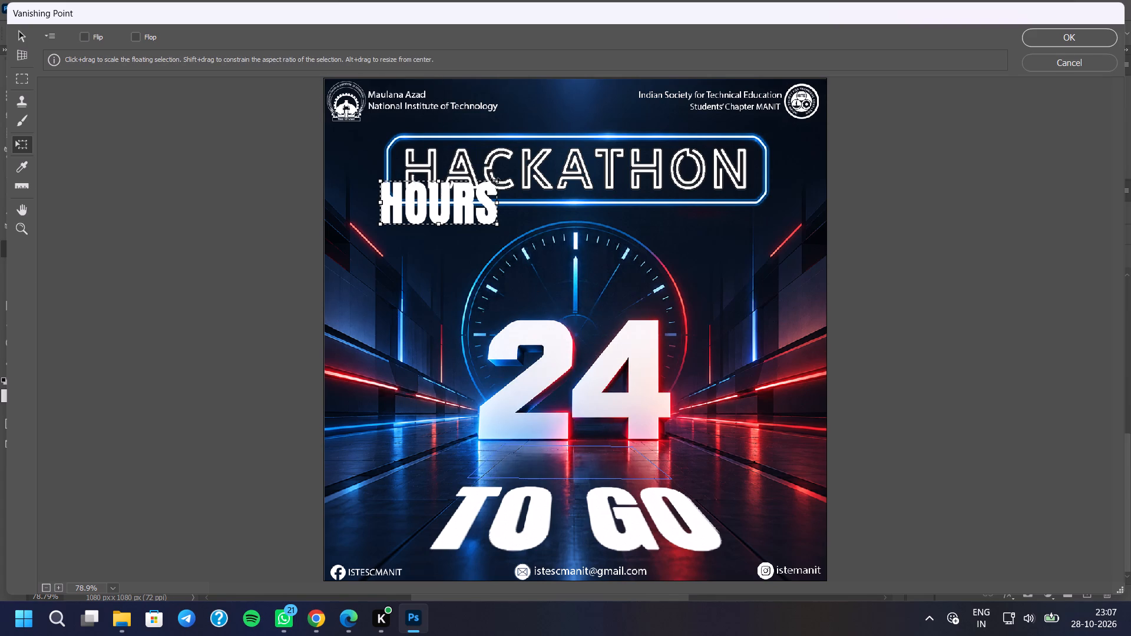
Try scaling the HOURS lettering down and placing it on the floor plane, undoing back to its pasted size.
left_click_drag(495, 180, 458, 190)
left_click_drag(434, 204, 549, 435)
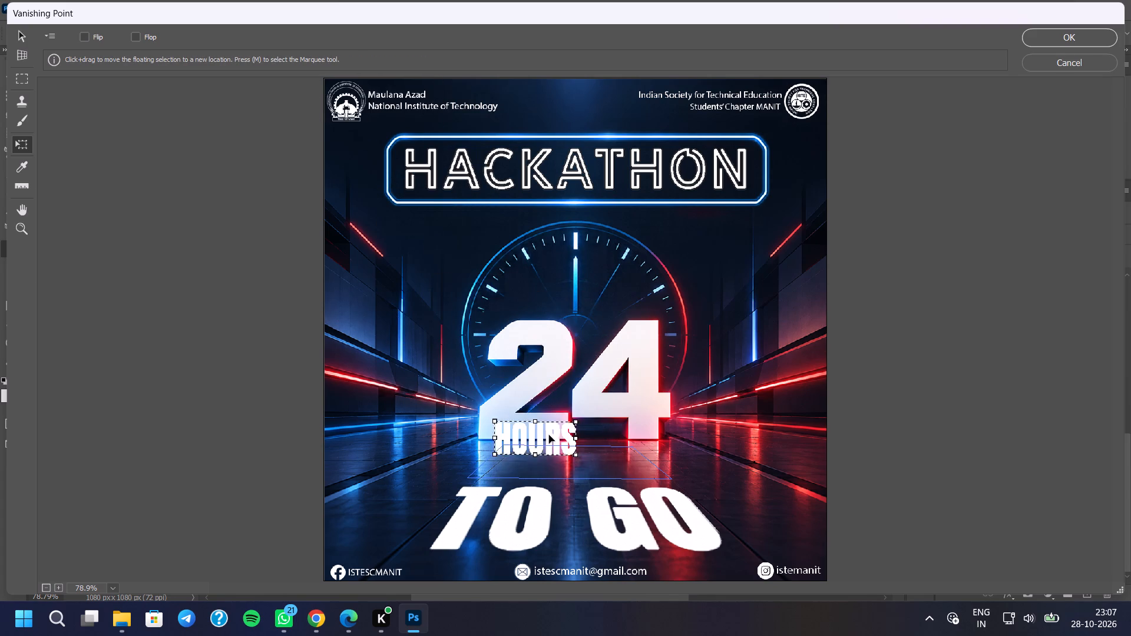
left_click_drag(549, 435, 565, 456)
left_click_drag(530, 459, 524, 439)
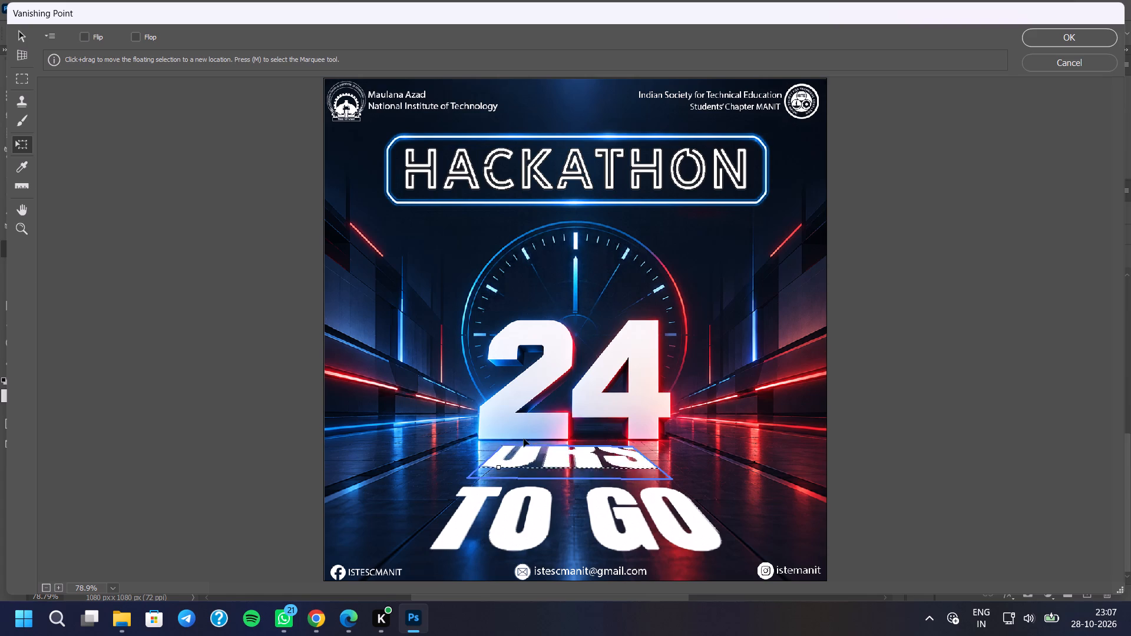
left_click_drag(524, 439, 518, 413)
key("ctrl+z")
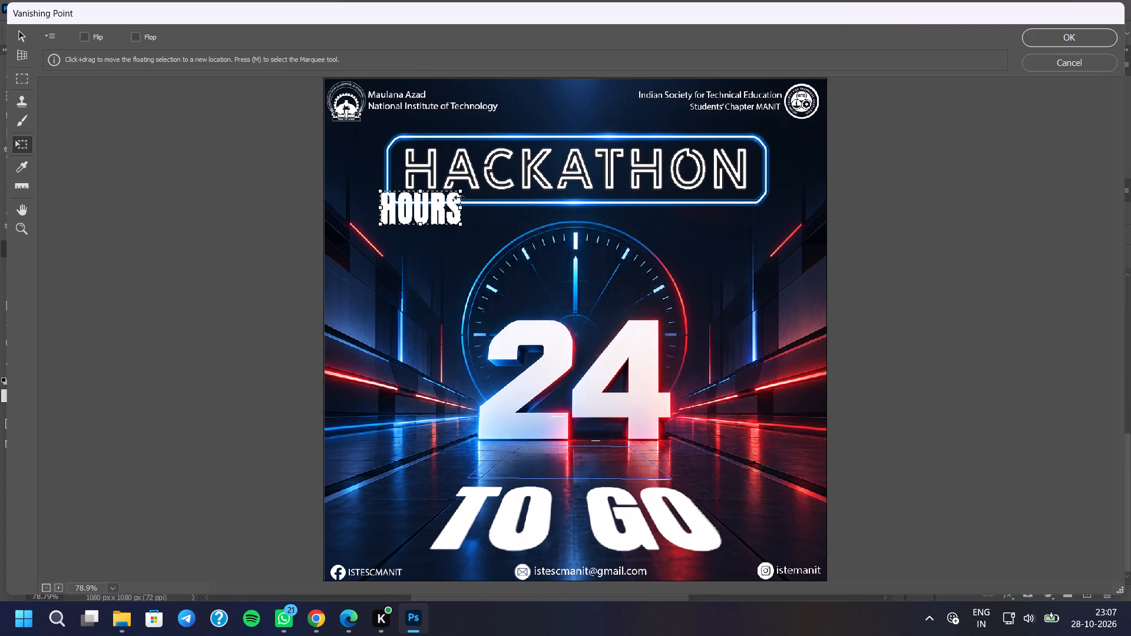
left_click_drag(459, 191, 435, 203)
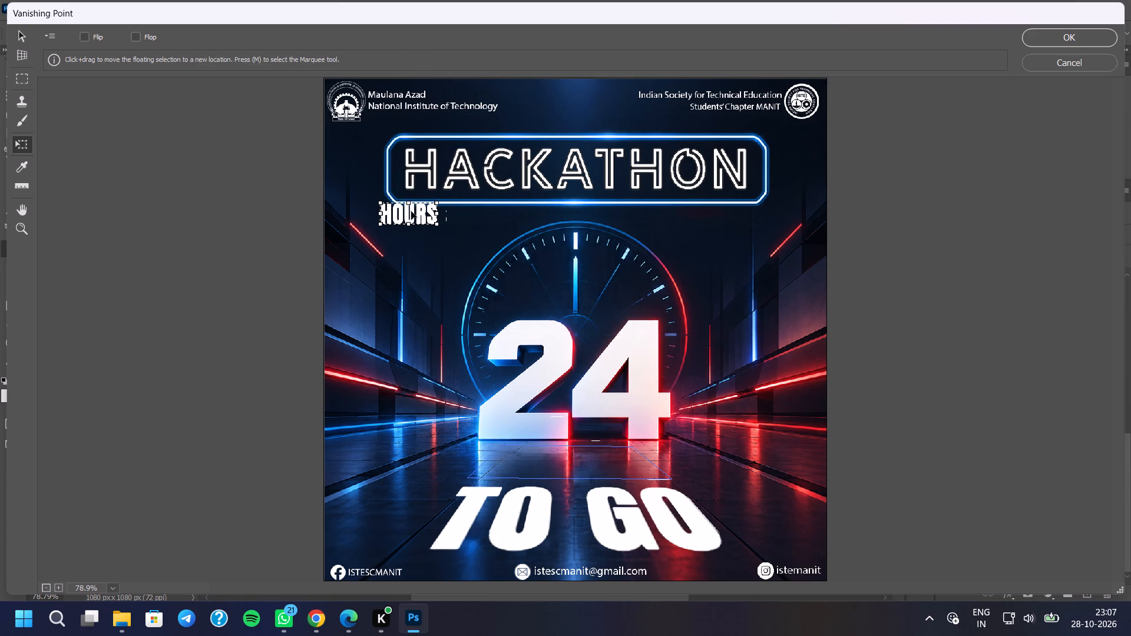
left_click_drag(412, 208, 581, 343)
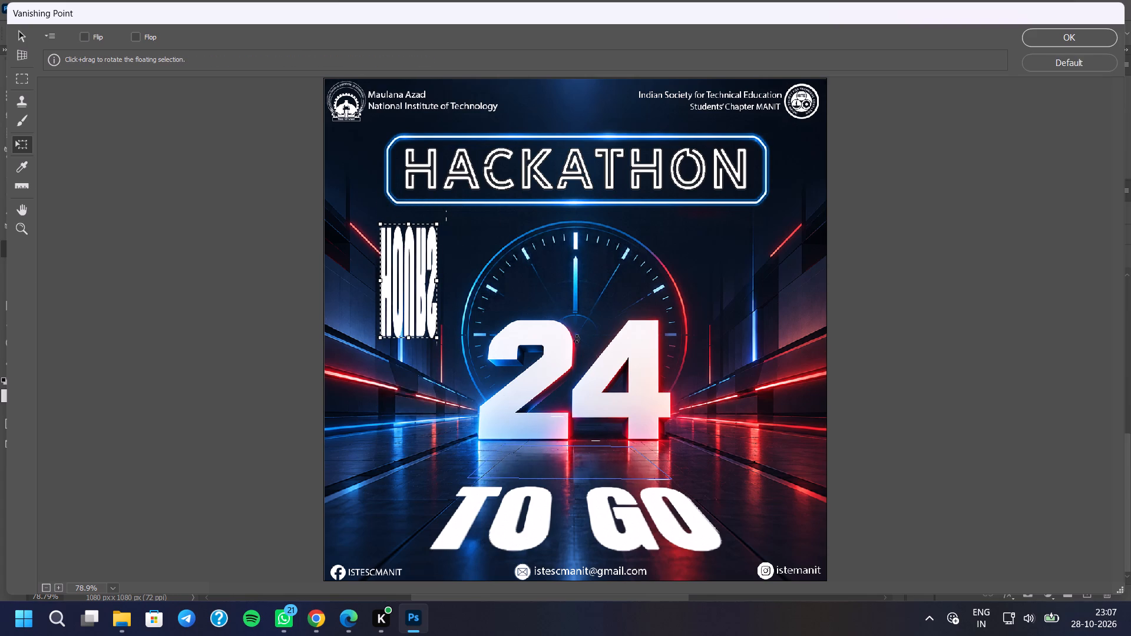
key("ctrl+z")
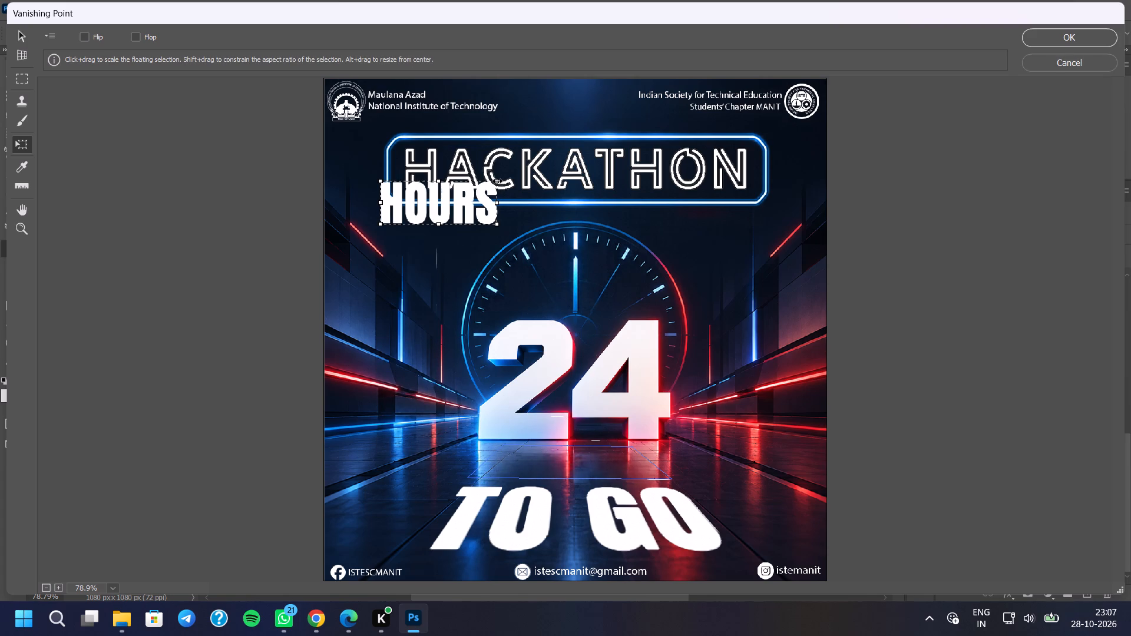
Scale the floating HOURS lettering down to about two-thirds of its pasted width.
left_click_drag(497, 178, 459, 194)
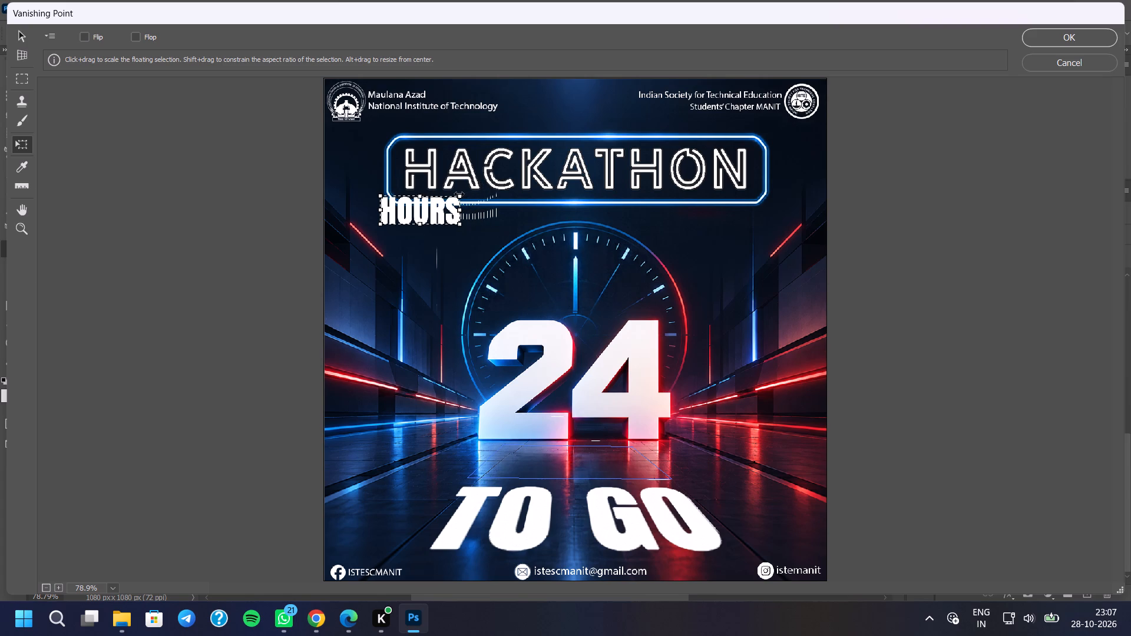
left_click_drag(459, 194, 454, 196)
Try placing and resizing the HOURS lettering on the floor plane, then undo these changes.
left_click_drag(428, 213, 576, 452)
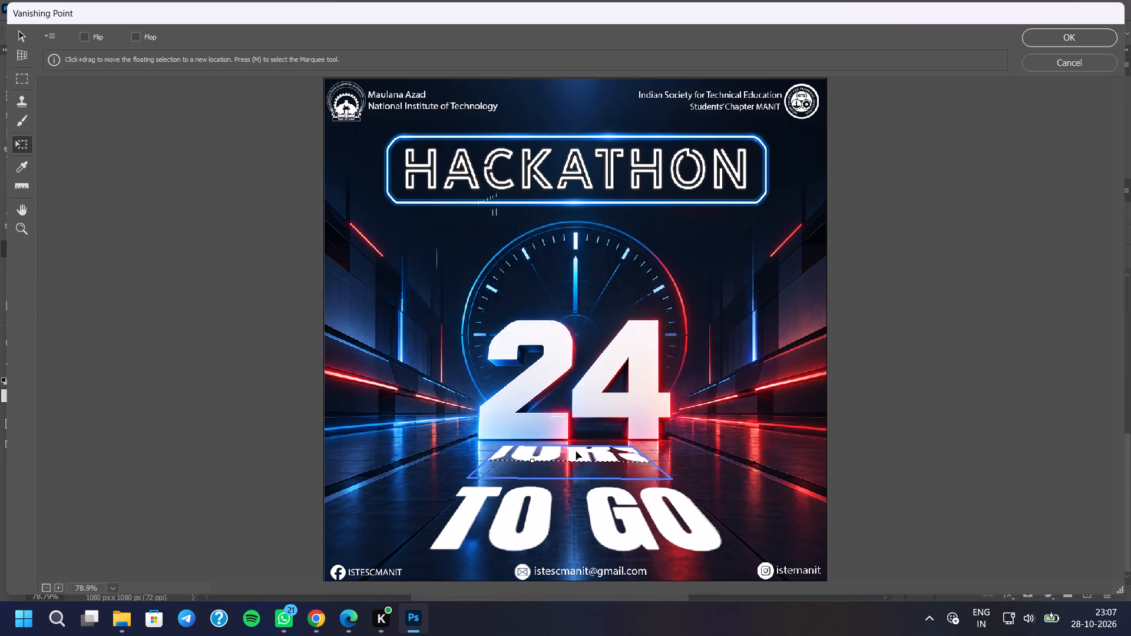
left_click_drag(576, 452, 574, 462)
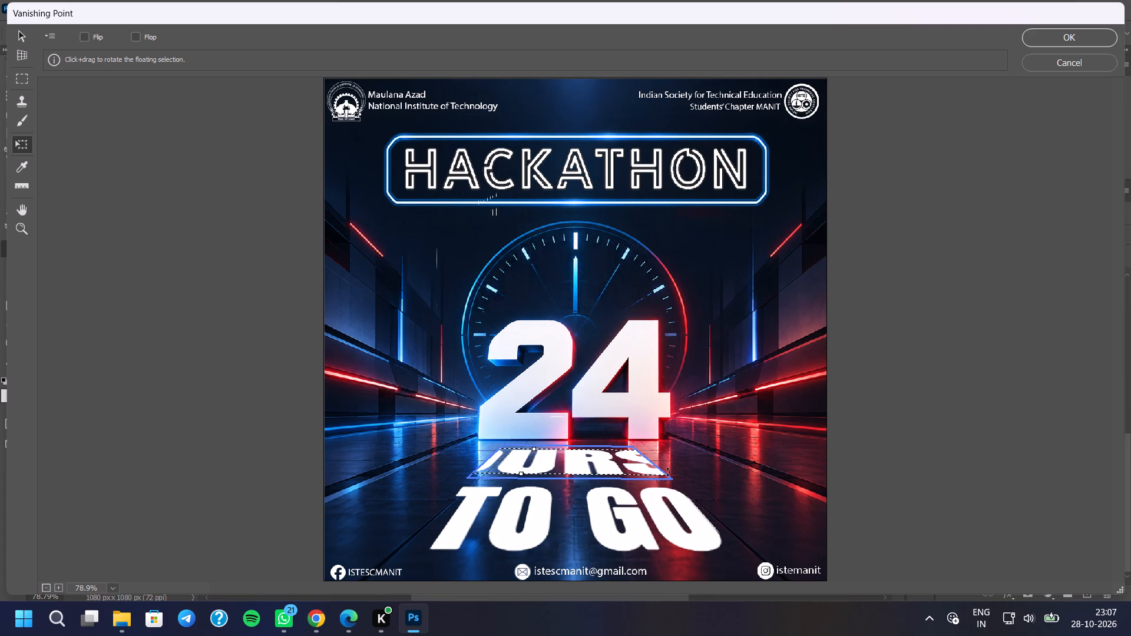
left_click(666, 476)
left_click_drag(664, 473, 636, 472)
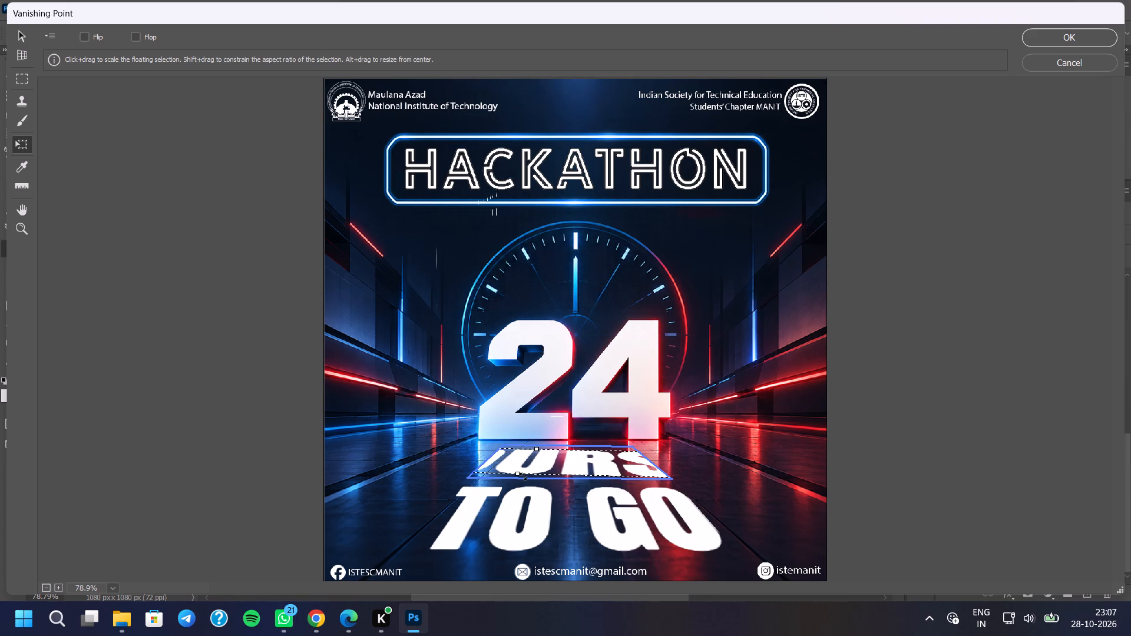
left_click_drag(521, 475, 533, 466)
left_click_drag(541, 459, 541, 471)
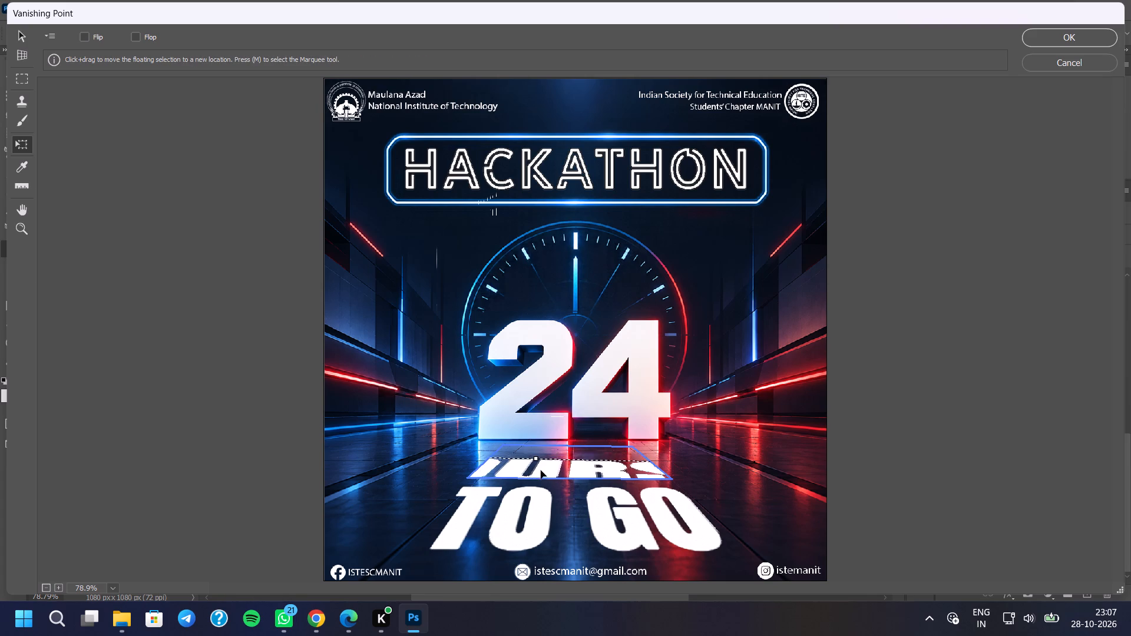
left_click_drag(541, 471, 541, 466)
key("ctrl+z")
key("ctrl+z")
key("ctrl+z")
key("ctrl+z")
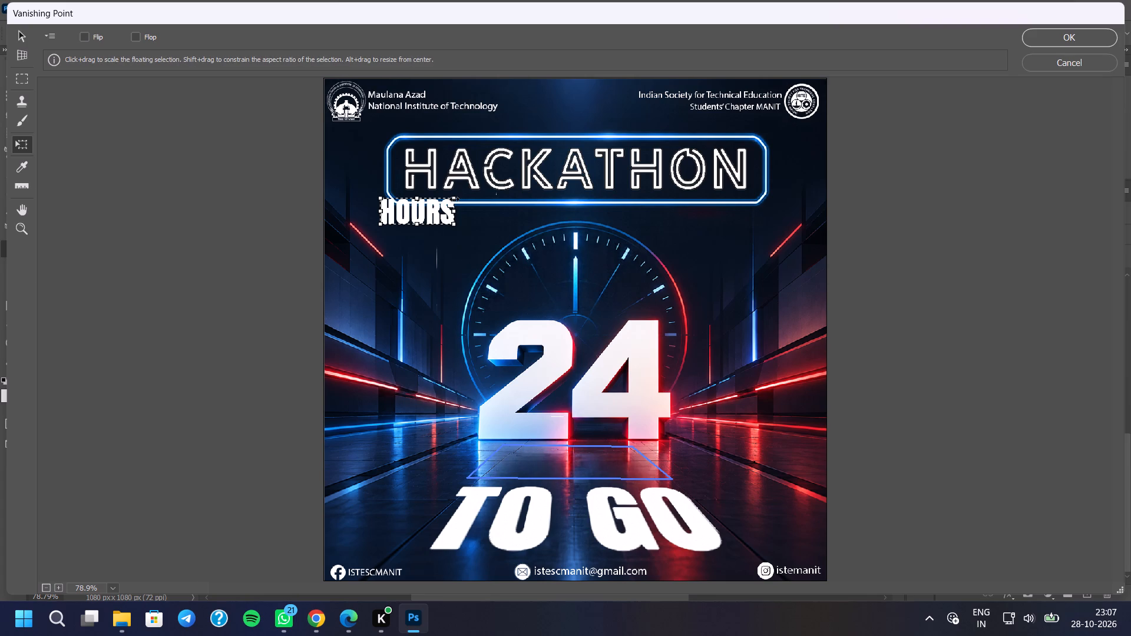
Scale the HOURS lettering down further and place it on the perspective plane between 24 and TO GO.
left_click_drag(454, 195, 426, 206)
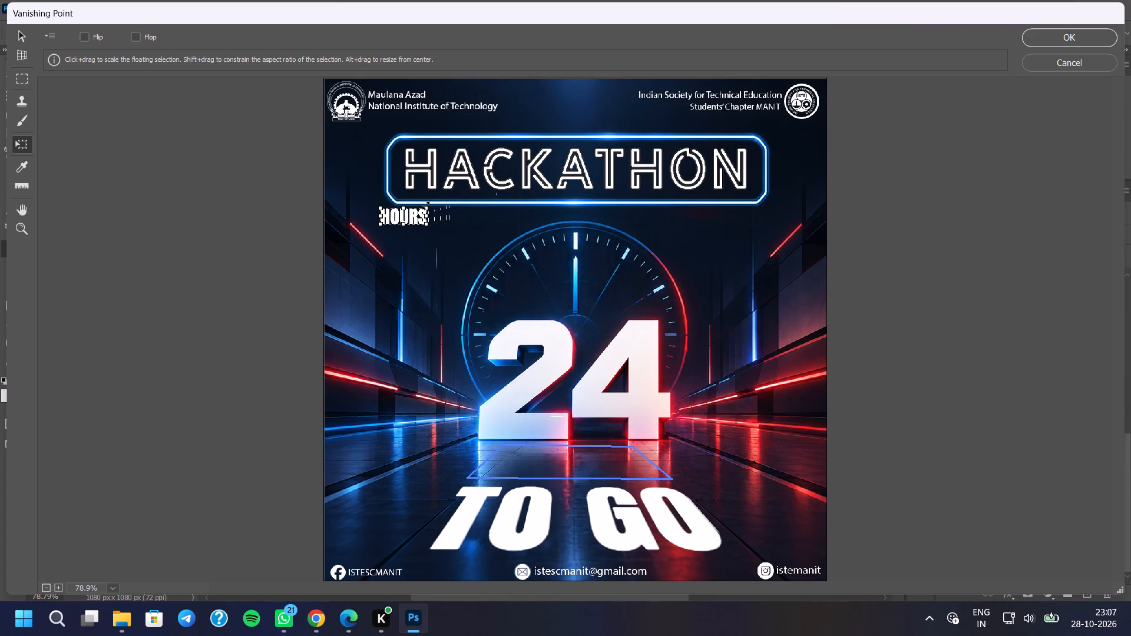
left_click_drag(426, 206, 426, 203)
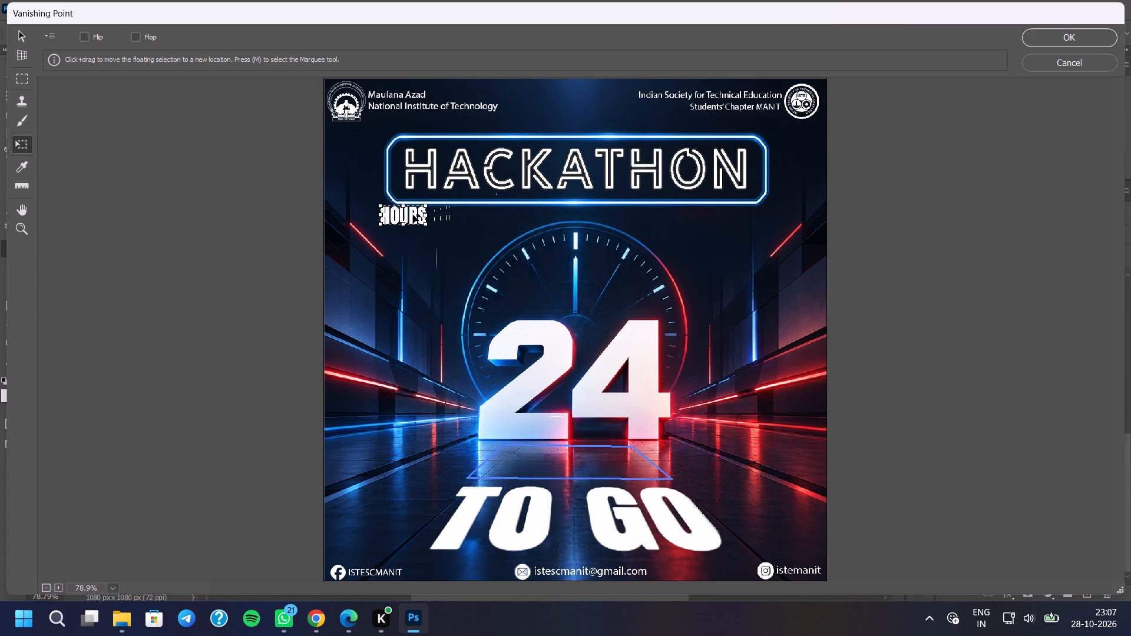
left_click_drag(413, 215, 600, 462)
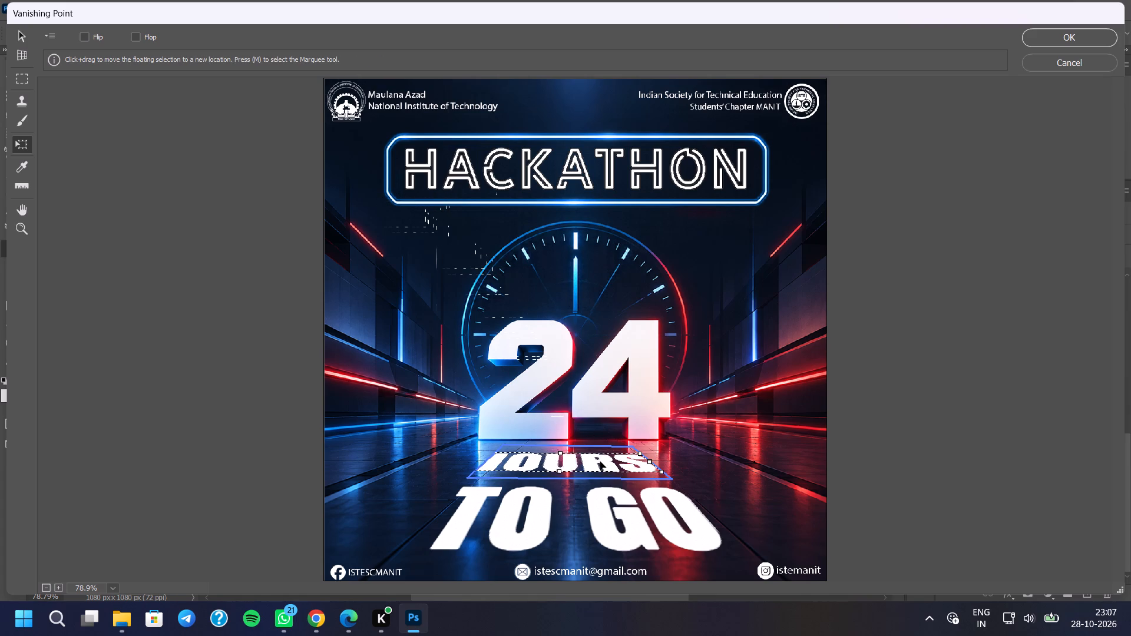
left_click_drag(600, 462, 590, 463)
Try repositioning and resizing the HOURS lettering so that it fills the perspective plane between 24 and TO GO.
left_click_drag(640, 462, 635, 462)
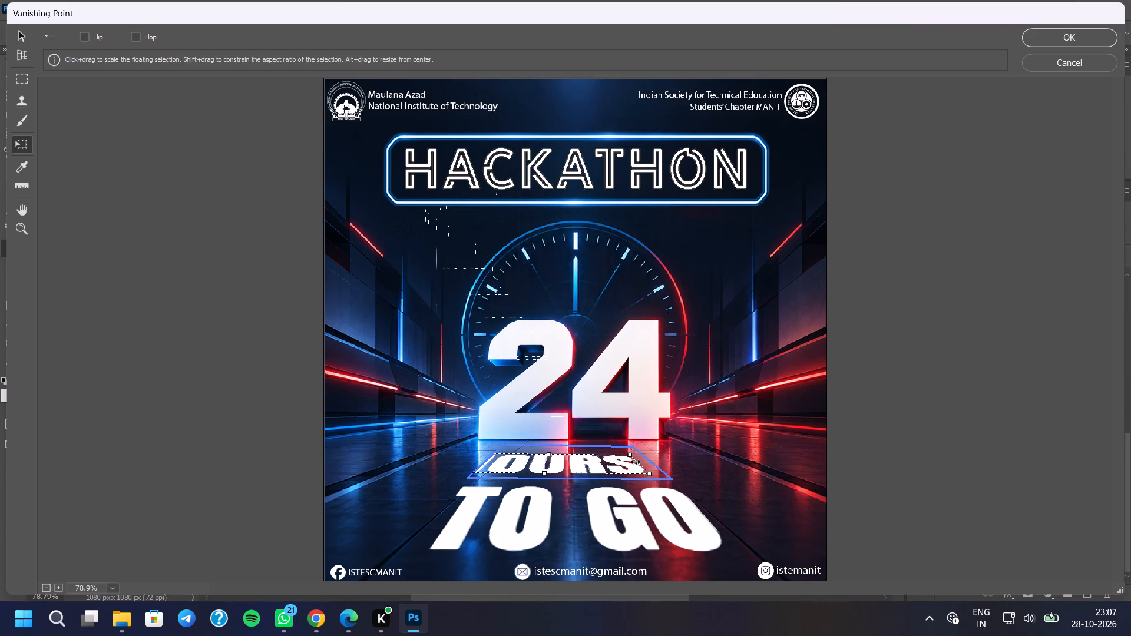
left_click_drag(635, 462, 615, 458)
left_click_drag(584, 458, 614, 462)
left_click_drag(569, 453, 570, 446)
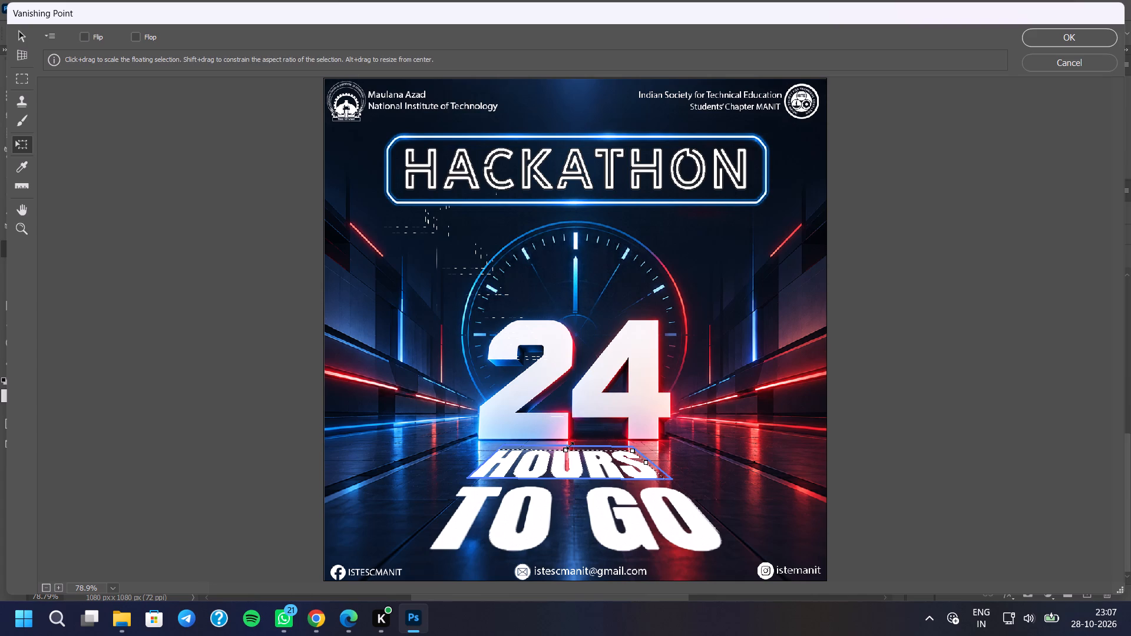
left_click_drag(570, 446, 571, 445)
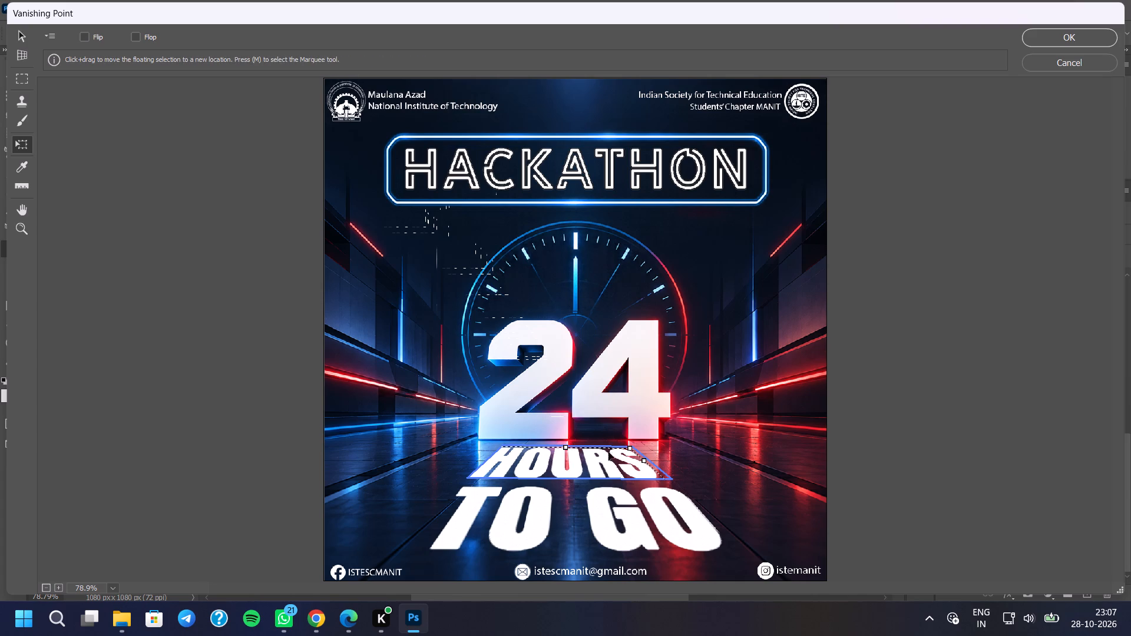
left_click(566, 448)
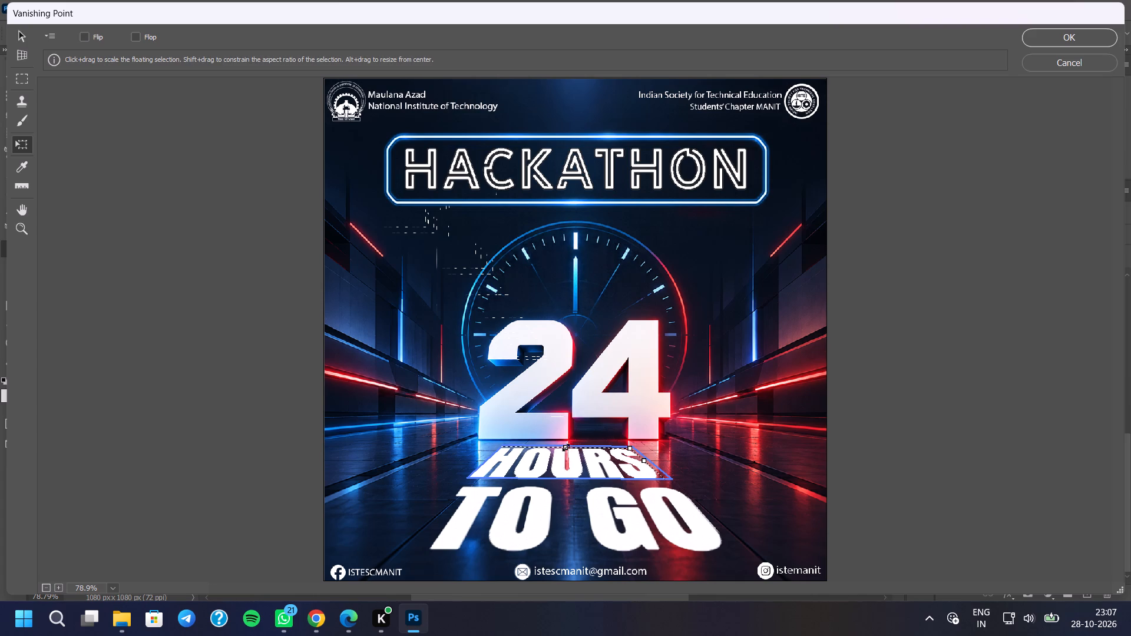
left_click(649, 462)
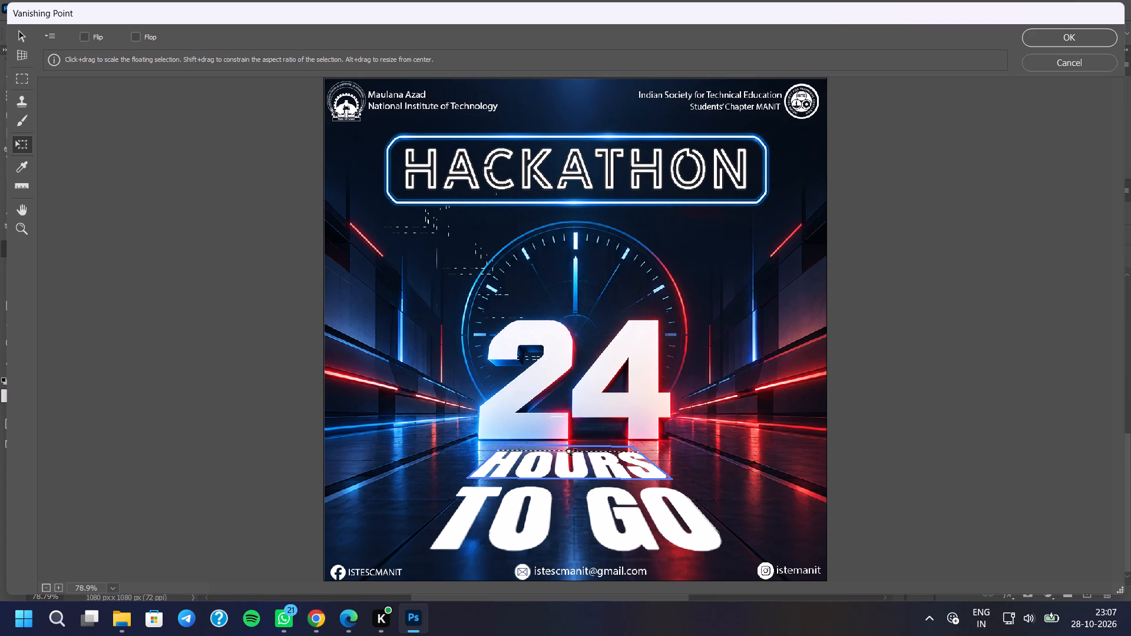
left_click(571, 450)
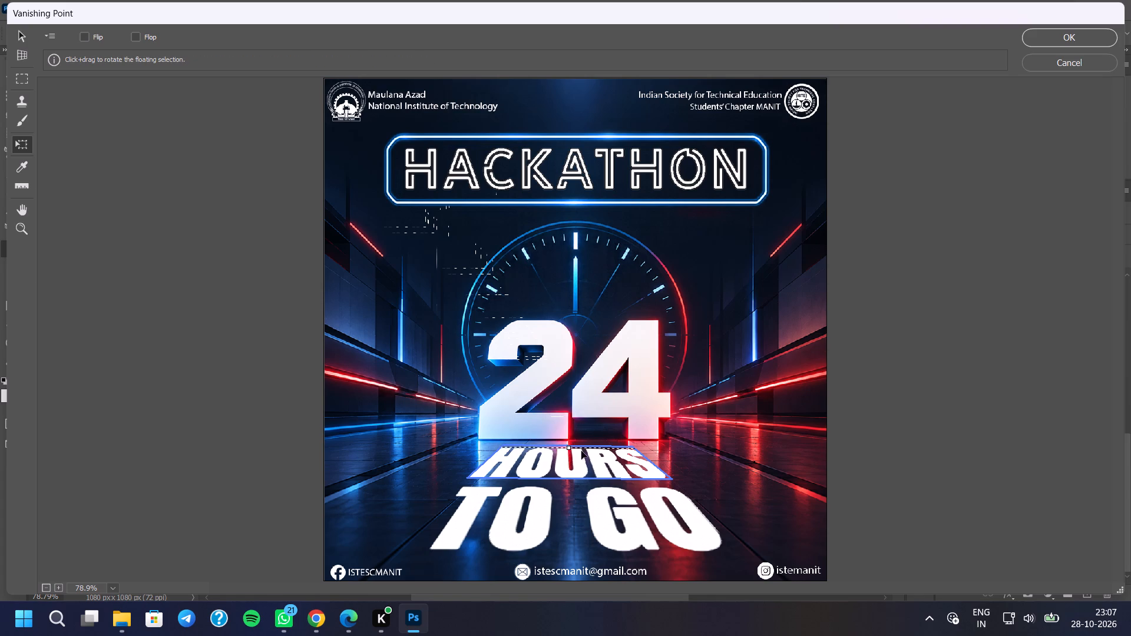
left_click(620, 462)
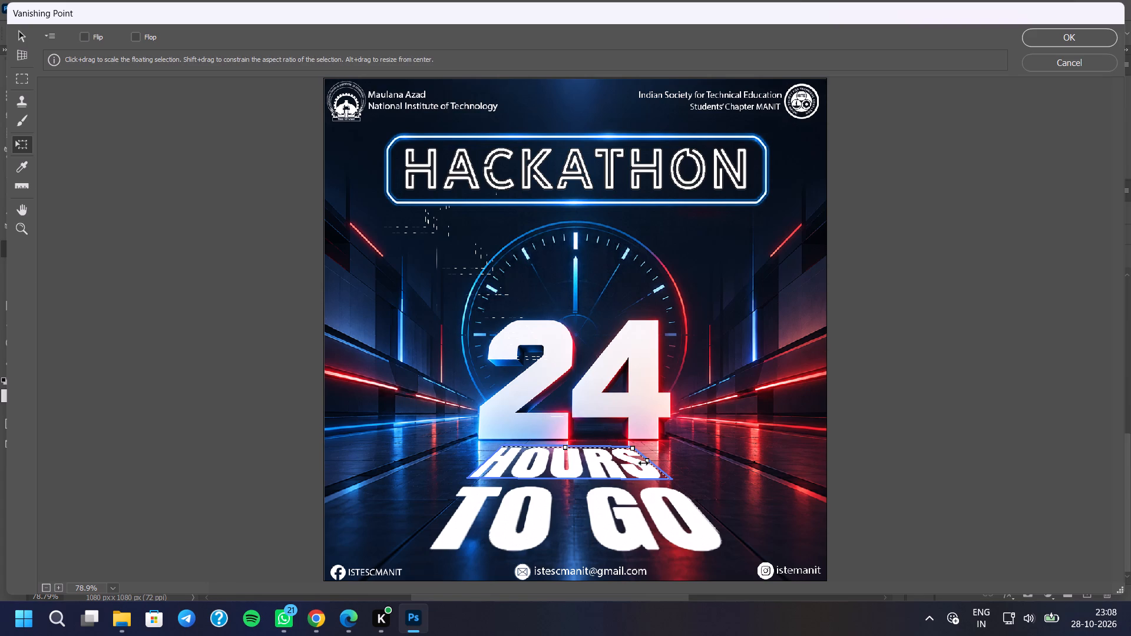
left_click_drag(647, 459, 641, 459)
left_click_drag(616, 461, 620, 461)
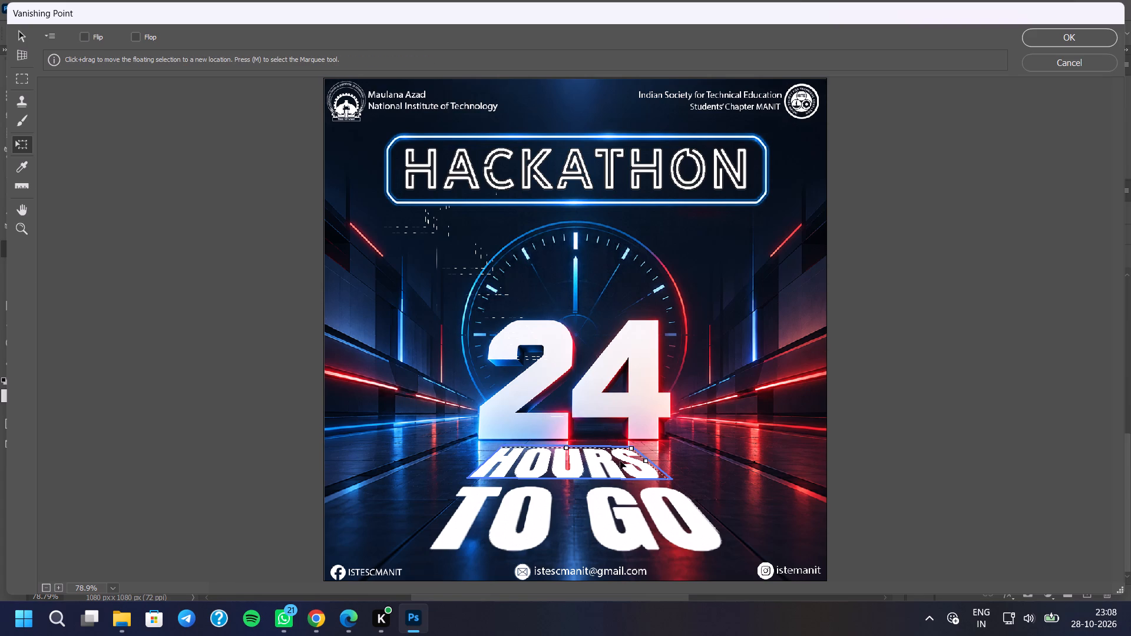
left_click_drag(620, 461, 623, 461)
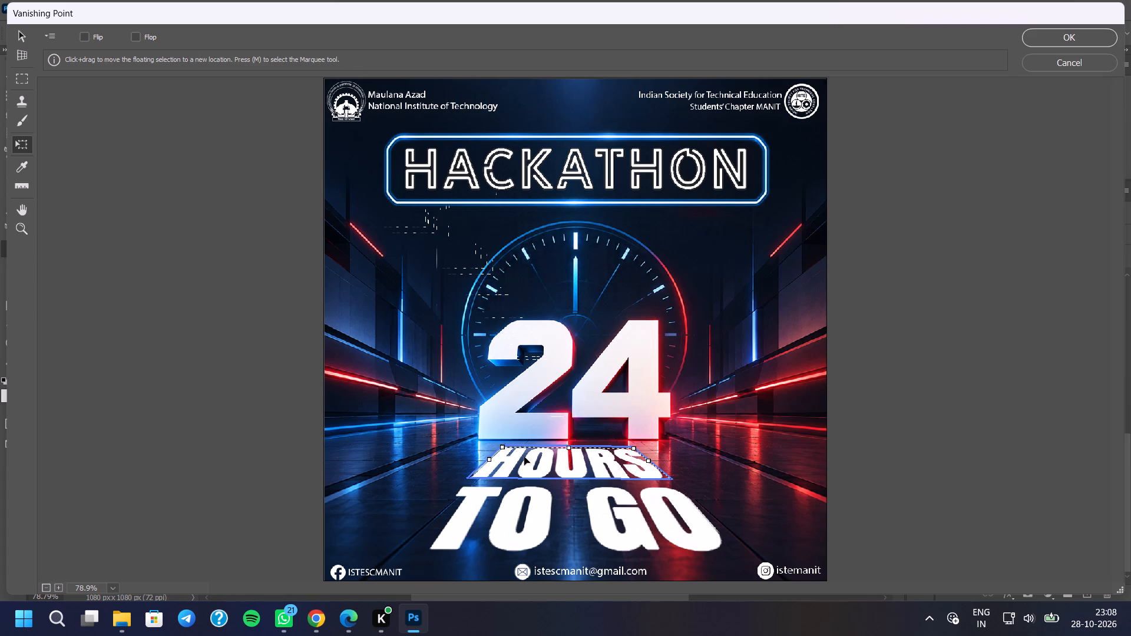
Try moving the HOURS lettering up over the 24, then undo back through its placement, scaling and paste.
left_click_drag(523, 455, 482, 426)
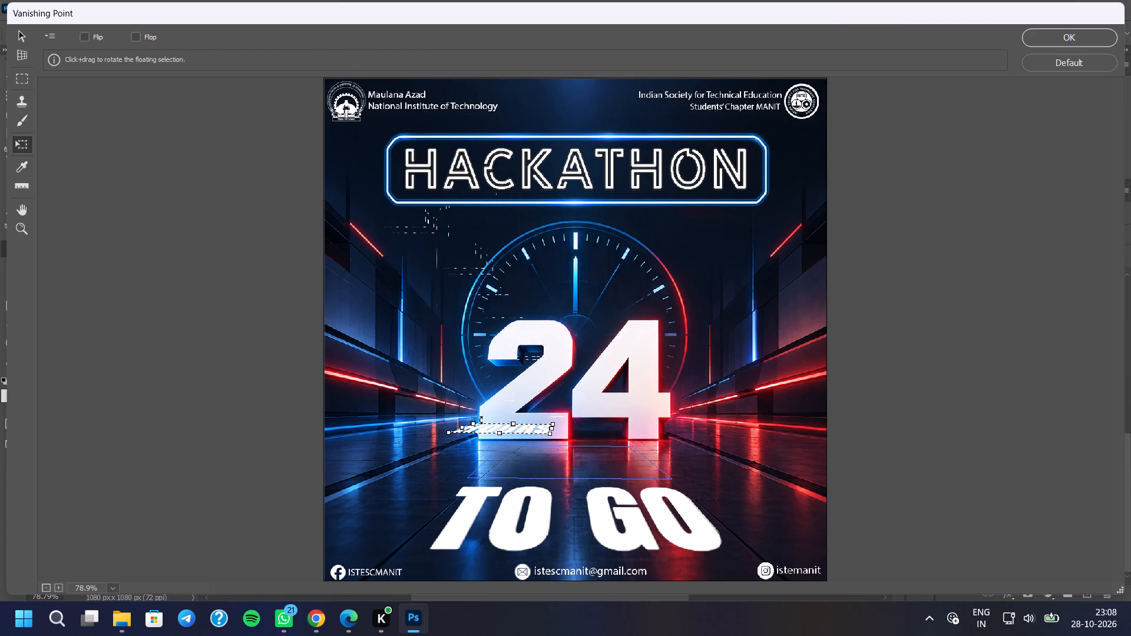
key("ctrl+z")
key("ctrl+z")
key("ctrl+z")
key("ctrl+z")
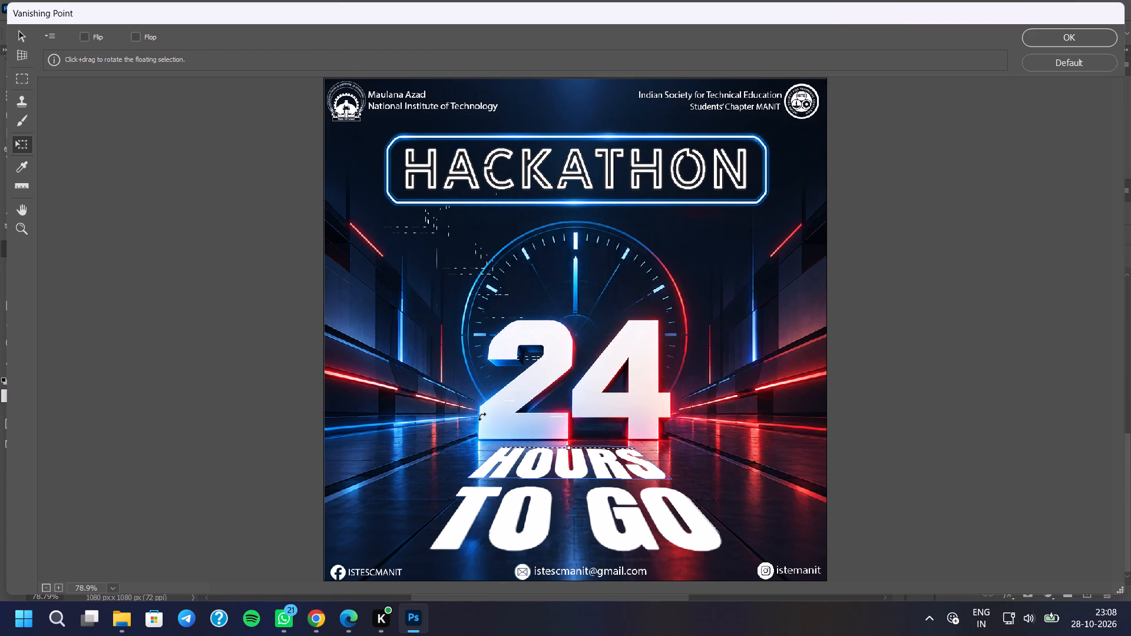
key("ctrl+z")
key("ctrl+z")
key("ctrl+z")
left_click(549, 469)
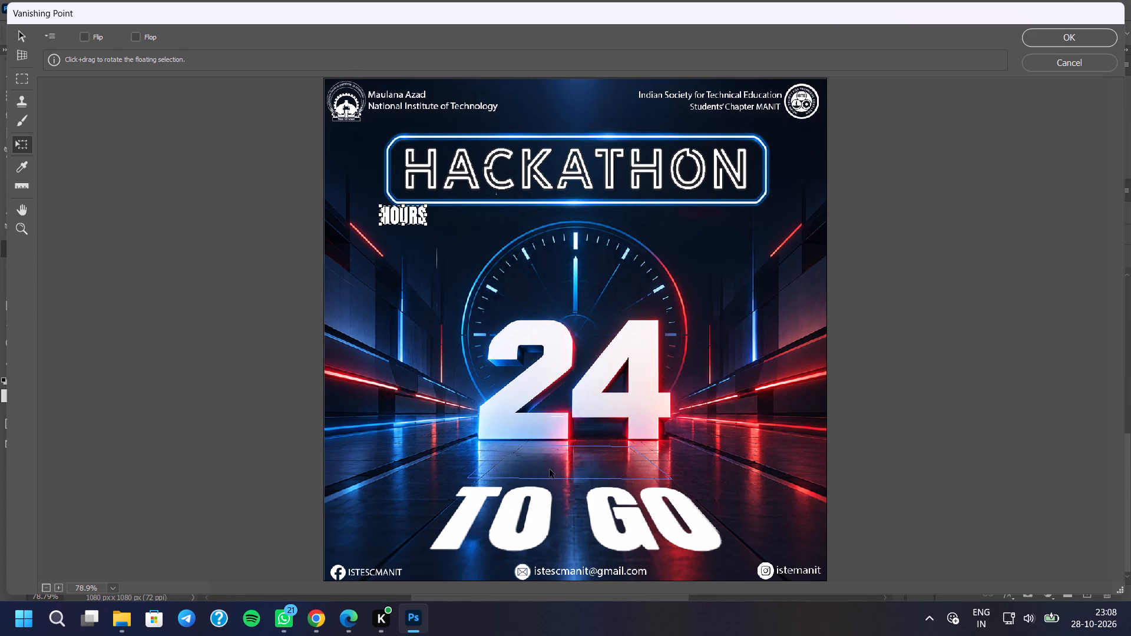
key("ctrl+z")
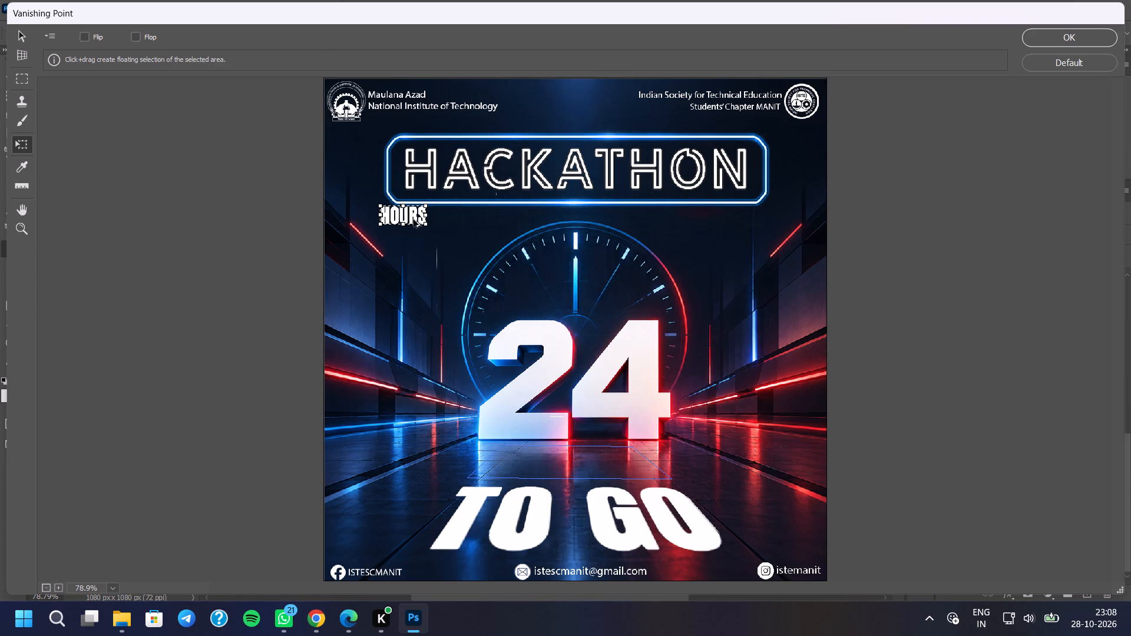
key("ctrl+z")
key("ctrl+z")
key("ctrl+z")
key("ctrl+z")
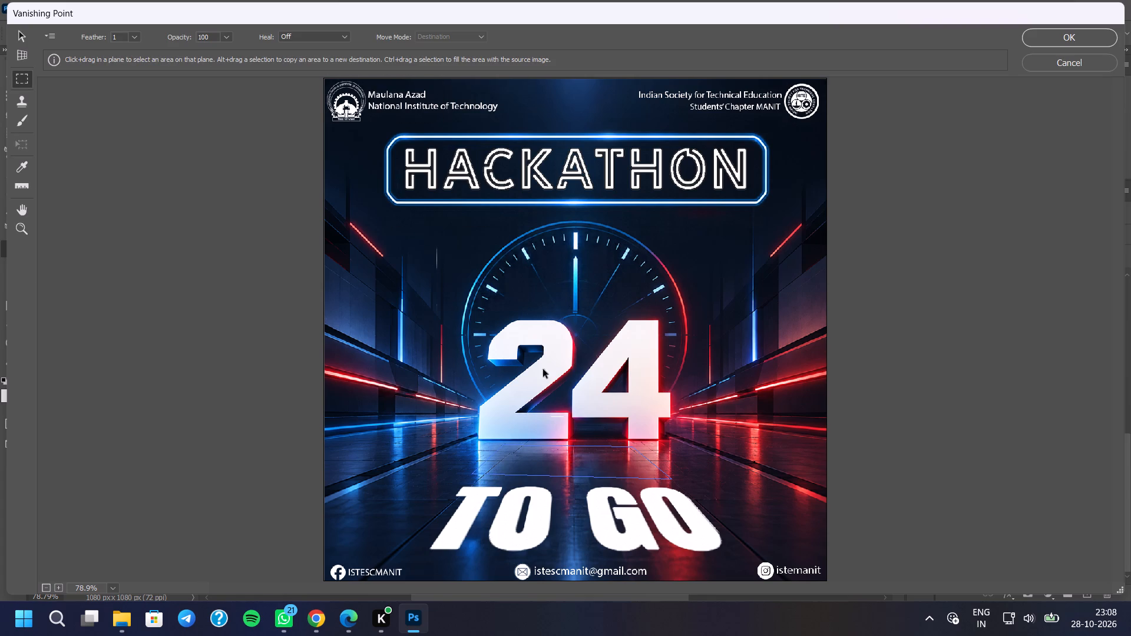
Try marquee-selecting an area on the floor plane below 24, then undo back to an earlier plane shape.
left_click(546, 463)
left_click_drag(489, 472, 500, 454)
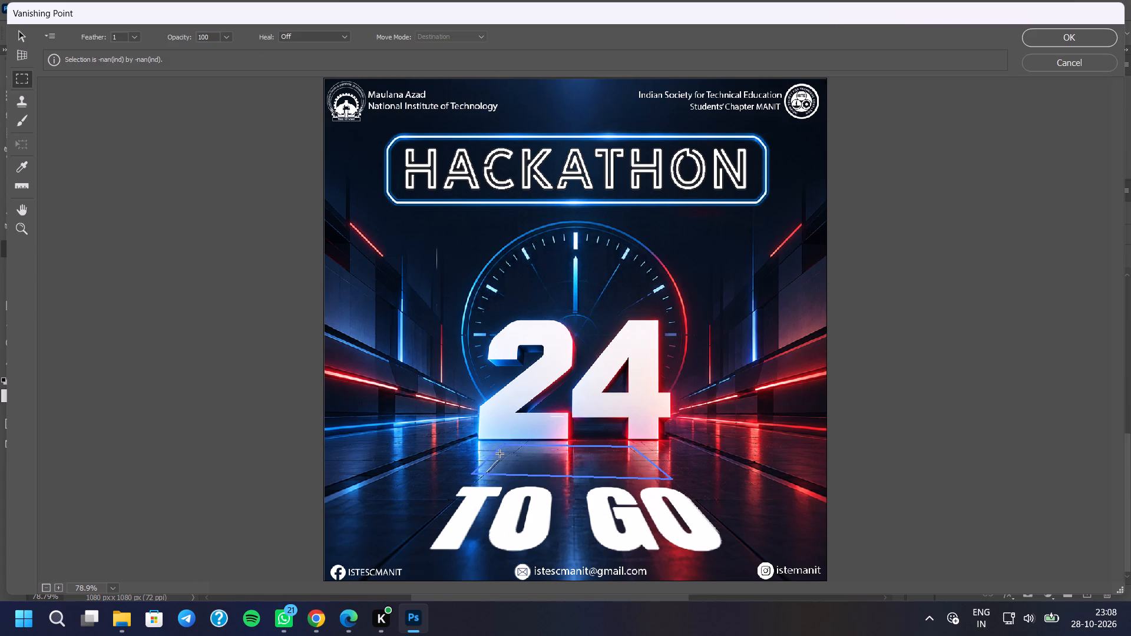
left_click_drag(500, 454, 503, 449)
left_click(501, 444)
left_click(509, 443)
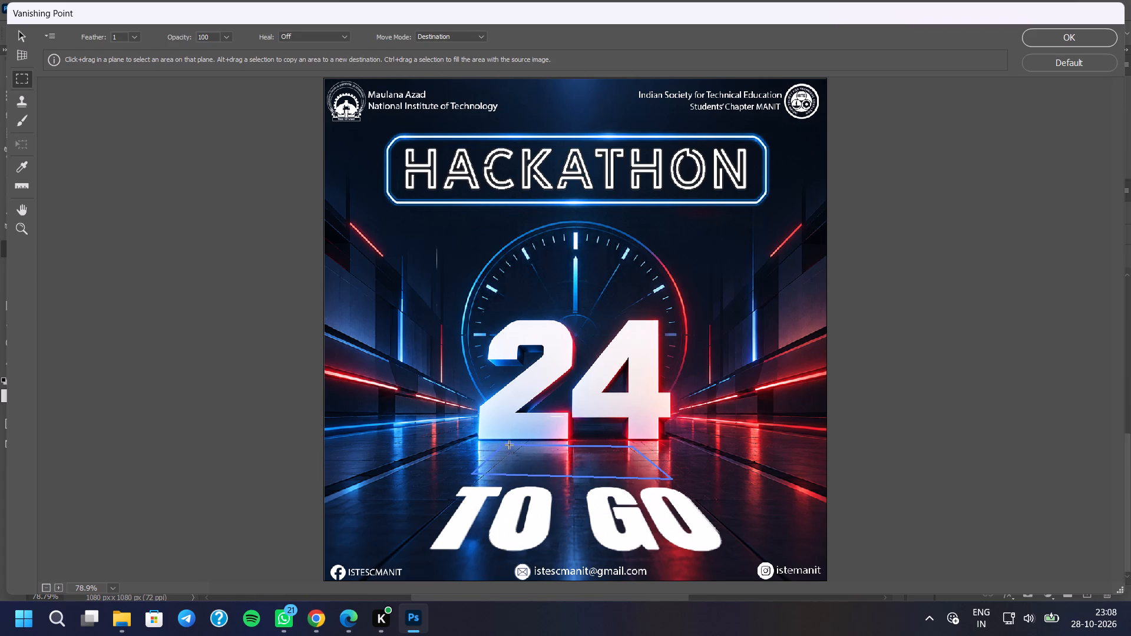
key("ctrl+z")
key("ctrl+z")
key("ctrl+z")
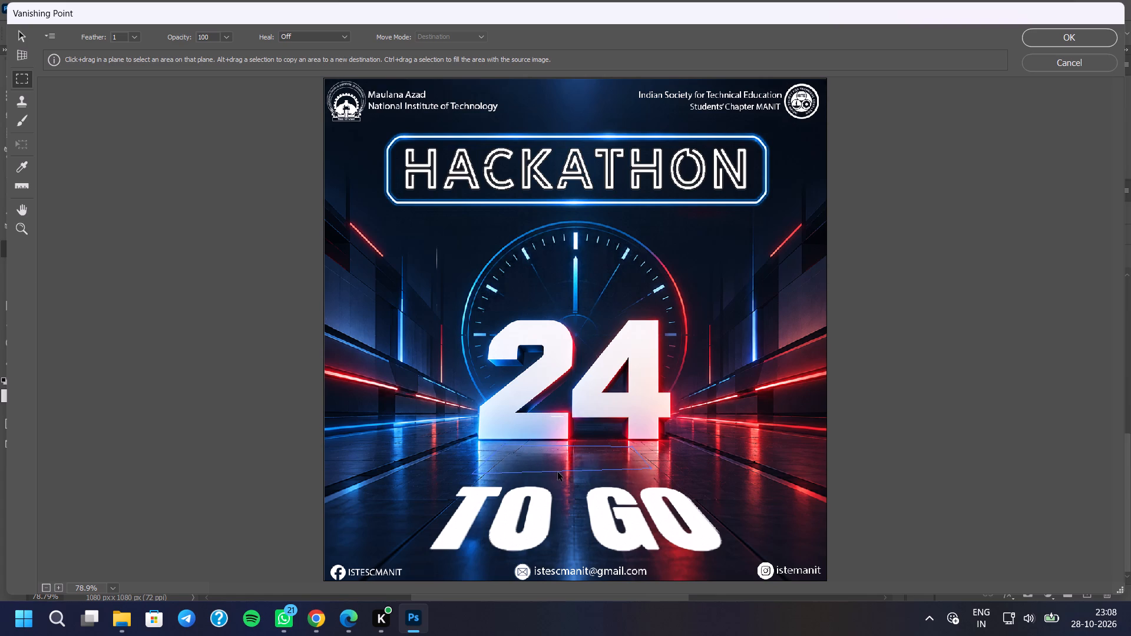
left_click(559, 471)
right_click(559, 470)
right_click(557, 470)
Extend the perspective plane down to just above TO GO and adjust its corners to follow the floor's perspective below 24.
left_click(22, 40)
left_click(524, 462)
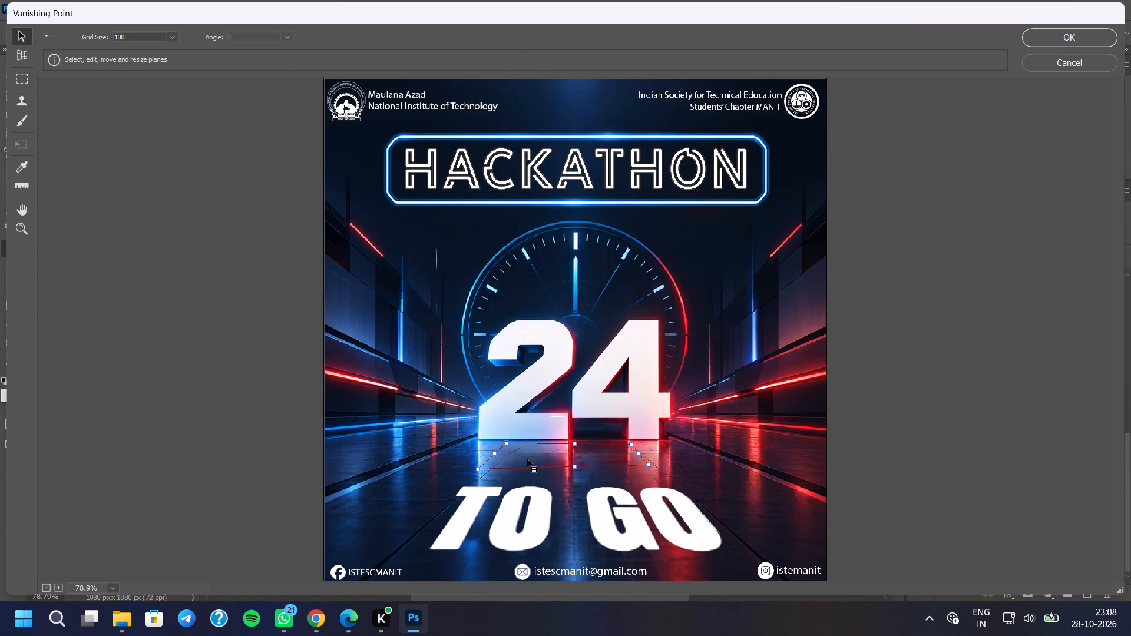
left_click_drag(574, 468, 574, 475)
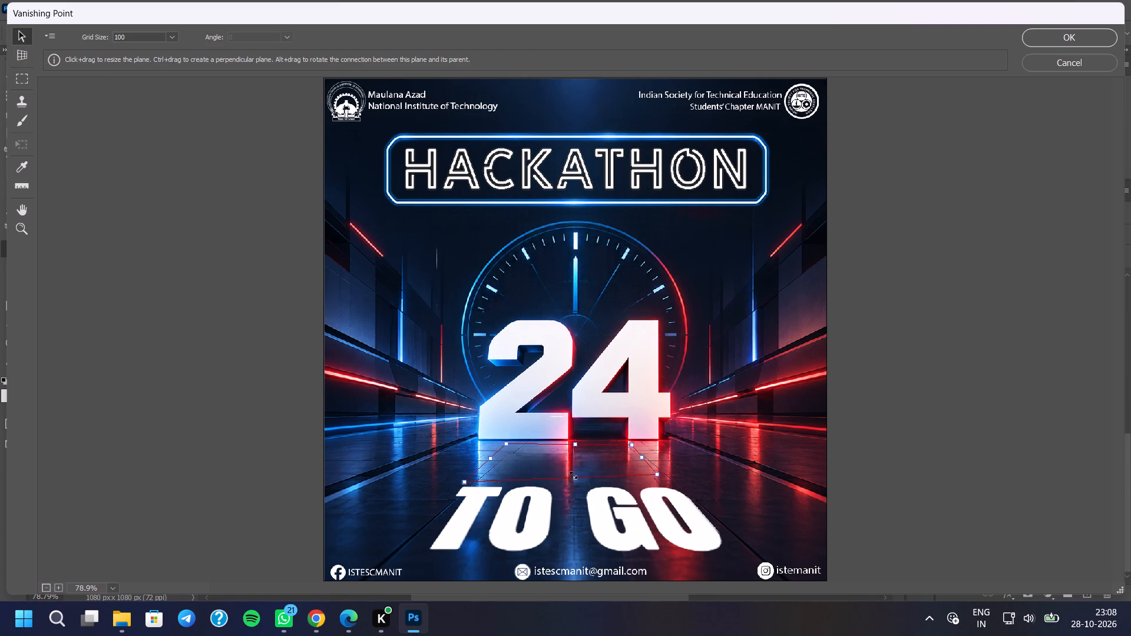
left_click_drag(574, 475, 574, 474)
left_click_drag(656, 475, 662, 484)
left_click(506, 438)
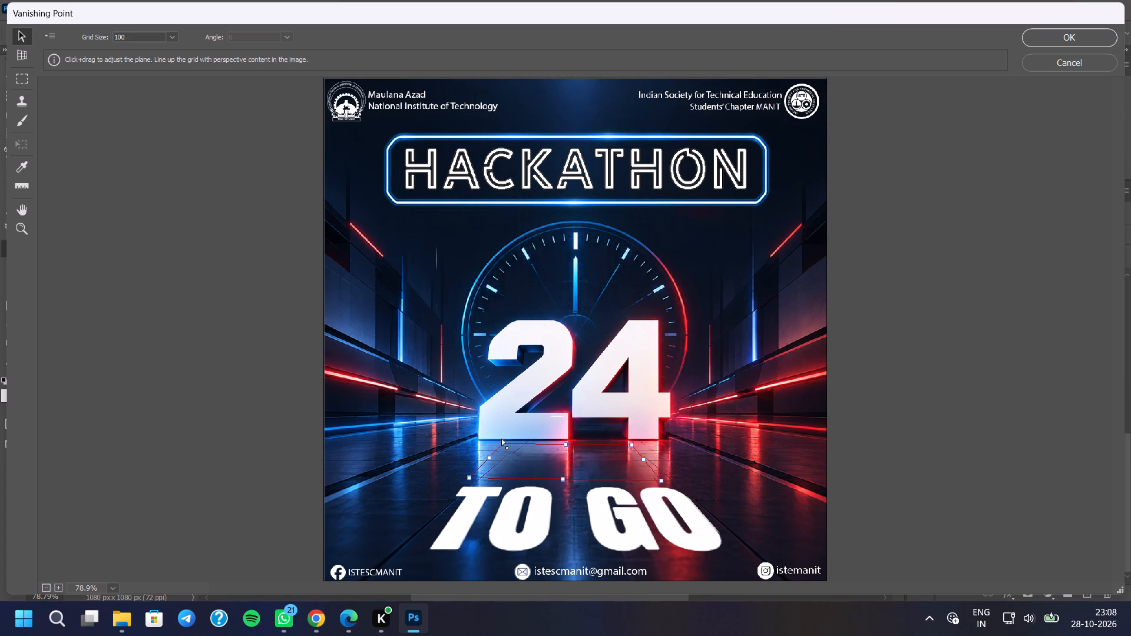
left_click(629, 443)
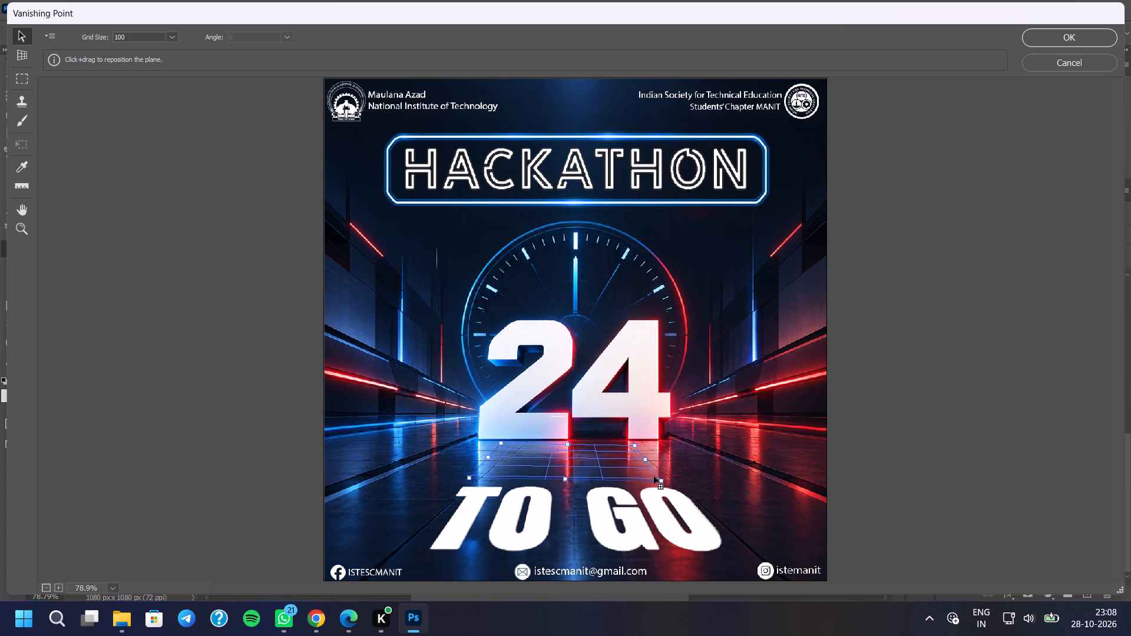
left_click(470, 478)
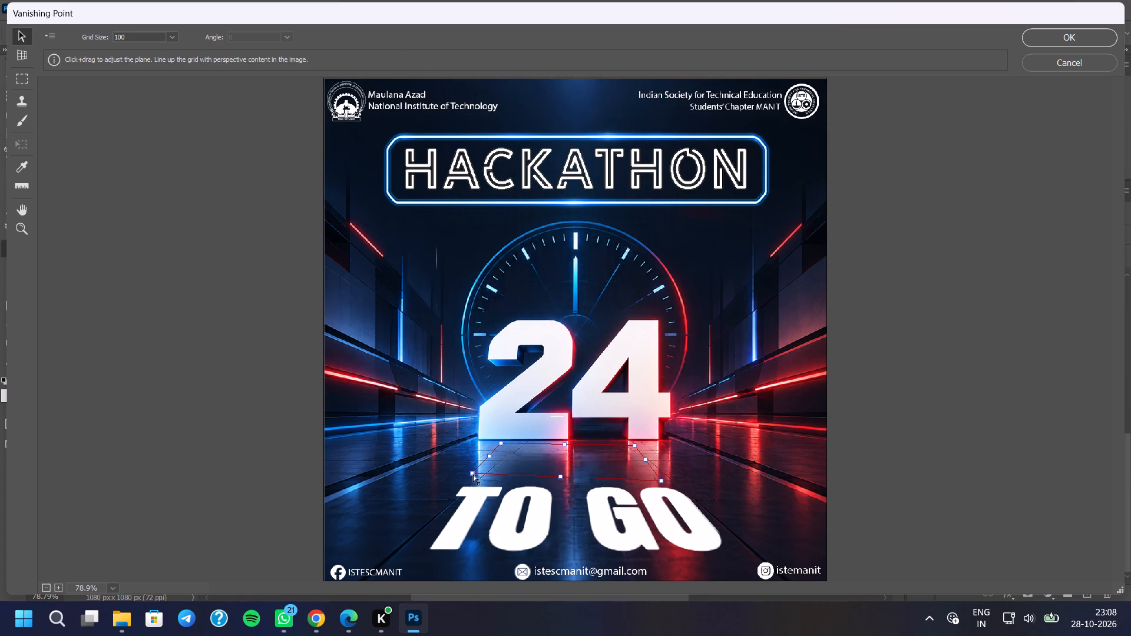
left_click(660, 478)
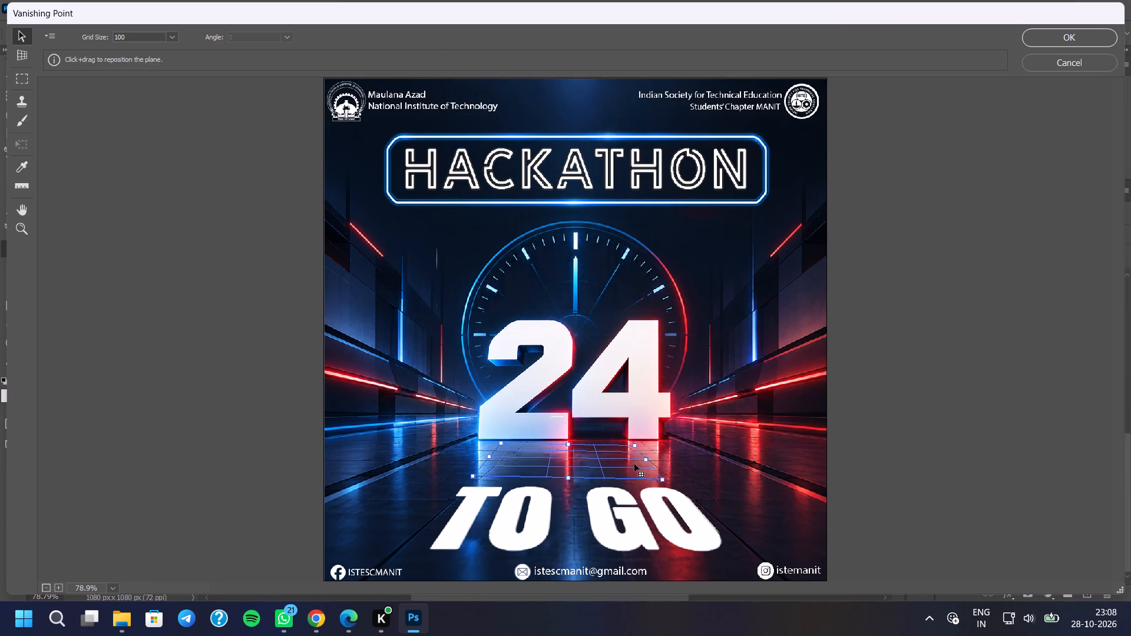
Paste the HOURS lettering, move it below the HACKATHON title, and scale it to about 60% of its pasted width.
key("ctrl+v")
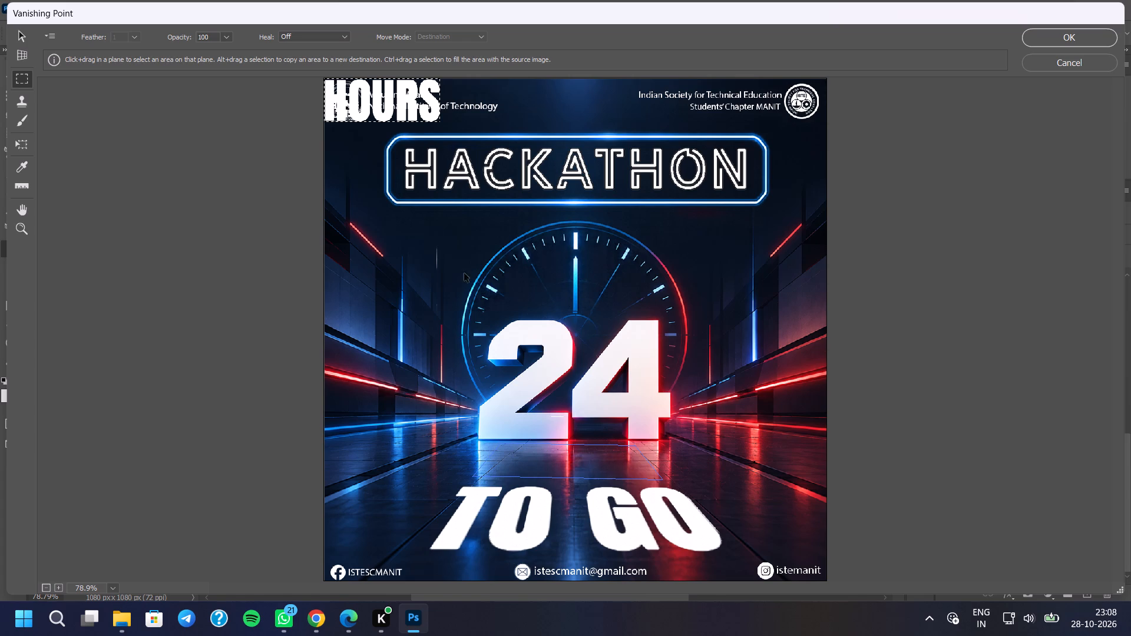
left_click_drag(386, 107, 431, 223)
key("ctrl+t")
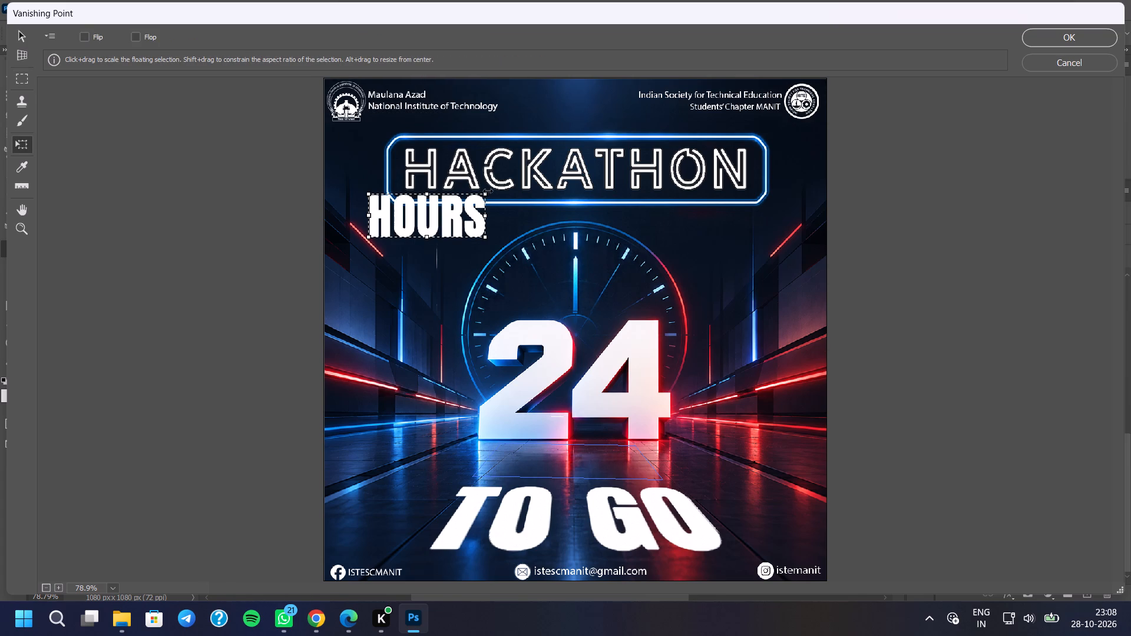
left_click_drag(486, 191, 435, 209)
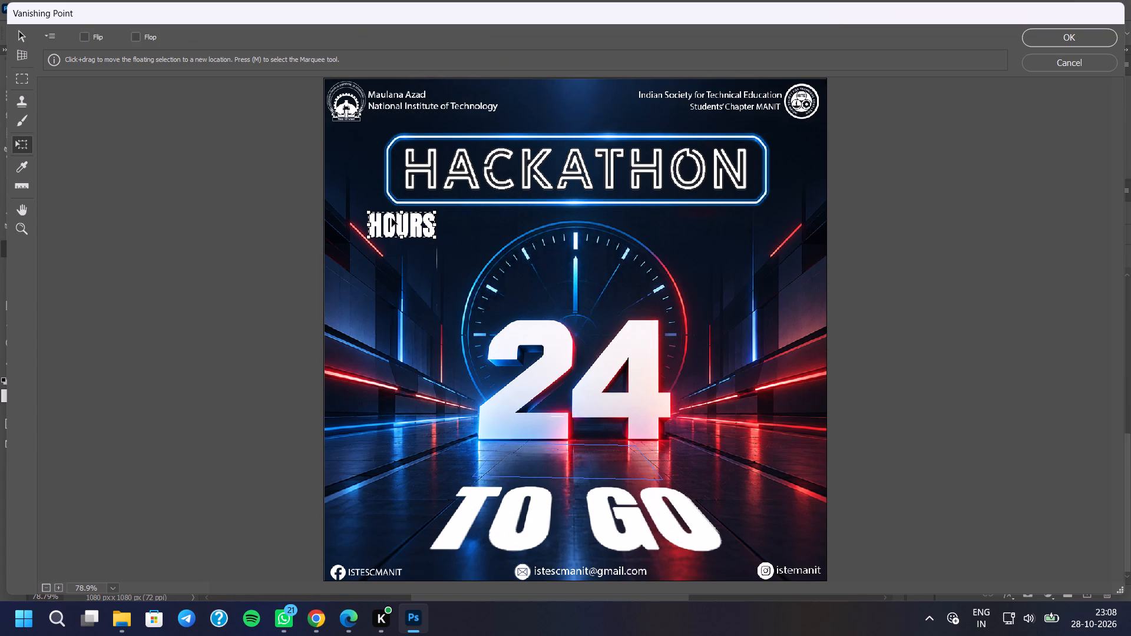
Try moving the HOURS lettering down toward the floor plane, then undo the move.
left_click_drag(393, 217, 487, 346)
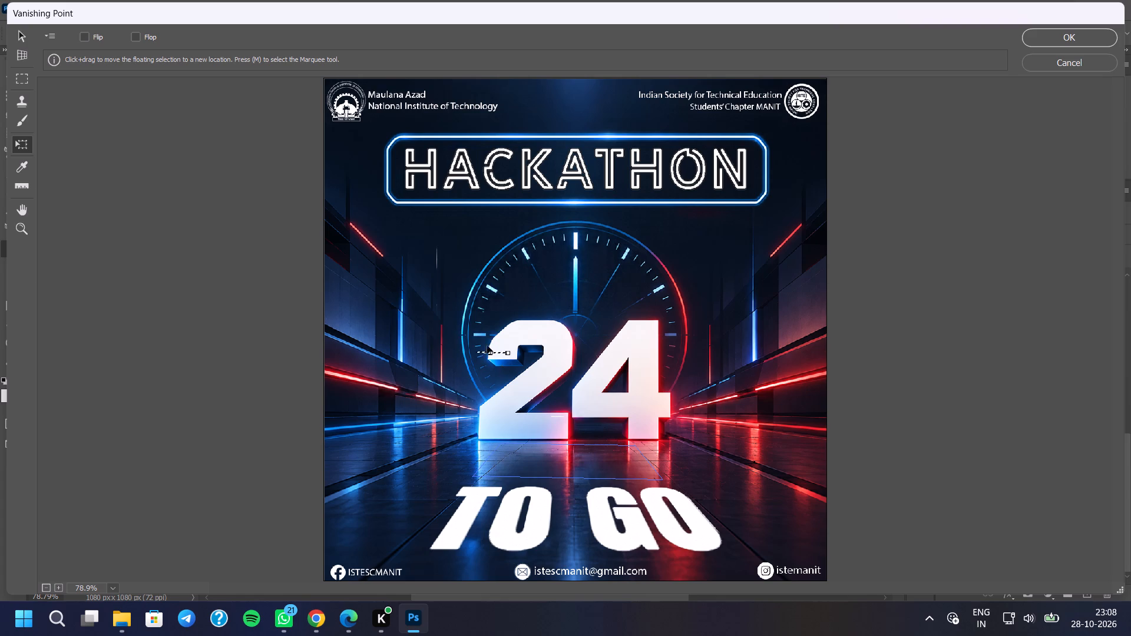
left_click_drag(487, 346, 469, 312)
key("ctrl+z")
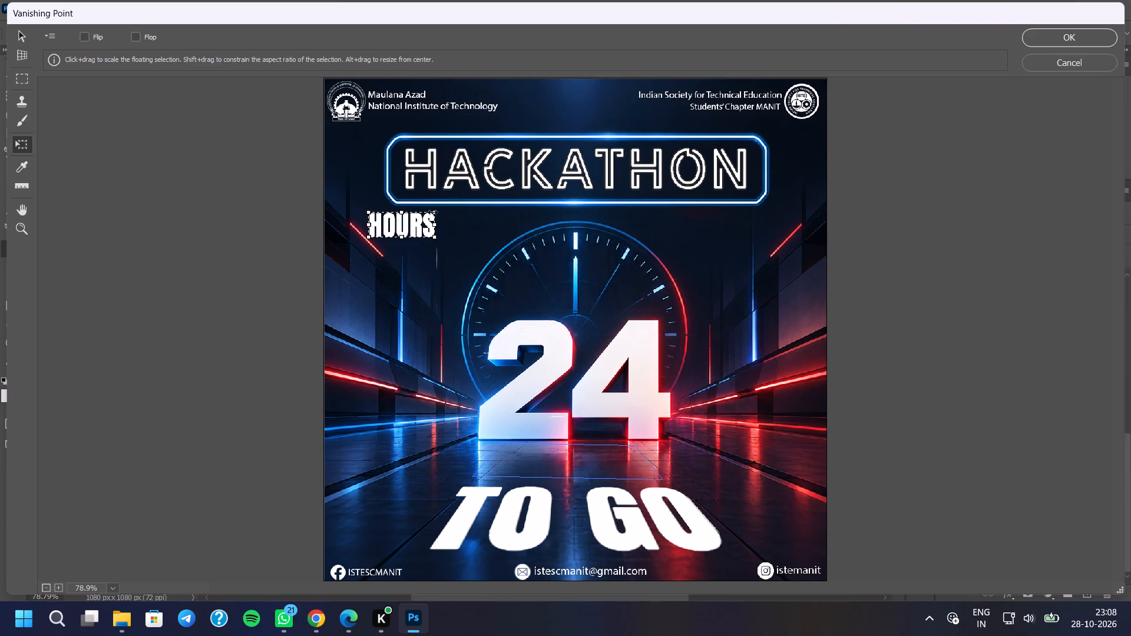
Scale the HOURS lettering down to about a third of its pasted width and place it on the plane above TO GO.
left_click_drag(434, 211, 405, 220)
left_click_drag(394, 226, 508, 383)
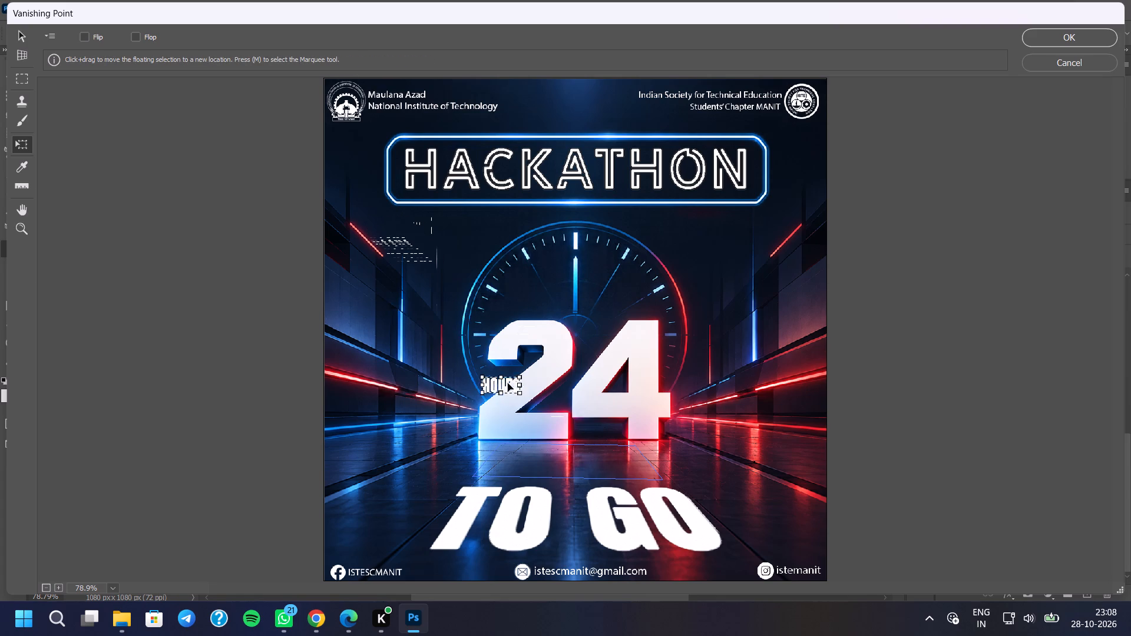
left_click_drag(508, 383, 561, 456)
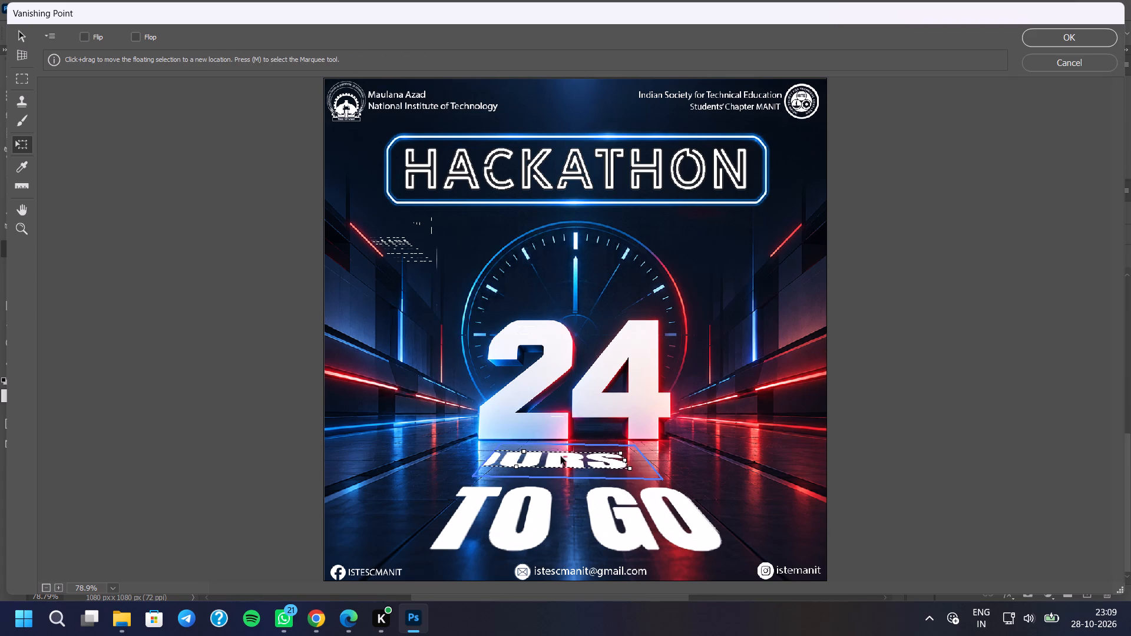
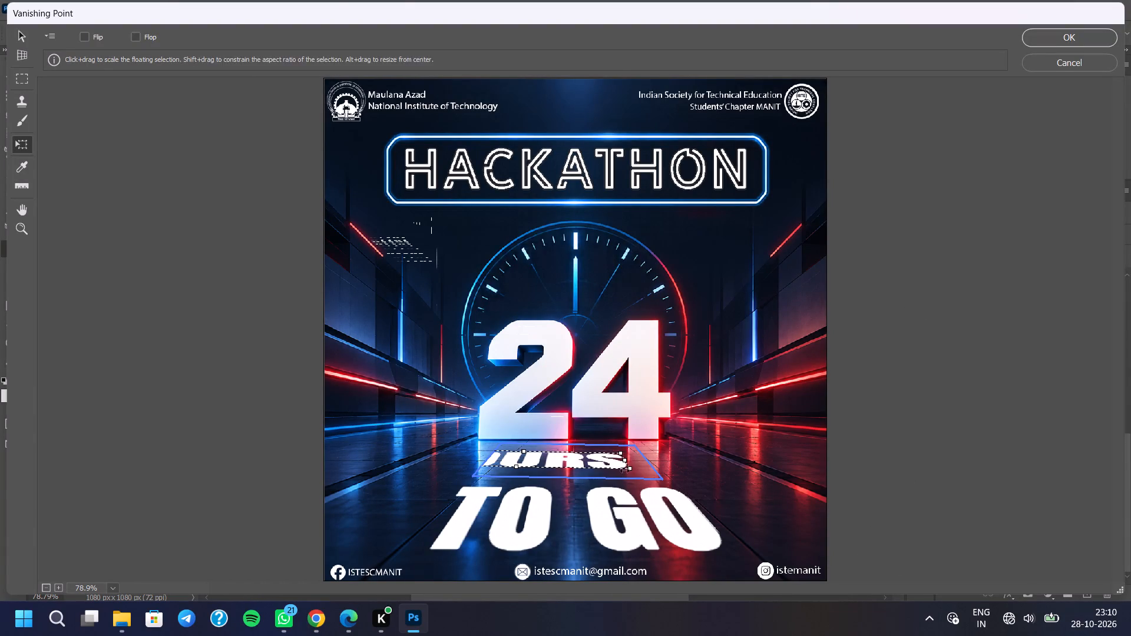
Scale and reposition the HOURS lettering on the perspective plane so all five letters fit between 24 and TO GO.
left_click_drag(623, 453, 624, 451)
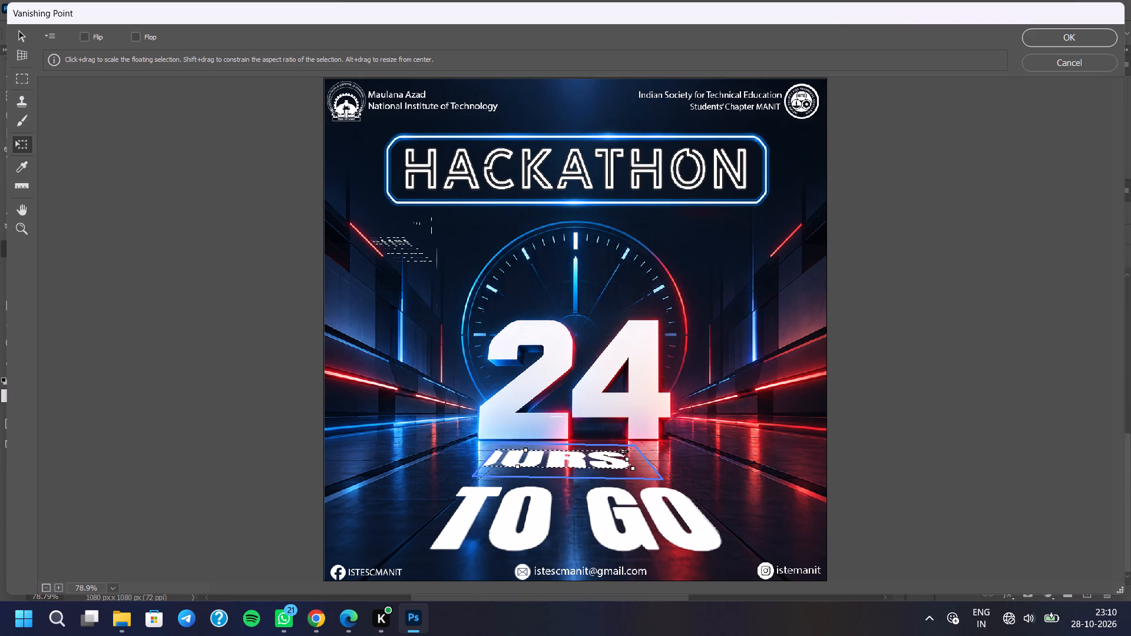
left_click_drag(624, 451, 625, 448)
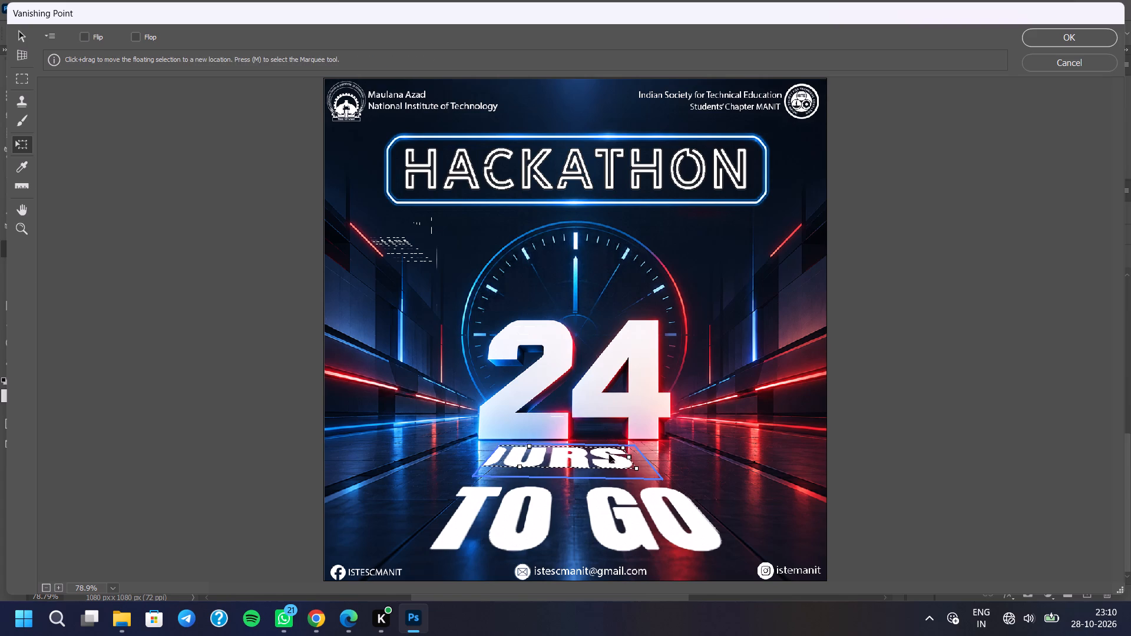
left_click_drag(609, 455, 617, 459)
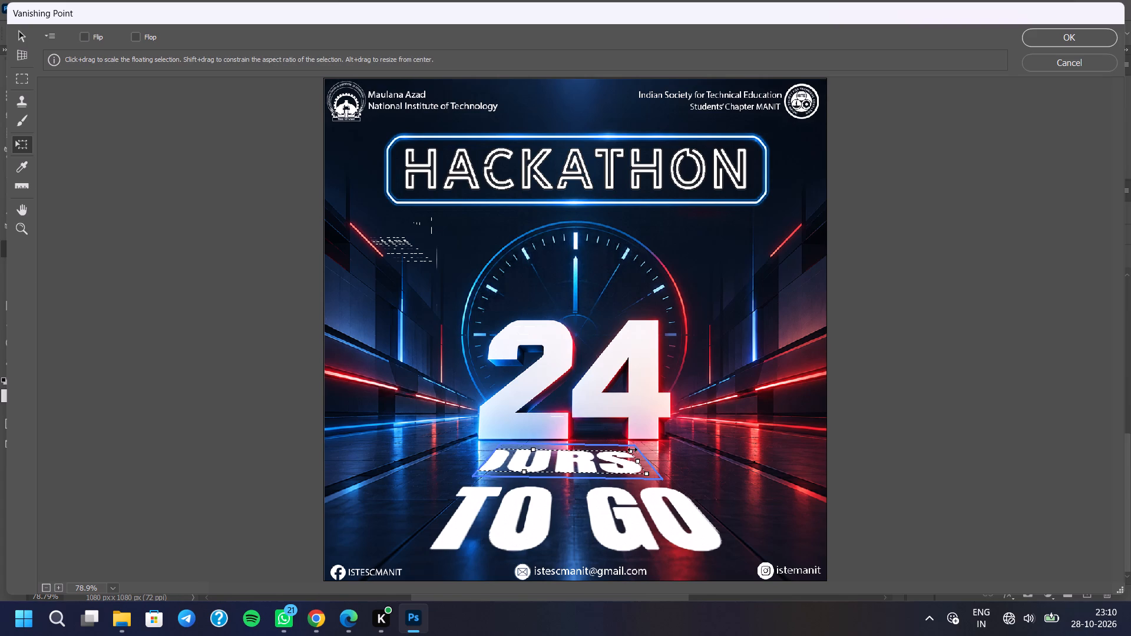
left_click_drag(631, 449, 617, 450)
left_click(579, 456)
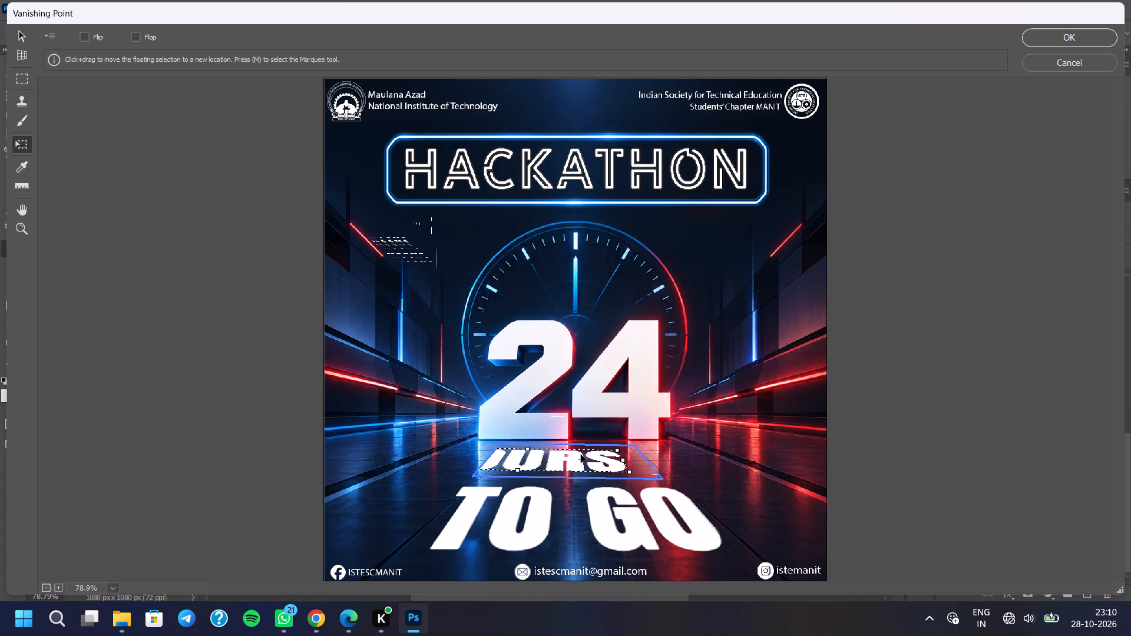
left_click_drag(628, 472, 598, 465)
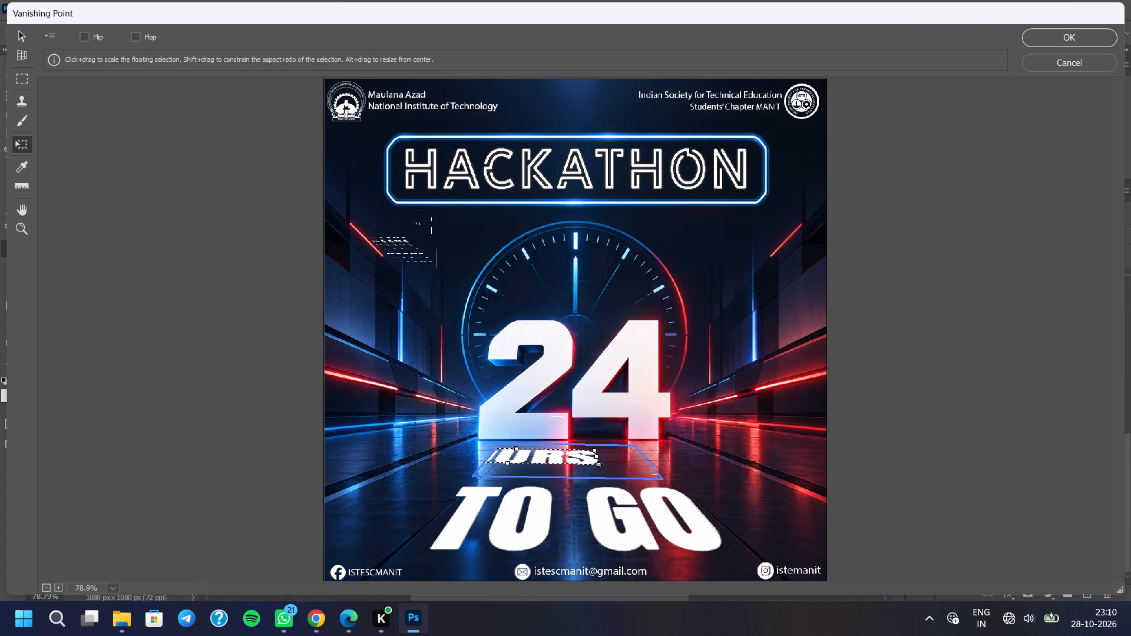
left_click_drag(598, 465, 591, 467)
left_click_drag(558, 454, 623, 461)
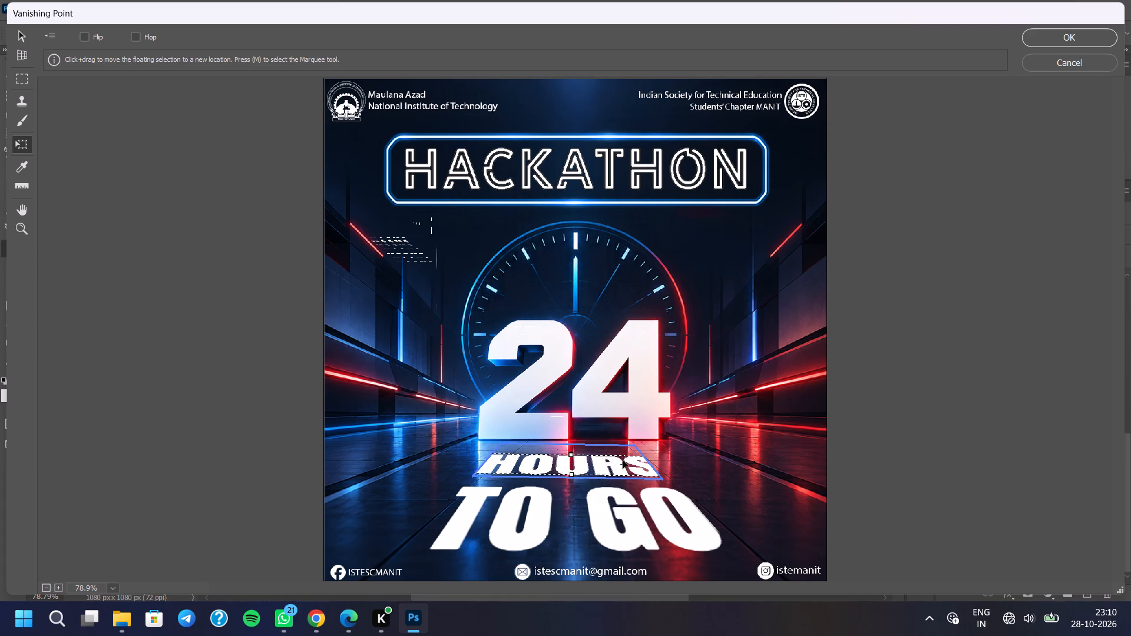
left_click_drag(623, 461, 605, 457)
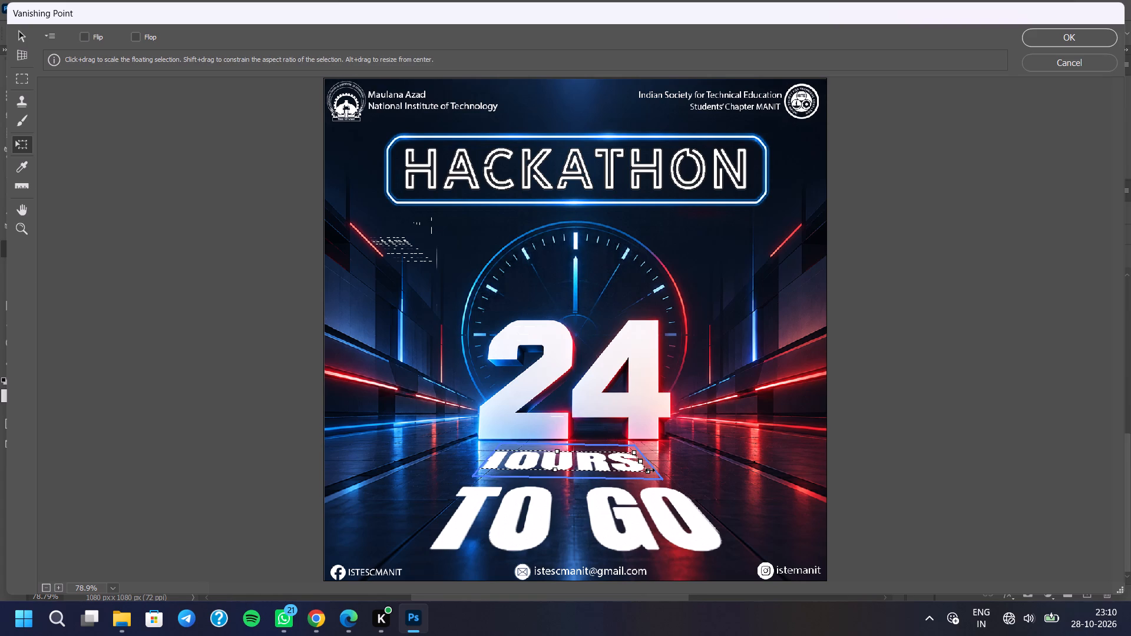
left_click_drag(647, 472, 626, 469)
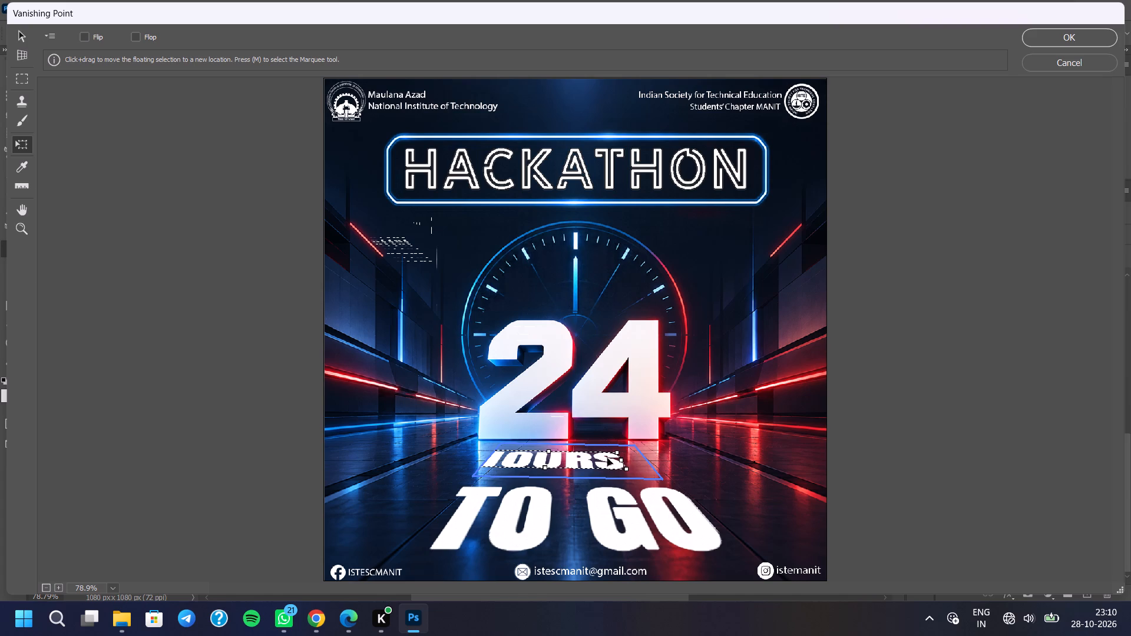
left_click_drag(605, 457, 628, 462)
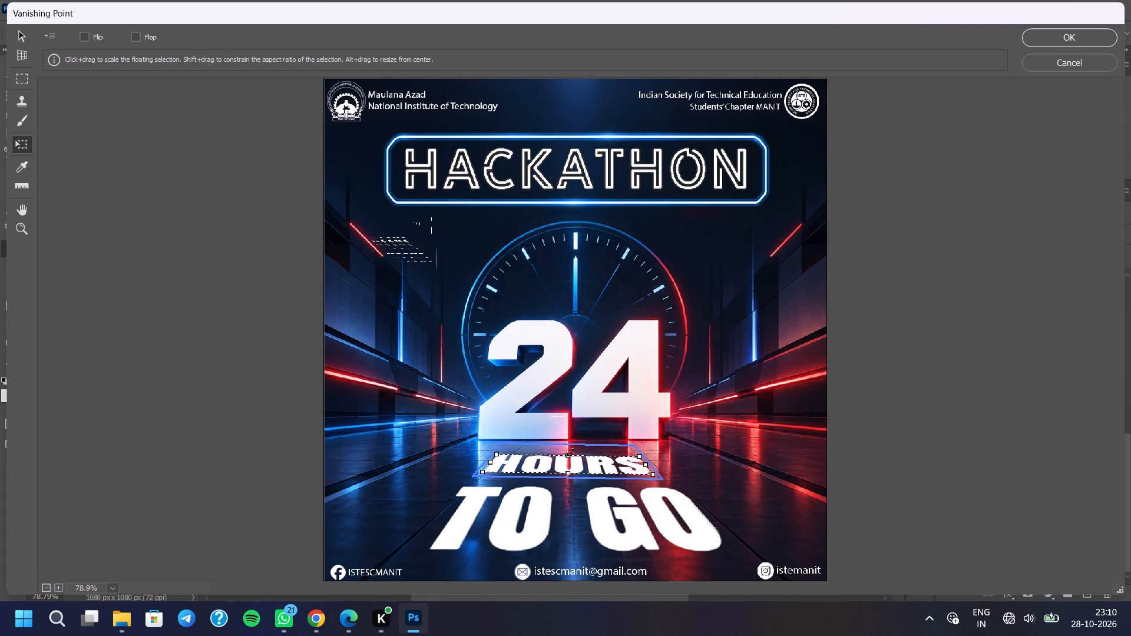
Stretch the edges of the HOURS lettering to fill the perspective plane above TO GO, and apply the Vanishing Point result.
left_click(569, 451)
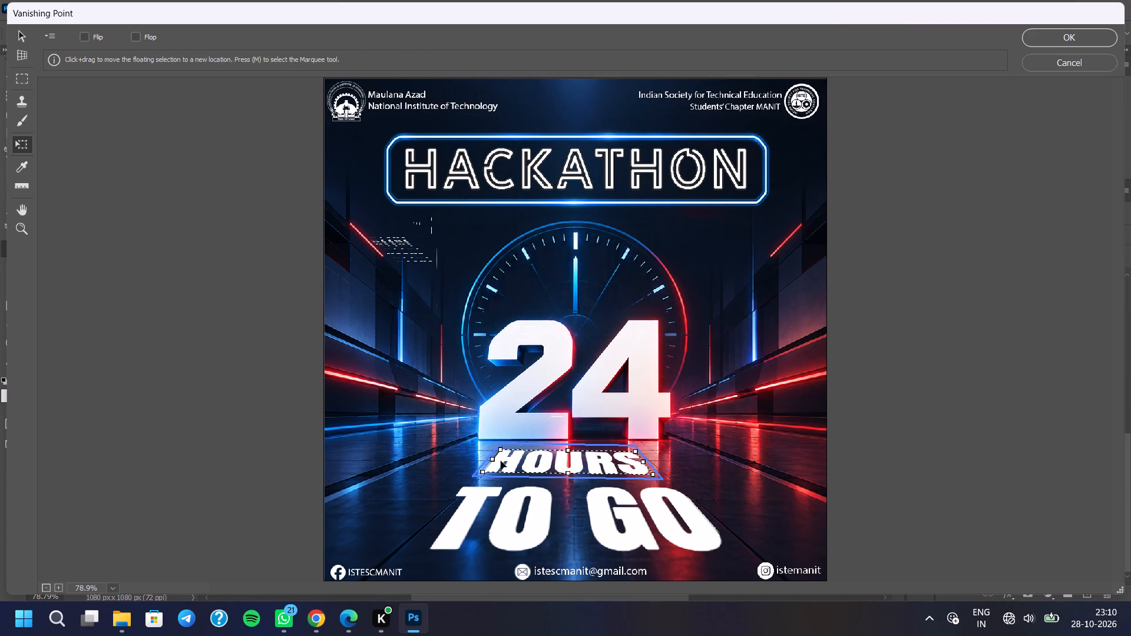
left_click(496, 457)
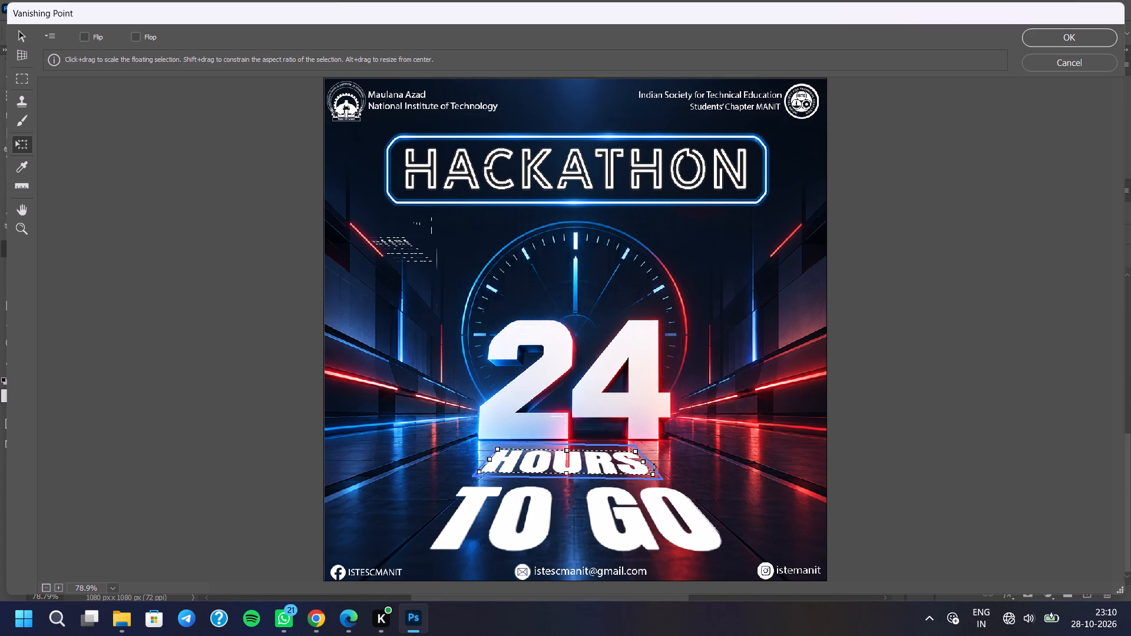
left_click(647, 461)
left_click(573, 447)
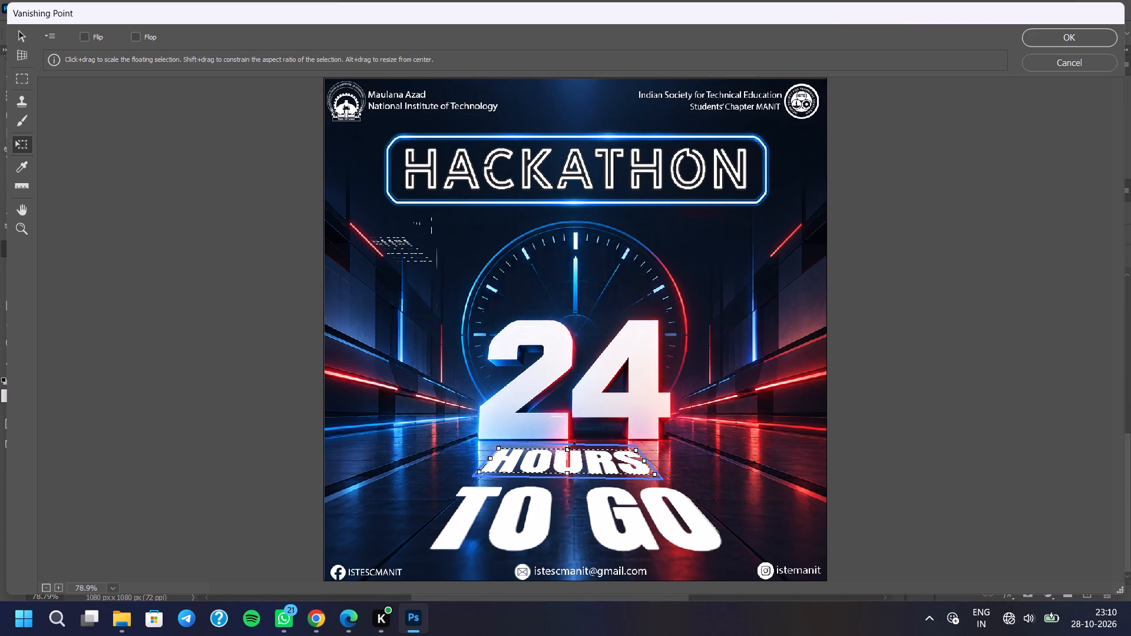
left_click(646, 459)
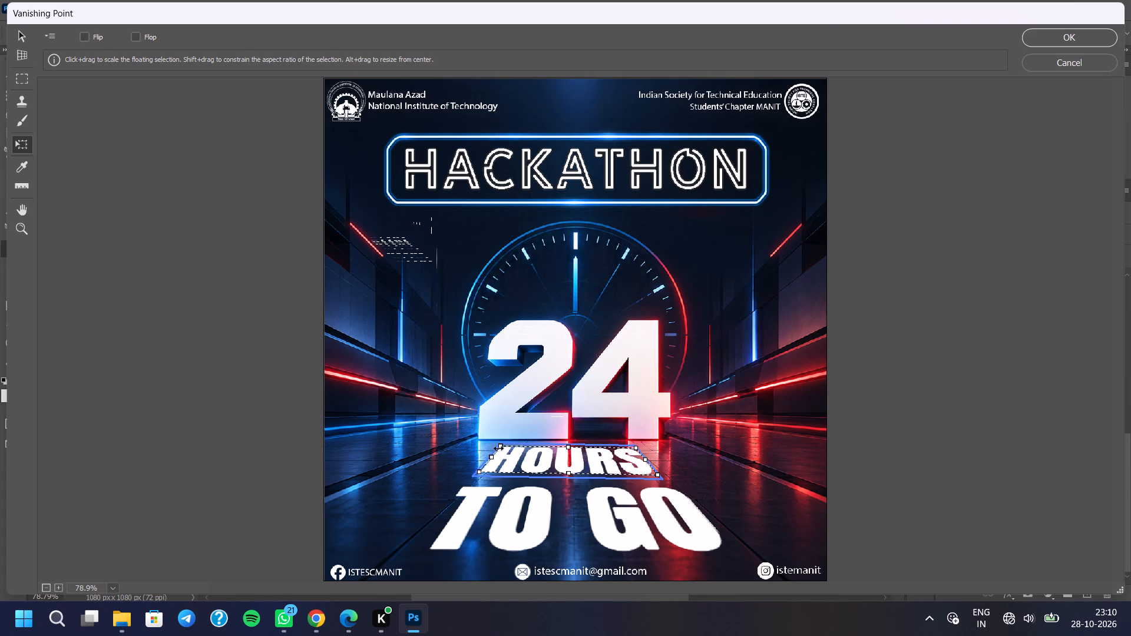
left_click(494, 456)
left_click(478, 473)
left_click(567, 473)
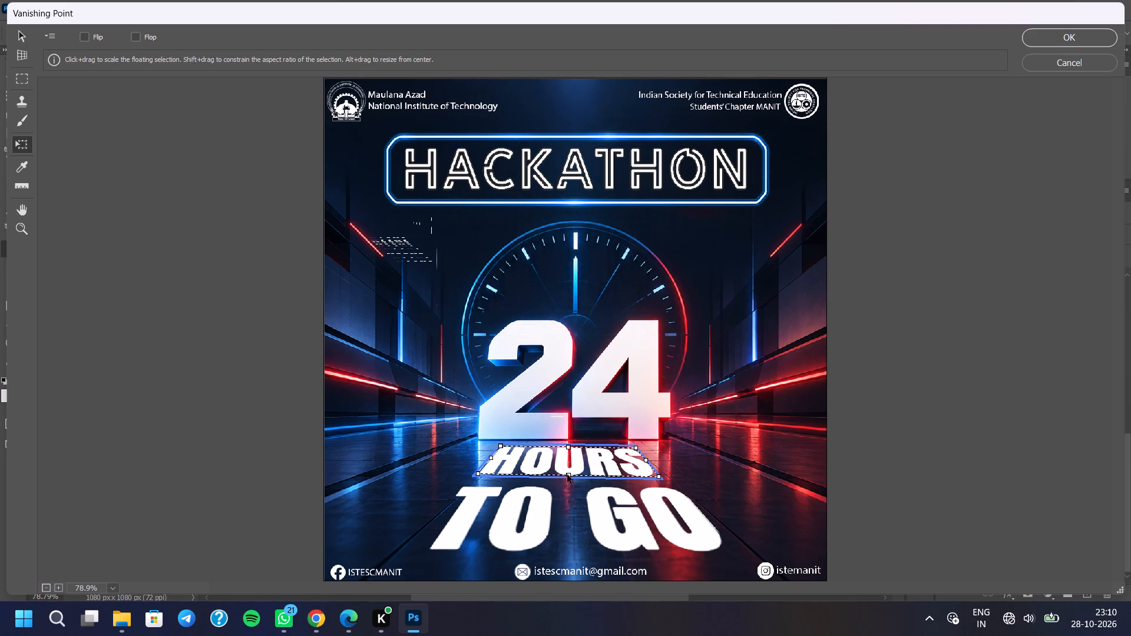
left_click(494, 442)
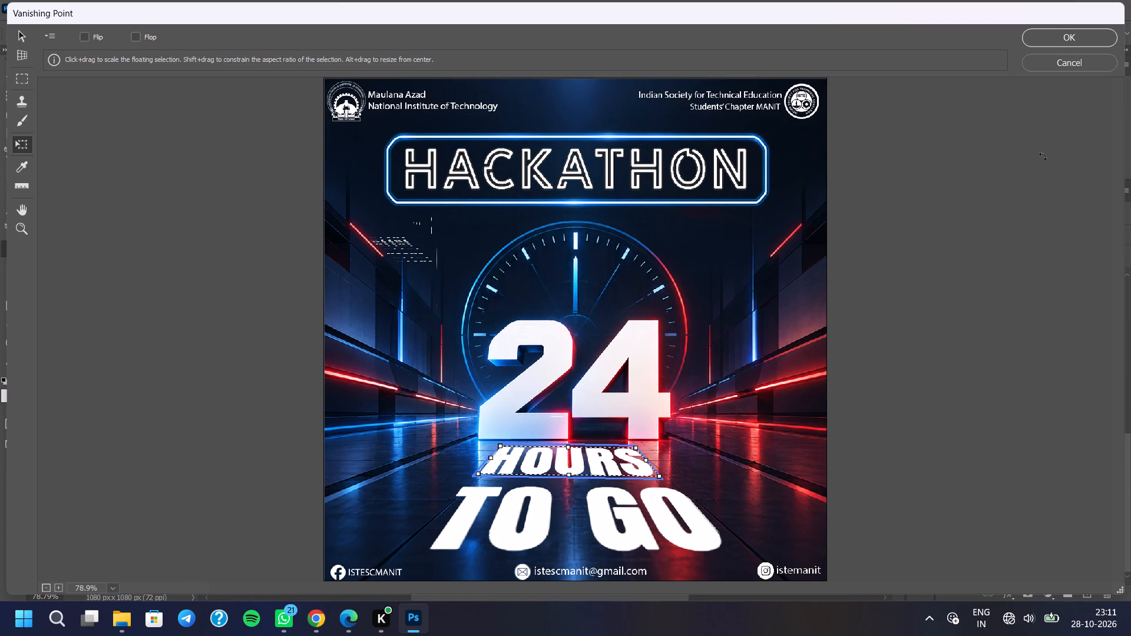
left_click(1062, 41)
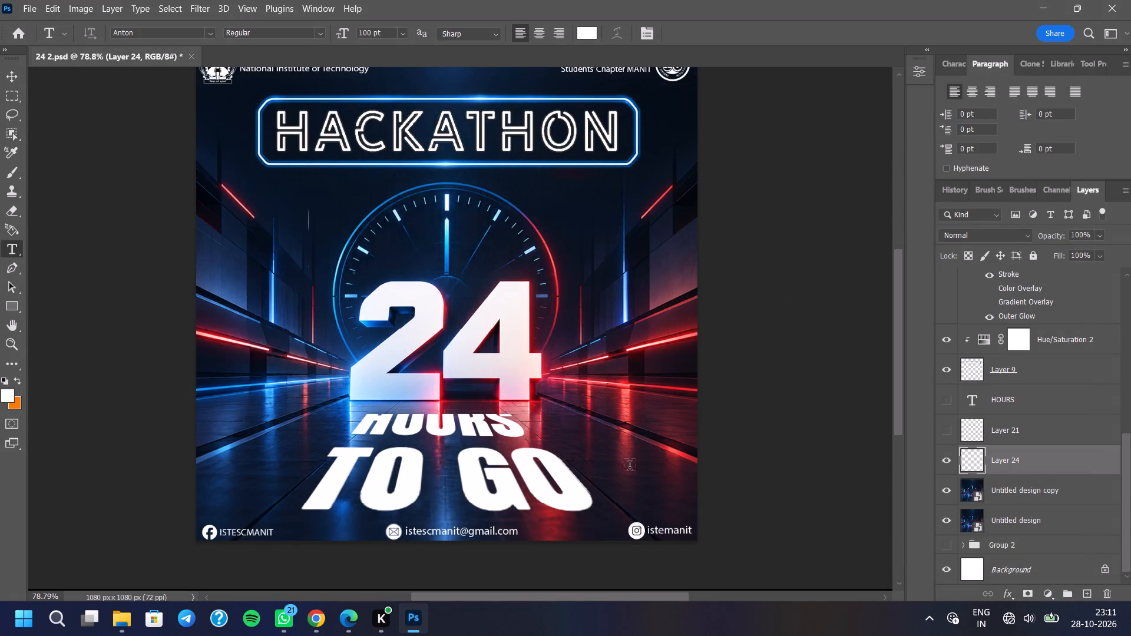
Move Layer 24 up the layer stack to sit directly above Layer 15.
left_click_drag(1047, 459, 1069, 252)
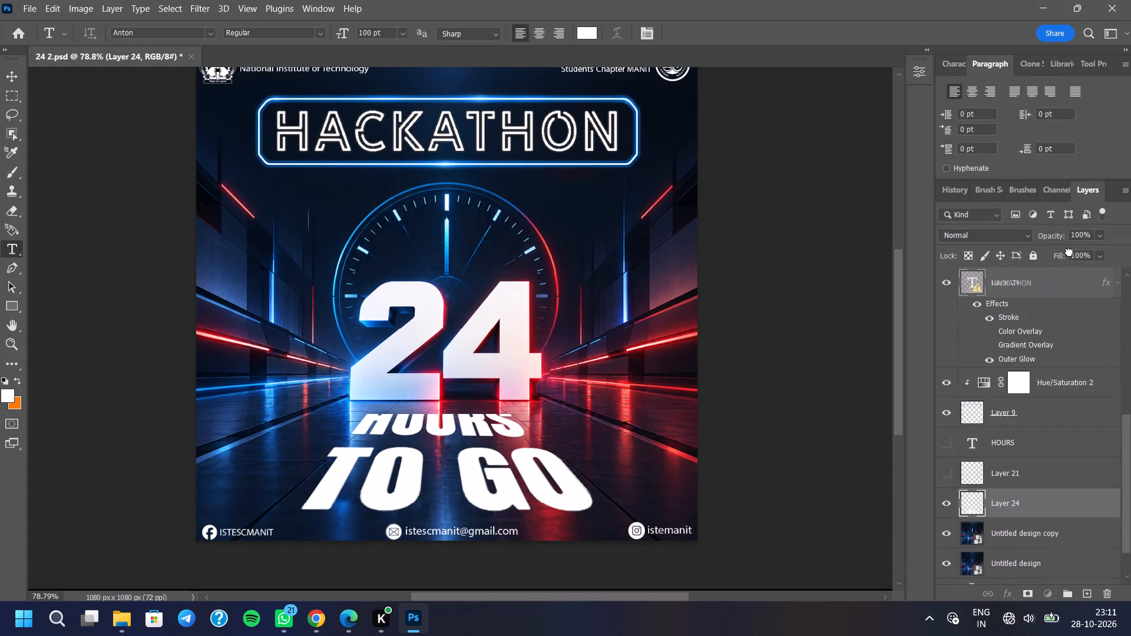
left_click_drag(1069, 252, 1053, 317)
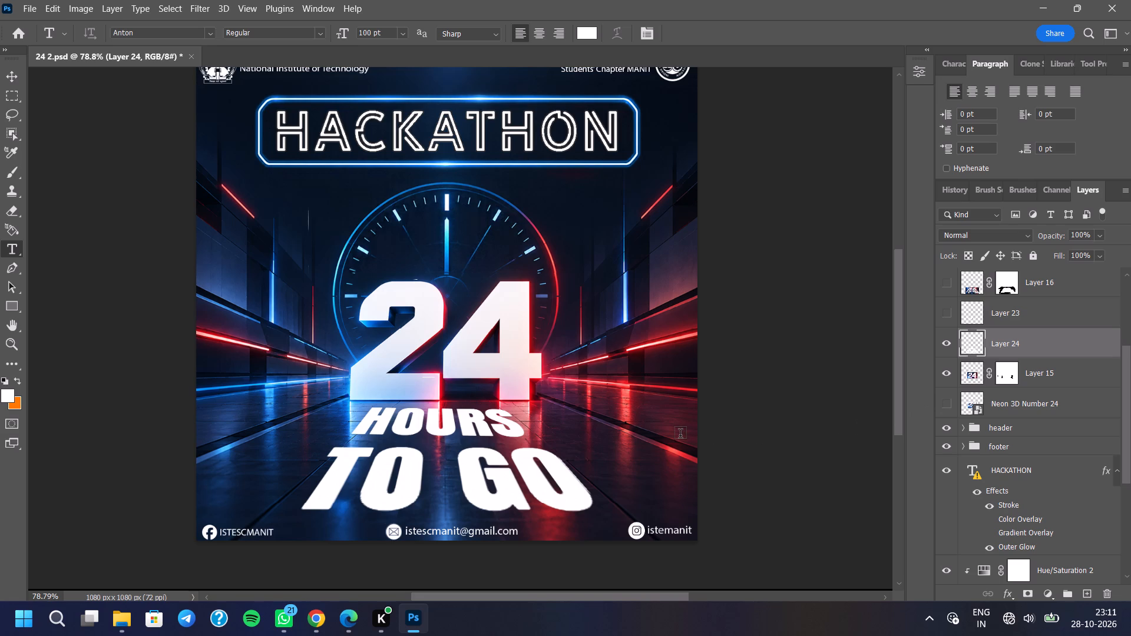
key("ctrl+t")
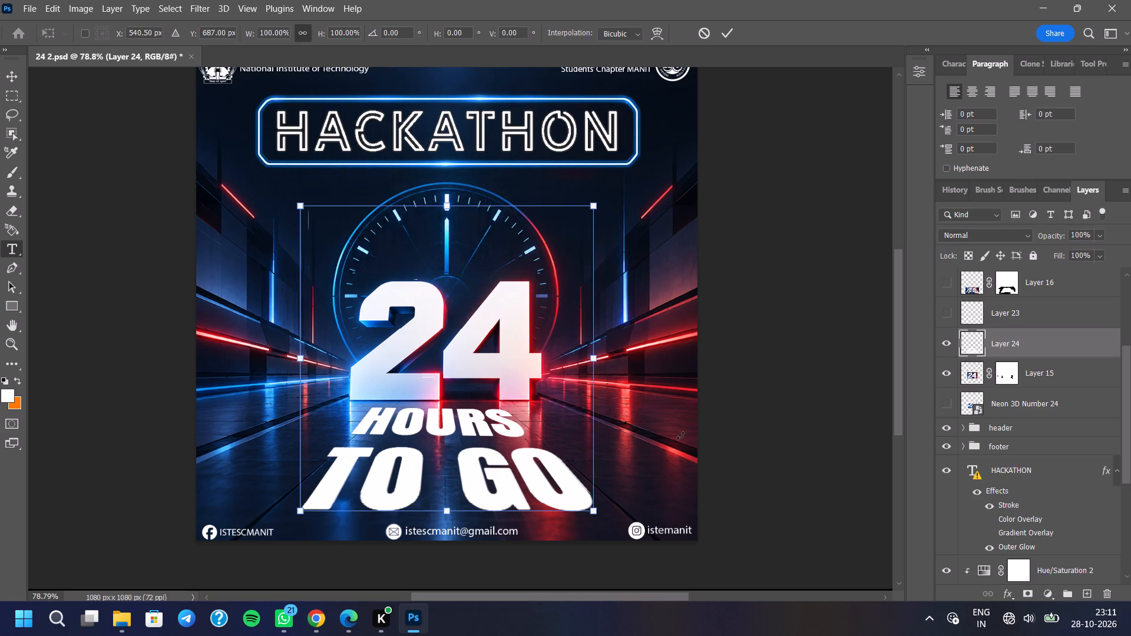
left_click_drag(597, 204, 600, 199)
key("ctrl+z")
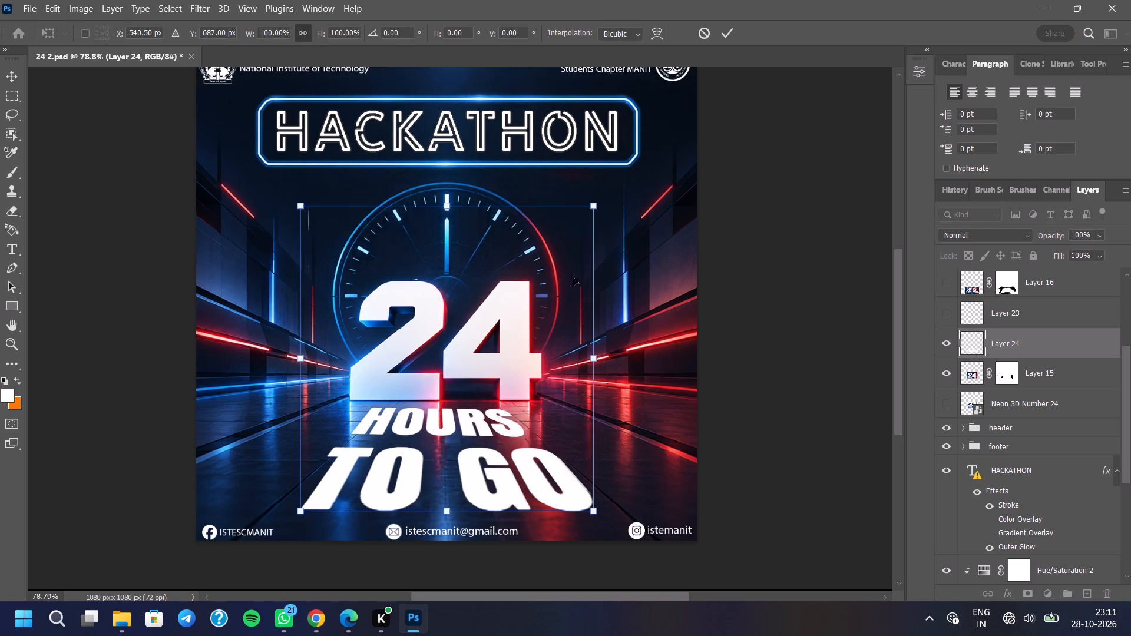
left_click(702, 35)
Examine the layer stack, toggling Layer 24 and Layer 9 off and on to check what each contains.
left_click(1084, 344)
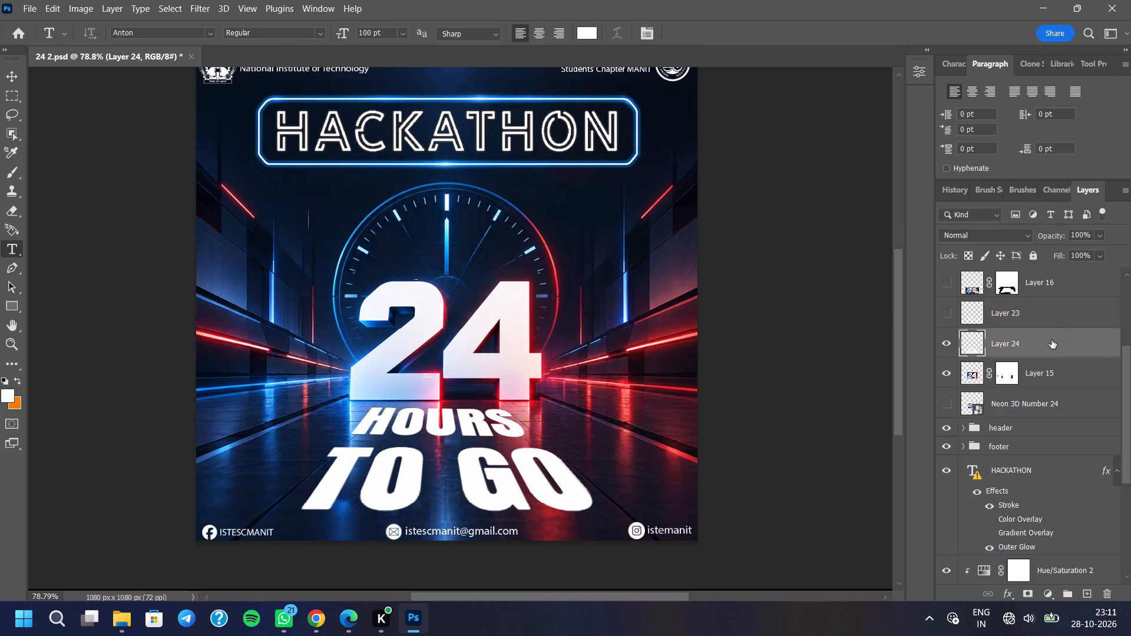
left_click(944, 341)
left_click(944, 341)
scroll(1016, 388, "up", 11)
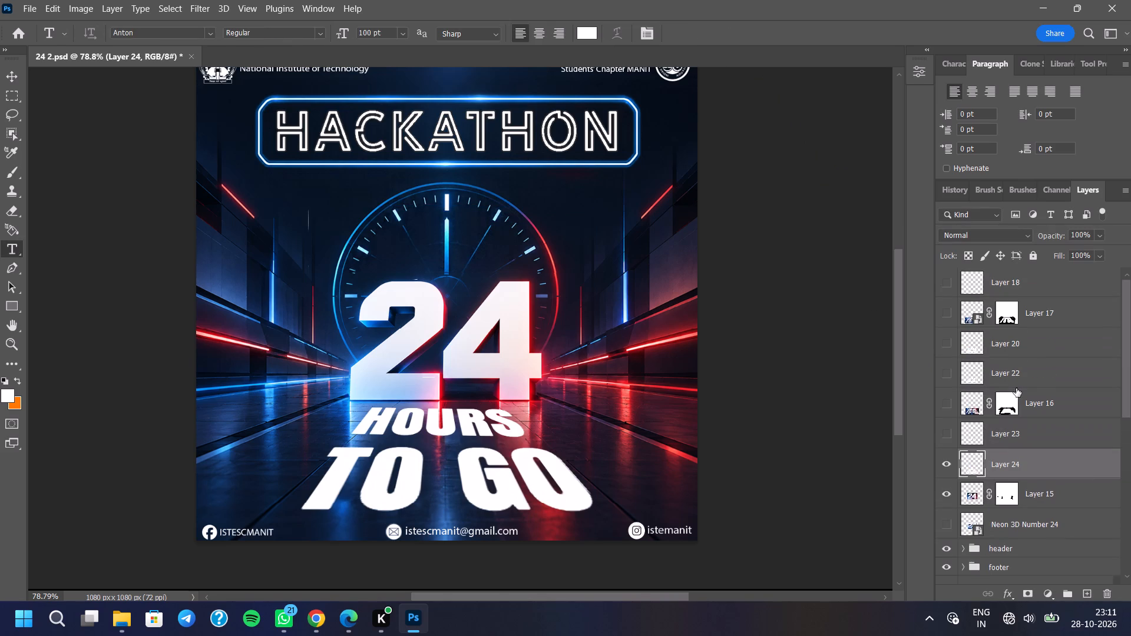
scroll(1016, 388, "up", 2)
scroll(1016, 388, "down", 12)
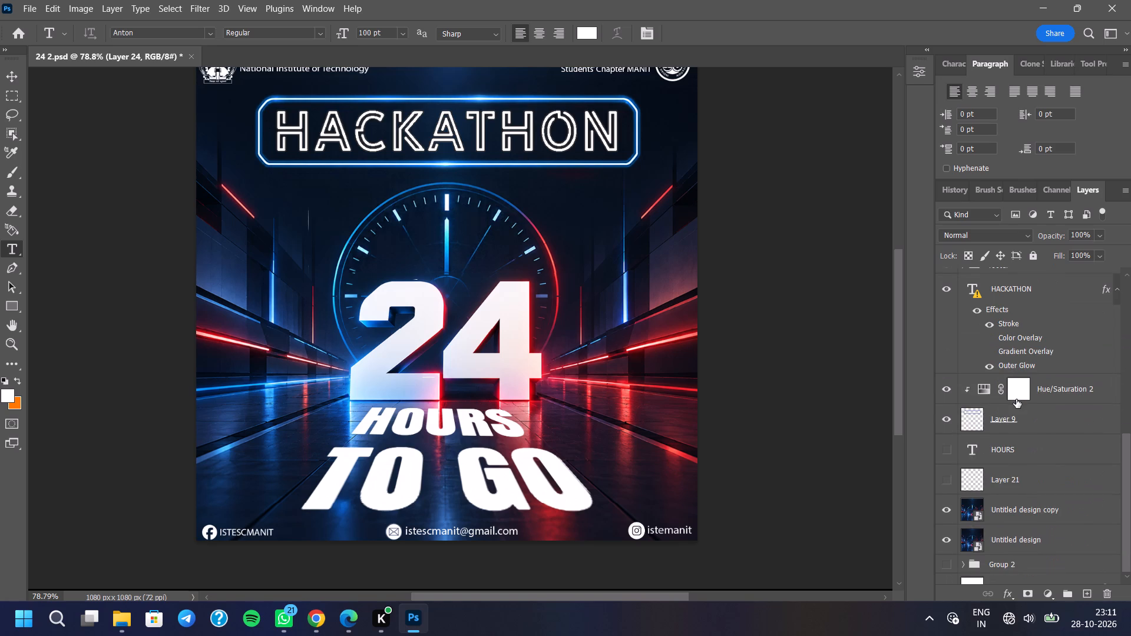
scroll(1016, 400, "down", 6)
left_click(947, 393)
left_click(947, 393)
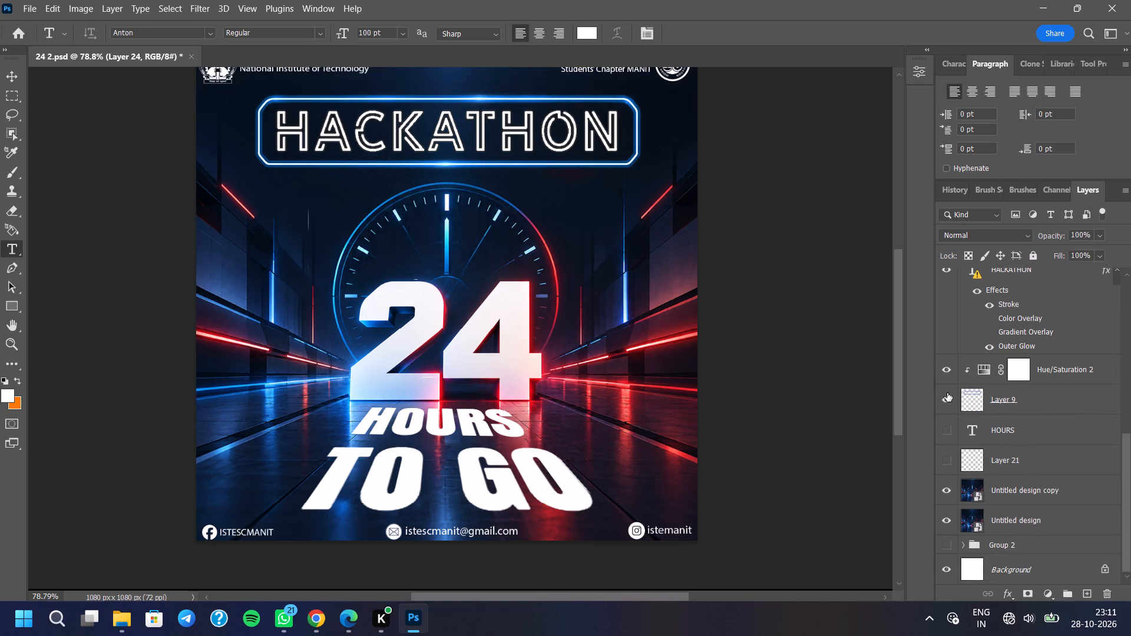
scroll(1006, 400, "up", 11)
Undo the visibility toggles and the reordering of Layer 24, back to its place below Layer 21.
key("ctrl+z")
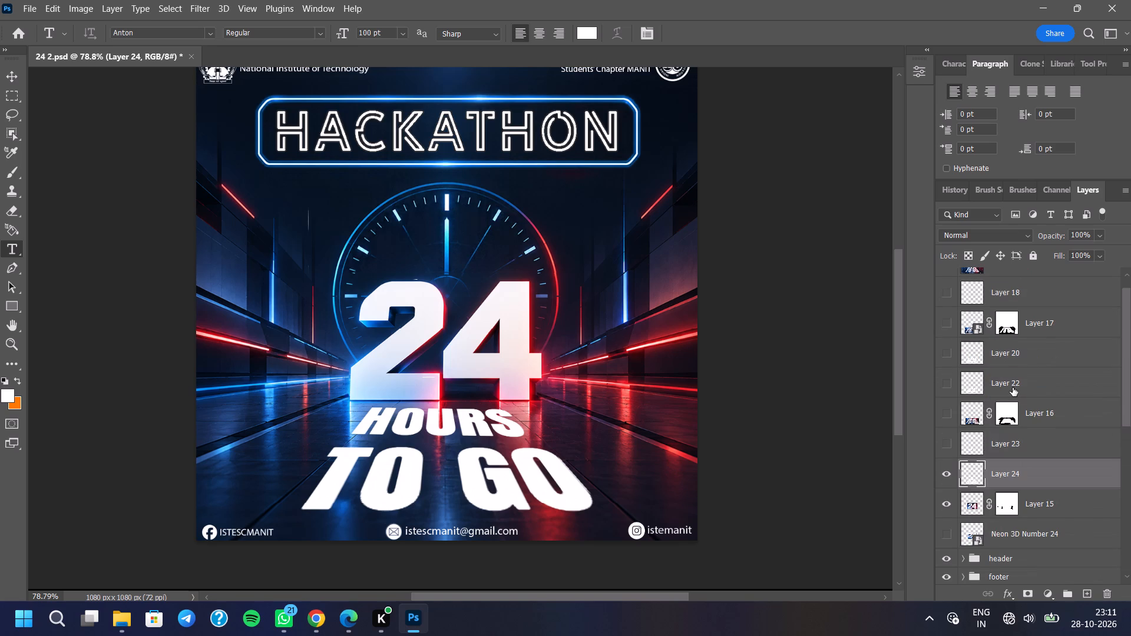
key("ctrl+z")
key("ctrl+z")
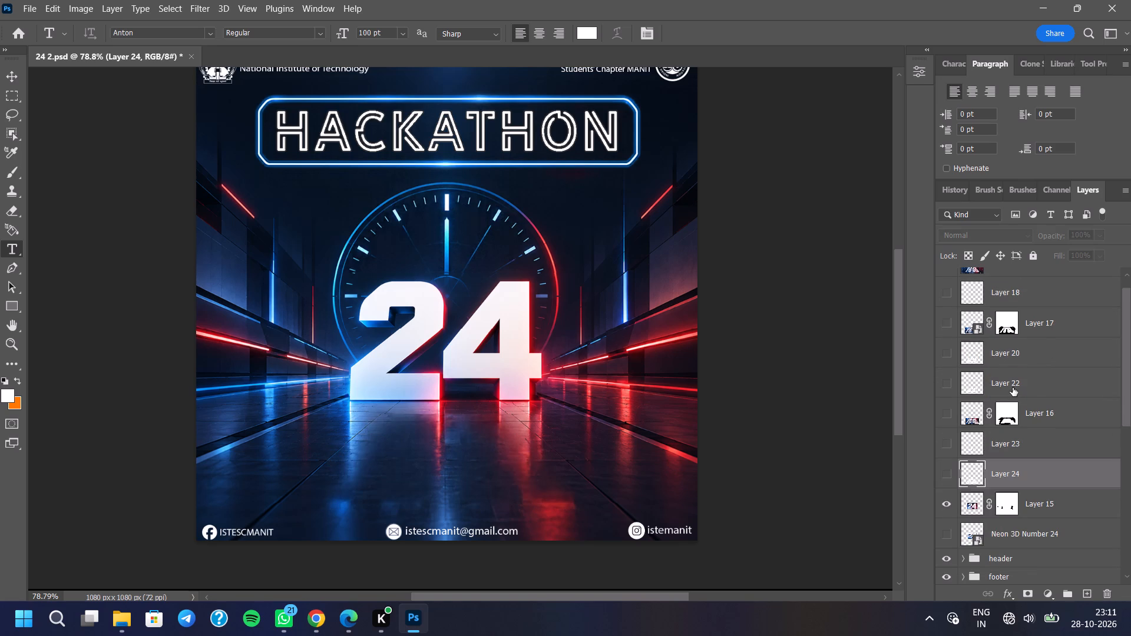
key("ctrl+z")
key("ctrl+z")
Toggle the visibility of the layers below the HOURS text layer, including Layer 21, to check their contents.
scroll(1020, 423, "down", 5)
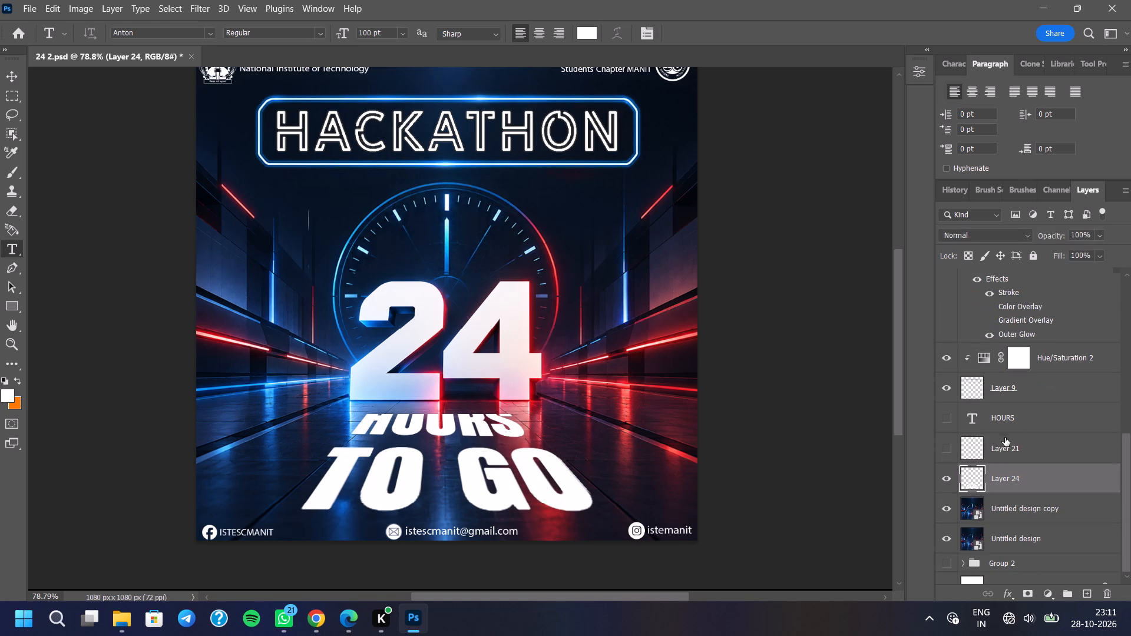
left_click(949, 456)
left_click(949, 456)
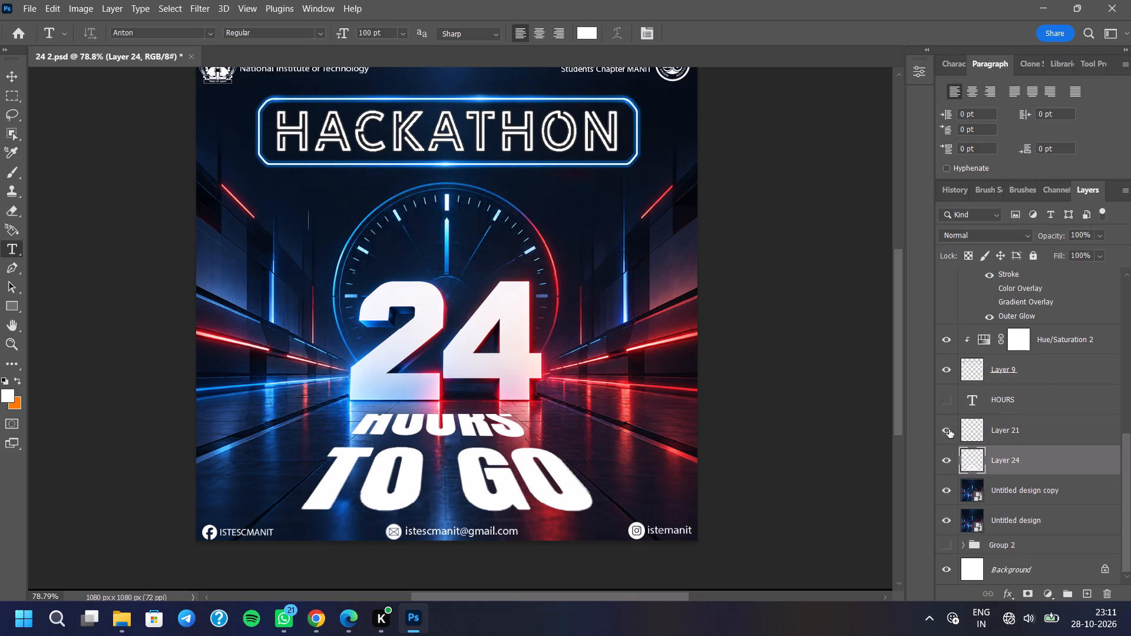
left_click(949, 429)
left_click(949, 429)
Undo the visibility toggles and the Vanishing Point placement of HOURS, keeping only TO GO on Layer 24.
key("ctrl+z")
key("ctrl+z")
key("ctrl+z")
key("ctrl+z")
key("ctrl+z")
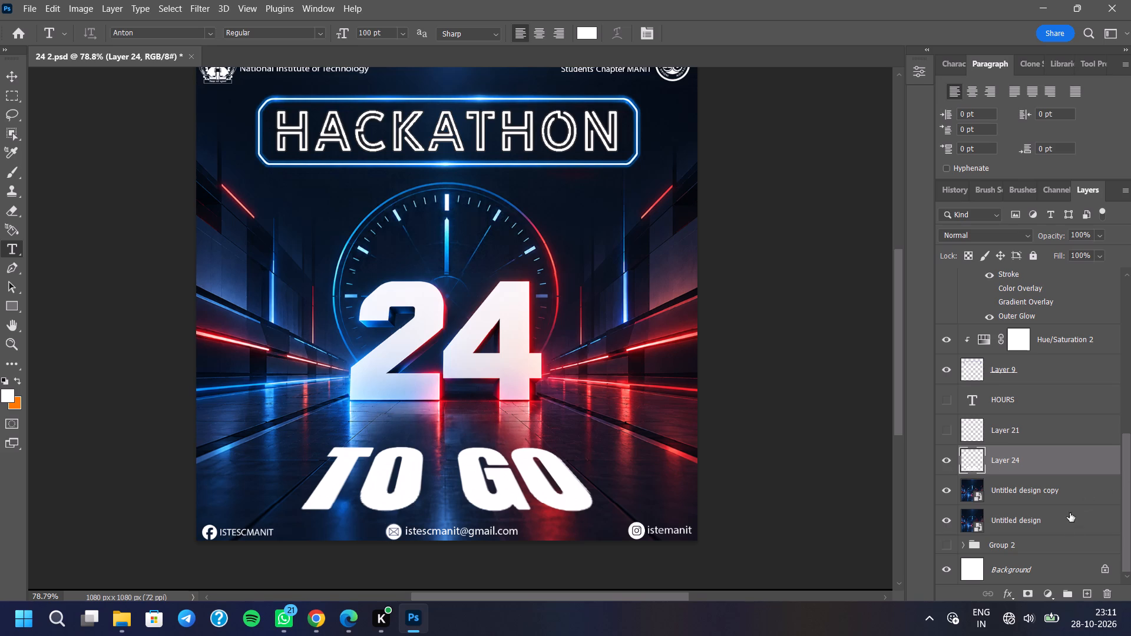
Add a new empty layer directly above Layer 24.
left_click(1089, 588)
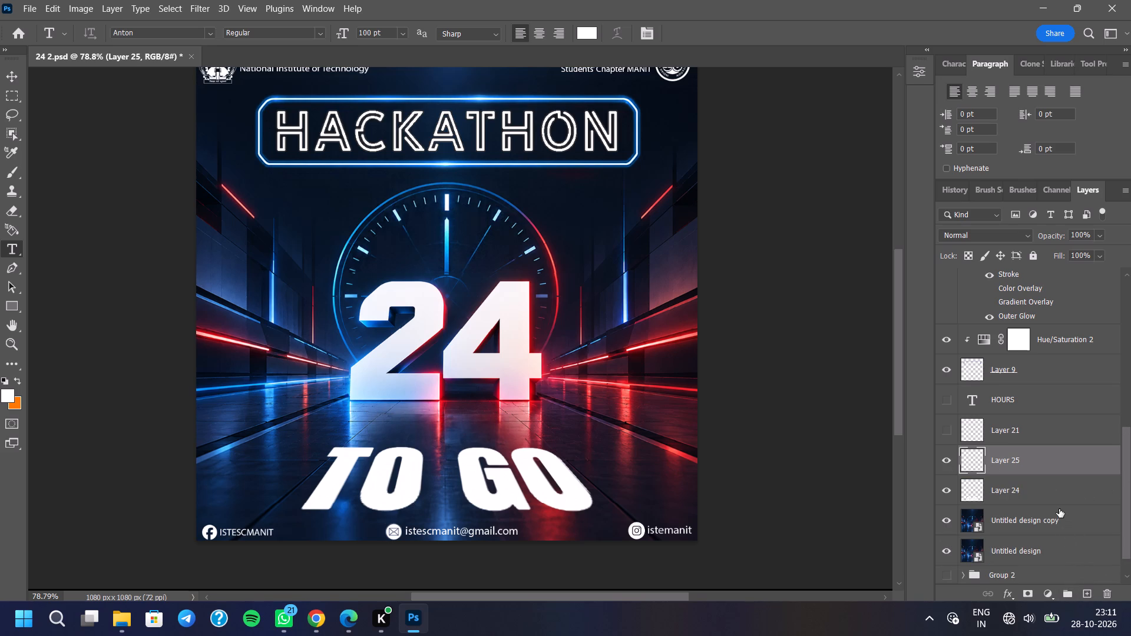
Toggle the visibility of Layer 24 and Layer 25 to check what each one contains.
left_click(1054, 494)
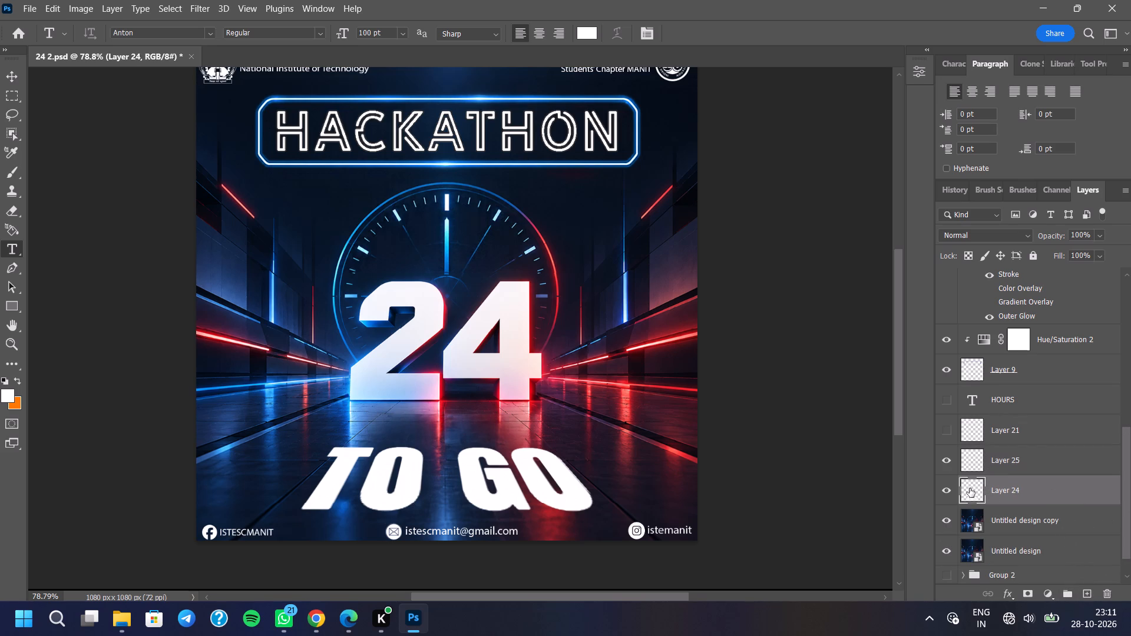
double_click(943, 488)
left_click(950, 462)
left_click(951, 462)
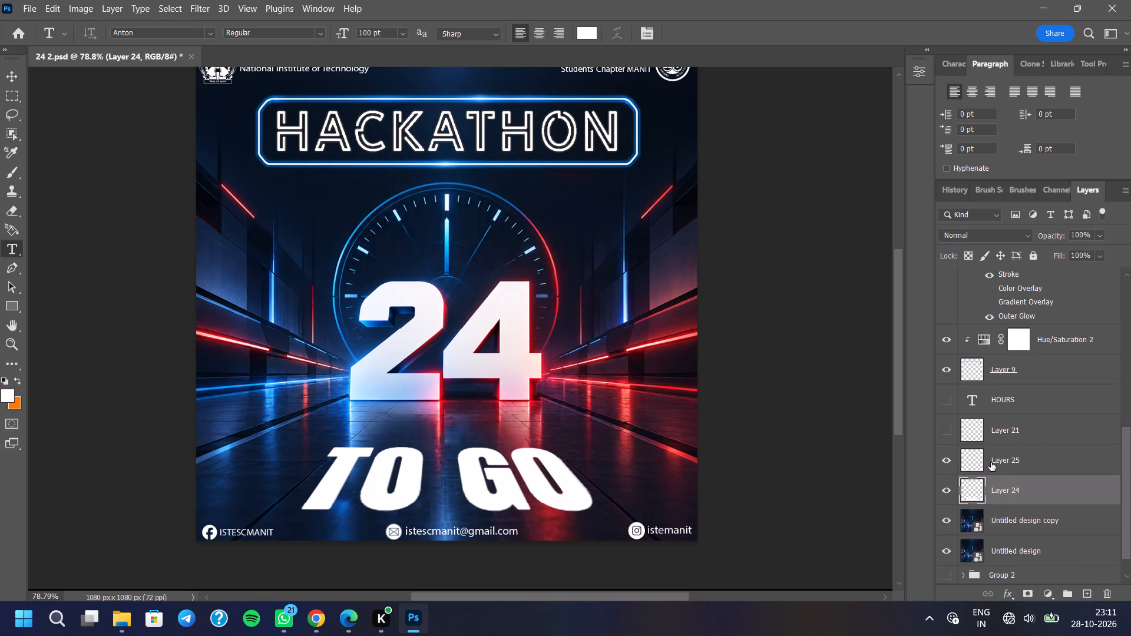
Start the Vanishing Point filter on Layer 25 and move the perspective plane onto the floor between 24 and TO GO.
left_click(991, 462)
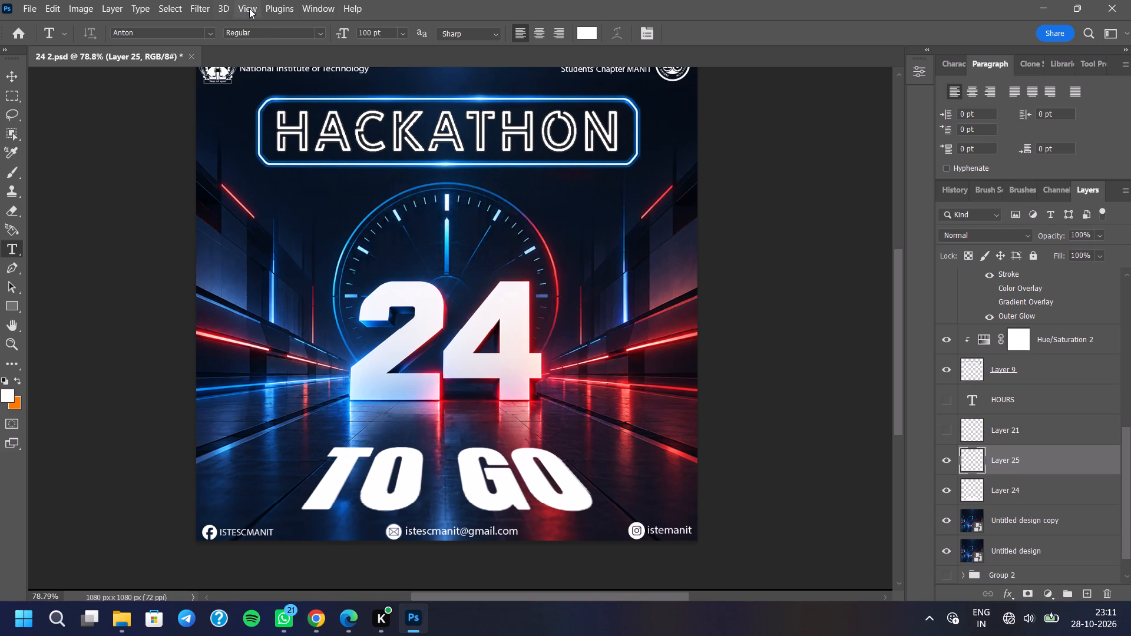
left_click(193, 2)
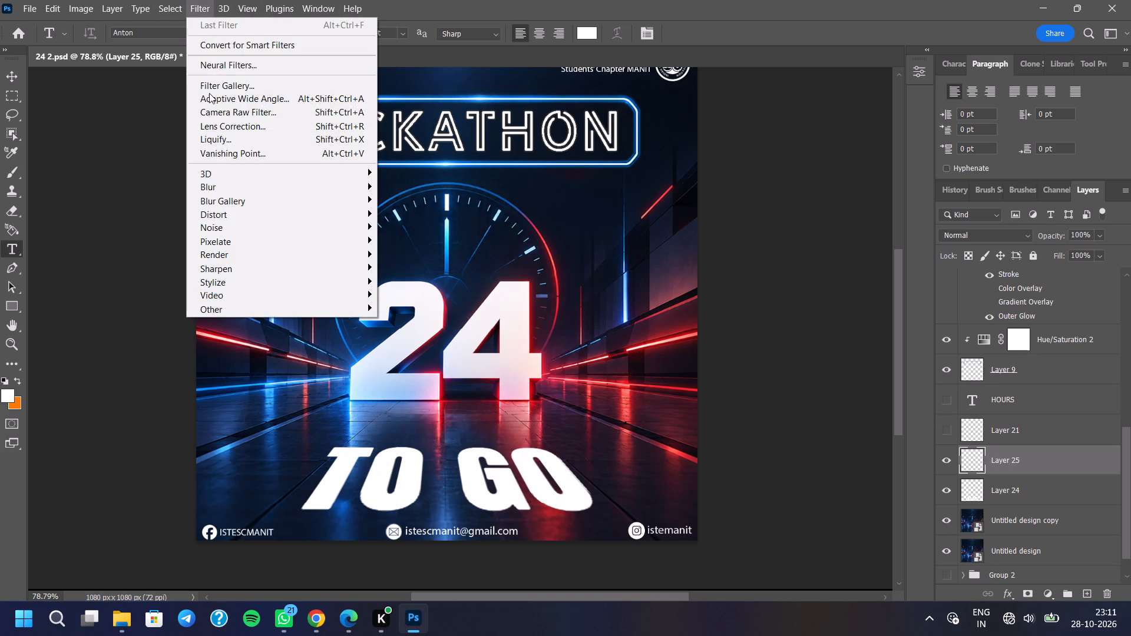
left_click(233, 154)
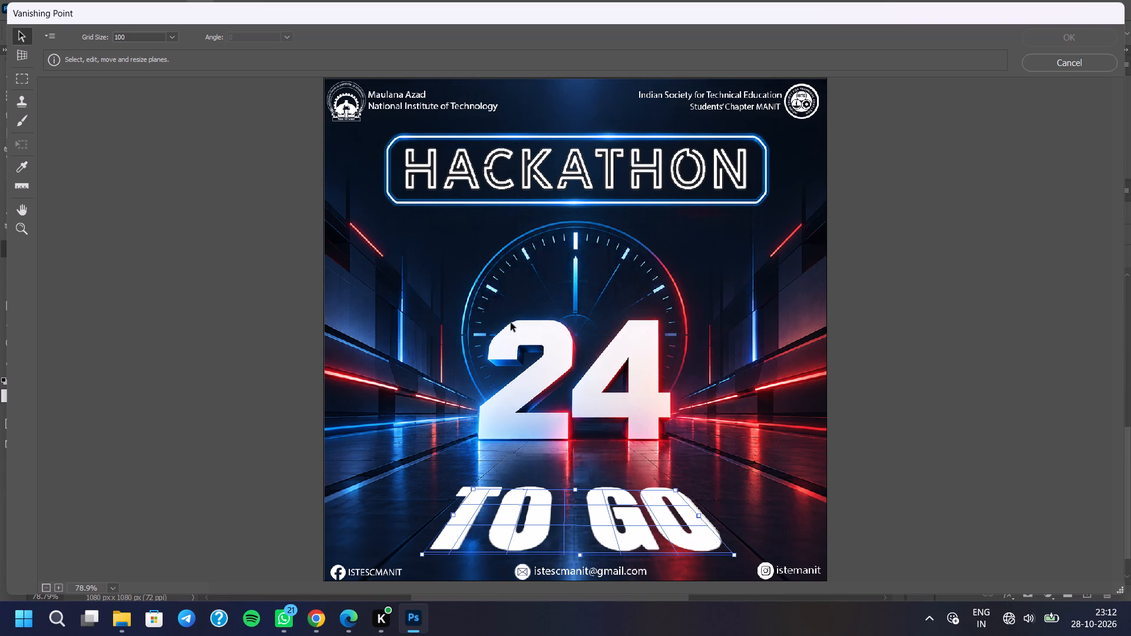
left_click_drag(574, 512, 571, 458)
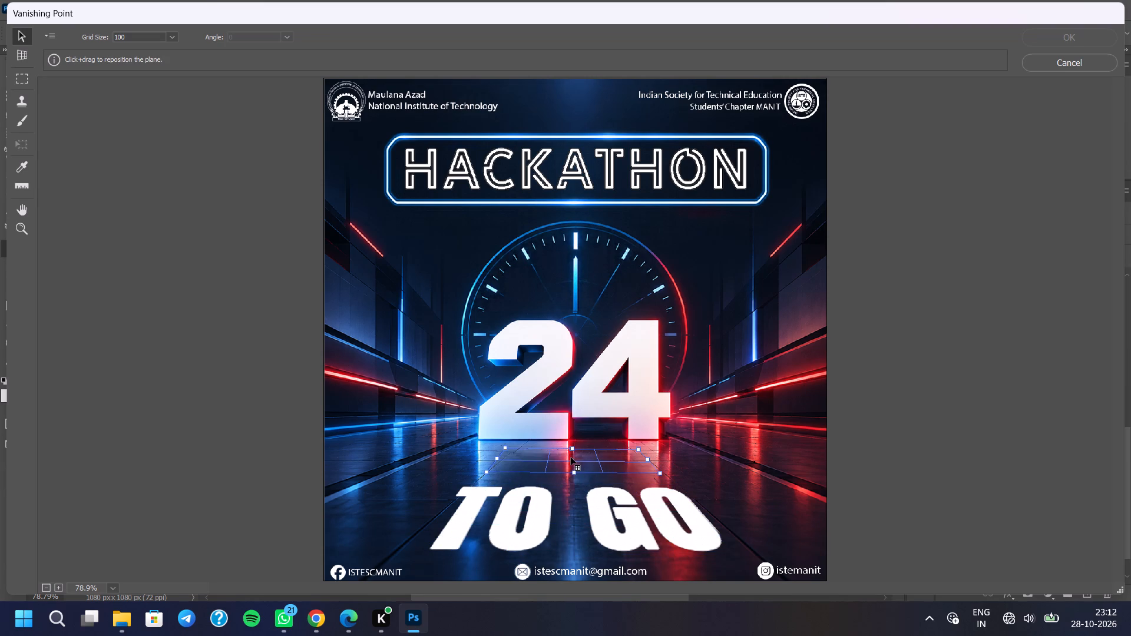
left_click_drag(571, 458, 567, 456)
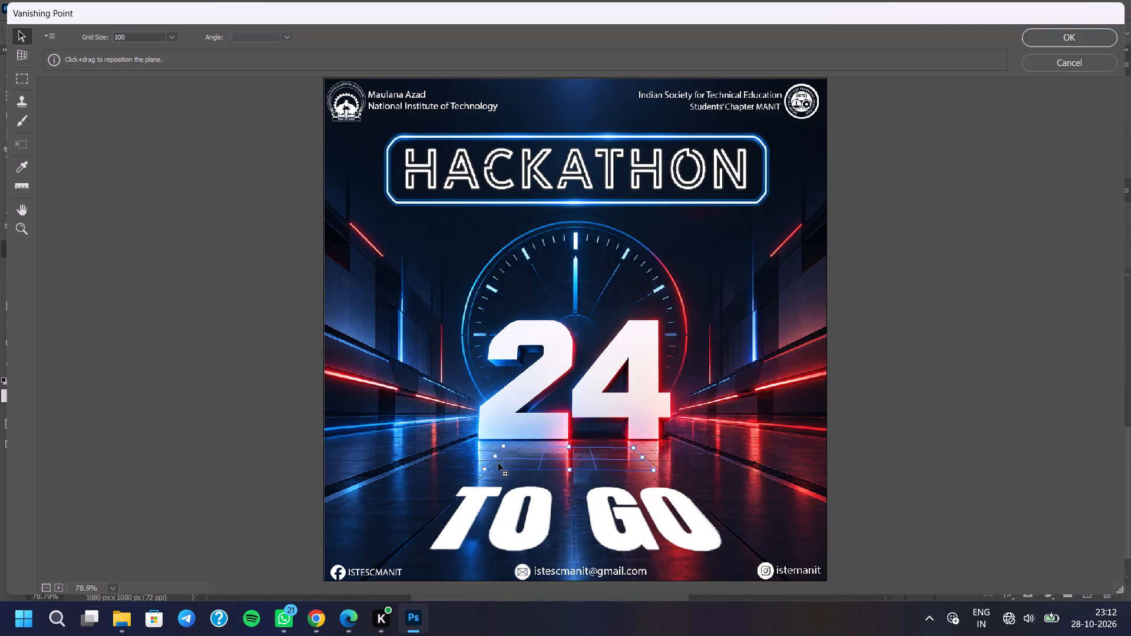
Reshape the plane's corners and edges to span the floor strip between 24 and TO GO, wider at its near edge.
left_click_drag(483, 468, 475, 475)
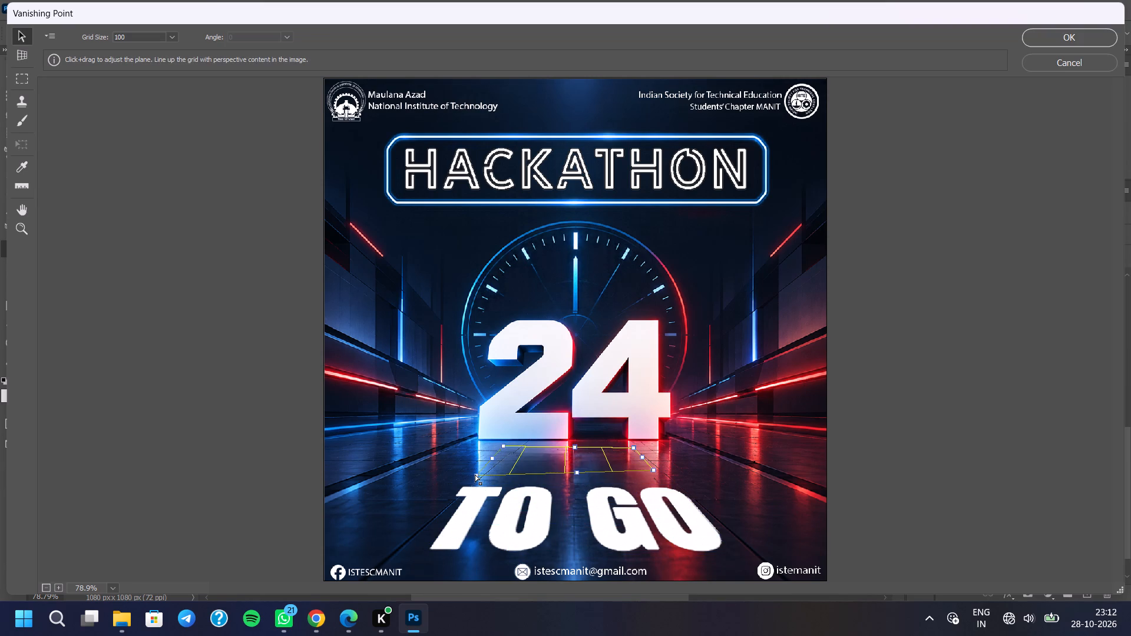
left_click_drag(475, 475, 471, 473)
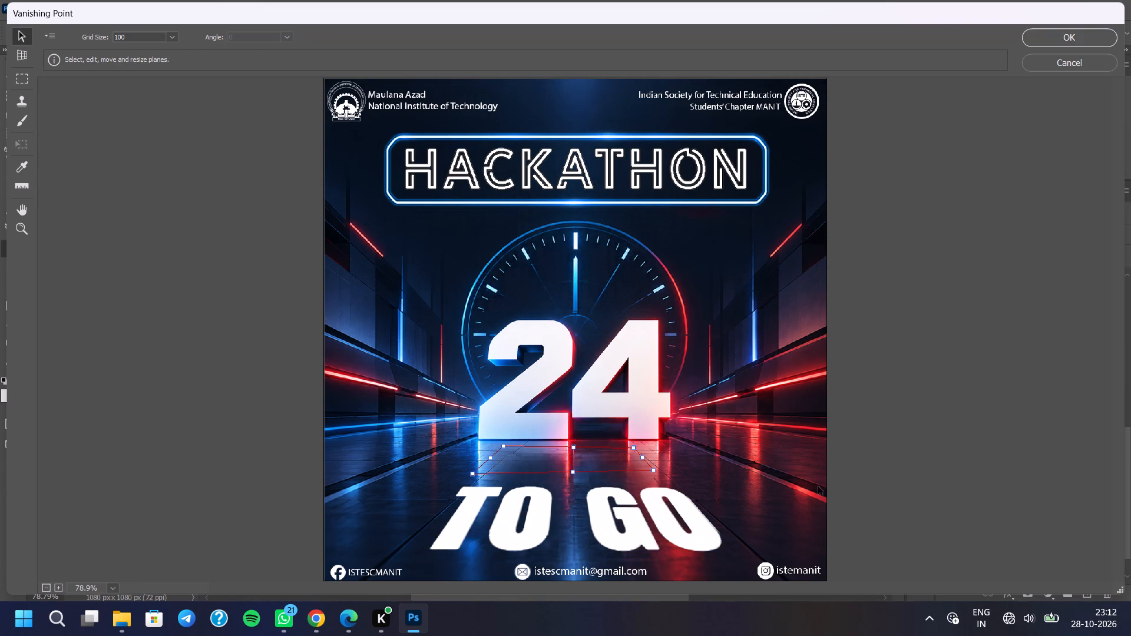
left_click_drag(654, 469, 666, 479)
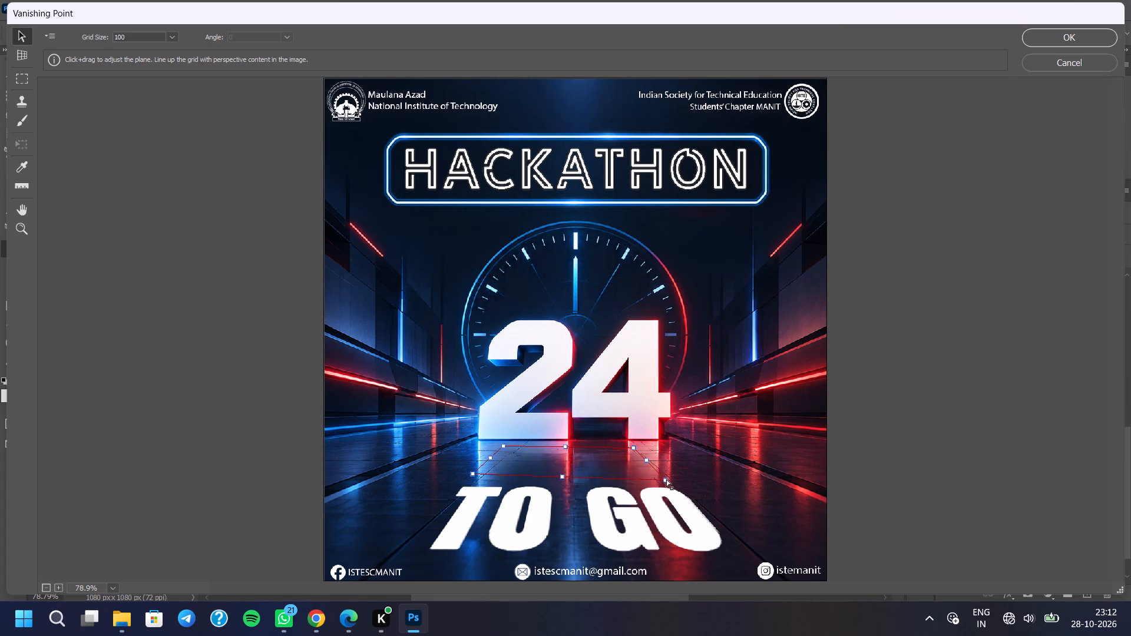
left_click_drag(666, 479, 667, 476)
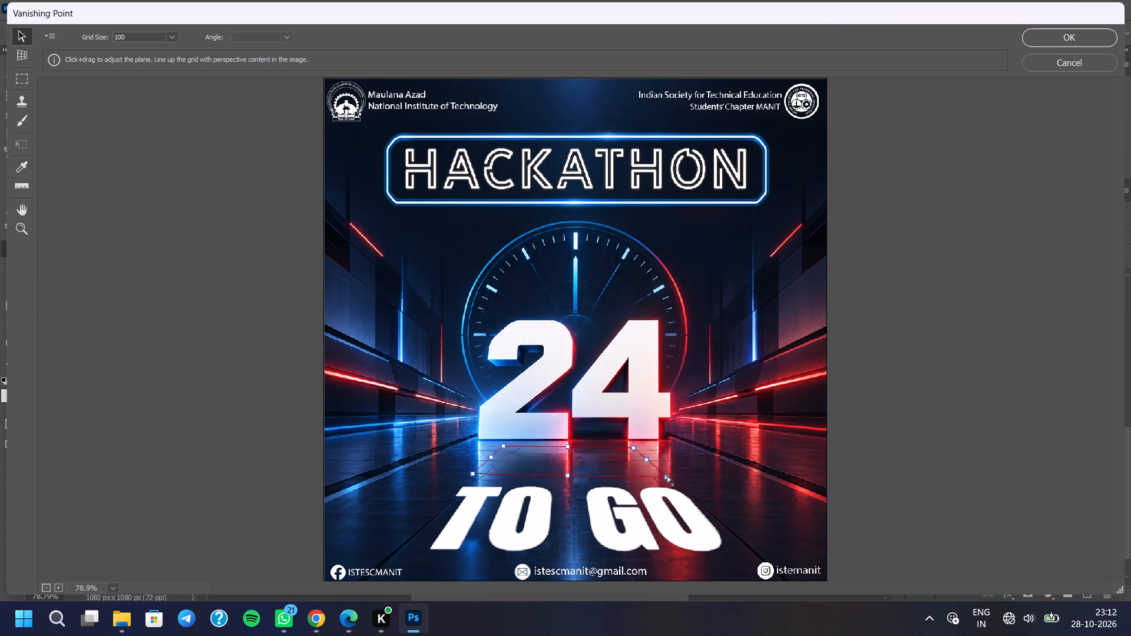
left_click_drag(667, 476, 667, 473)
left_click(574, 475)
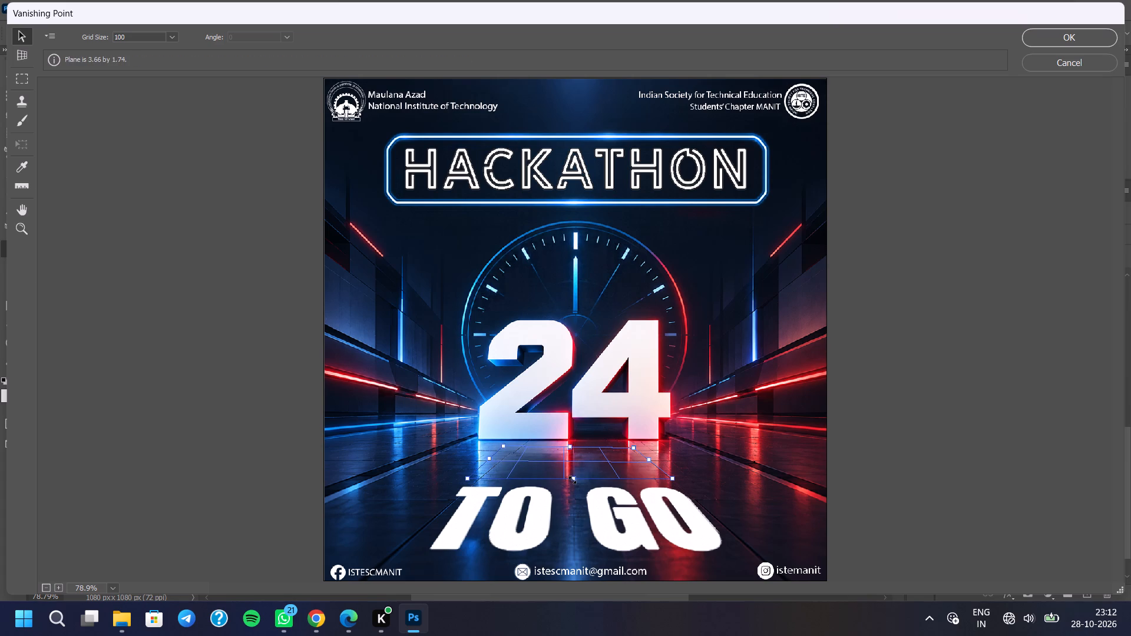
left_click(502, 444)
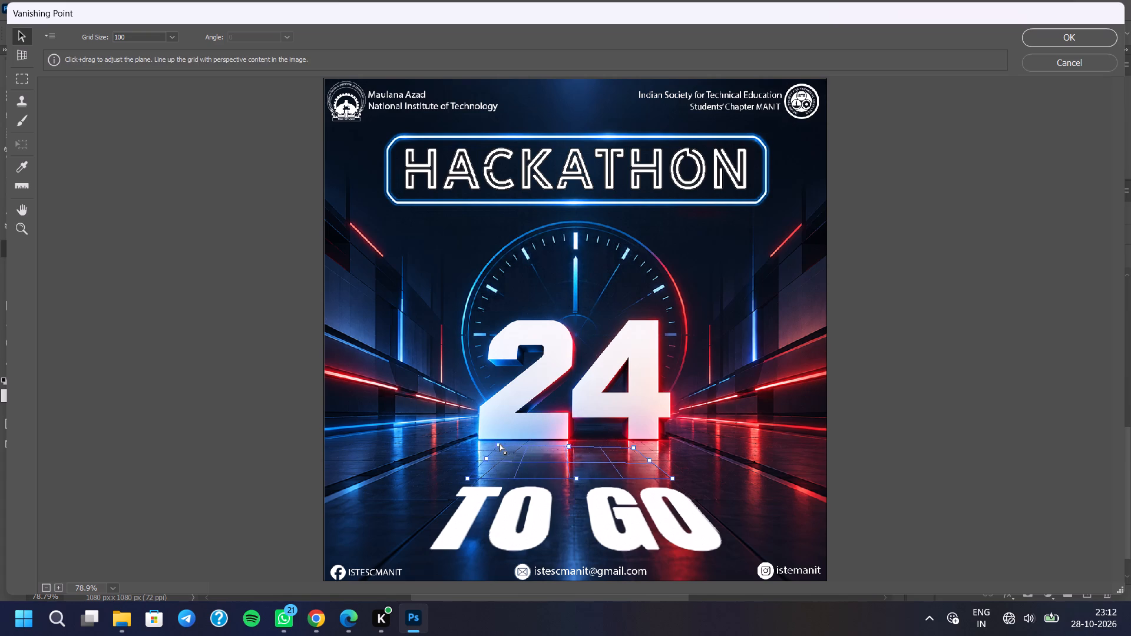
left_click(636, 447)
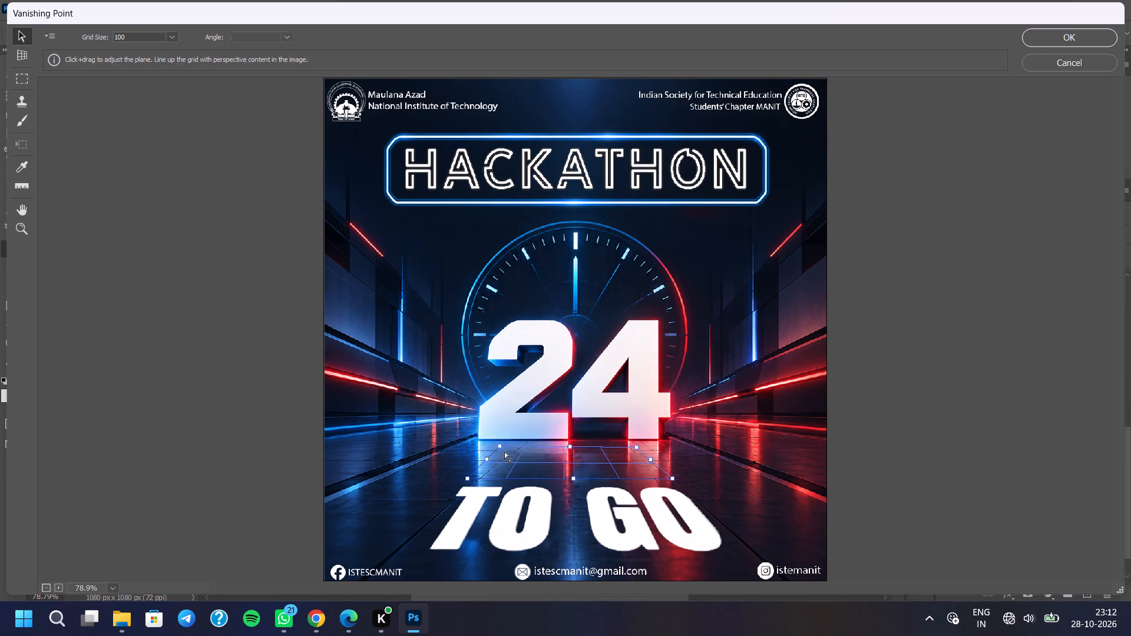
left_click(490, 459)
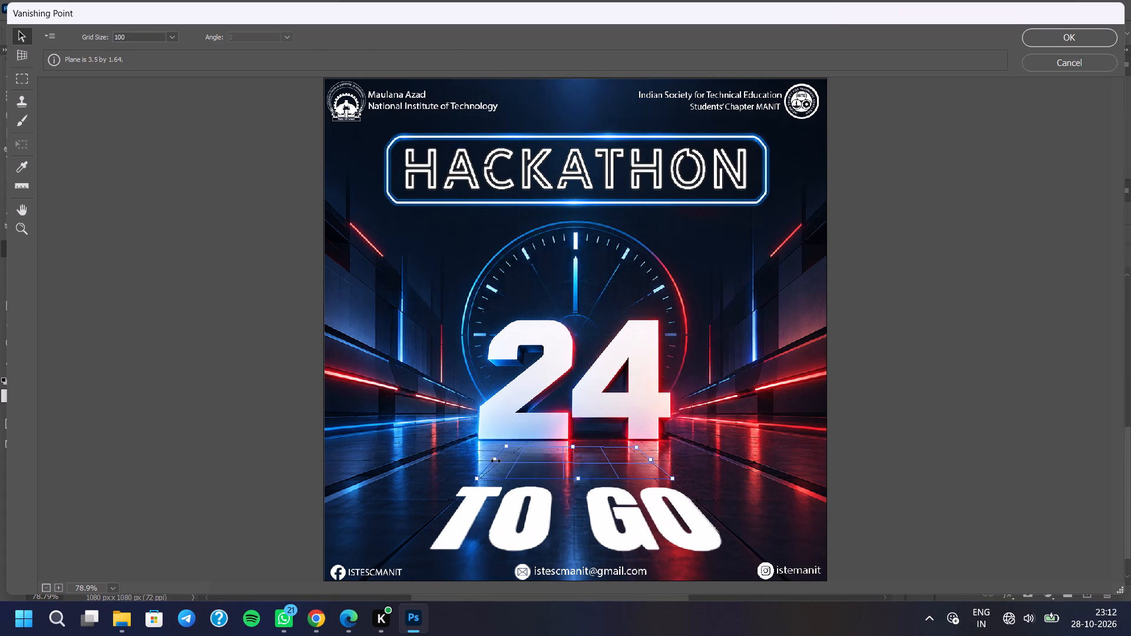
left_click(501, 443)
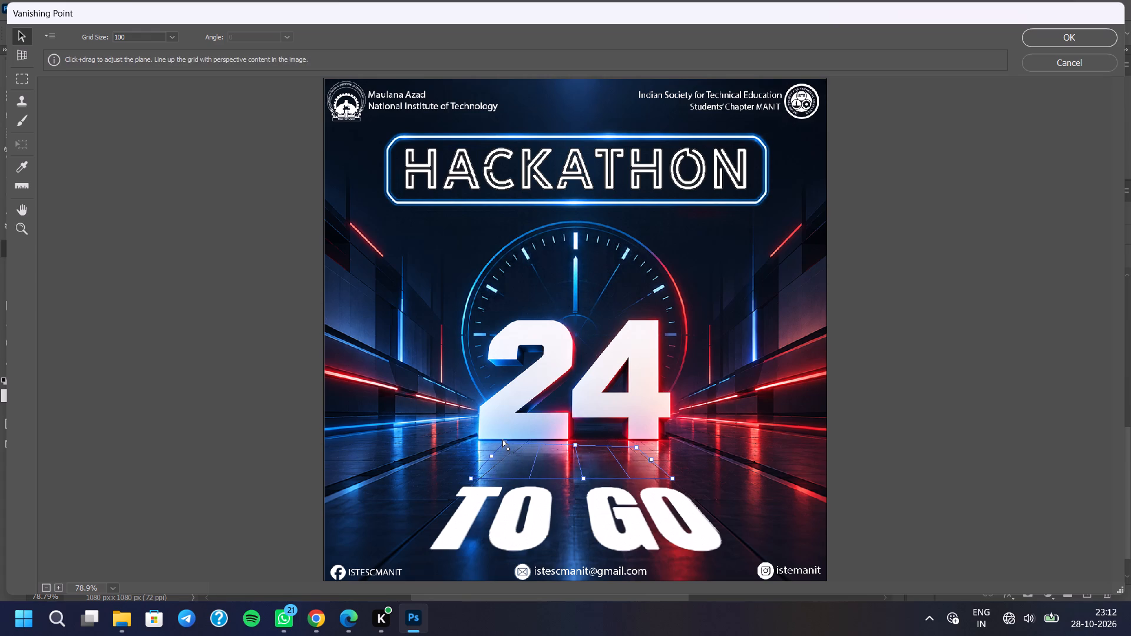
left_click(636, 442)
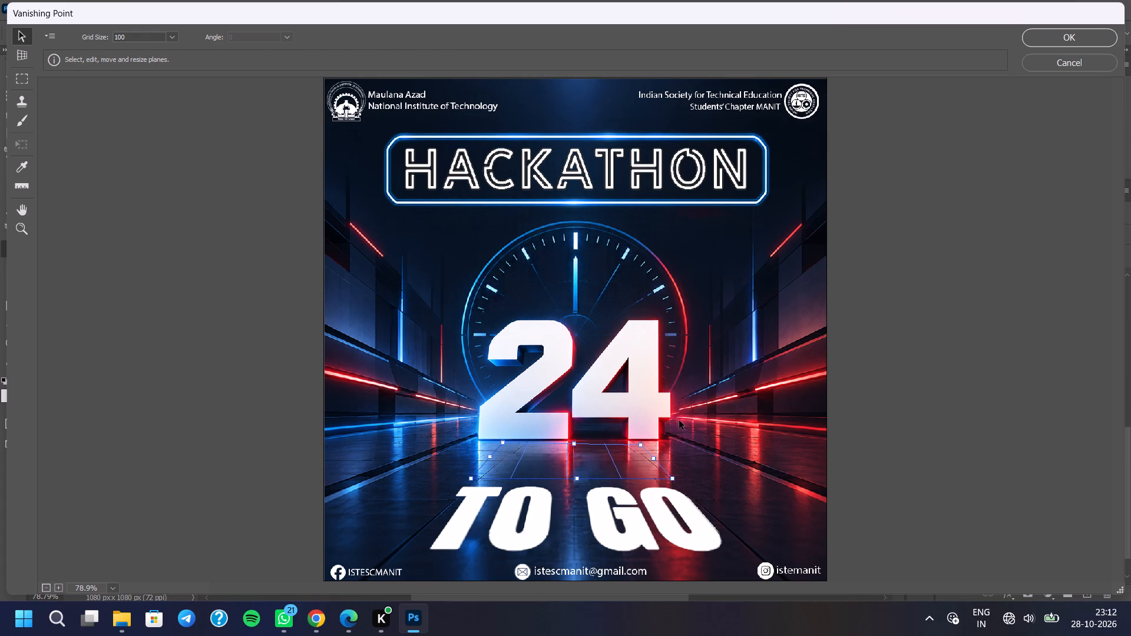
Paste HOURS into Vanishing Point, scale it down and place it on the perspective plane between 24 and TO GO.
key("ctrl+v")
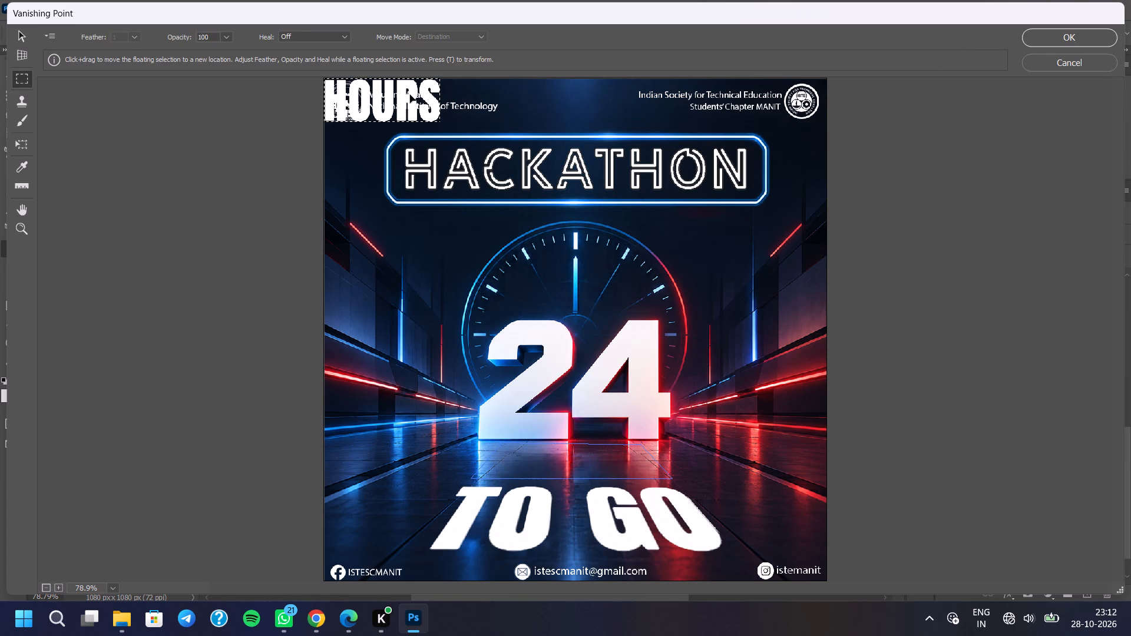
left_click_drag(410, 95, 424, 145)
key("ctrl+t")
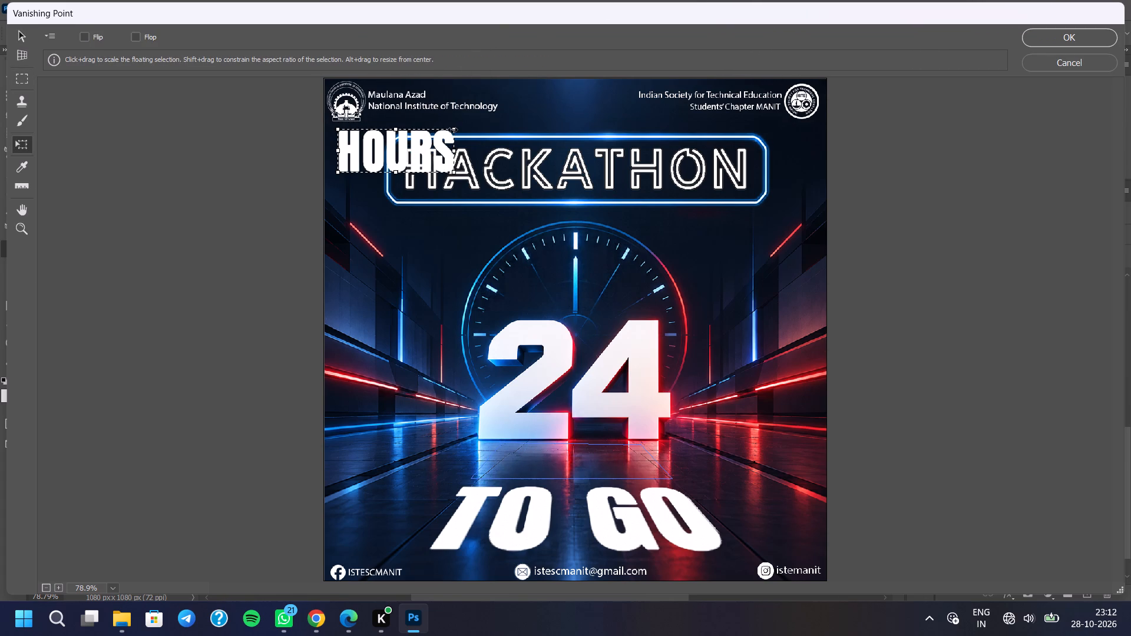
left_click_drag(452, 130, 391, 144)
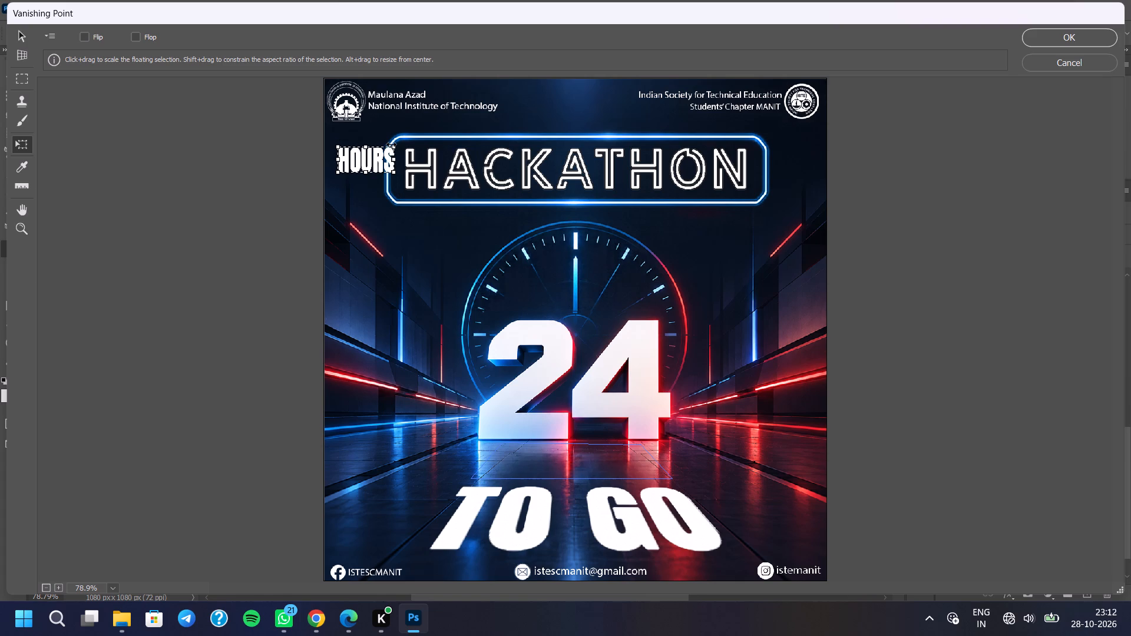
left_click_drag(391, 144, 380, 154)
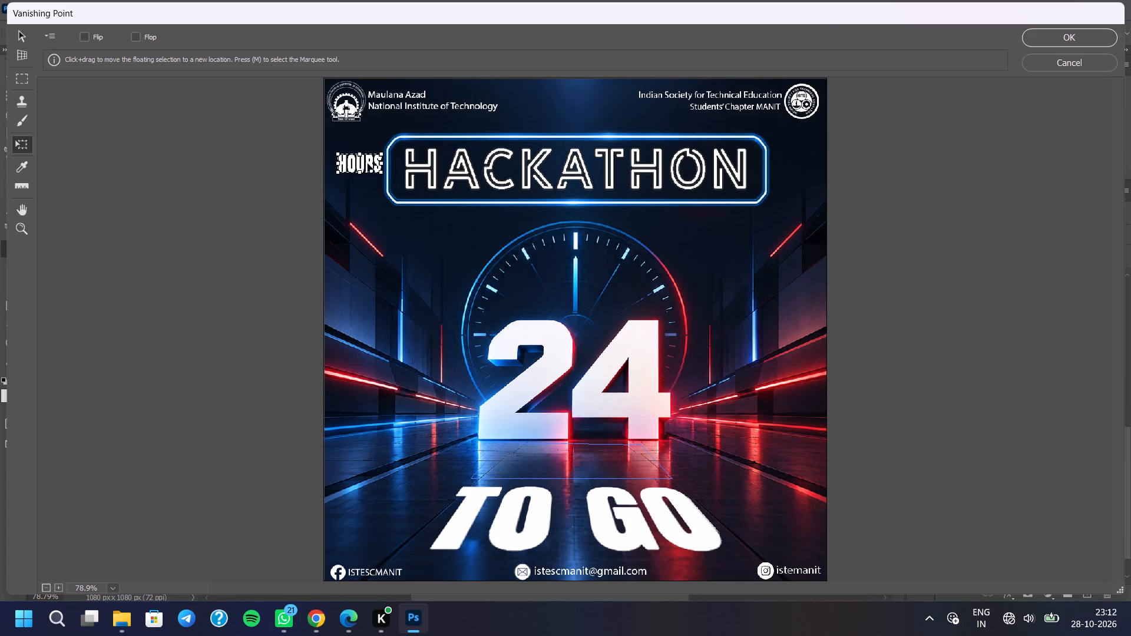
left_click_drag(366, 163, 573, 461)
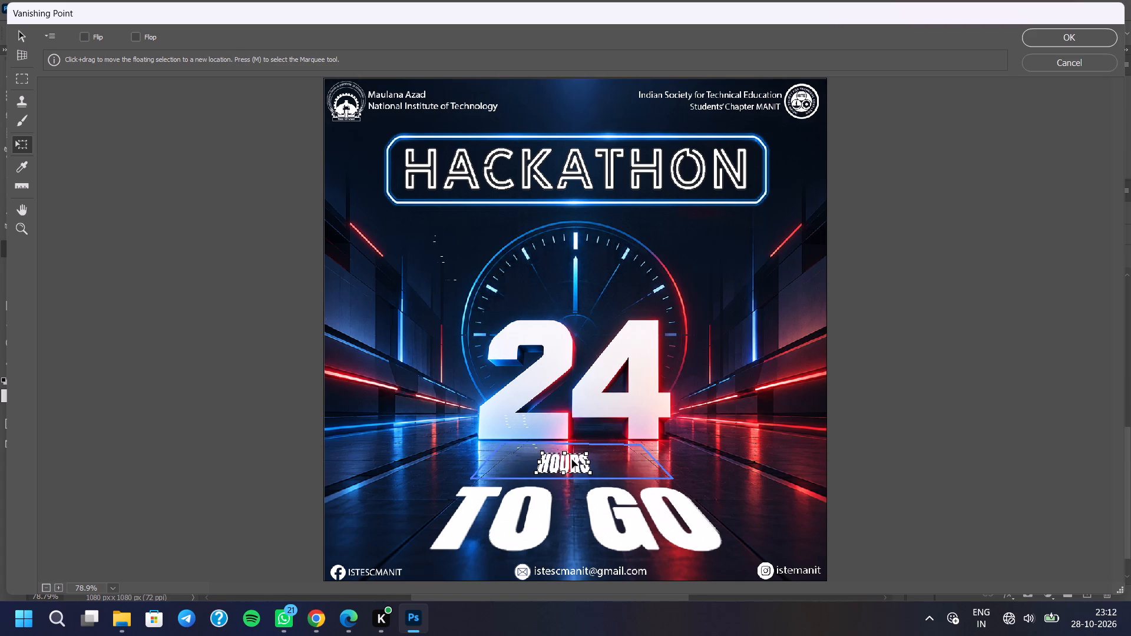
left_click(572, 460)
Stretch HOURS outward from its sides and corners to fill the perspective plane above TO GO.
left_click_drag(592, 462, 610, 462)
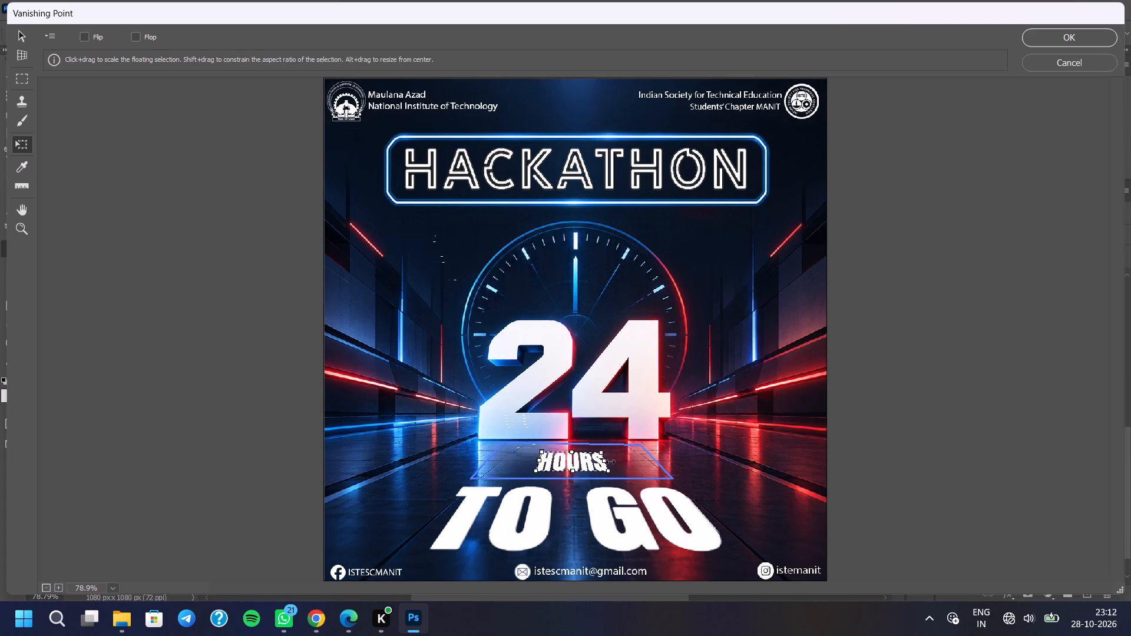
left_click_drag(610, 462, 623, 465)
left_click(572, 455)
left_click_drag(543, 447, 540, 442)
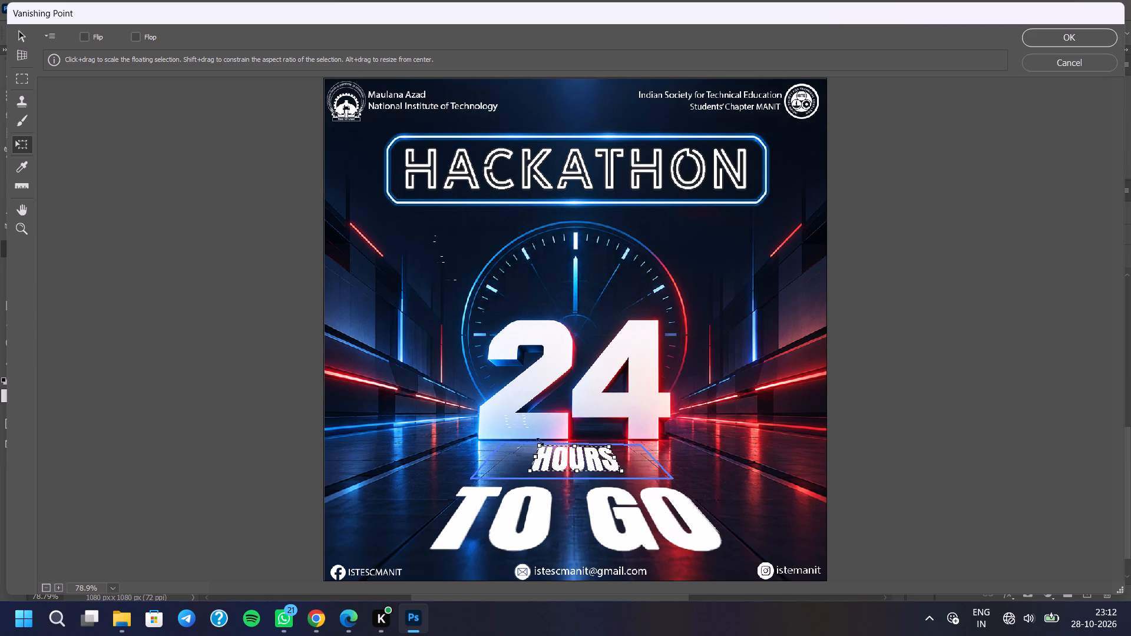
left_click_drag(540, 442, 512, 445)
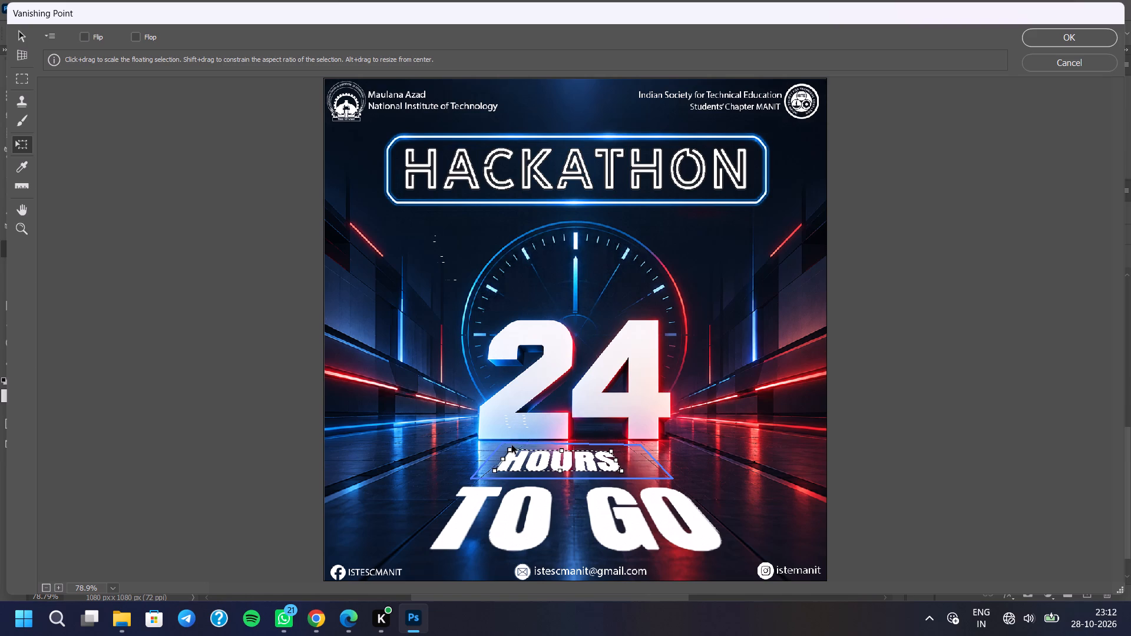
left_click_drag(616, 450, 619, 449)
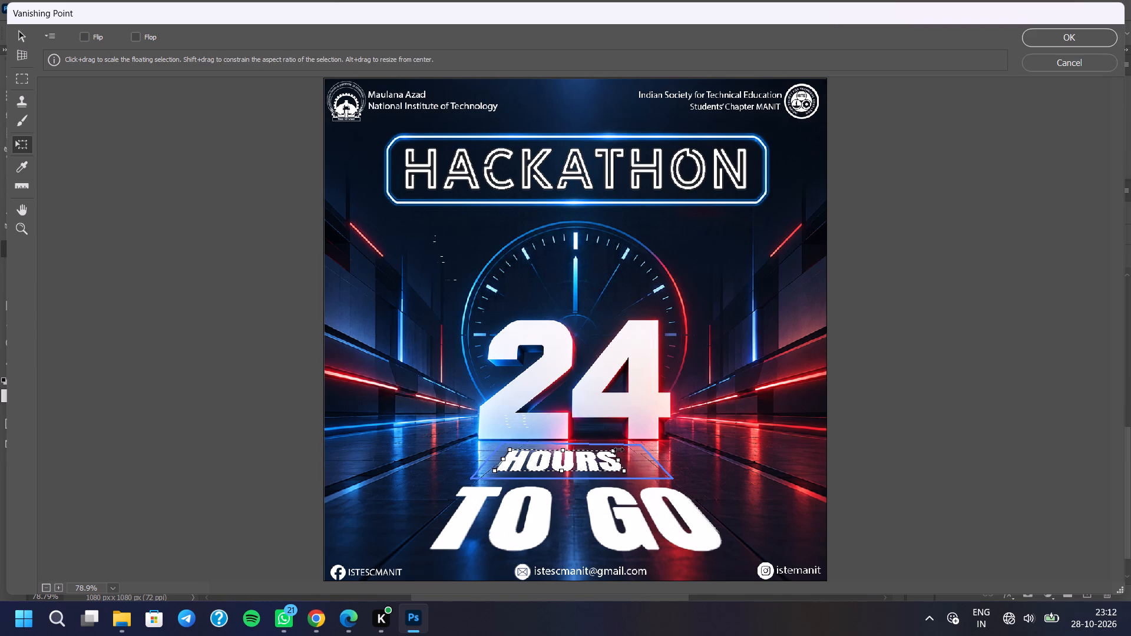
left_click_drag(619, 449, 631, 447)
left_click_drag(498, 474, 494, 474)
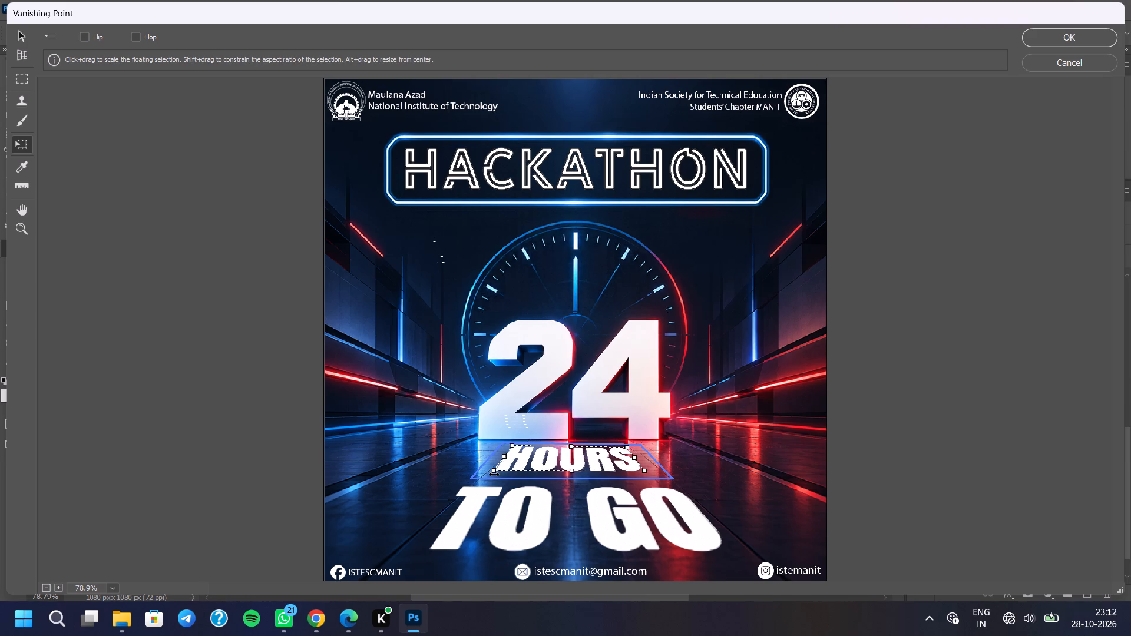
left_click_drag(494, 474, 482, 475)
left_click_drag(648, 472, 650, 473)
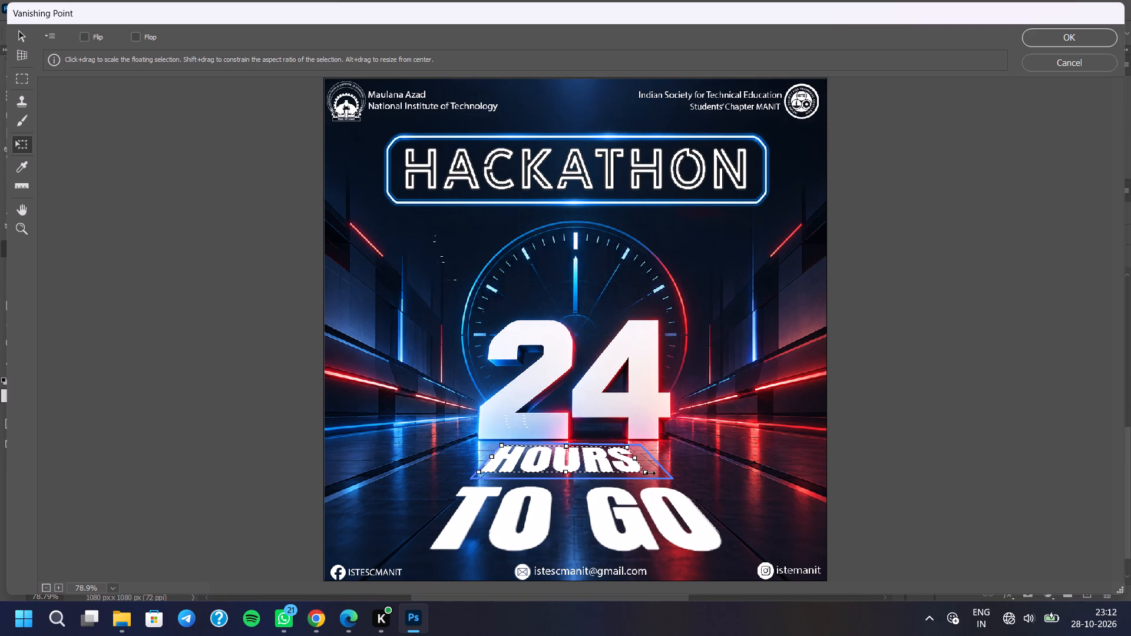
left_click_drag(650, 473, 668, 476)
Fine-tune the edges and far-left corner of HOURS to fit within the plane's outline.
left_click(574, 443)
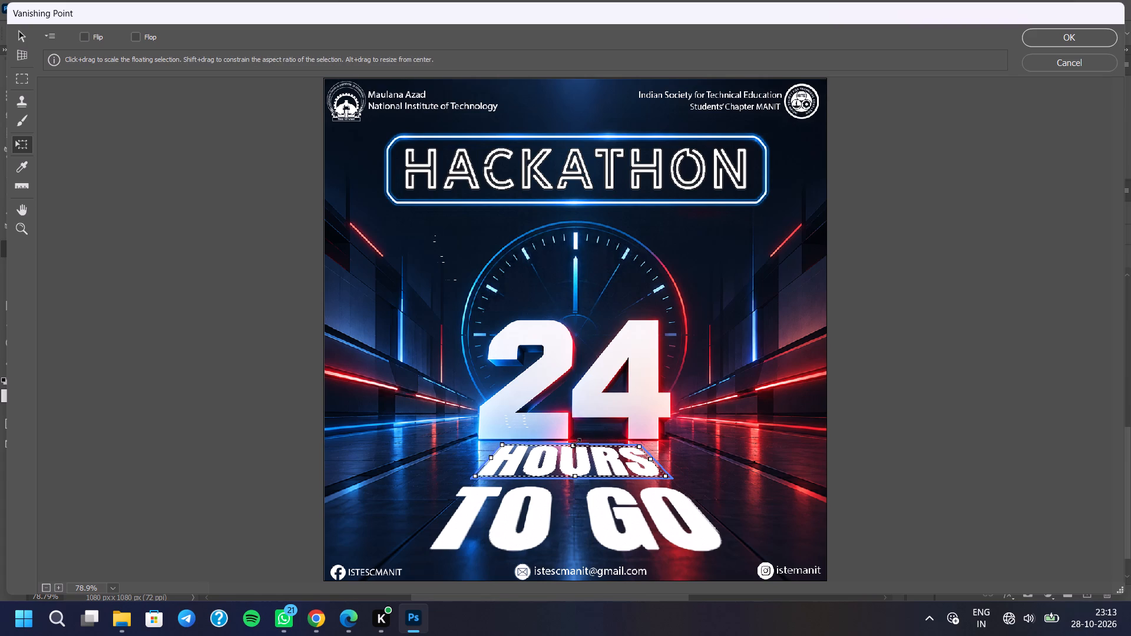
left_click(576, 475)
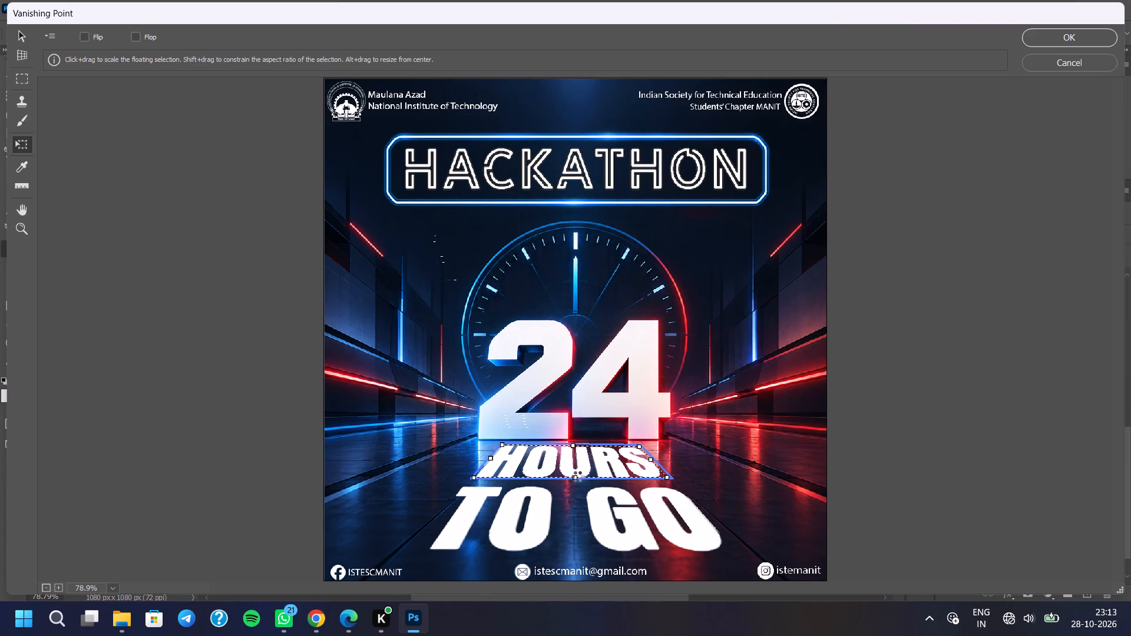
left_click(654, 459)
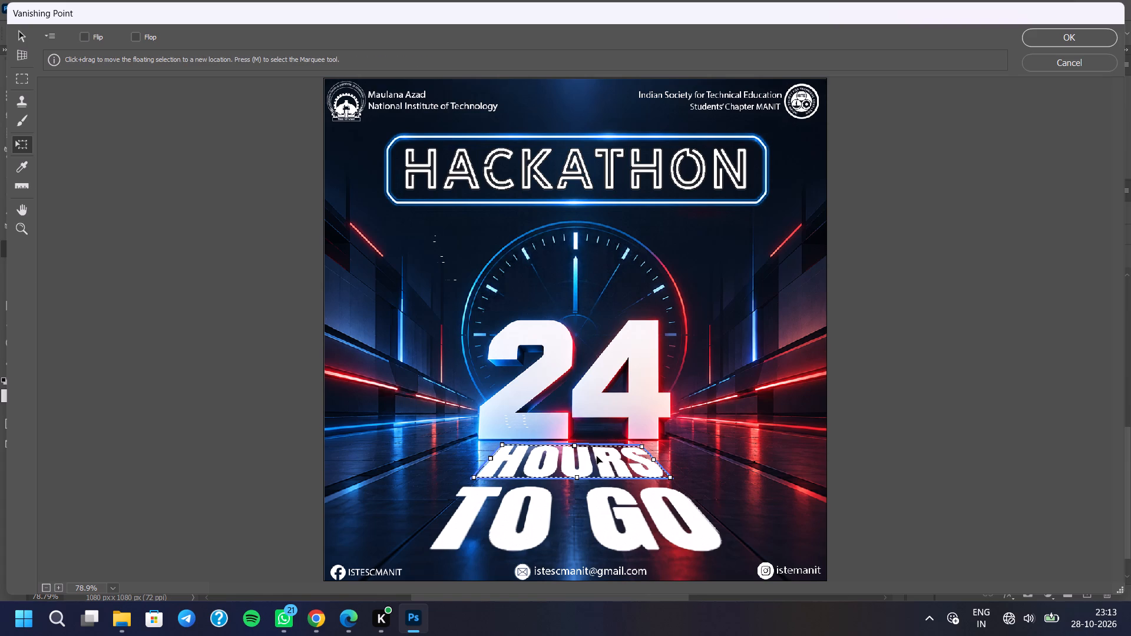
left_click(504, 438)
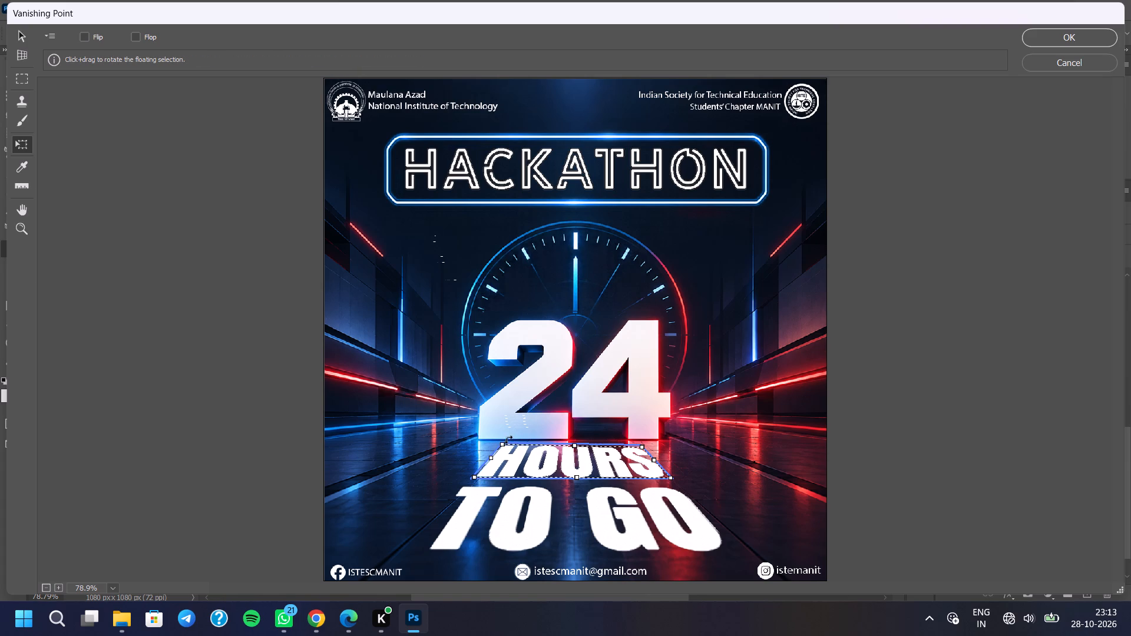
left_click(503, 439)
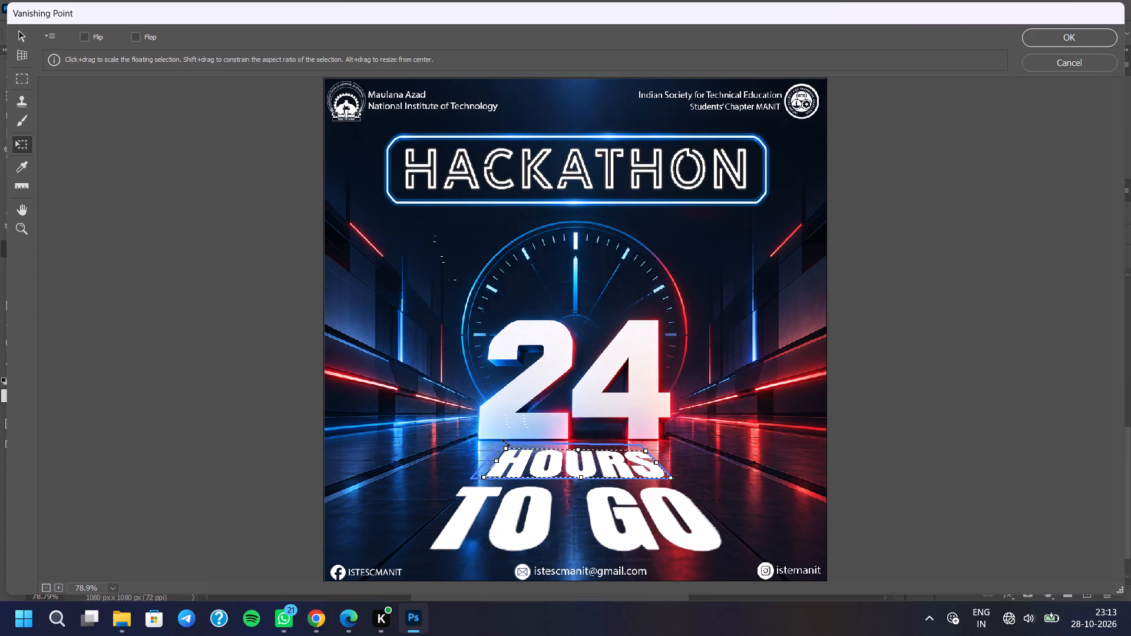
Undo the last size adjustments to HOURS on the perspective plane and apply the Vanishing Point result to Layer 25.
left_click(504, 439)
left_click(505, 438)
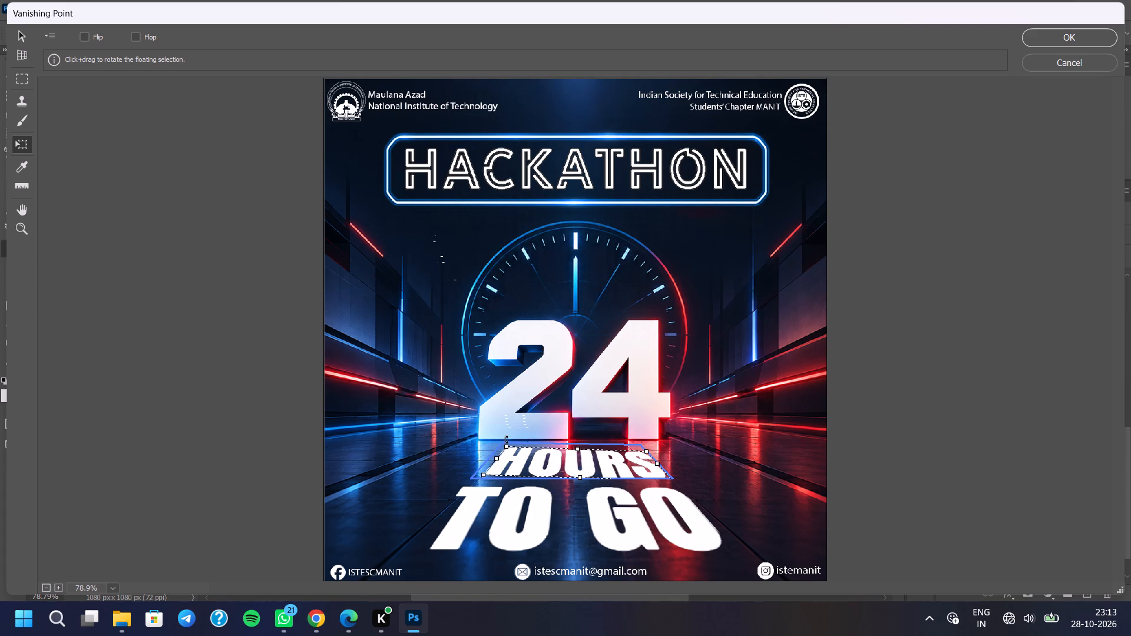
key("ctrl+z")
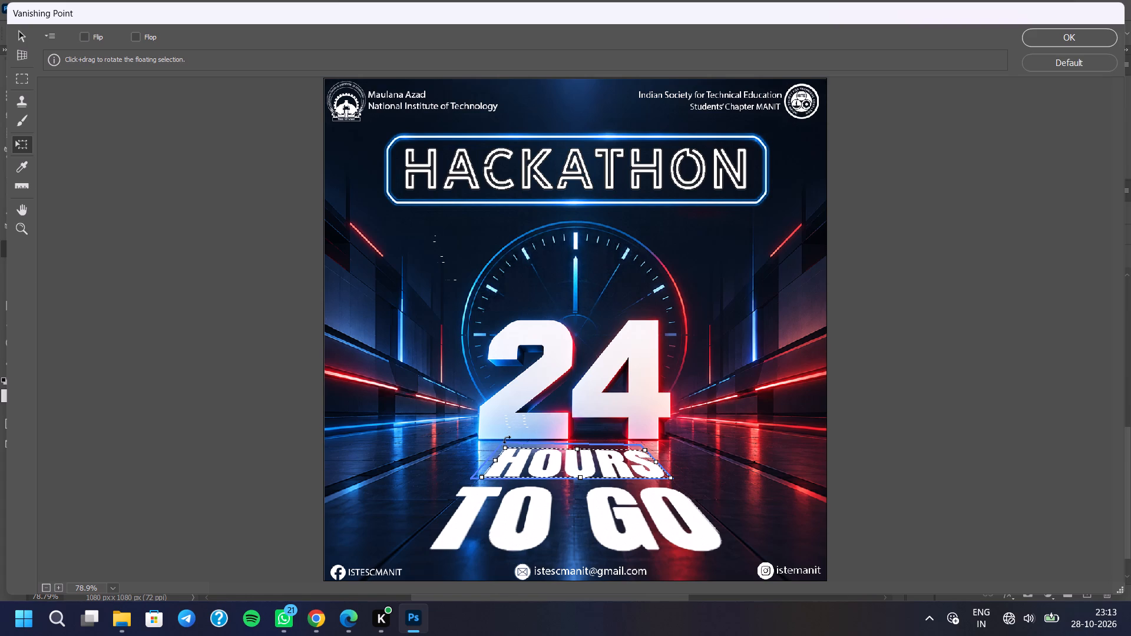
key("ctrl+z")
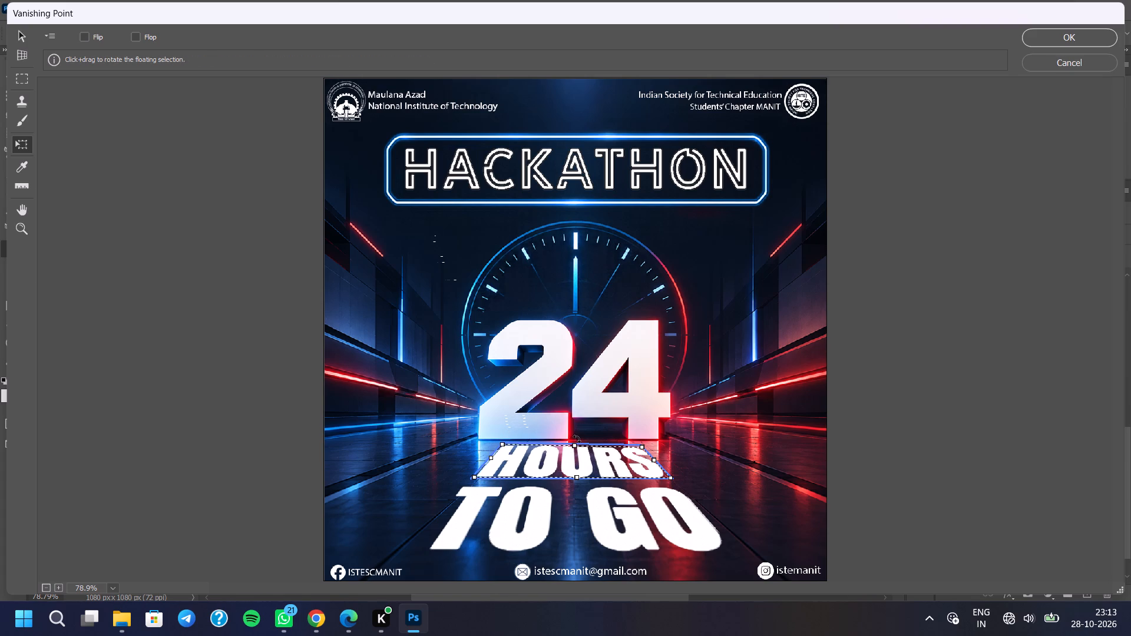
left_click(578, 442)
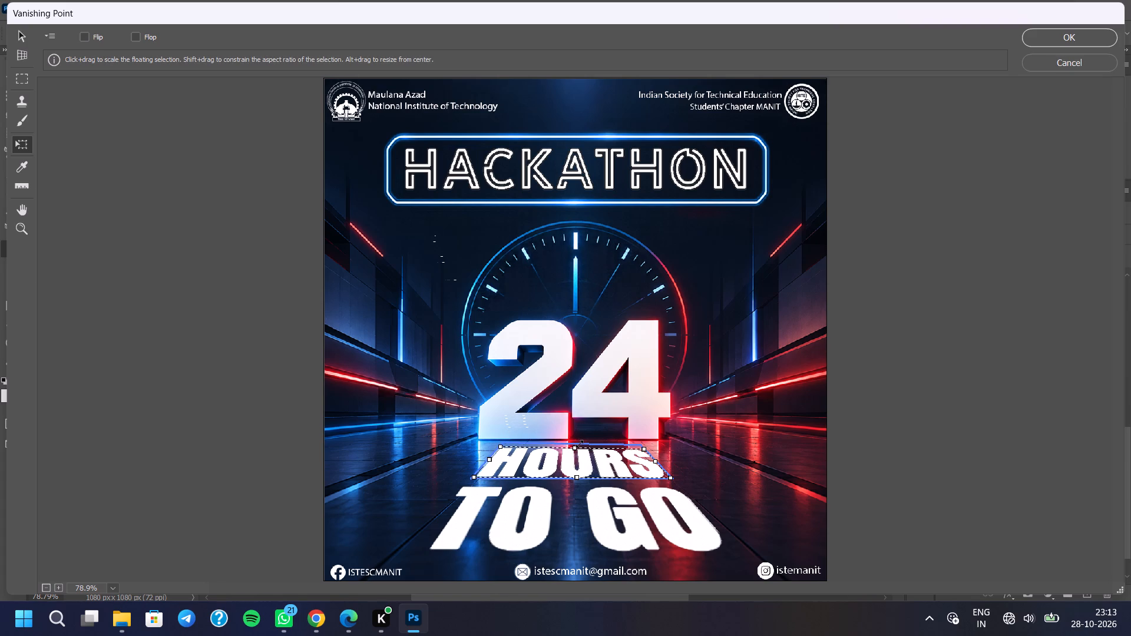
triple_click(580, 444)
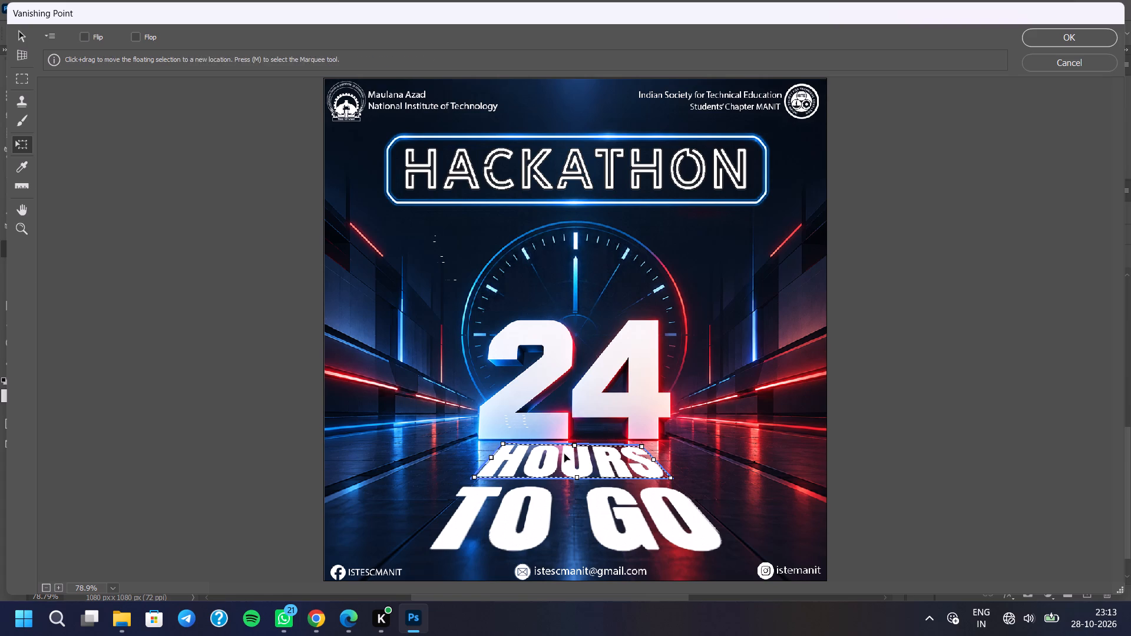
left_click(1092, 34)
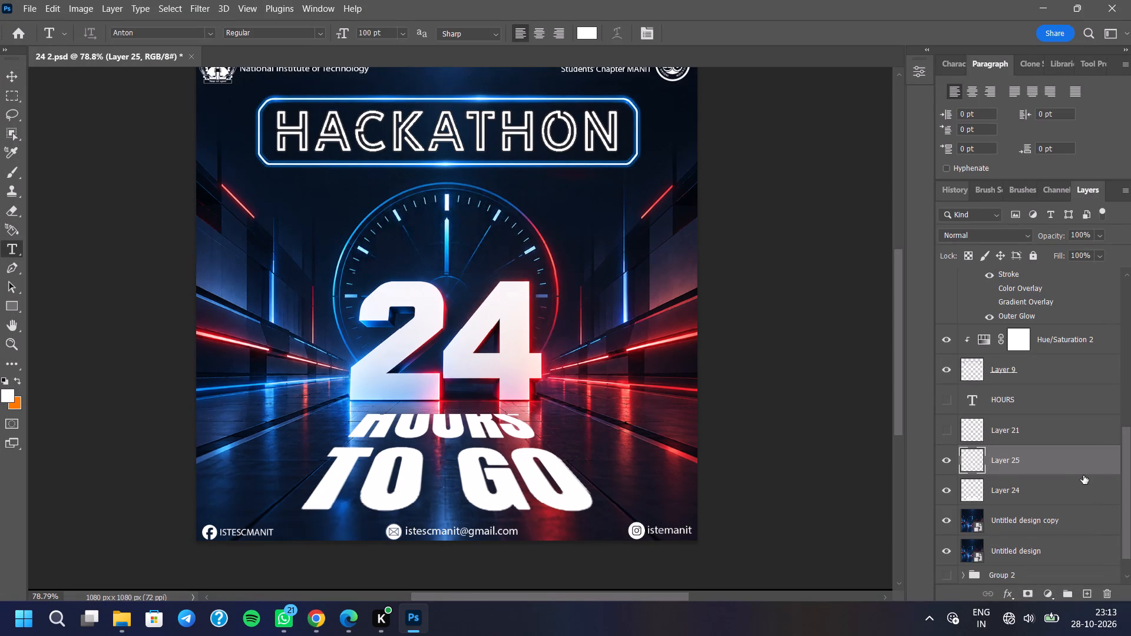
Move Layer 25 up the layer stack to directly above Layer 15.
left_click_drag(1087, 466, 1039, 266)
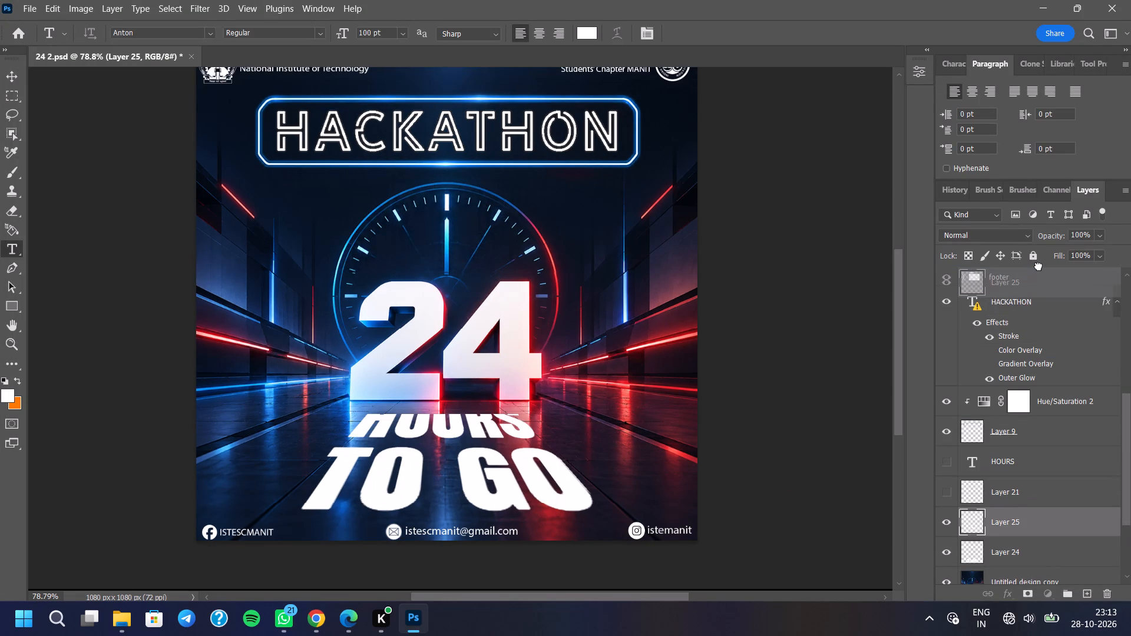
left_click_drag(1039, 266, 1039, 301)
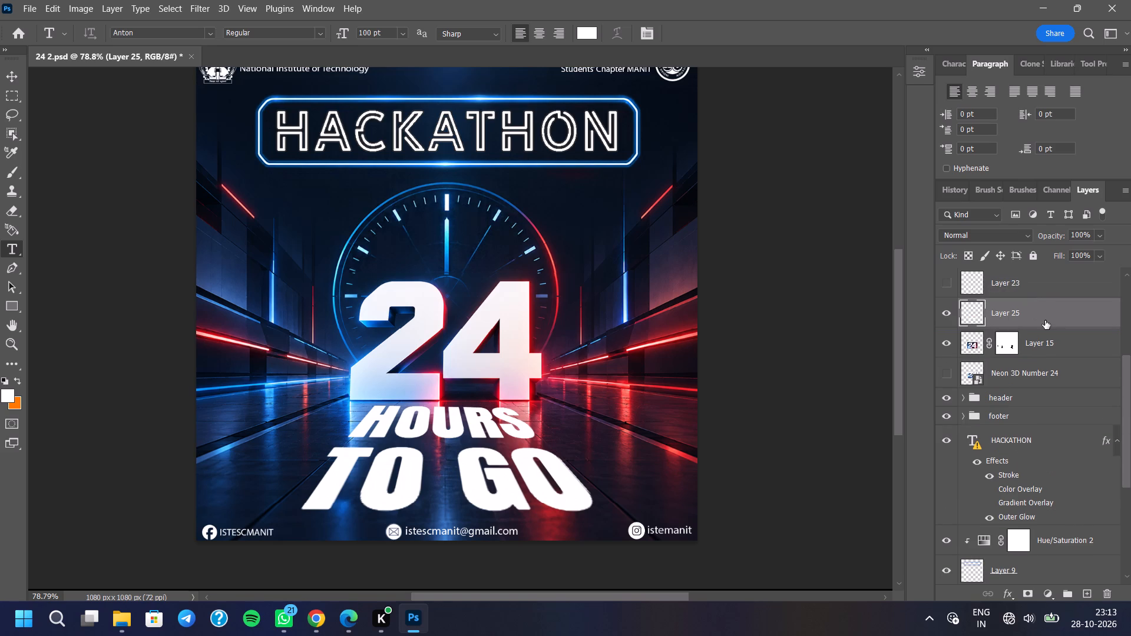
Transform HOURS on Layer 25, scaling it to about 112% and centring it beneath 24.
key("ctrl+t")
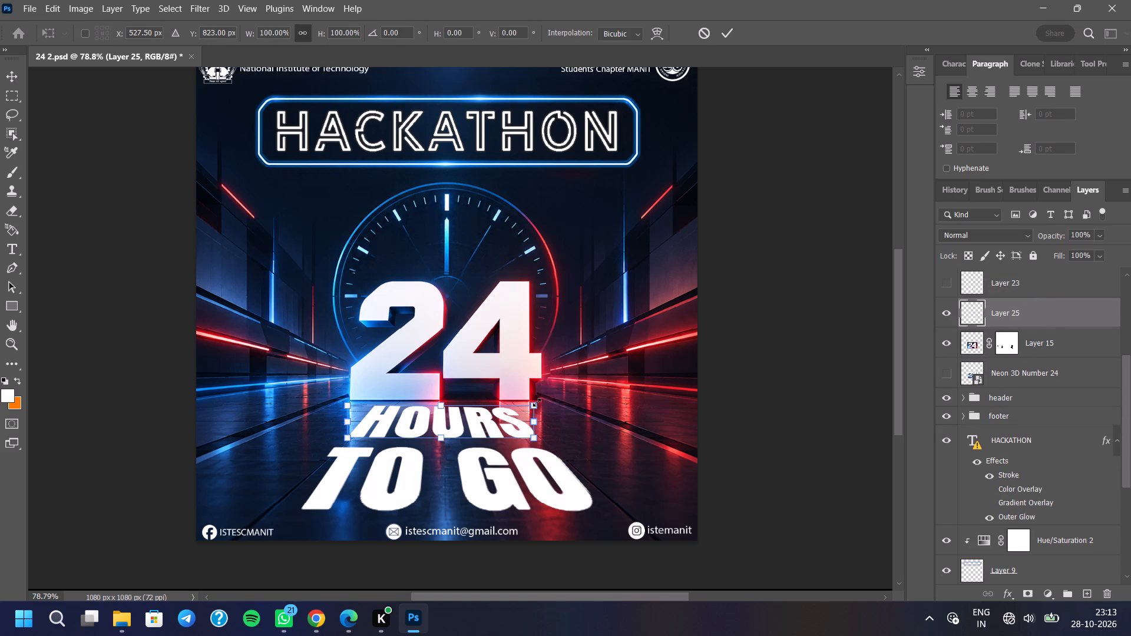
left_click_drag(535, 400, 541, 382)
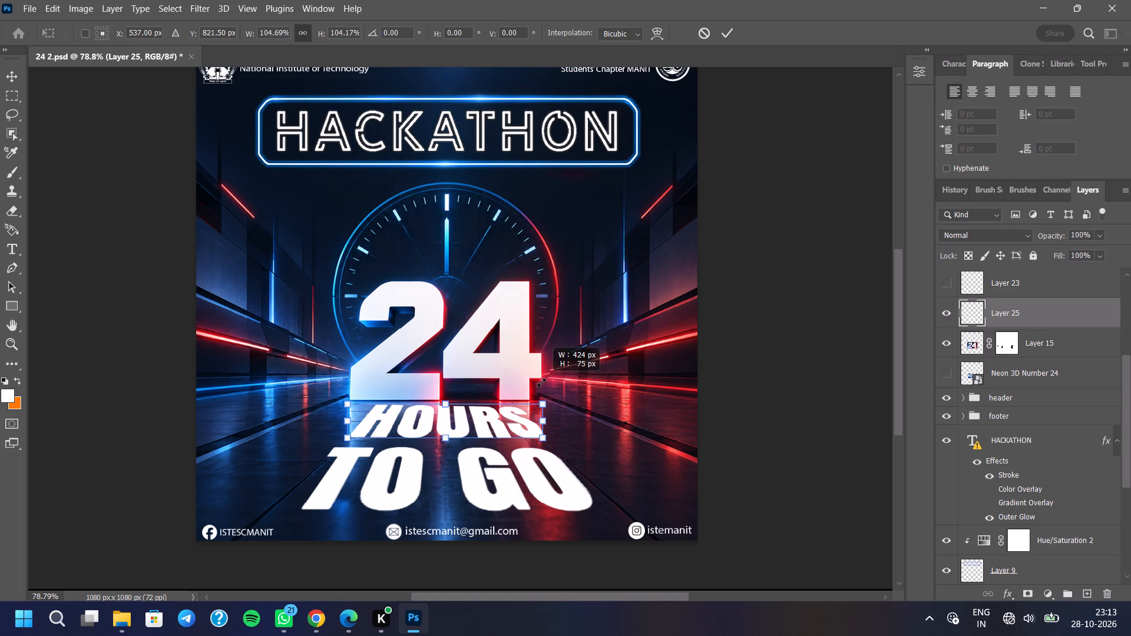
left_click_drag(541, 382, 541, 381)
left_click_drag(481, 412, 473, 412)
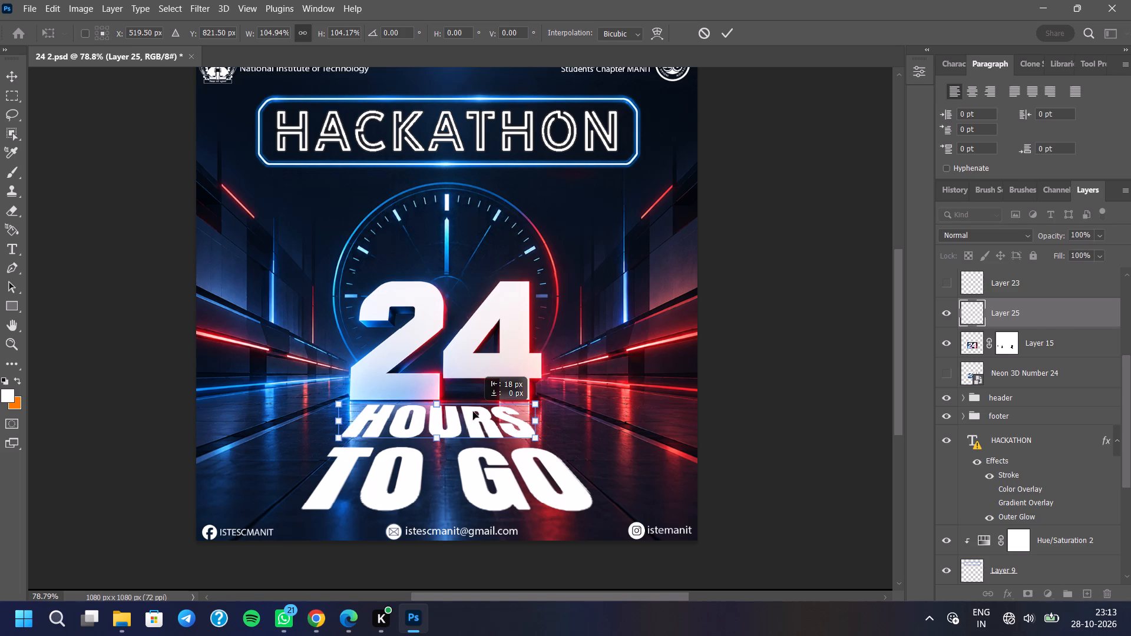
left_click_drag(473, 412, 474, 412)
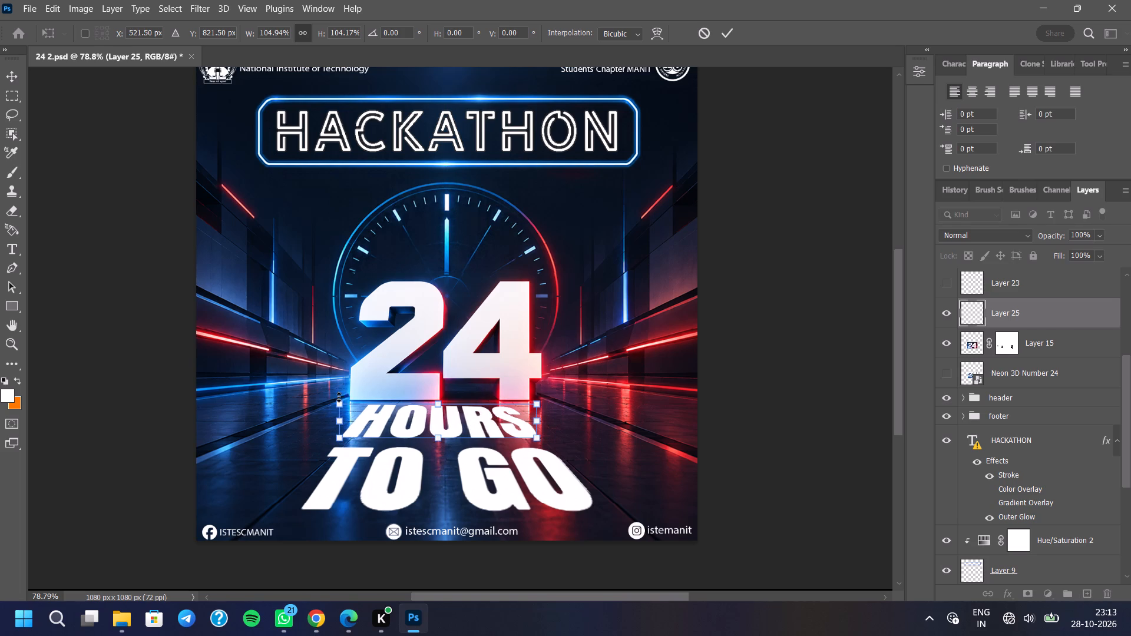
left_click_drag(339, 397, 342, 392)
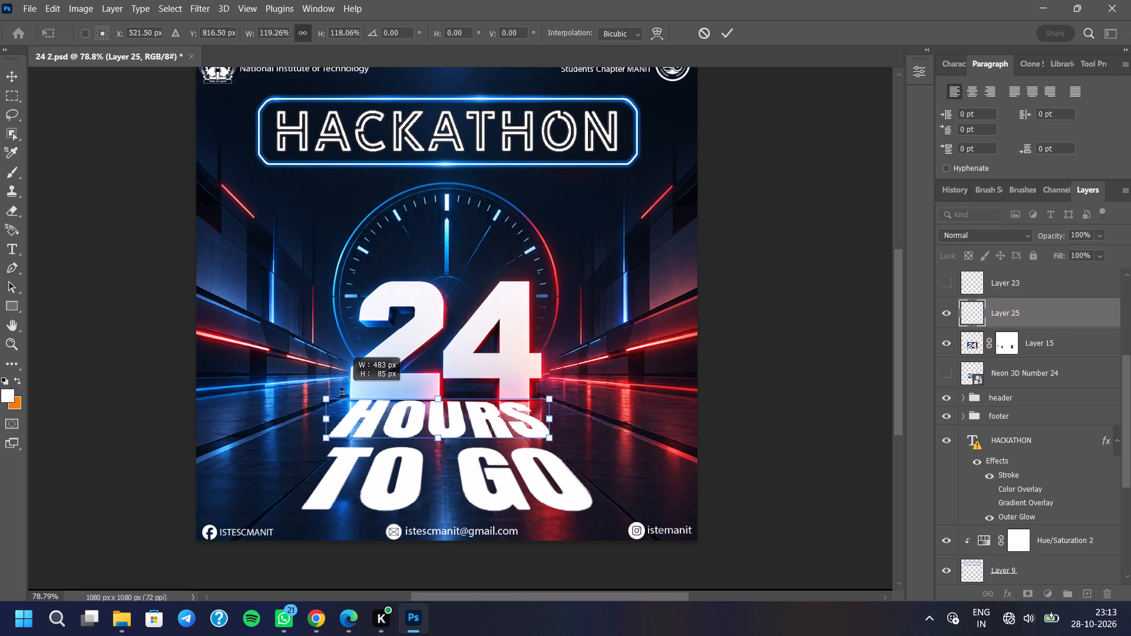
left_click_drag(342, 392, 346, 395)
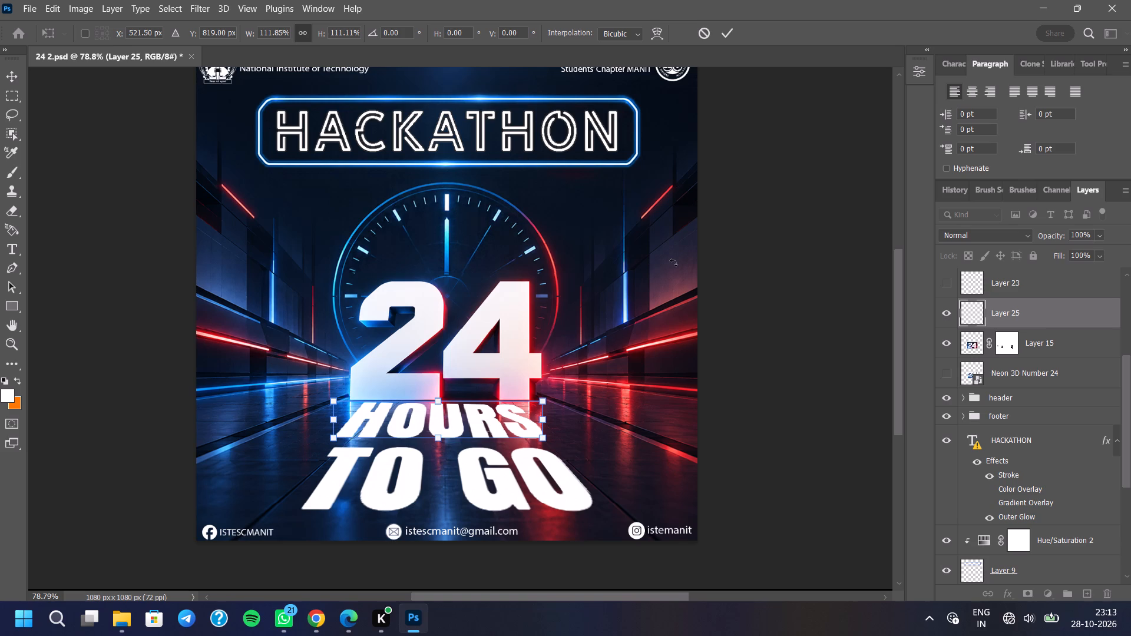
Nudge HOURS down by about 10 px, closer to TO GO.
key("Down")
key("Down")
key("Down")
key("Down")
key("Down")
key("Down")
key("Down")
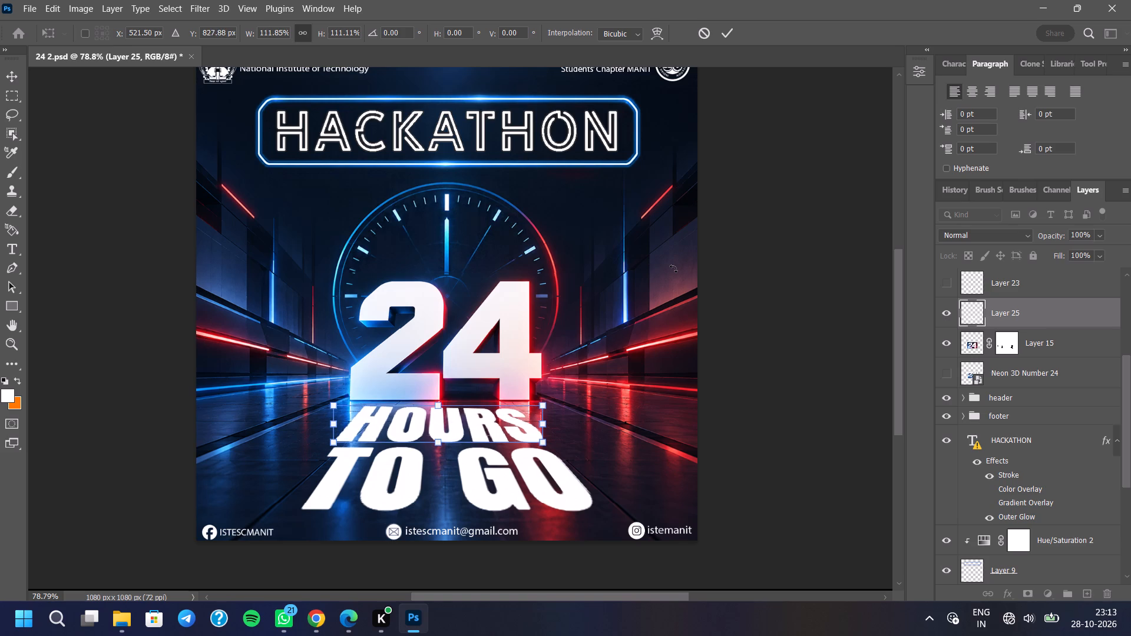
key("Up")
key("Up")
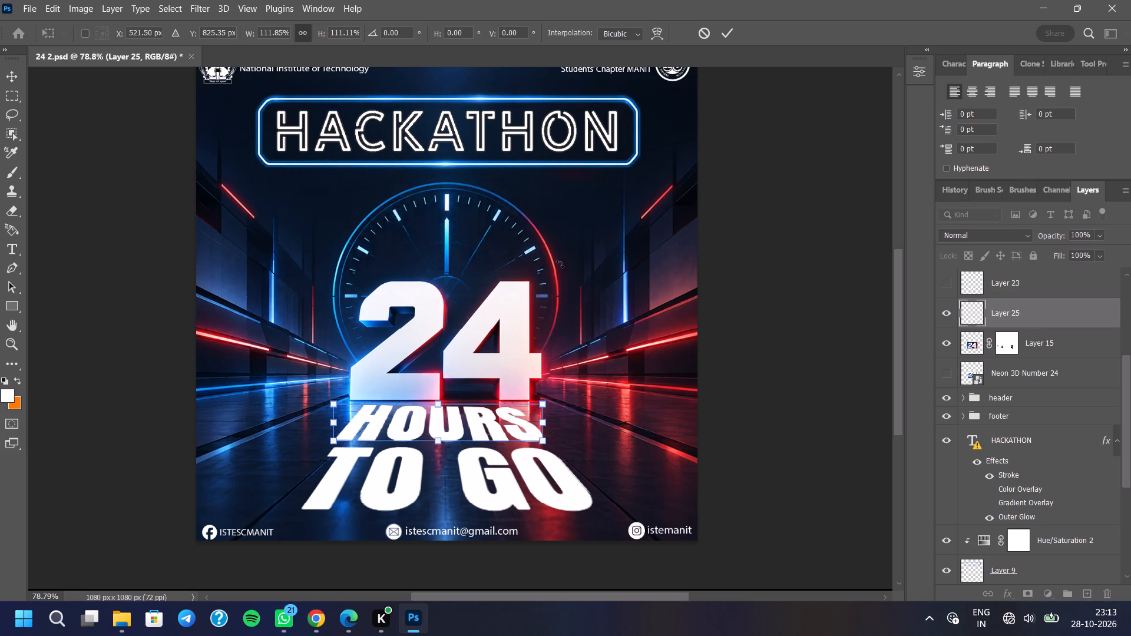
key("Down")
key("Down")
key("Down")
Extend the far edge of HOURS toward 24, making its height about 124%, and apply the transform.
scroll(452, 434, "up", 4)
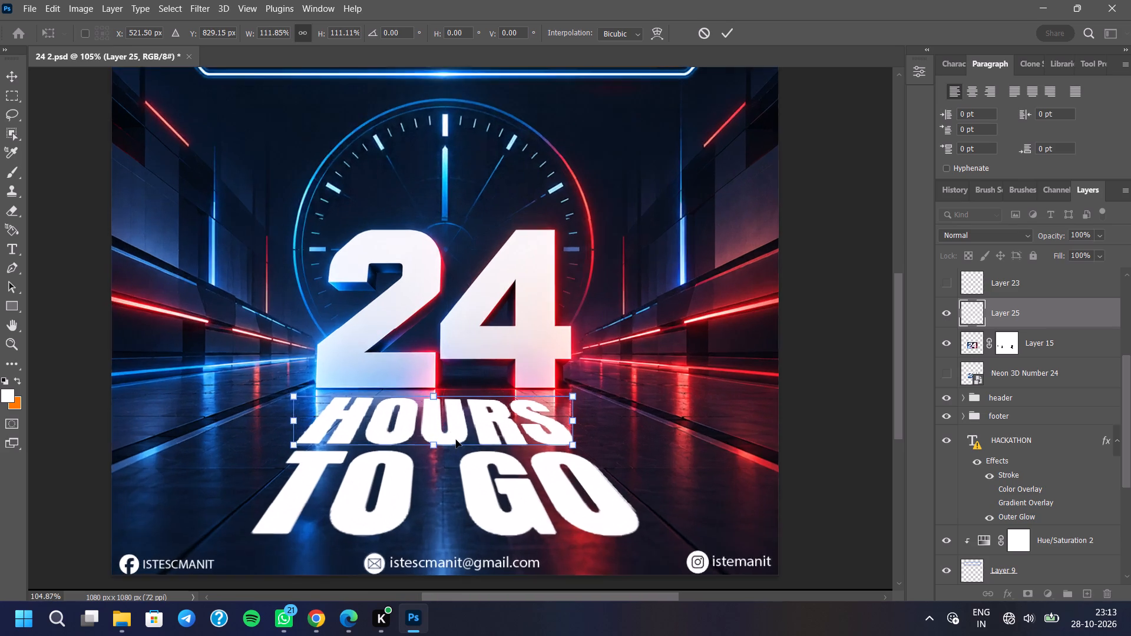
scroll(456, 440, "up", 3)
left_click_drag(422, 377, 422, 369, "shift")
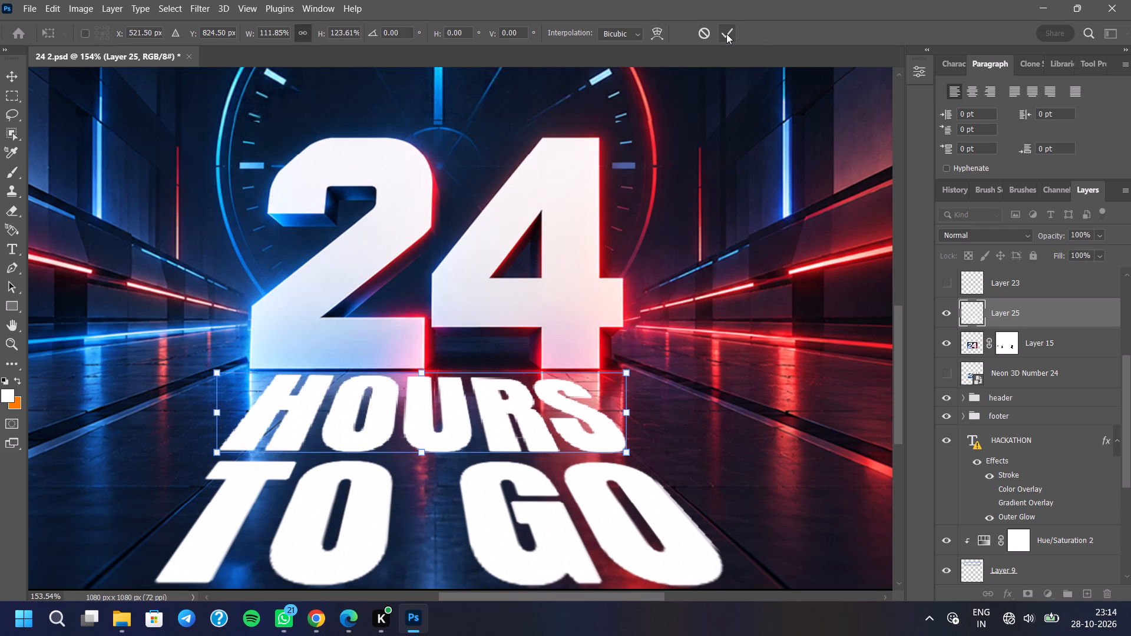
left_click(726, 34)
Hide Layer 15 and add a white Anton text layer reading 24 on a new layer above it.
scroll(493, 415, "down", 5)
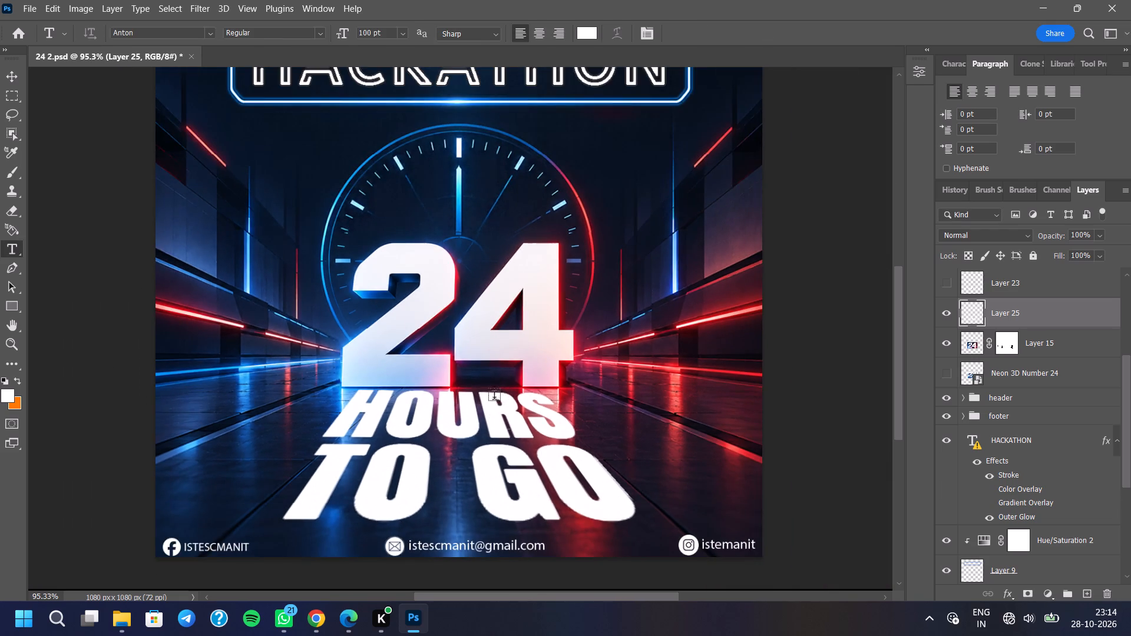
scroll(488, 397, "down", 7)
scroll(464, 387, "up", 5)
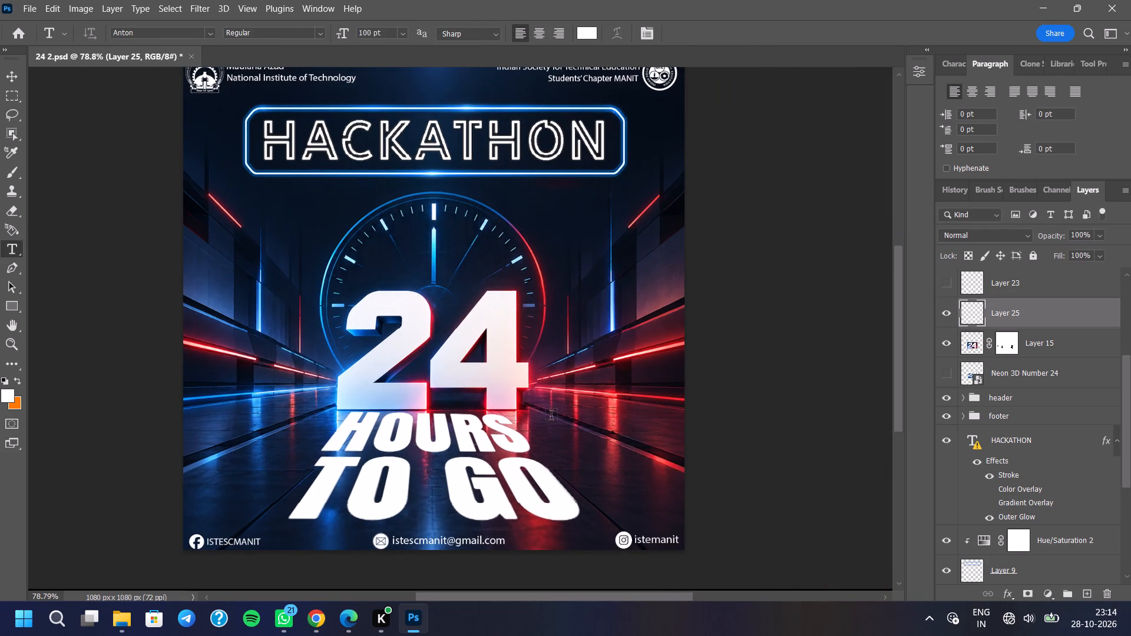
left_click(943, 340)
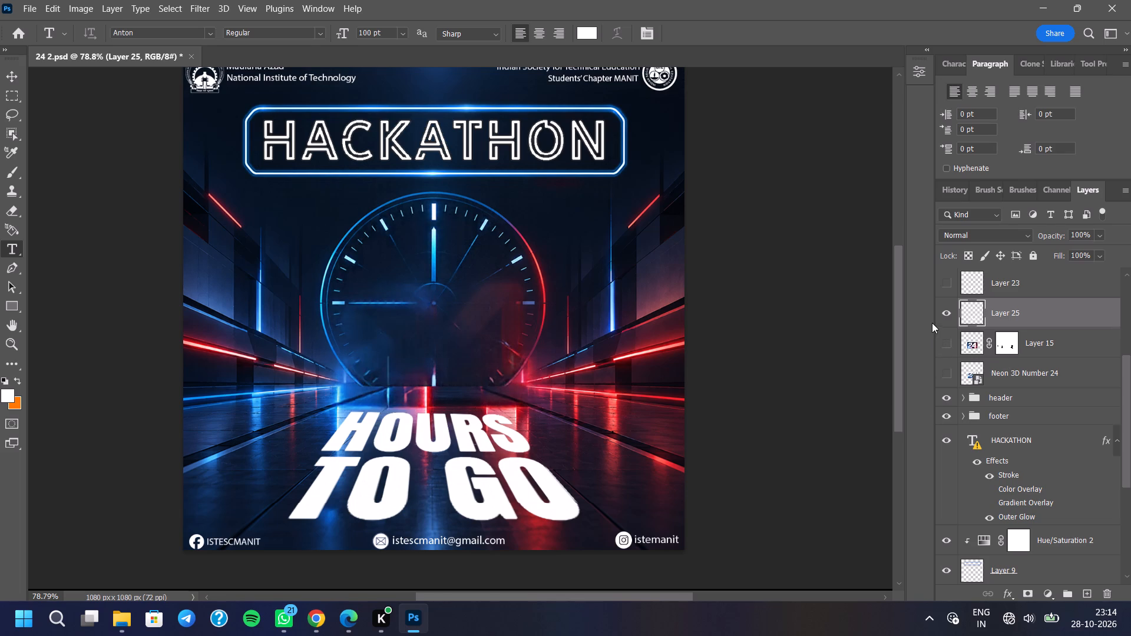
left_click(1056, 352)
left_click(1084, 588)
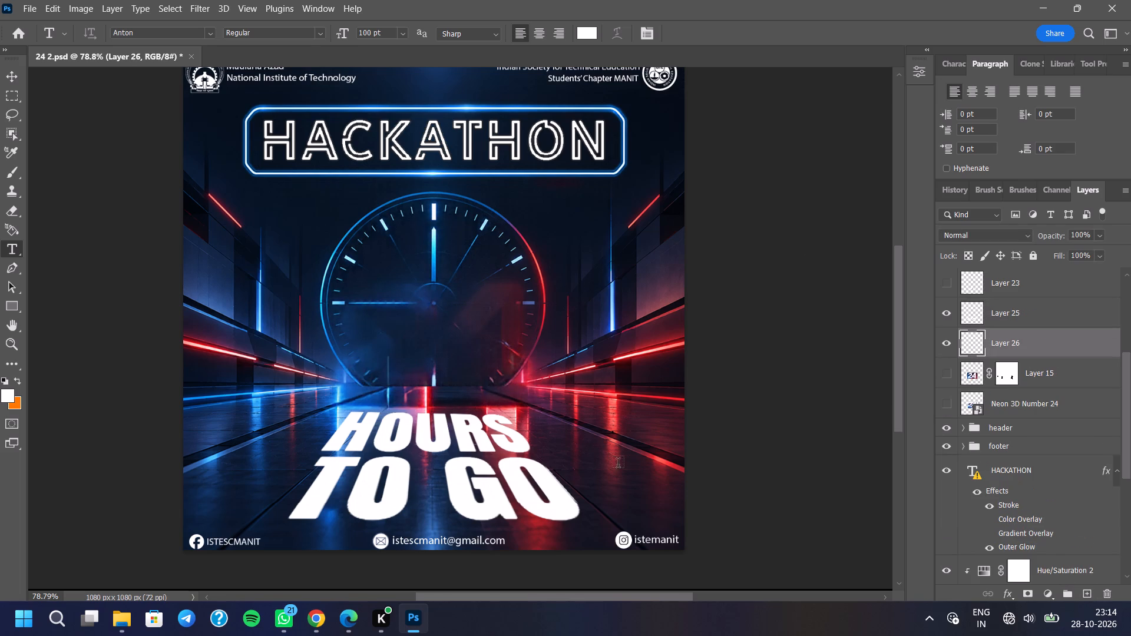
left_click(352, 331)
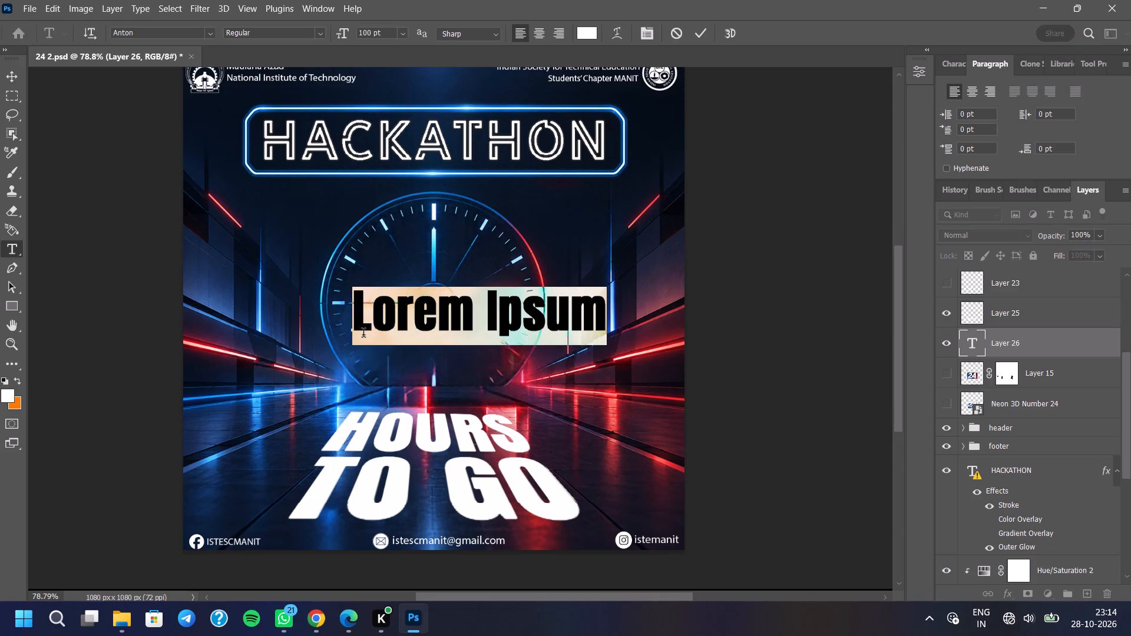
type("24")
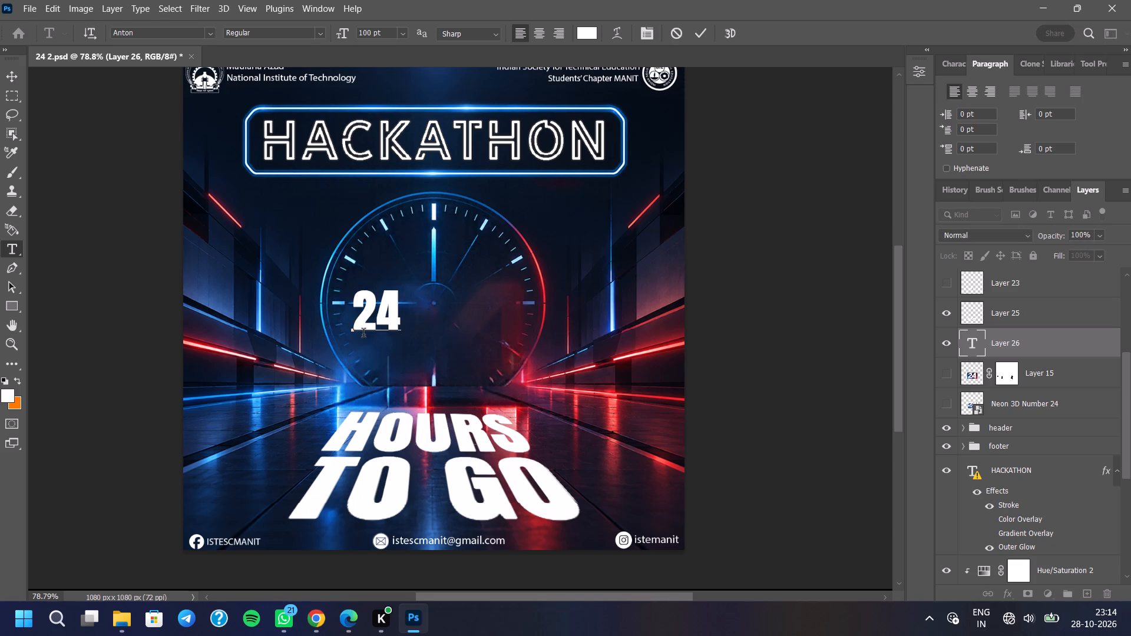
left_click(703, 29)
Enlarge the new 24 text to about 249% and place it over the left side of the clock.
key("ctrl+t")
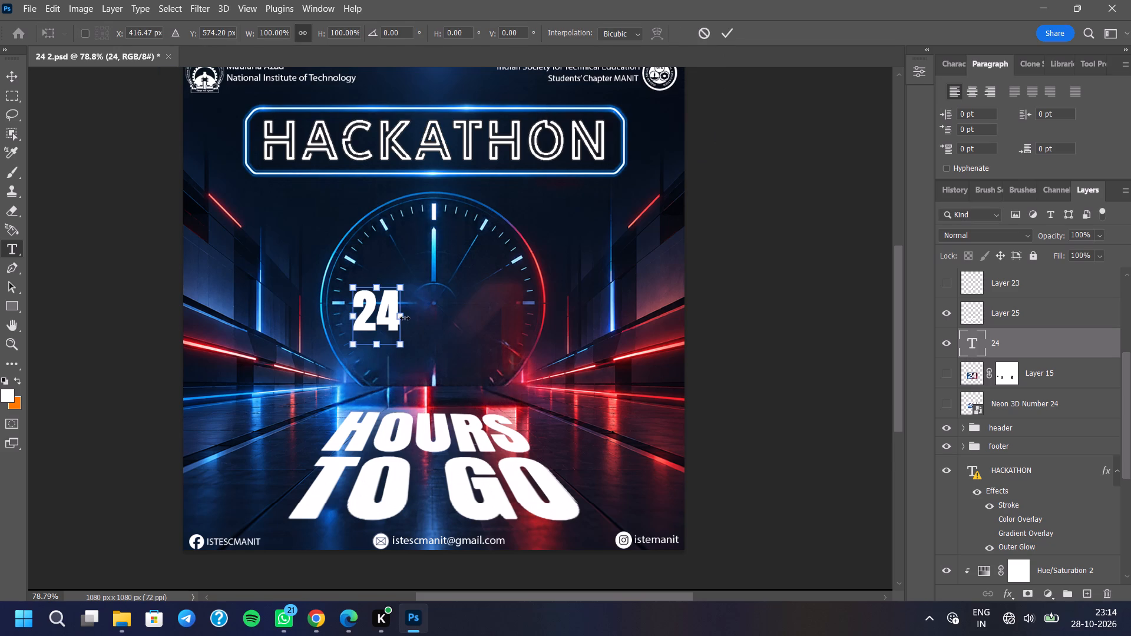
left_click_drag(405, 318, 477, 344)
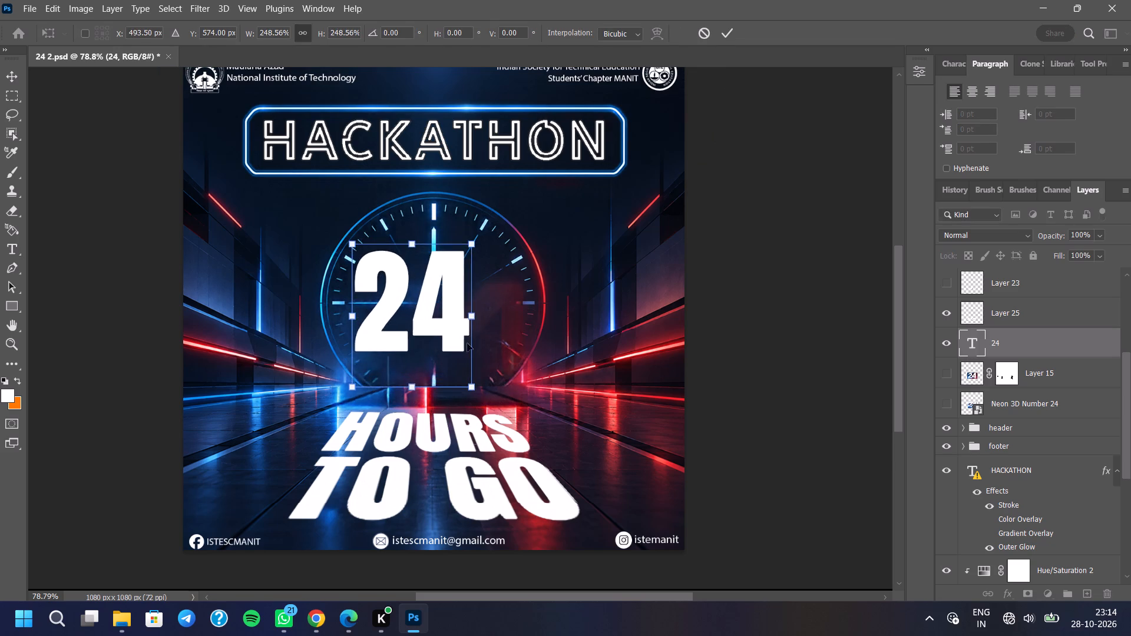
left_click_drag(451, 319, 479, 364)
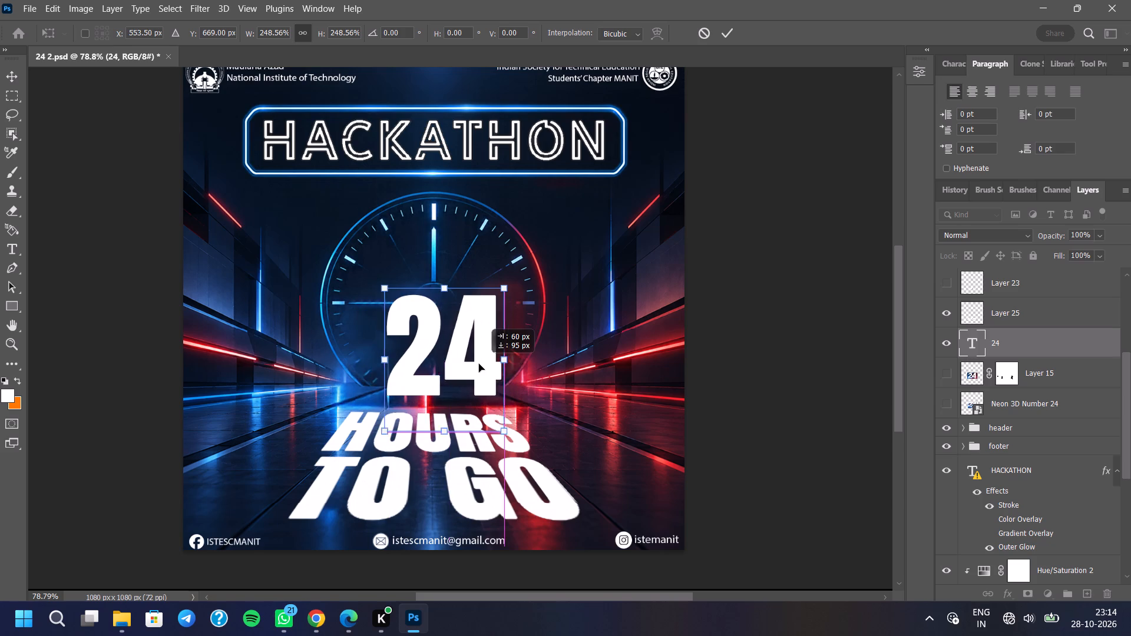
left_click_drag(479, 364, 372, 347)
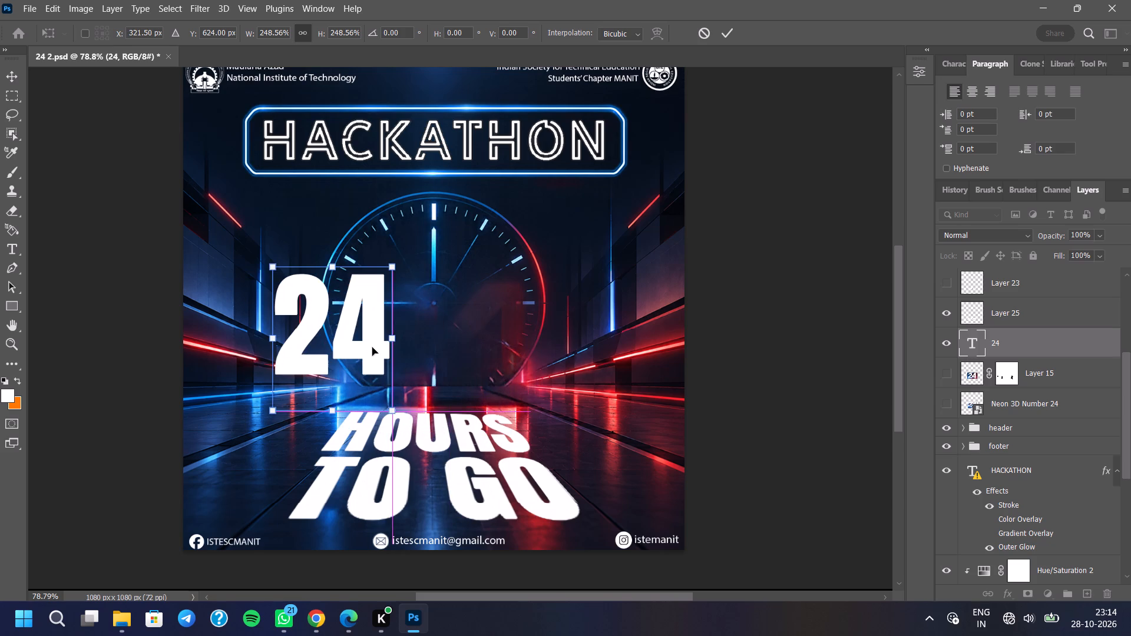
left_click_drag(372, 347, 371, 347)
Stretch the new 24 text over the Layer 15 numerals, about 159% wide and 118% high, using Layer 15 only as a temporary visible reference.
left_click(943, 377)
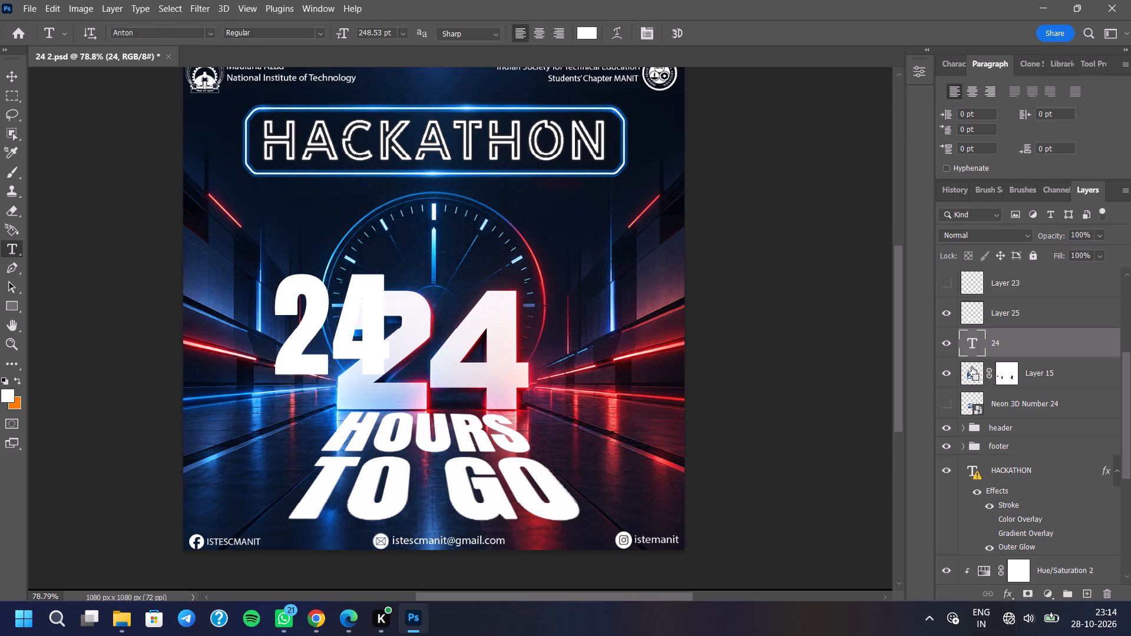
key("ctrl+t")
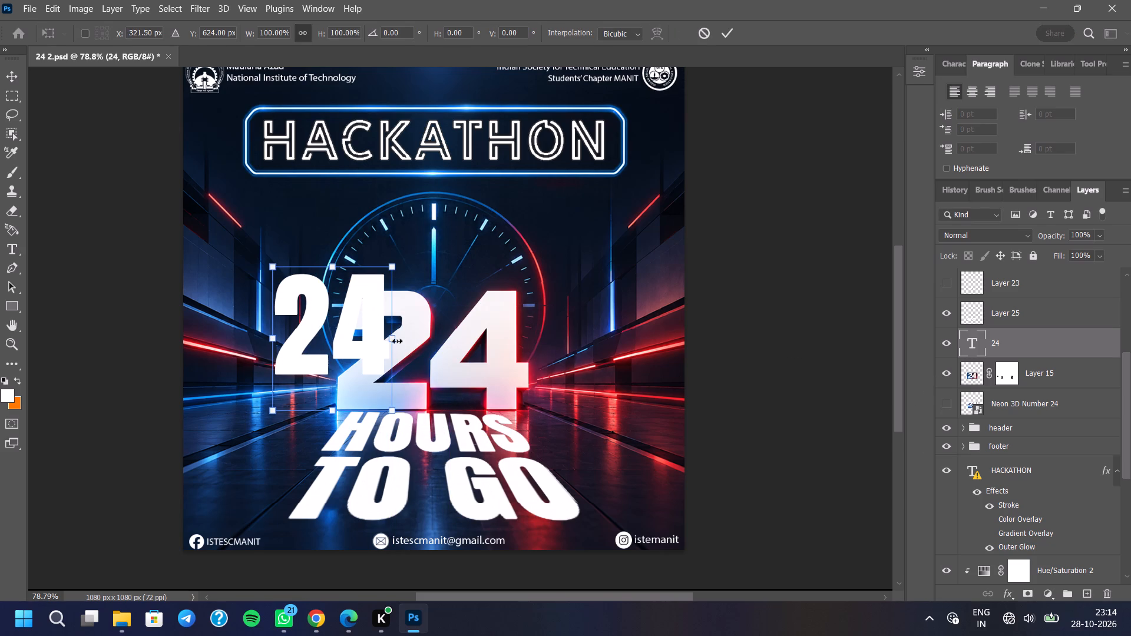
left_click_drag(397, 337, 414, 340)
left_click_drag(365, 340, 448, 372)
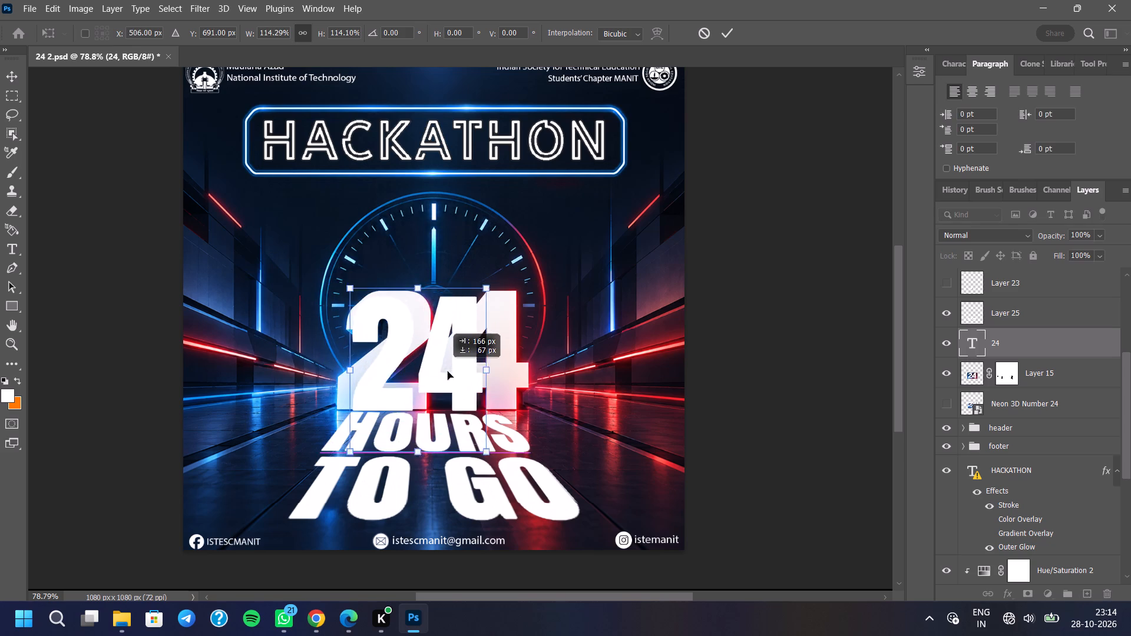
left_click_drag(448, 372, 458, 369)
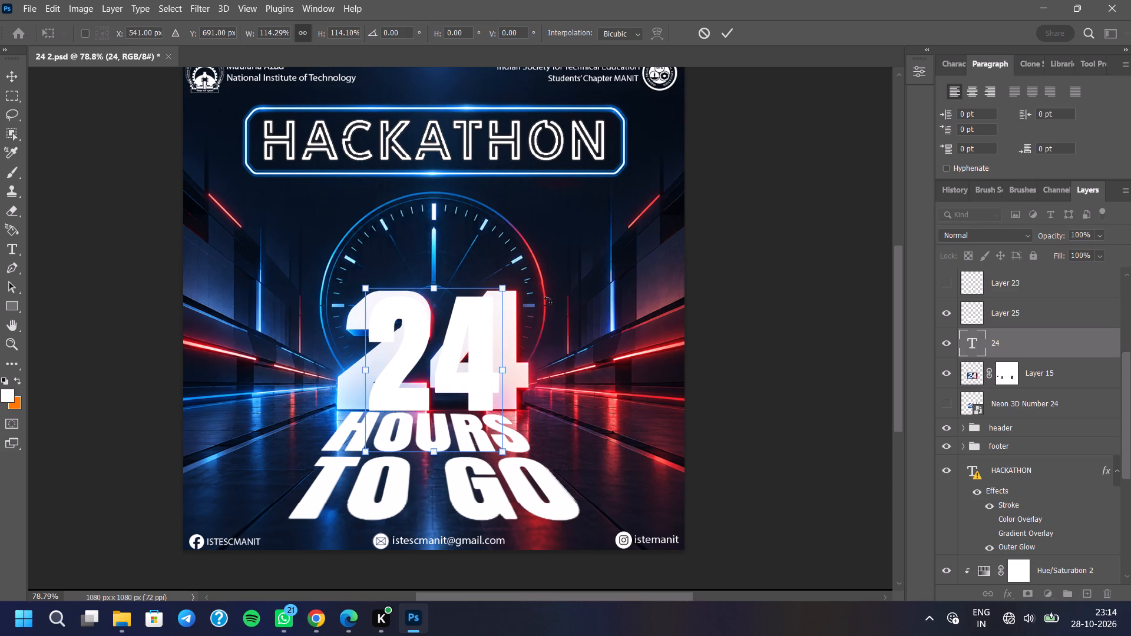
left_click_drag(507, 287, 514, 284)
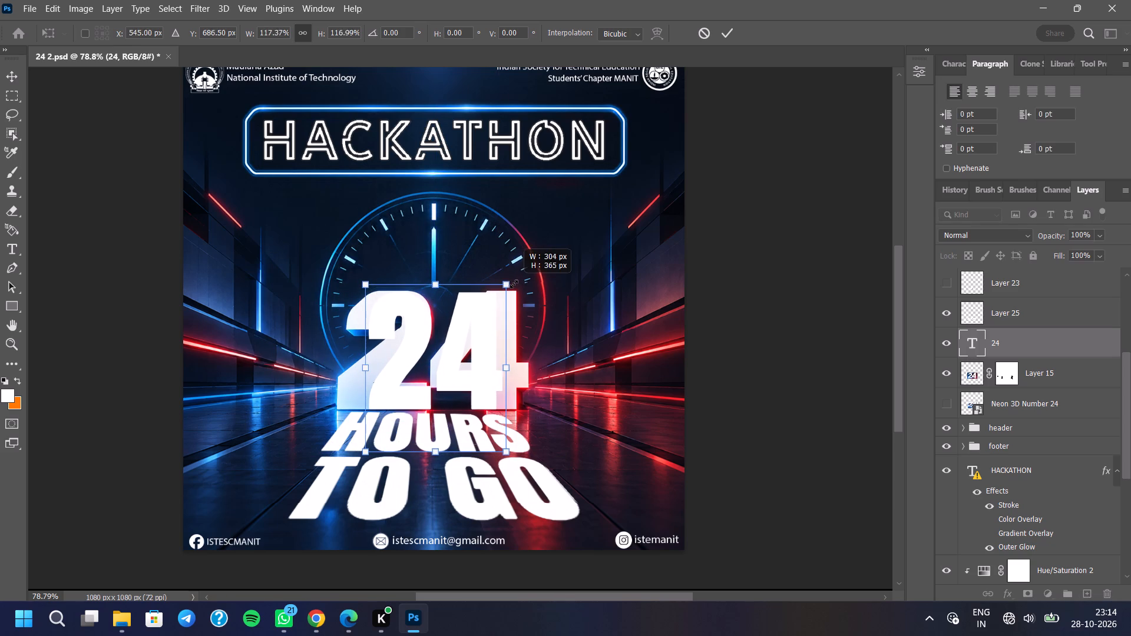
left_click_drag(514, 284, 515, 283)
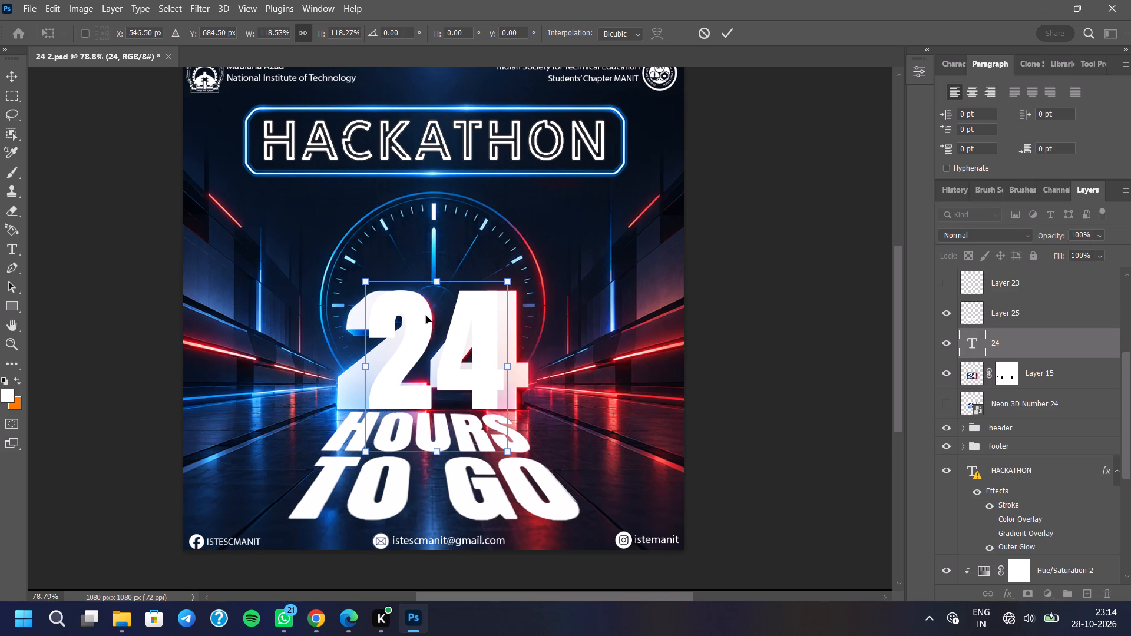
left_click_drag(363, 365, 336, 360, "shift")
left_click_drag(509, 368, 527, 369, "shift")
left_click(731, 26)
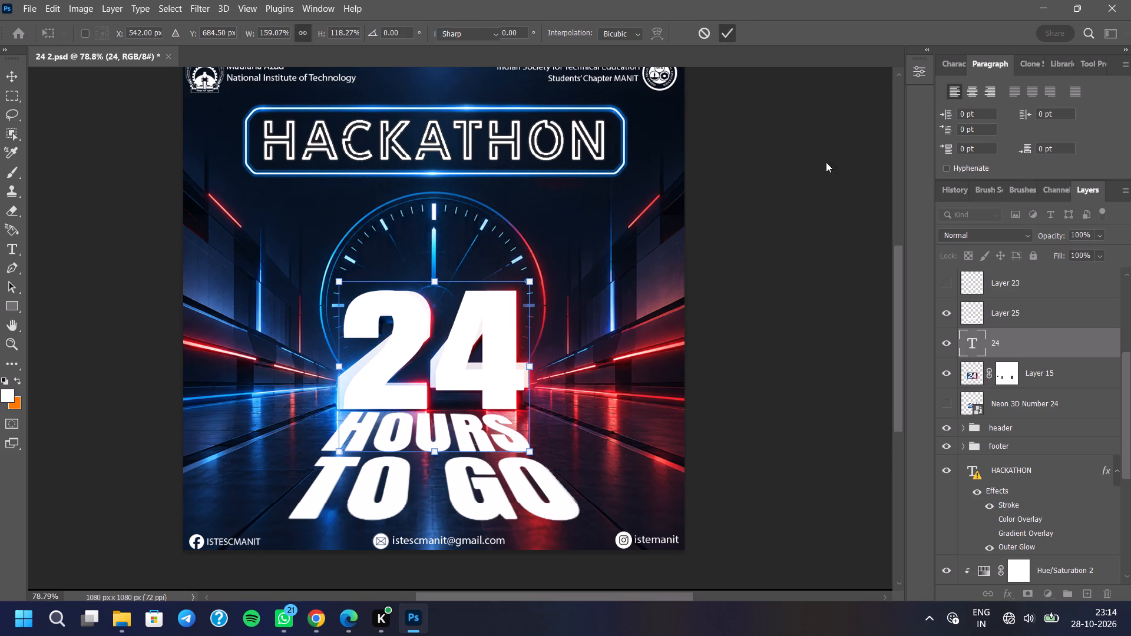
left_click(953, 376)
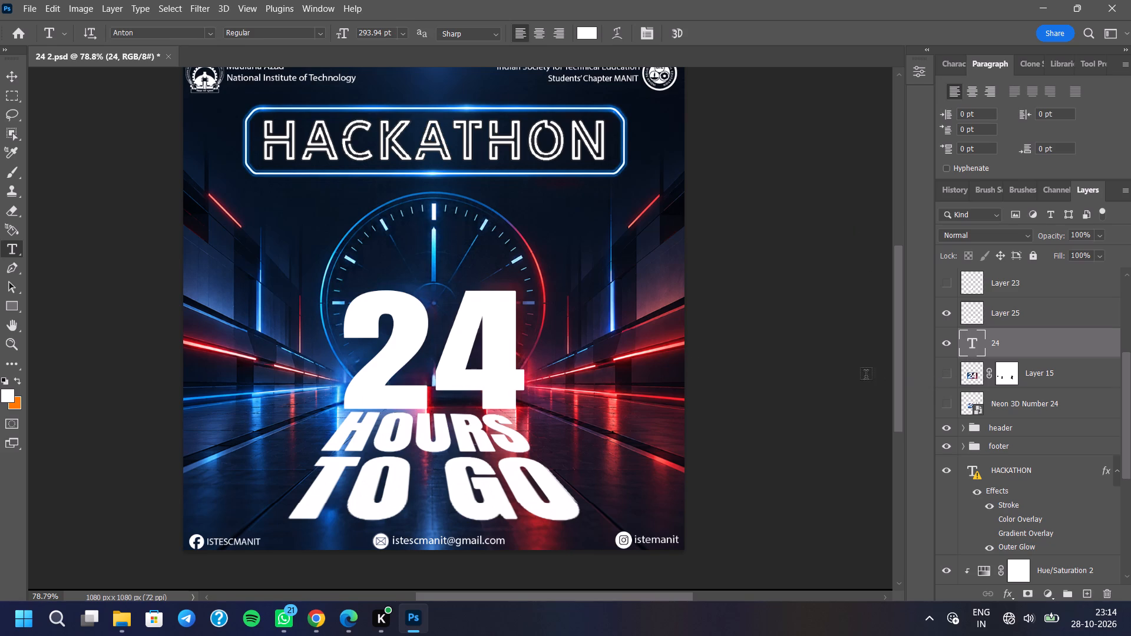
Inspect the new 24 text up close and compare it with the Layer 15 numerals, leaving Layer 15 hidden.
scroll(490, 329, "up", 8)
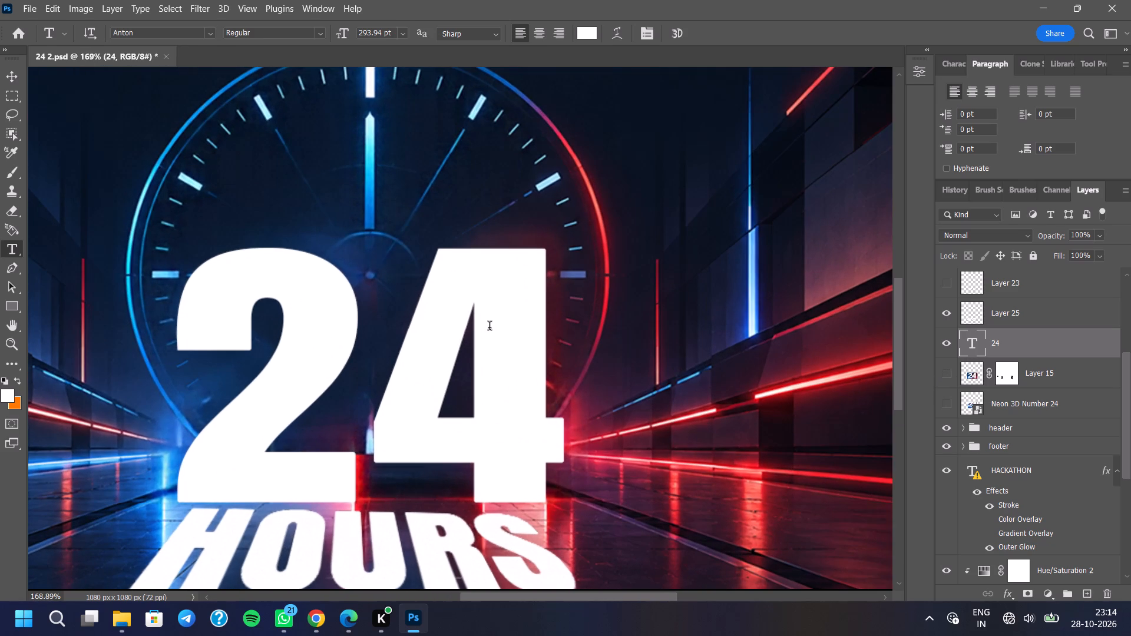
scroll(490, 327, "down", 9)
scroll(494, 326, "up", 3)
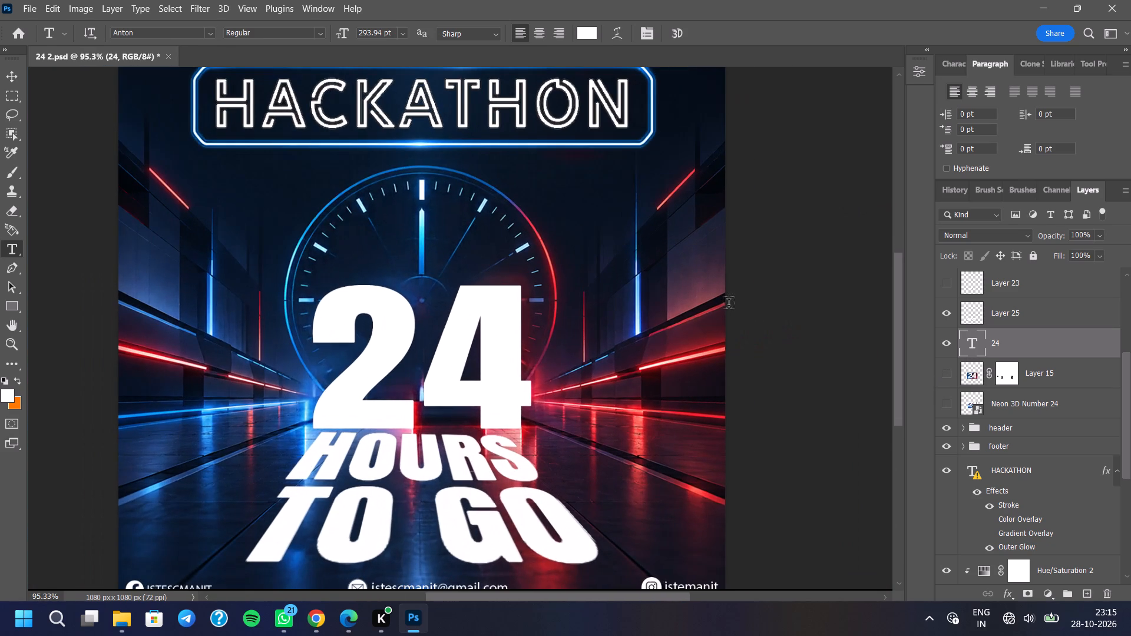
left_click(945, 371)
left_click(945, 371)
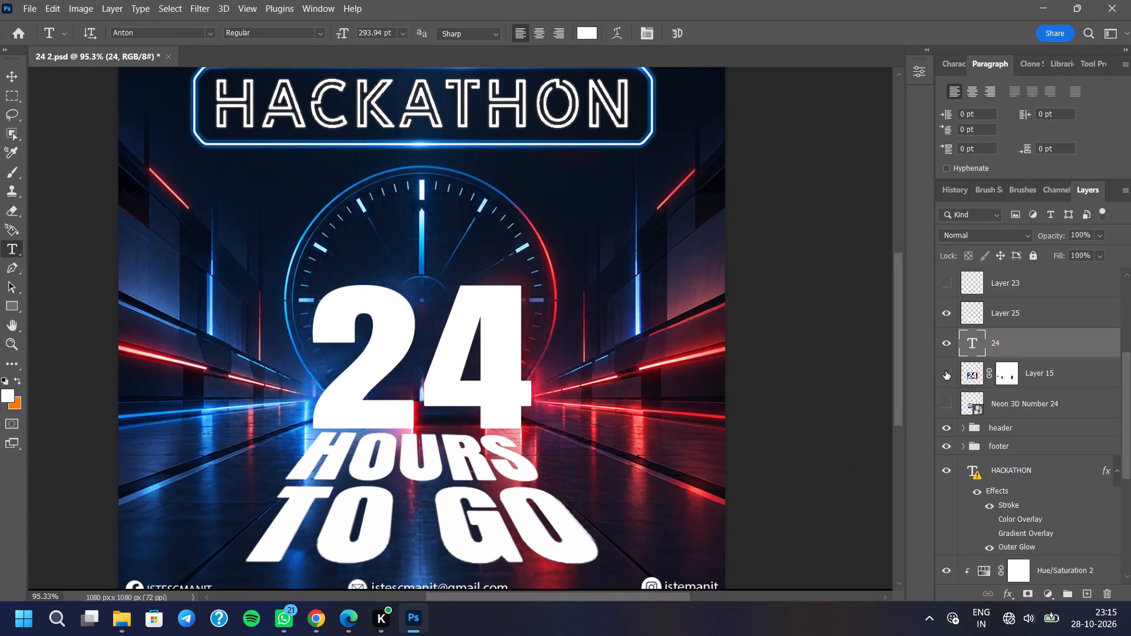
left_click(945, 371)
left_click(945, 371)
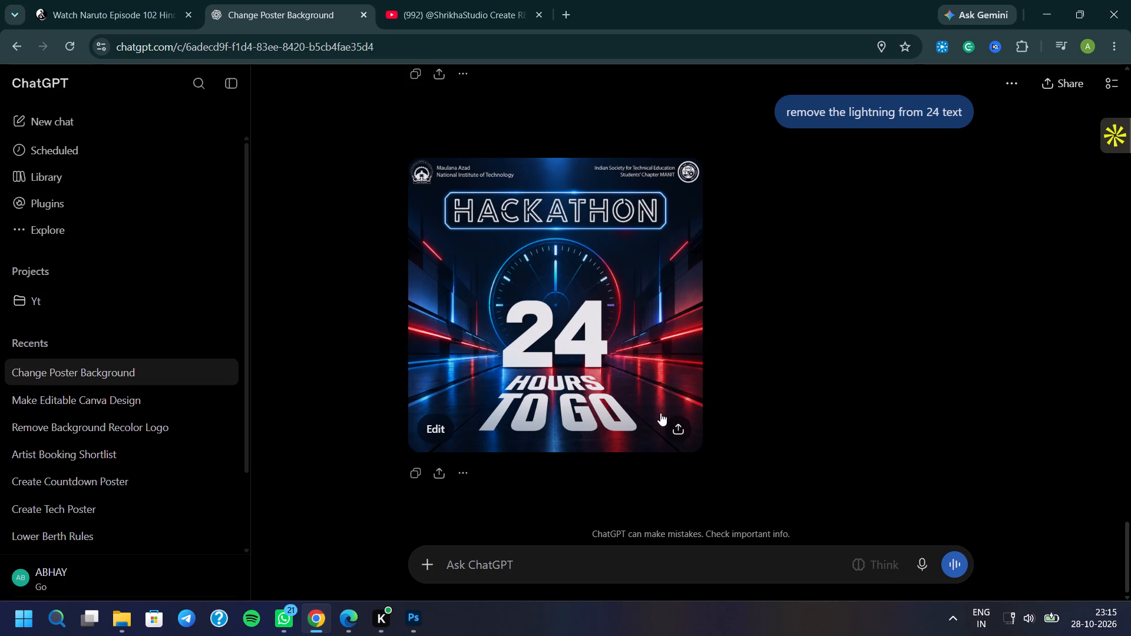
Download ChatGPT's poster with the lightning-free 24 and open Hackathon 24 Hours to Go.png as its own document in Photoshop.
left_click(673, 426)
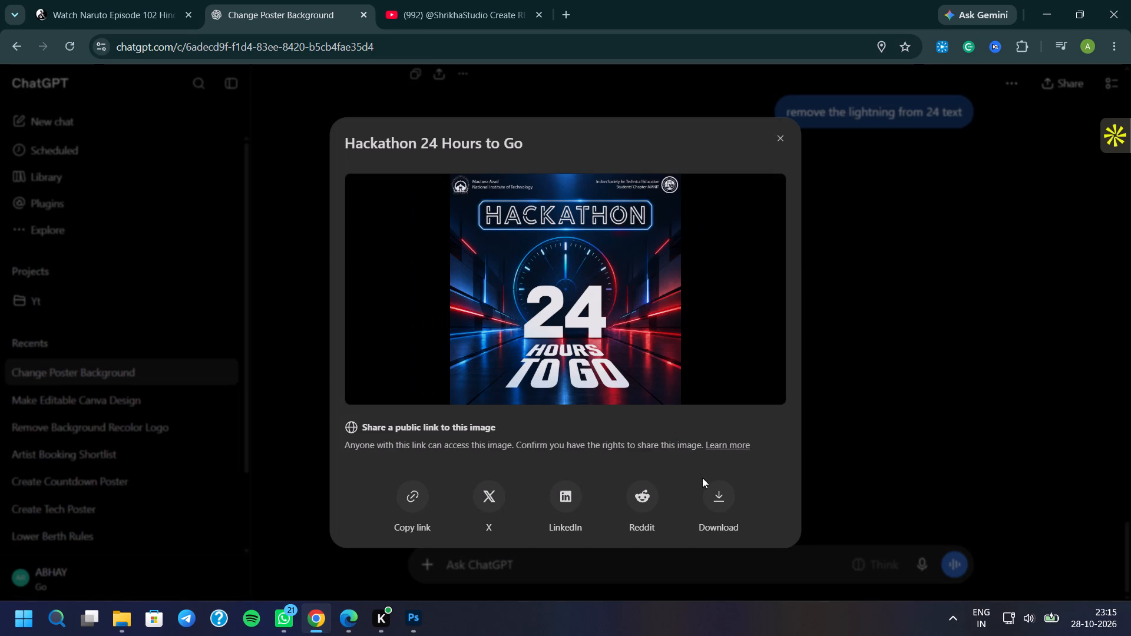
left_click(706, 486)
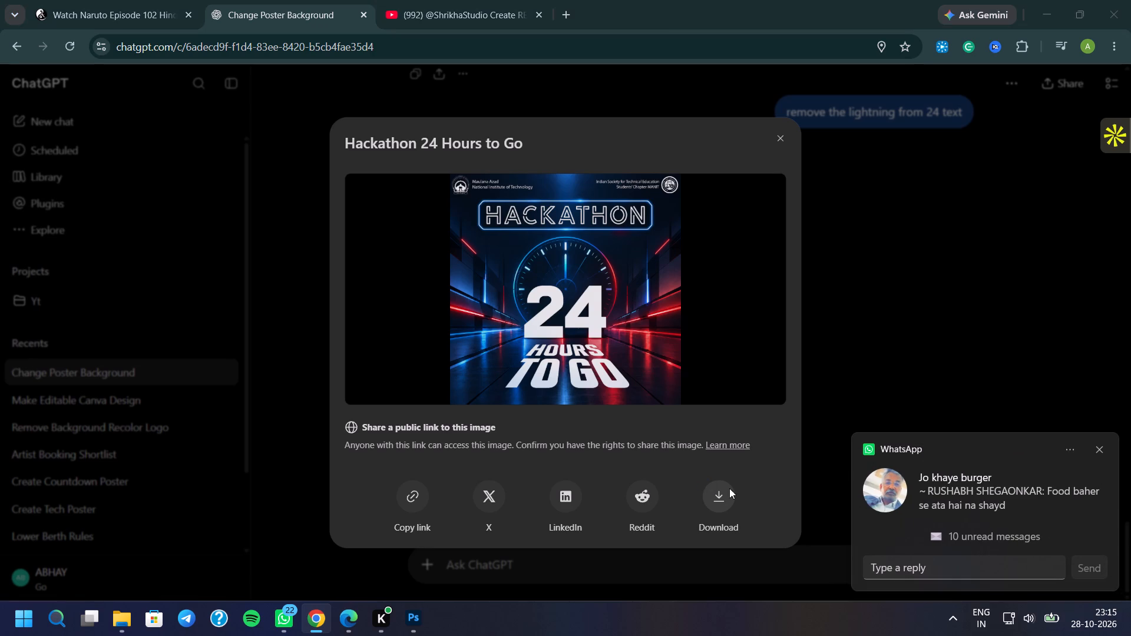
left_click(567, 432)
left_click_drag(918, 91, 431, 617)
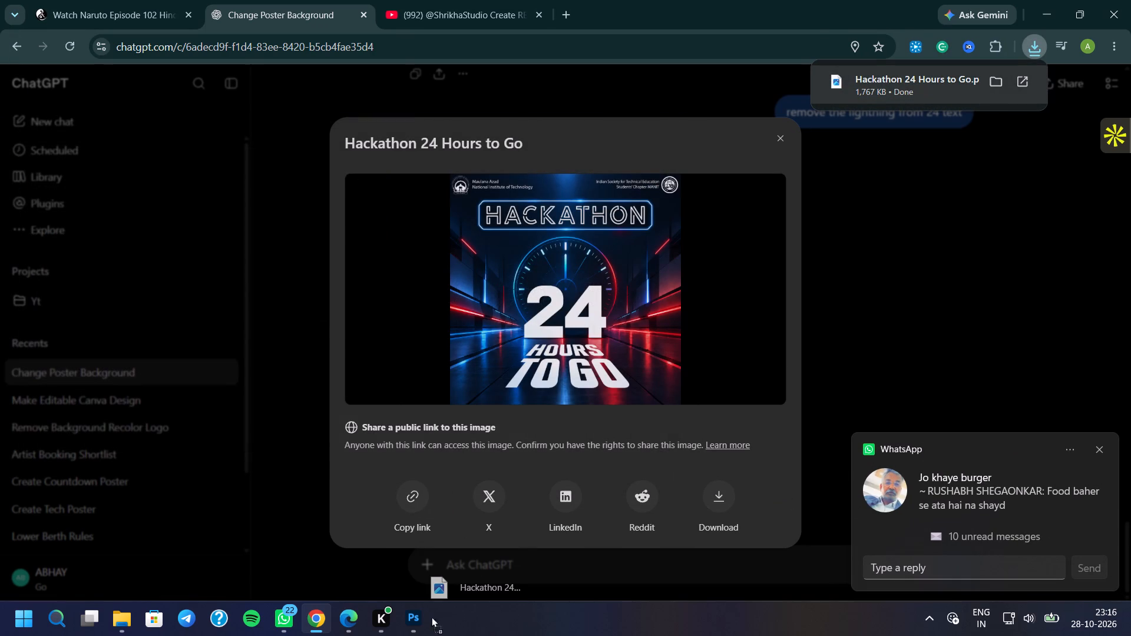
left_click_drag(431, 617, 411, 617)
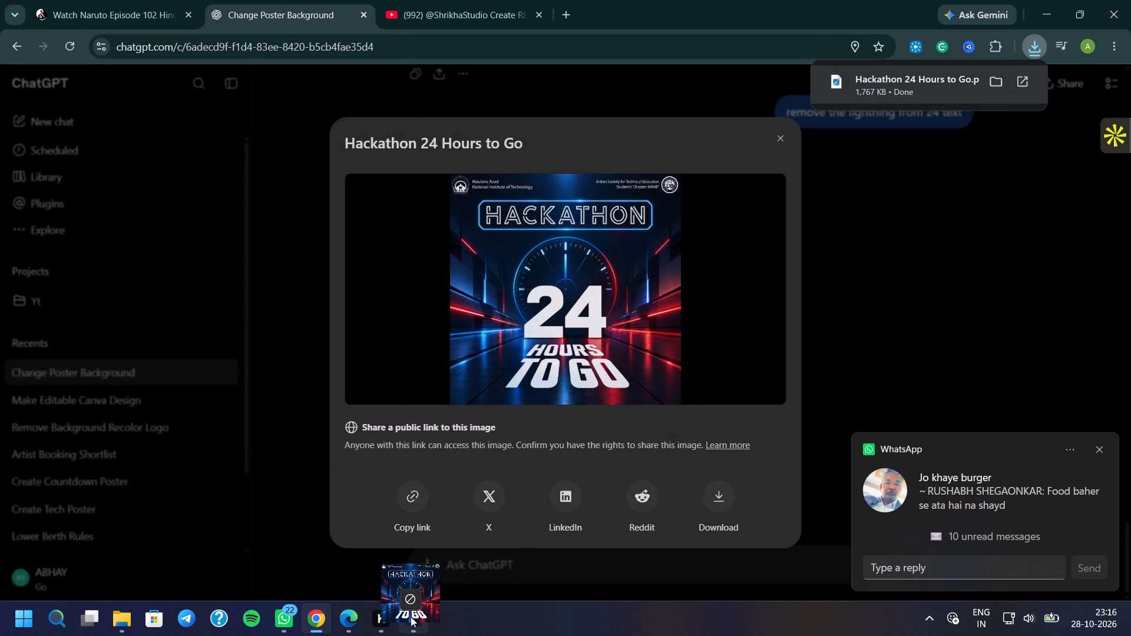
left_click_drag(411, 617, 447, 53)
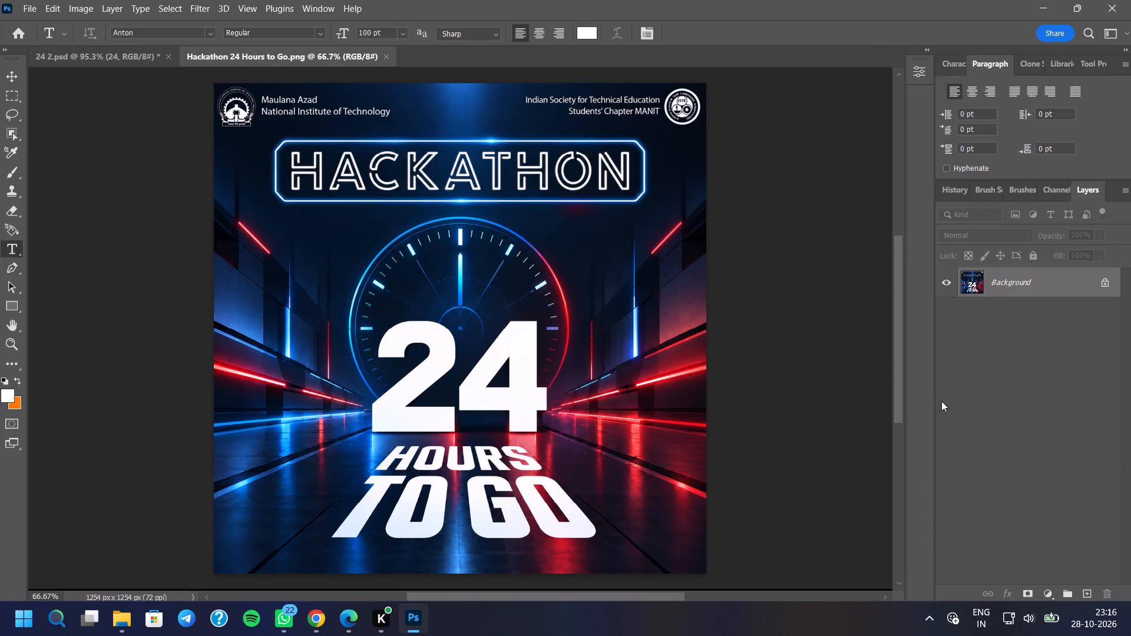
Copy the rectangular area around 24 in Hackathon 24 Hours to Go.png onto its own layer and bring it into 24 2.psd.
left_click(6, 95)
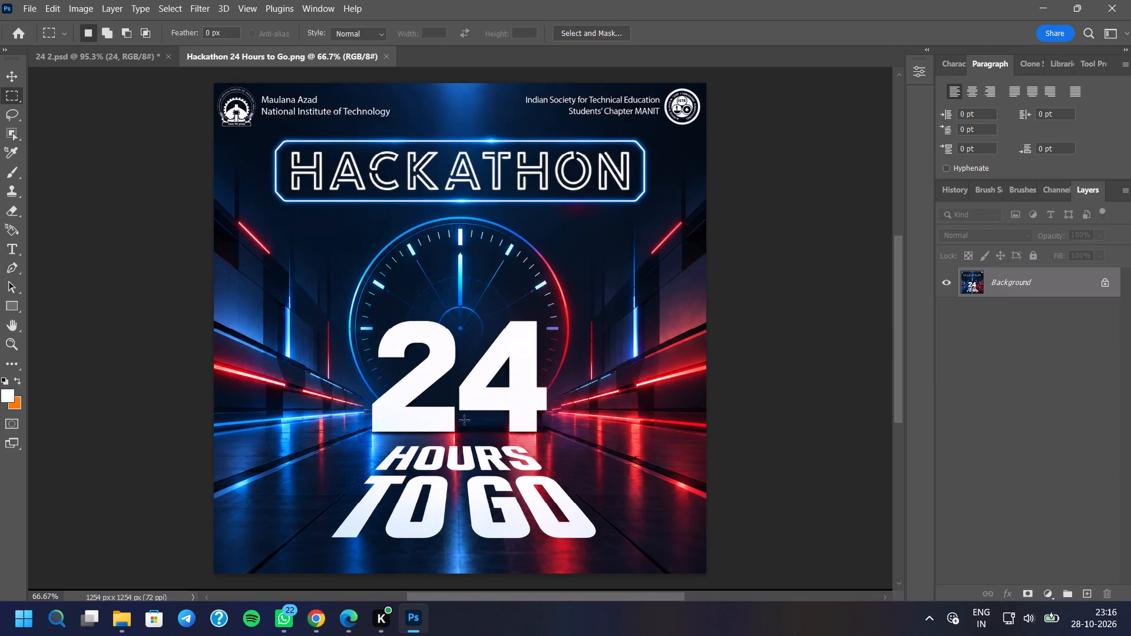
left_click_drag(345, 306, 583, 443)
key("ctrl+j")
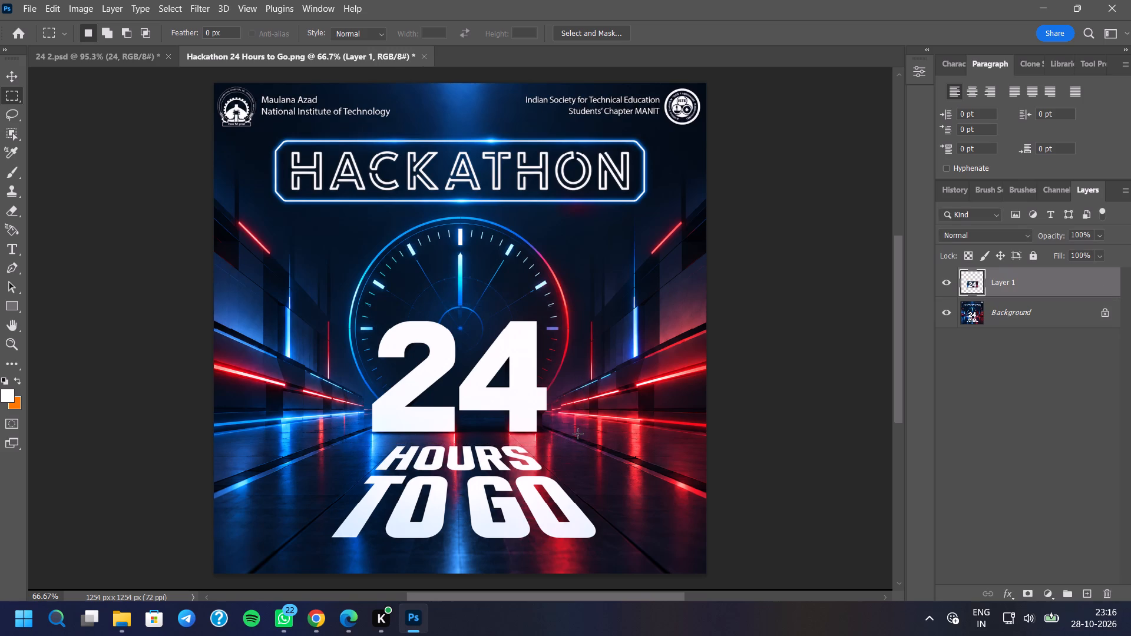
left_click_drag(1039, 284, 171, 71)
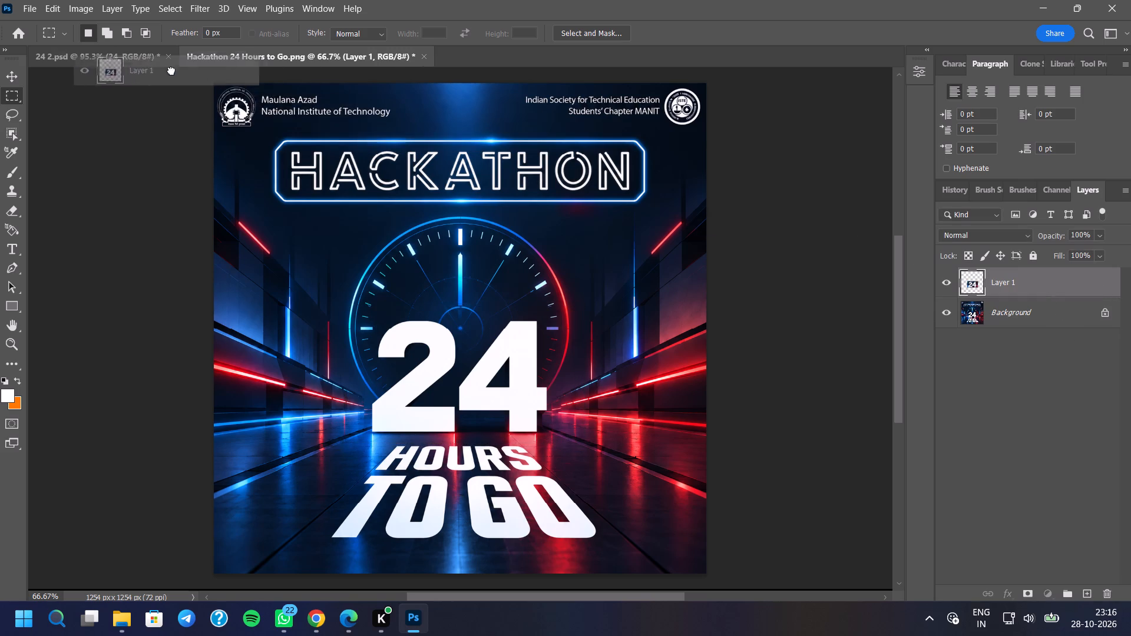
left_click_drag(171, 71, 454, 375)
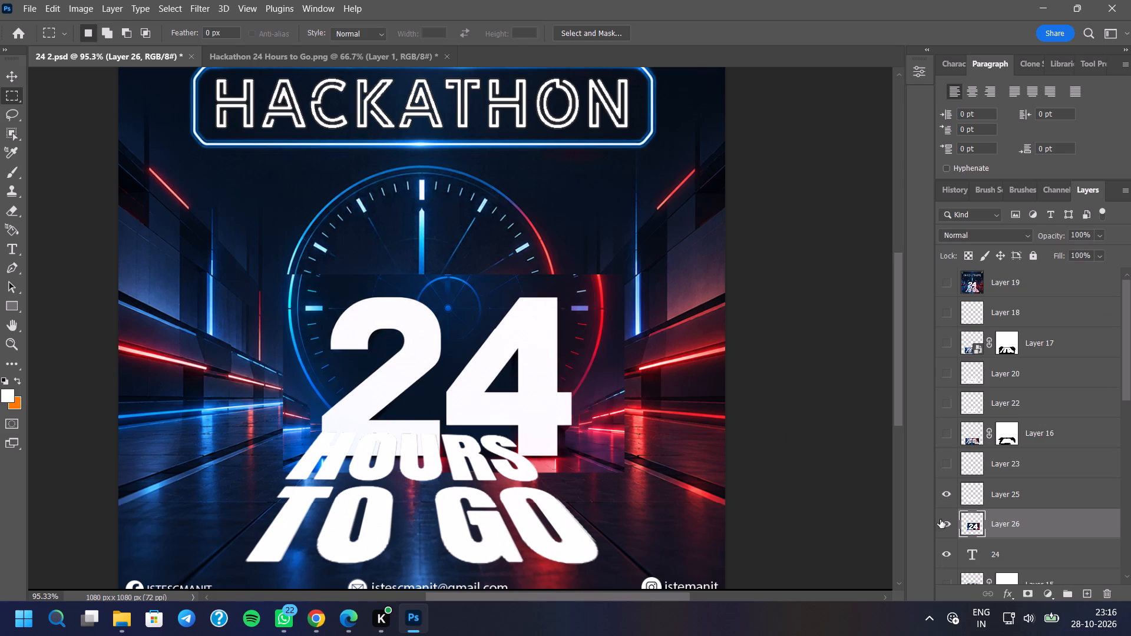
Hide the 24 text layer and compare the imported 24 patch with the Layer 15 numerals, leaving Layer 15 hidden.
left_click(944, 555)
left_click(944, 525)
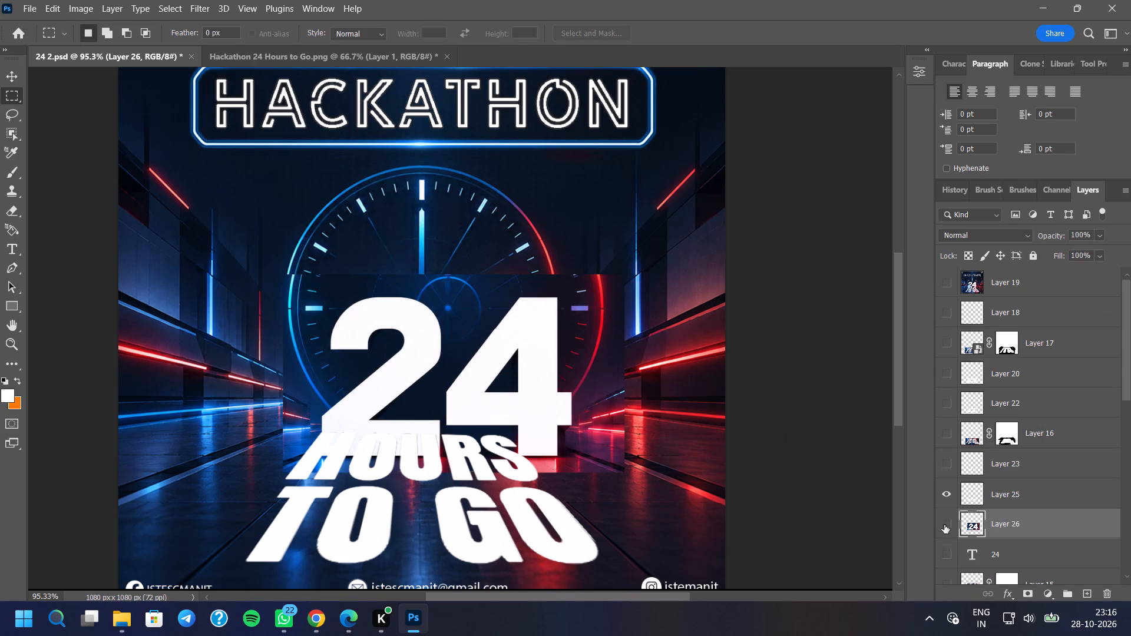
left_click(945, 526)
scroll(1002, 519, "down", 2)
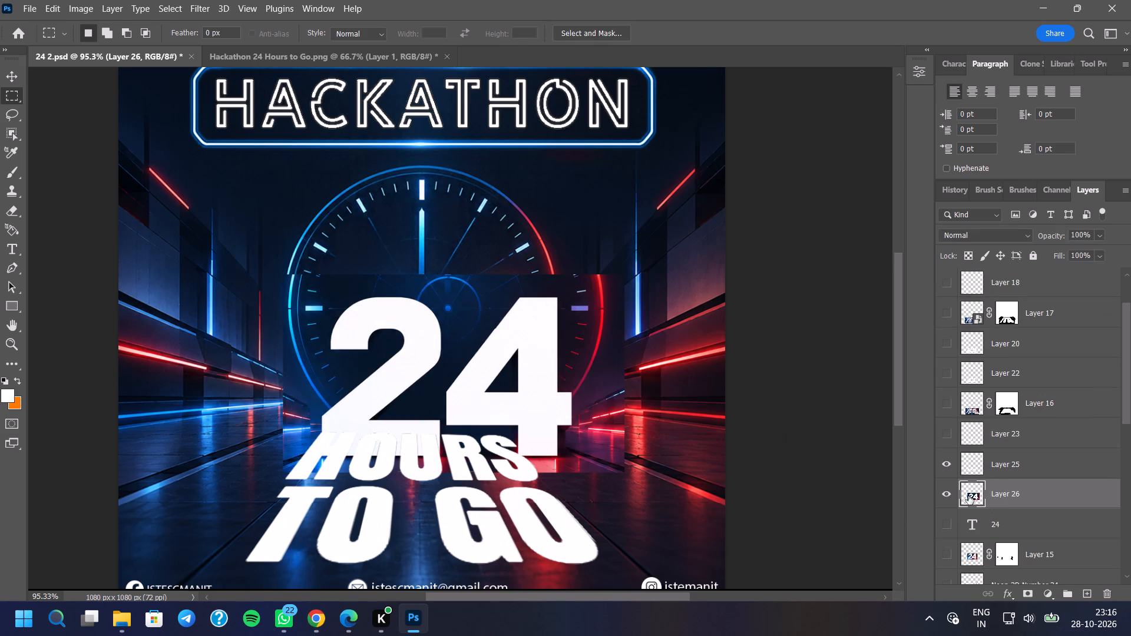
scroll(964, 489, "down", 2)
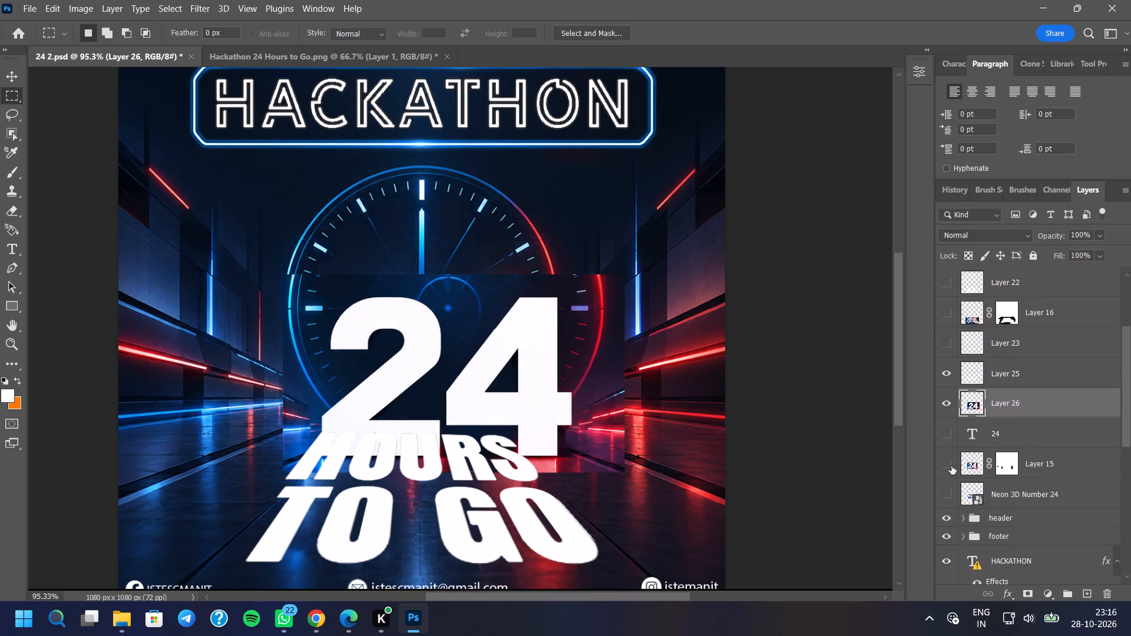
left_click(951, 466)
left_click(951, 466)
double_click(951, 466)
Move the imported 24 patch about 56 px left to centre it horizontally on the poster.
key("ctrl+t")
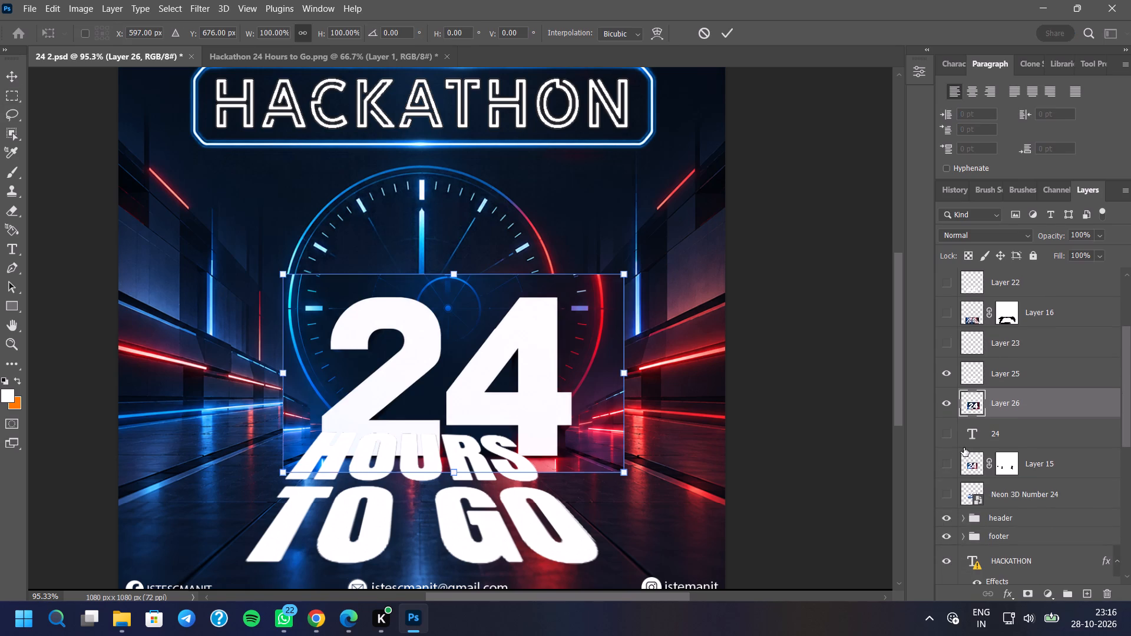
left_click_drag(551, 356, 523, 356)
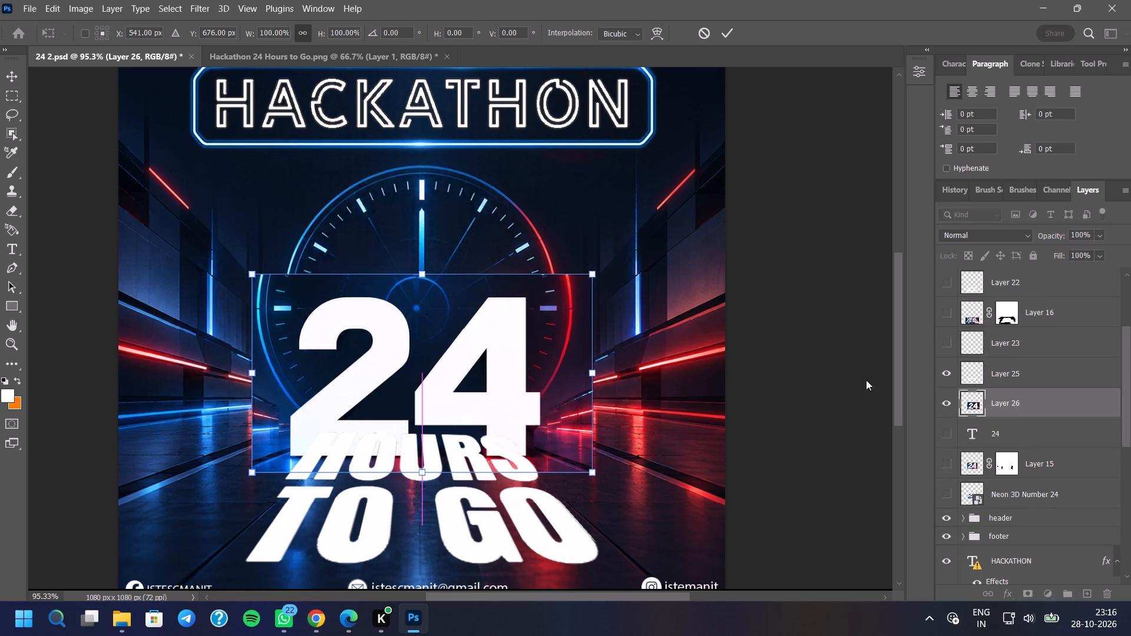
right_click(996, 399)
Convert the imported 24 layer to a smart object.
right_click(1002, 405)
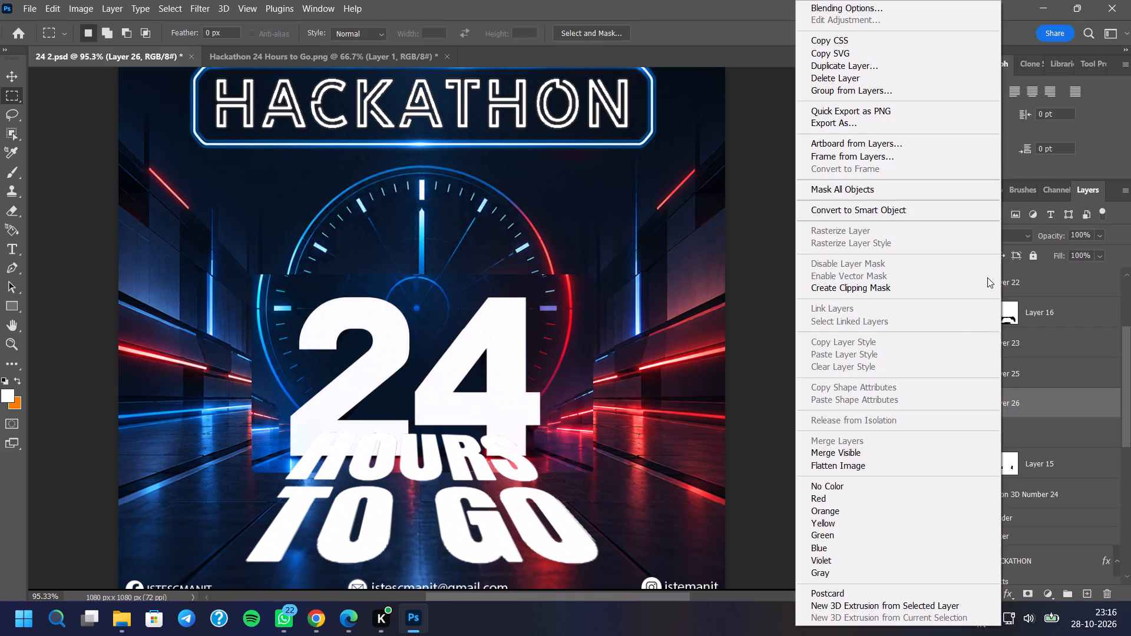
left_click(974, 209)
Scale the imported 24 patch down to about 85% and move it up above HOURS, matching its clock ring to the background clock.
key("ctrl+t")
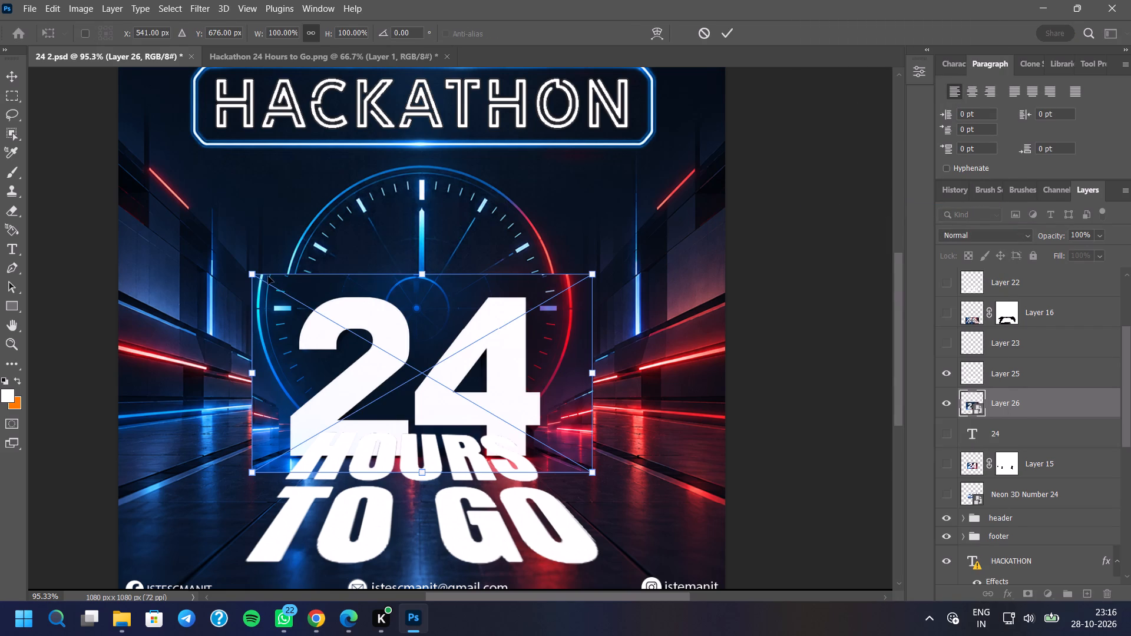
left_click_drag(251, 267, 282, 287)
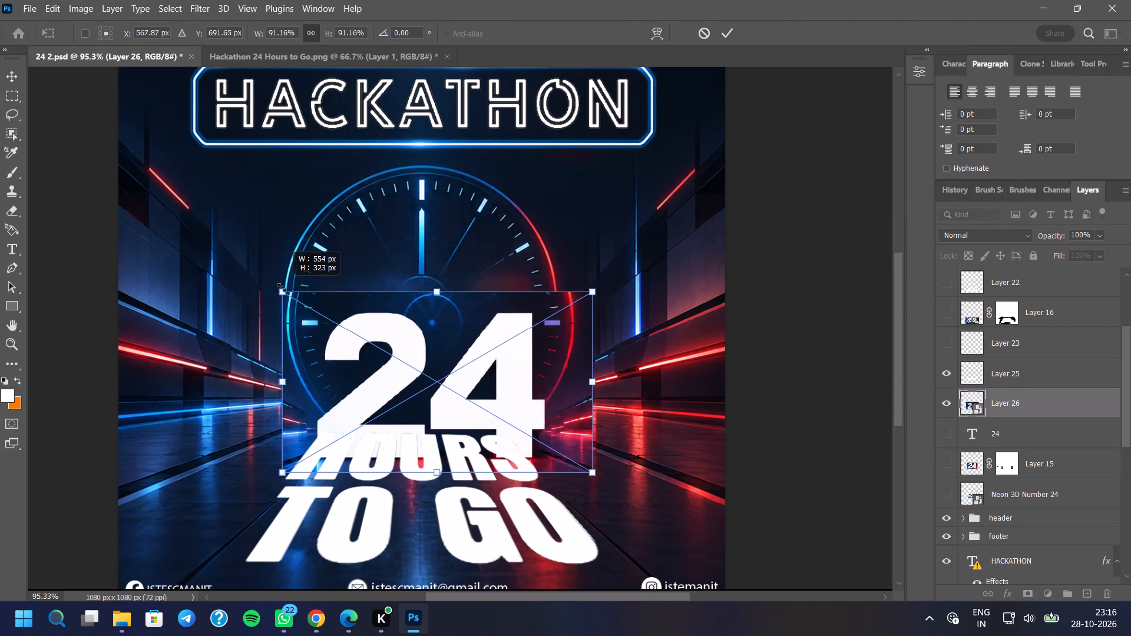
left_click_drag(282, 287, 287, 293)
left_click_drag(411, 370, 399, 371)
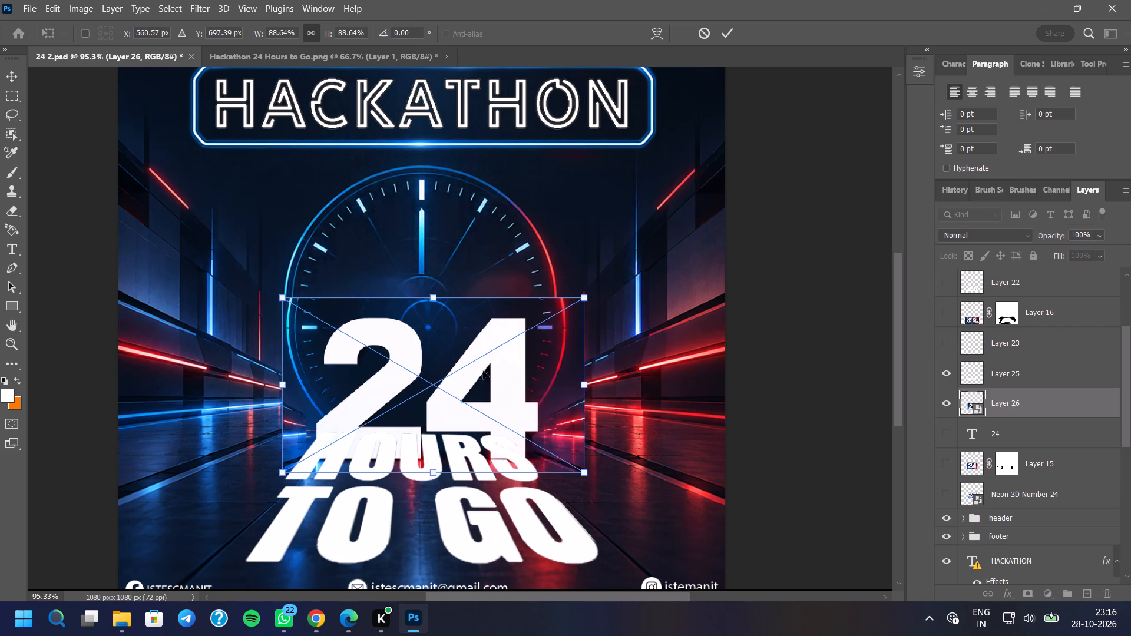
left_click_drag(584, 296, 565, 308)
left_click_drag(476, 363, 488, 354)
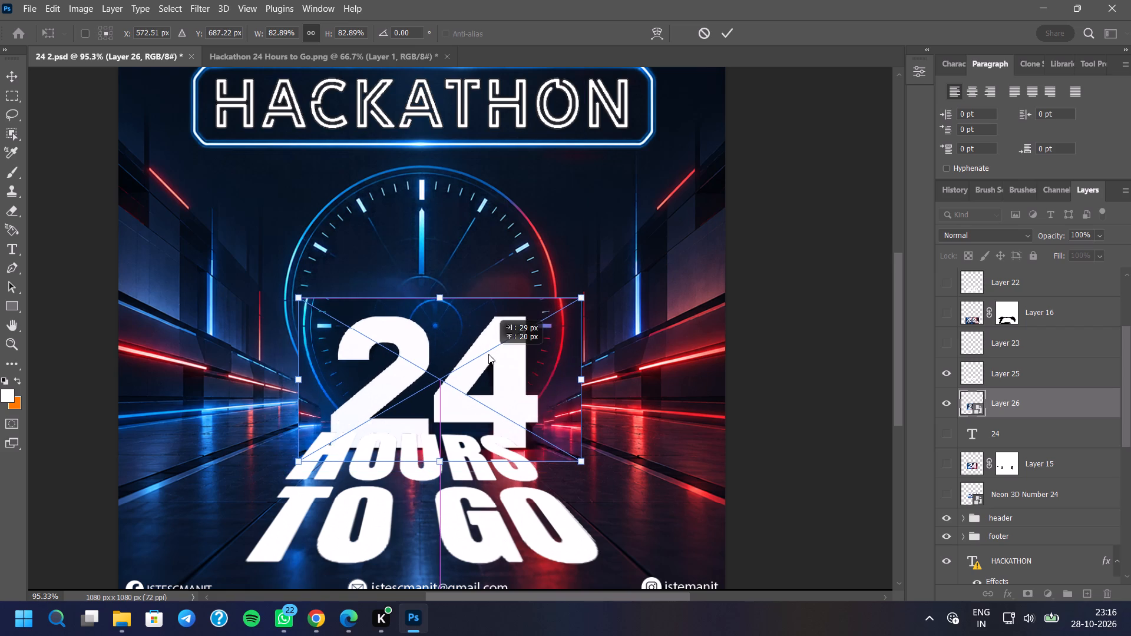
left_click_drag(488, 354, 482, 326)
left_click(570, 347)
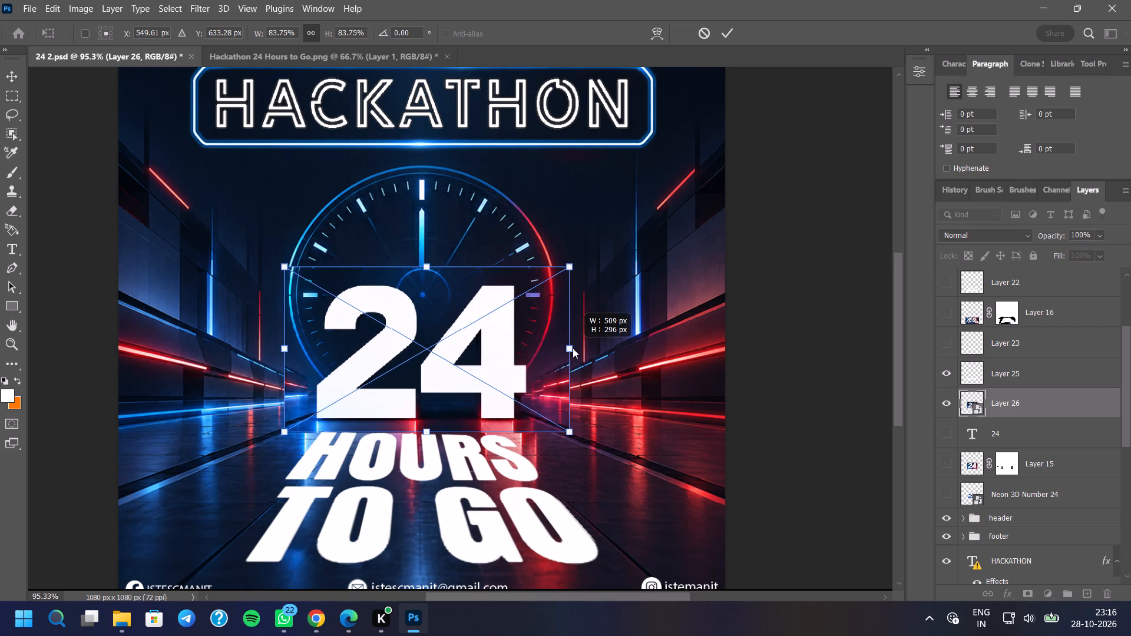
left_click(572, 353)
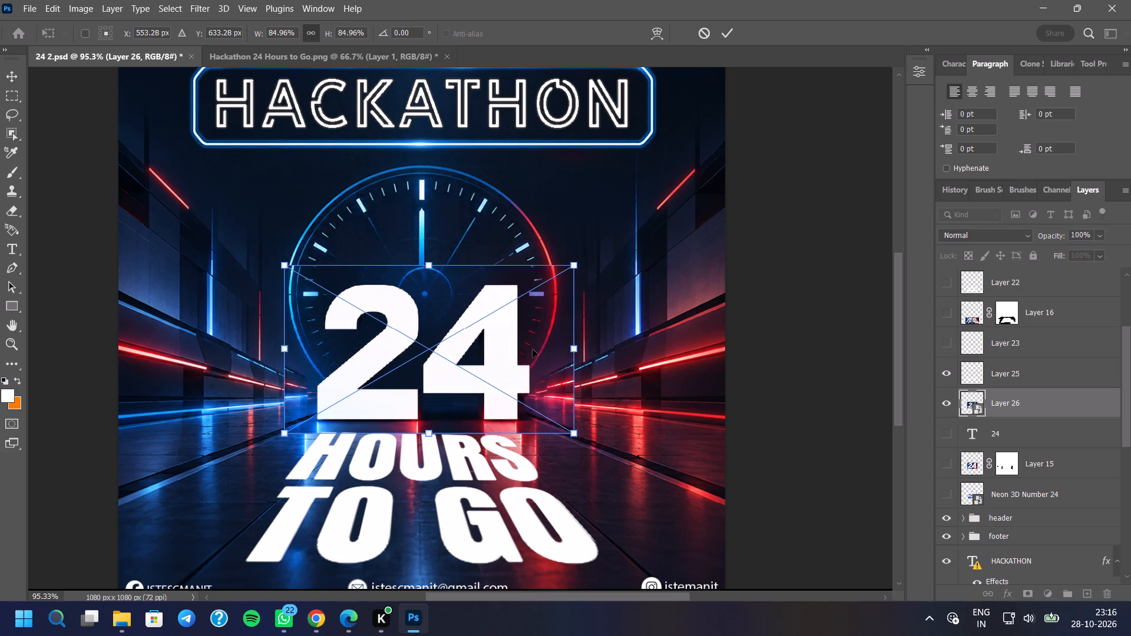
Fine-tune the 24 patch to about 85.5% scale, centred near X 550 px and Y 632 px, and apply the transform.
key("Left")
key("Left")
key("Left")
key("Left")
key("Left")
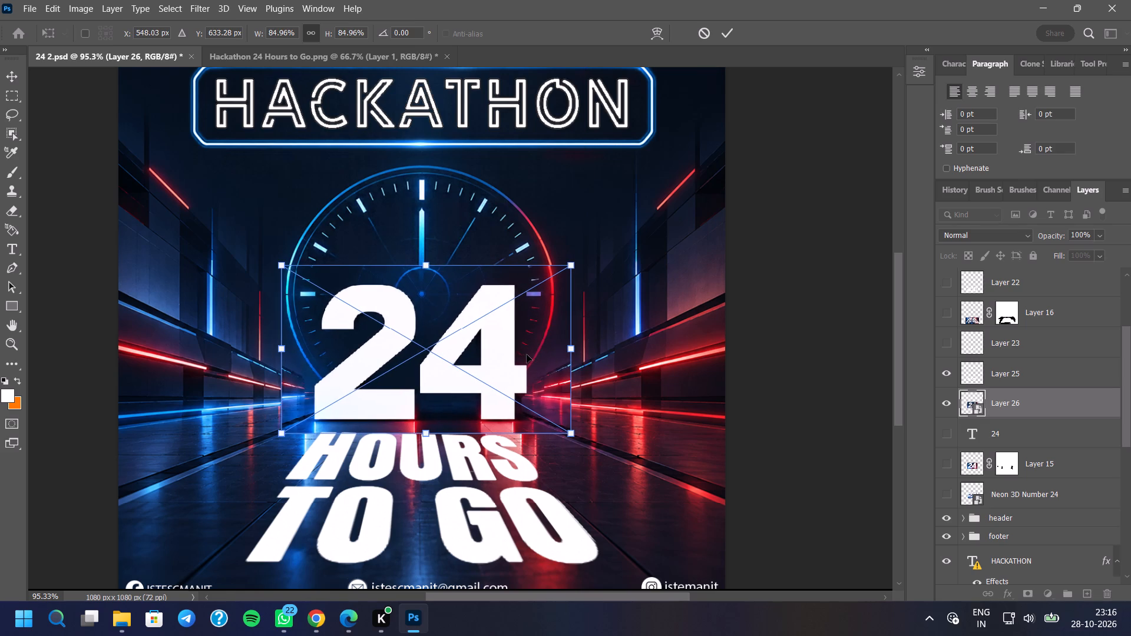
key("Left")
key("Up")
key("Right")
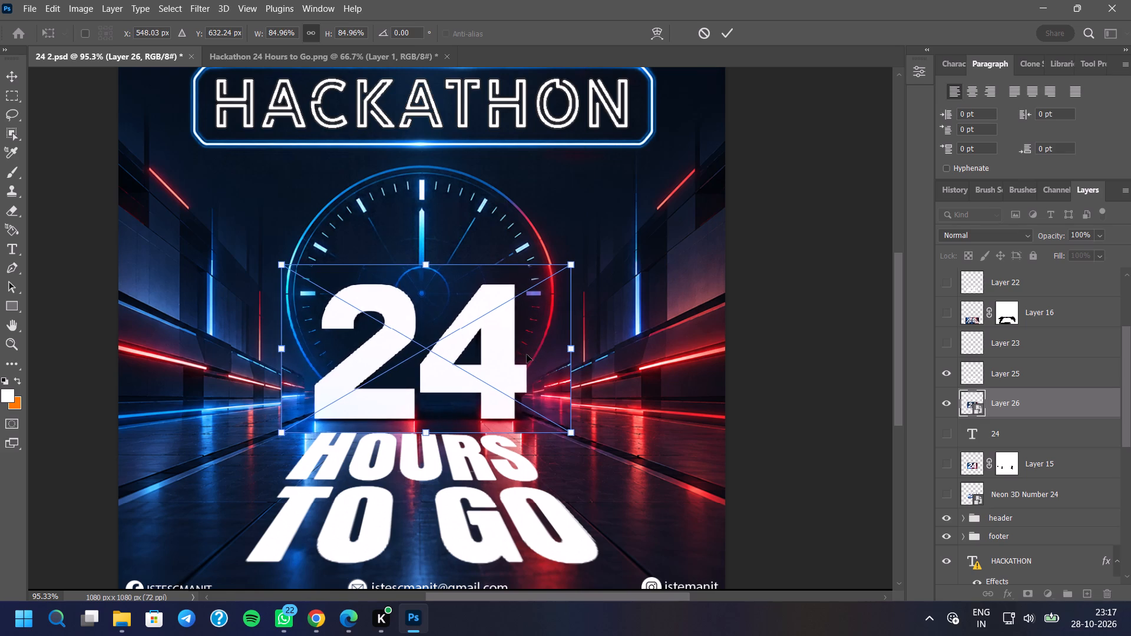
key("Right")
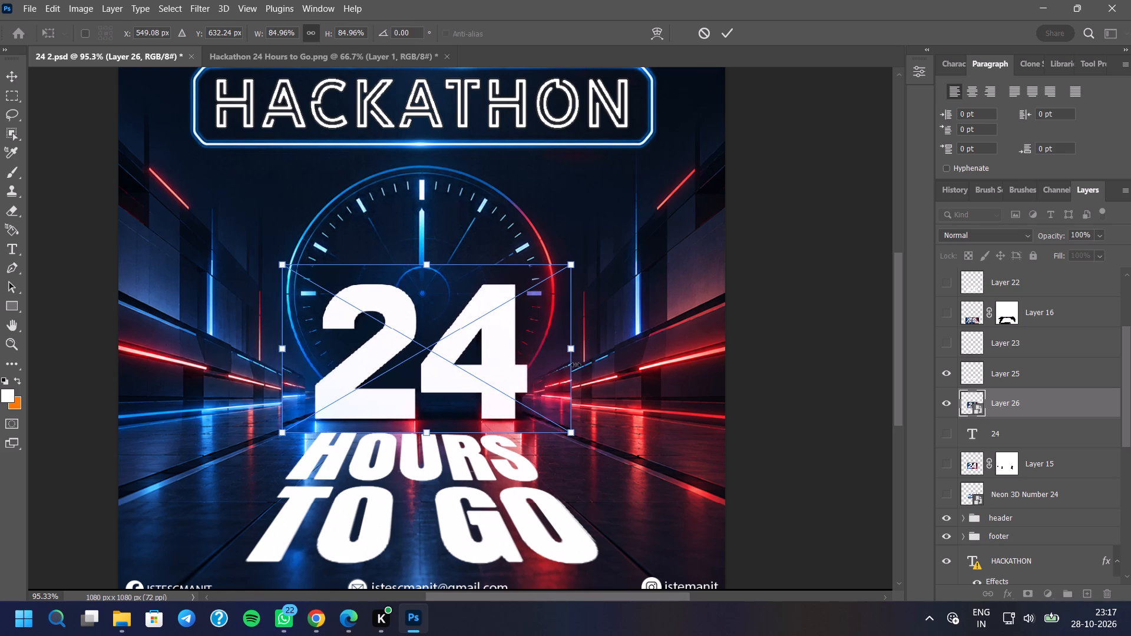
left_click(571, 432)
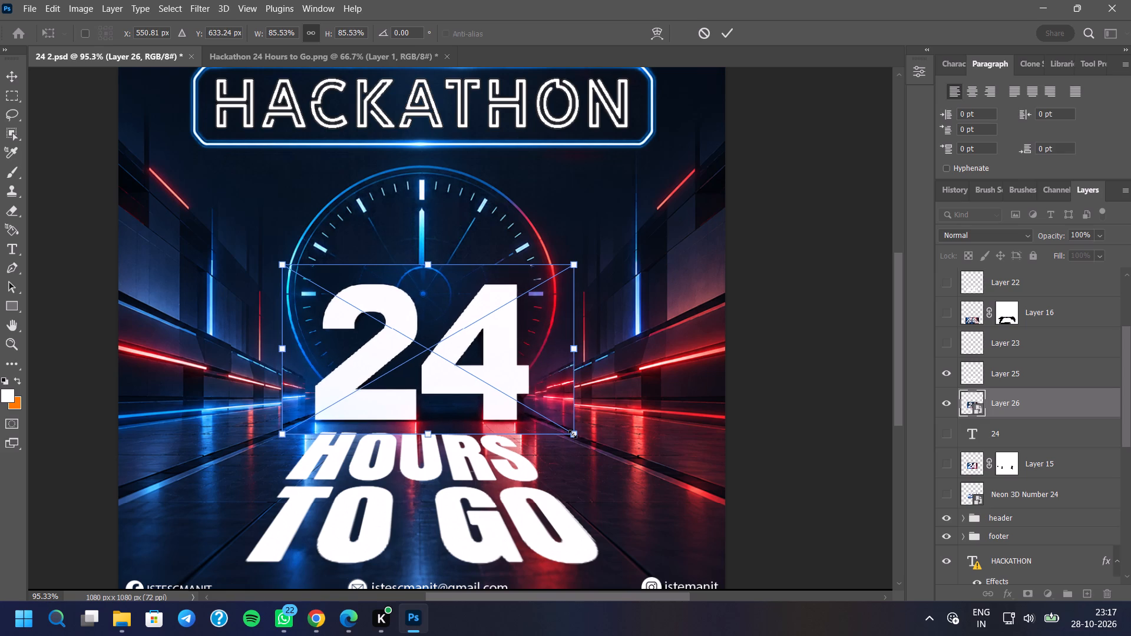
key("Left")
key("Left")
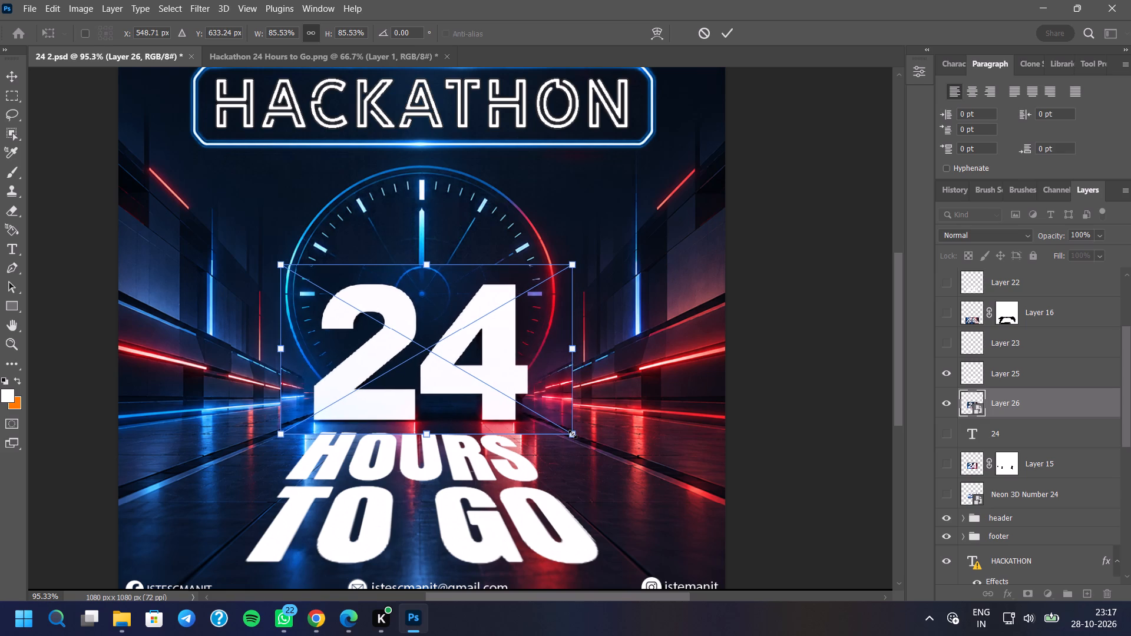
key("Up")
key("Right")
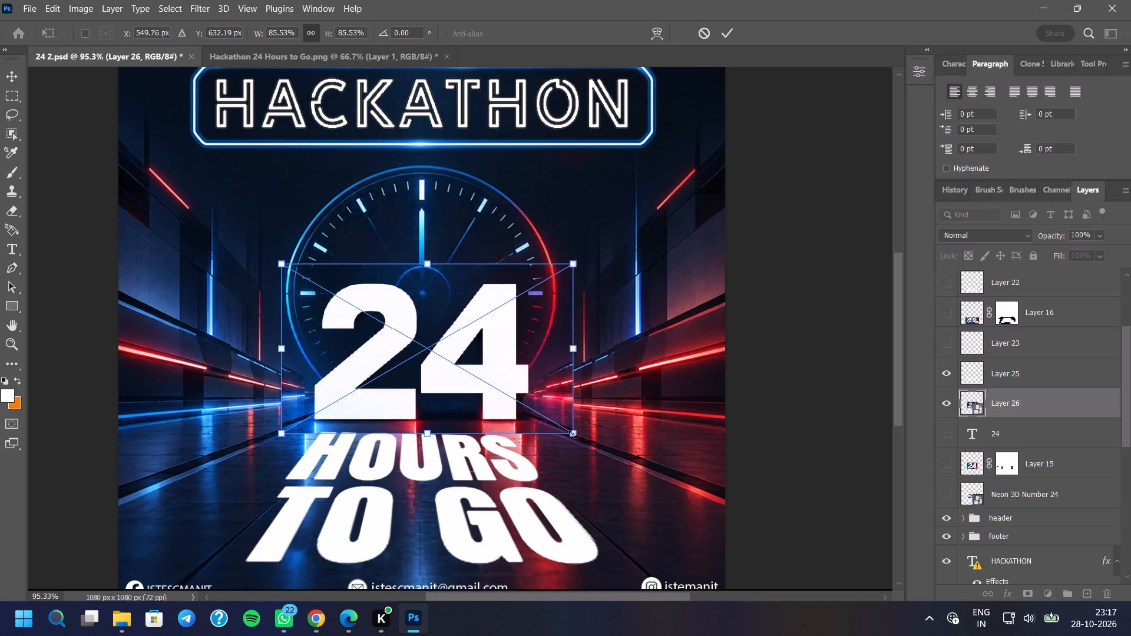
key("Return")
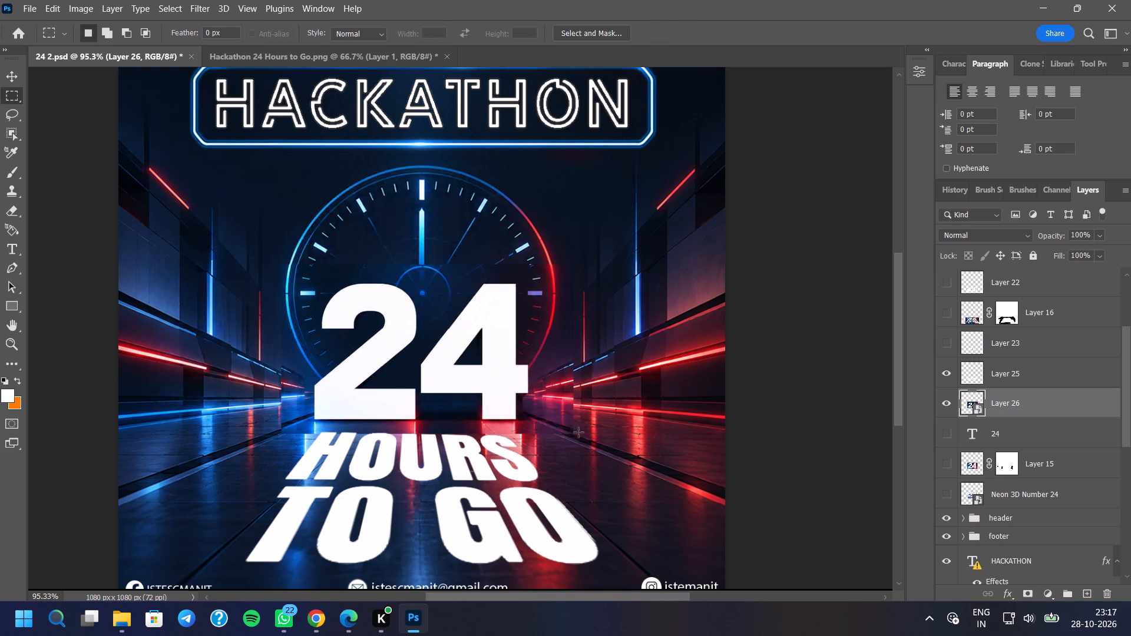
Add a layer mask to Layer 26 and erase the patch's right edge beside the clock with a 91 px hard round eraser.
left_click(1027, 584)
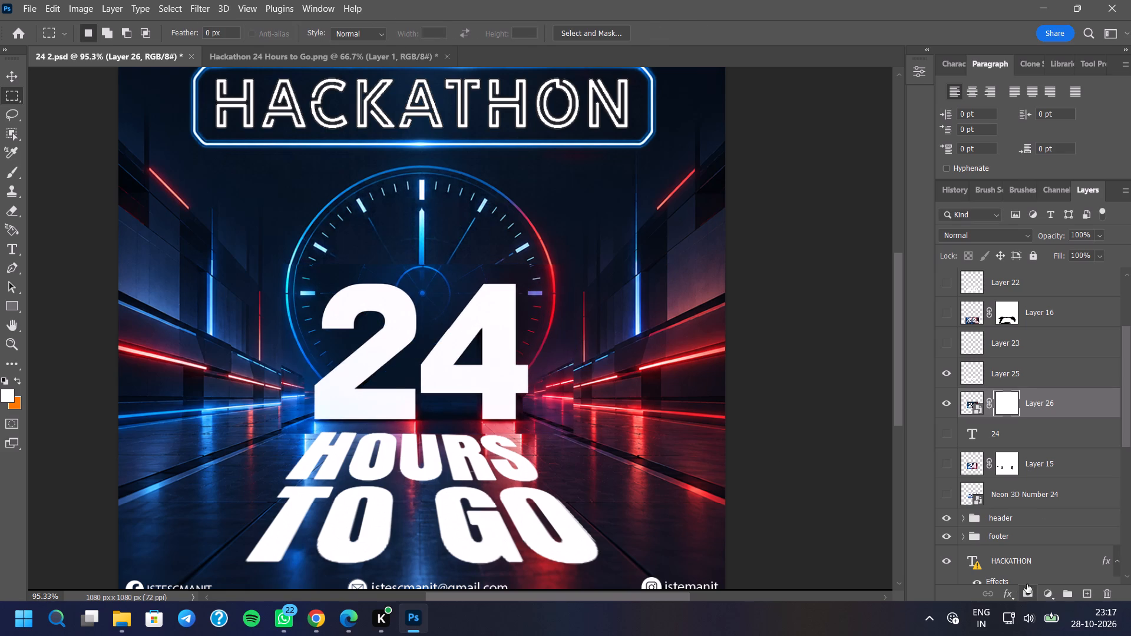
left_click(11, 207)
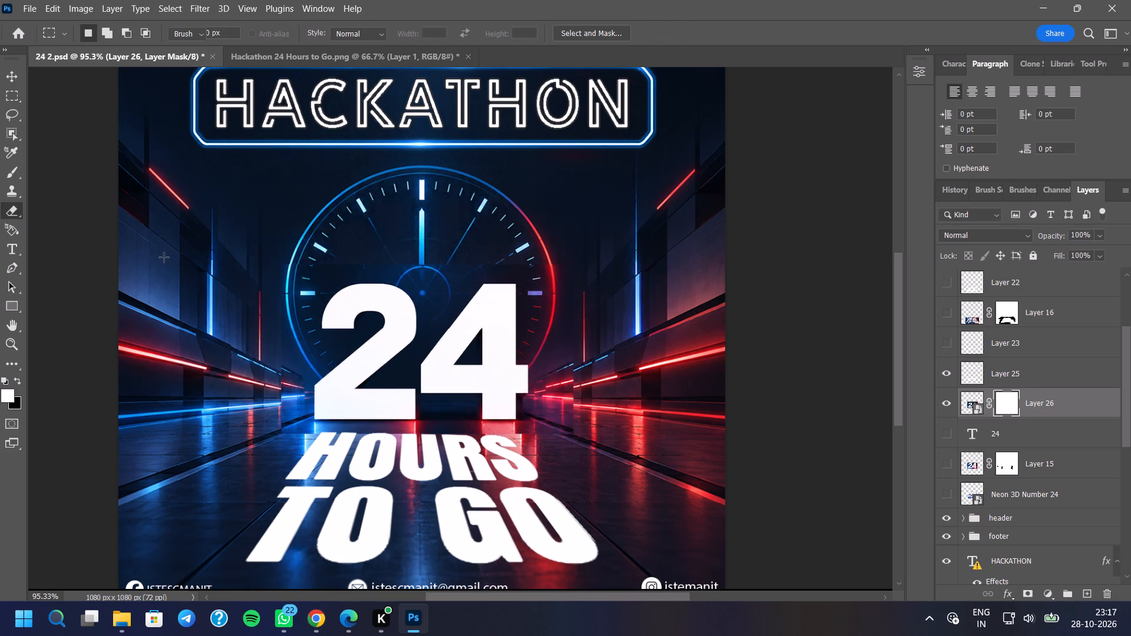
right_click(240, 275)
left_click(359, 303)
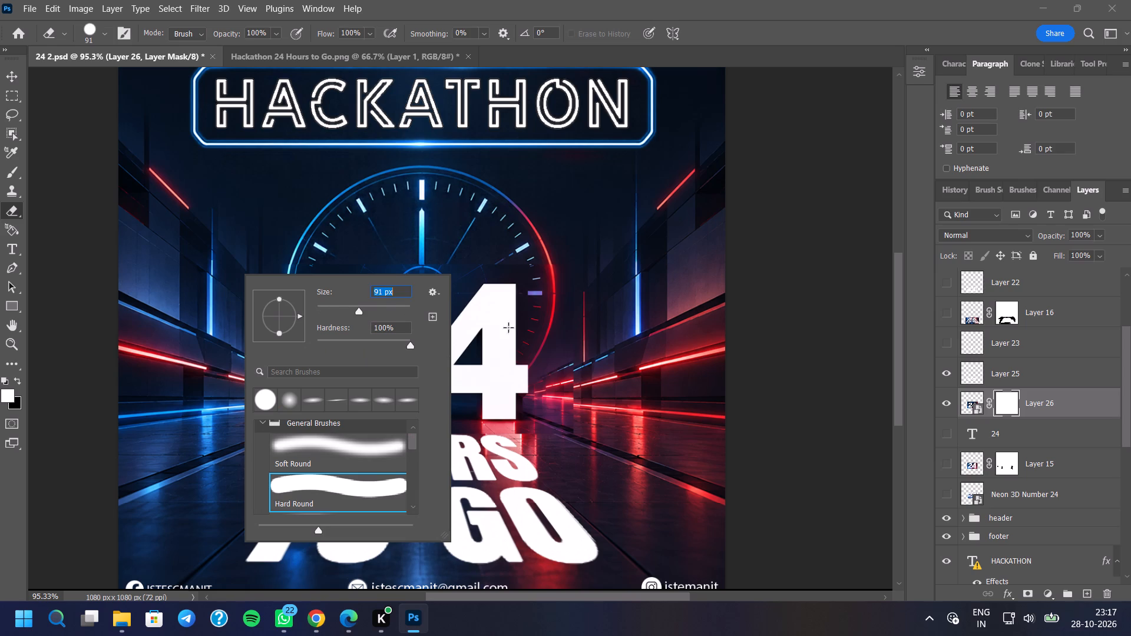
left_click(623, 314)
left_click_drag(584, 295, 586, 316)
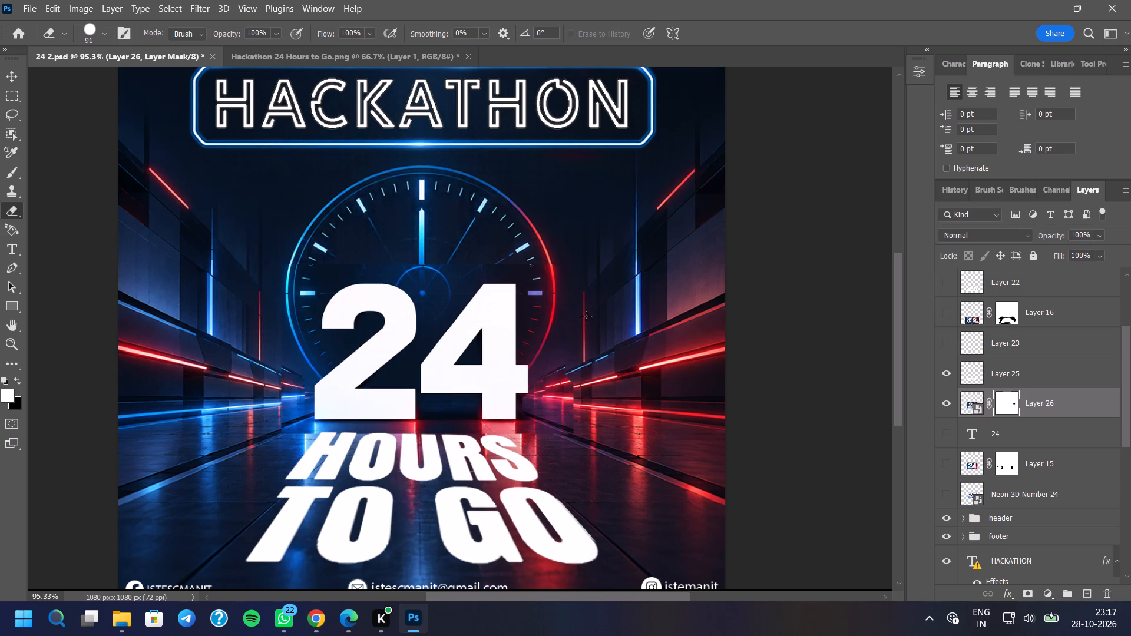
left_click_drag(586, 316, 595, 340)
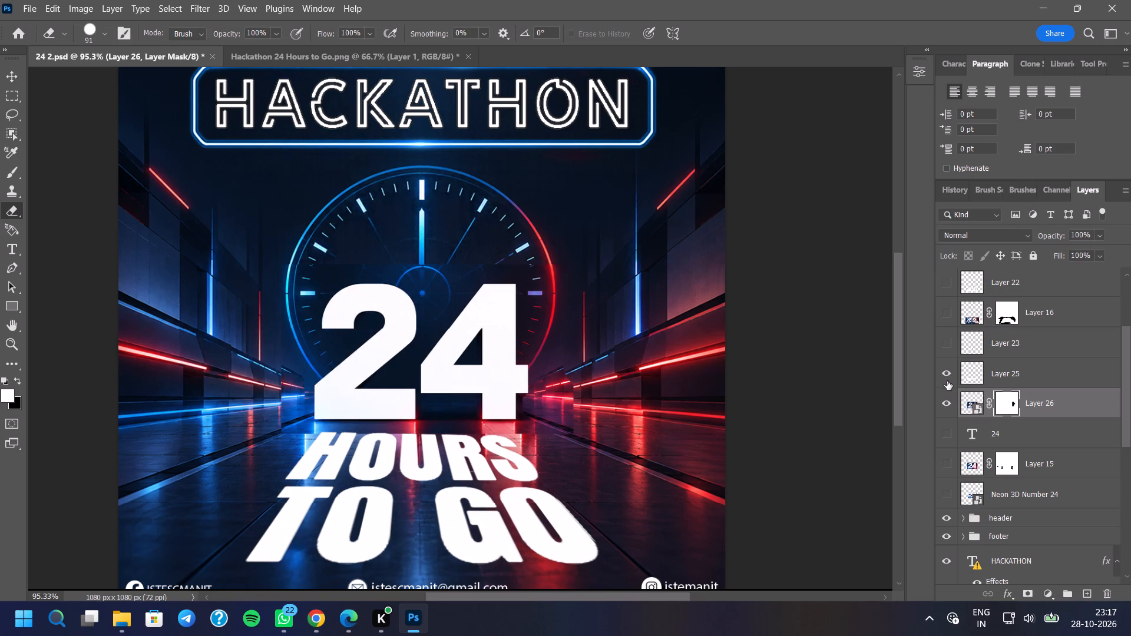
Toggle Layer 15's visibility to compare its numerals with the masked 24 patch, leaving Layer 15 hidden.
double_click(947, 380)
left_click(944, 462)
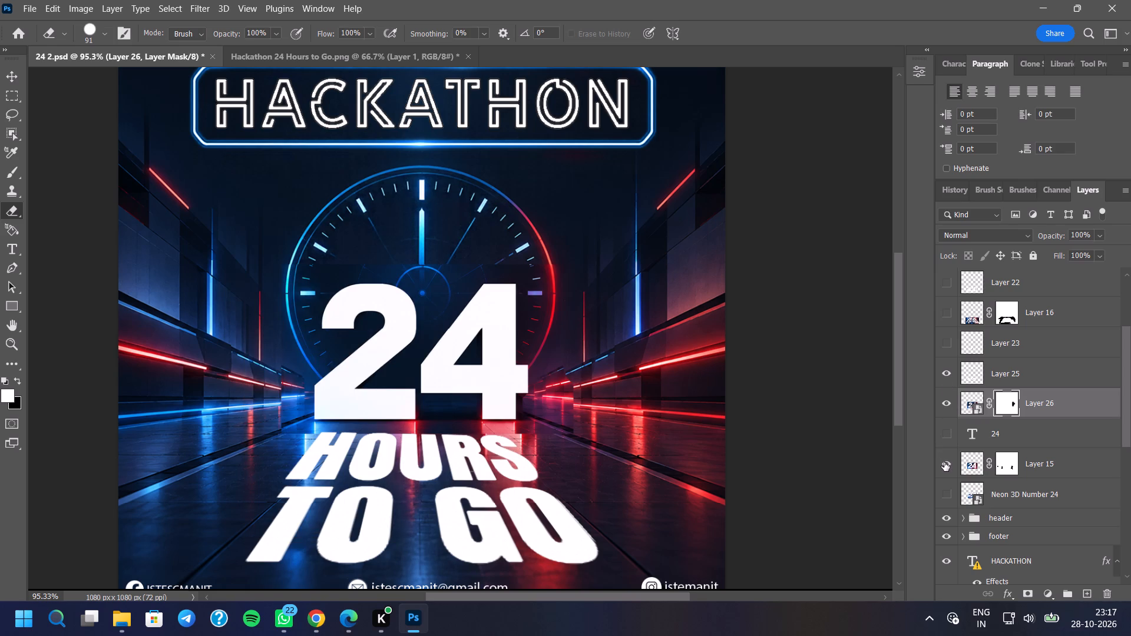
left_click(944, 462)
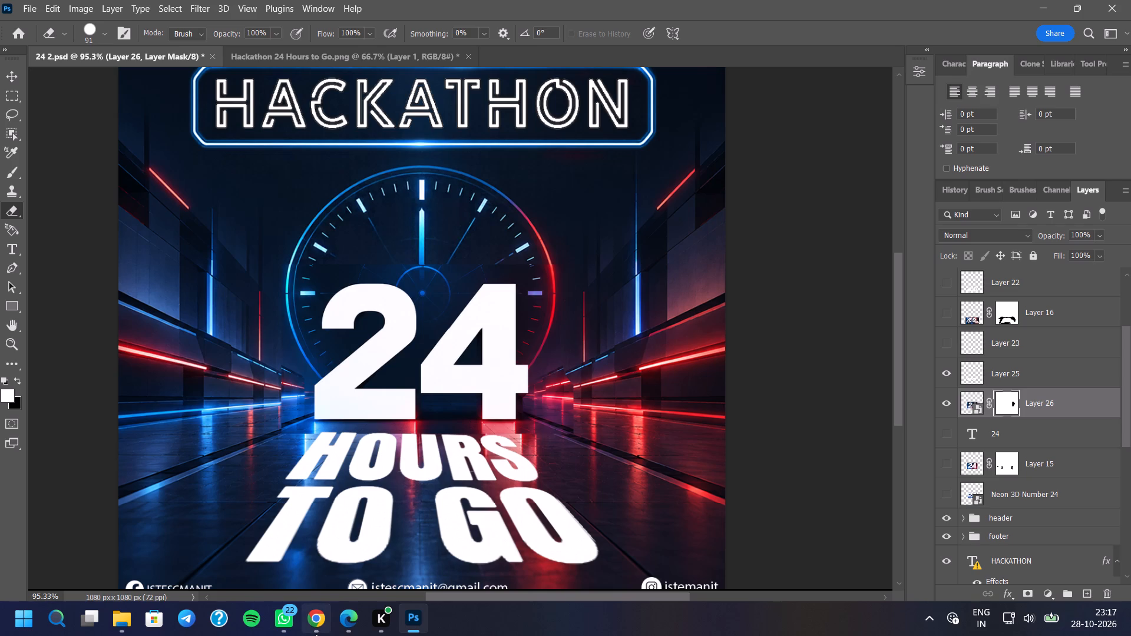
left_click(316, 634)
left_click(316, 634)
Erase the Layer 26 mask around the clock's hub, between the hour hand and the top of the 4.
scroll(459, 292, "up", 5)
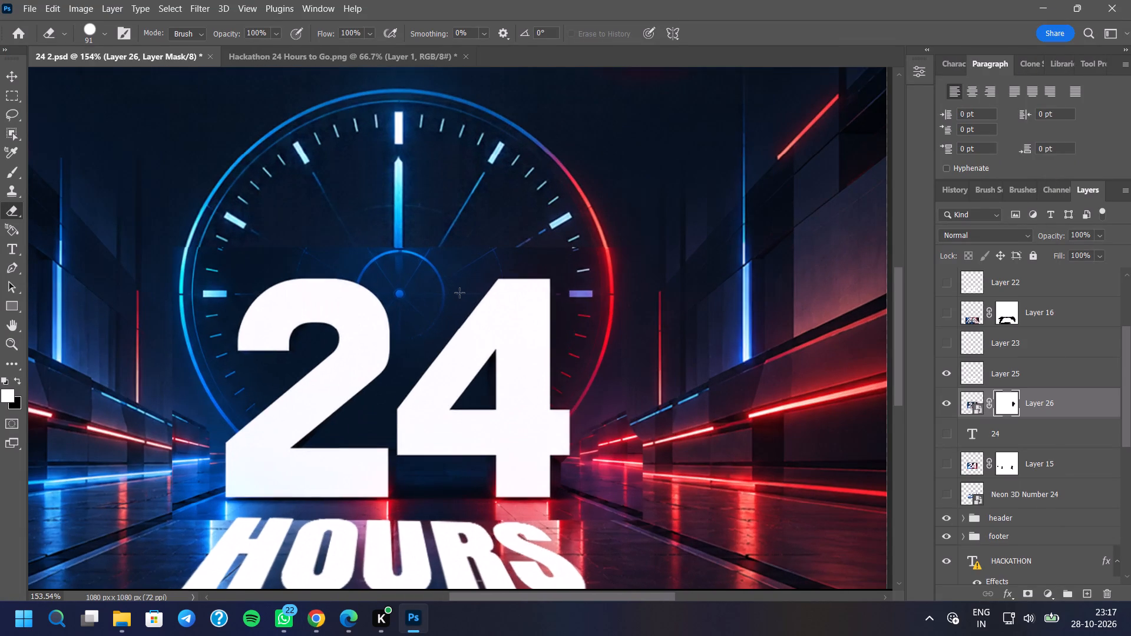
scroll(459, 293, "up", 2)
left_click_drag(369, 215, 425, 247)
key("ctrl+z")
left_click(411, 240)
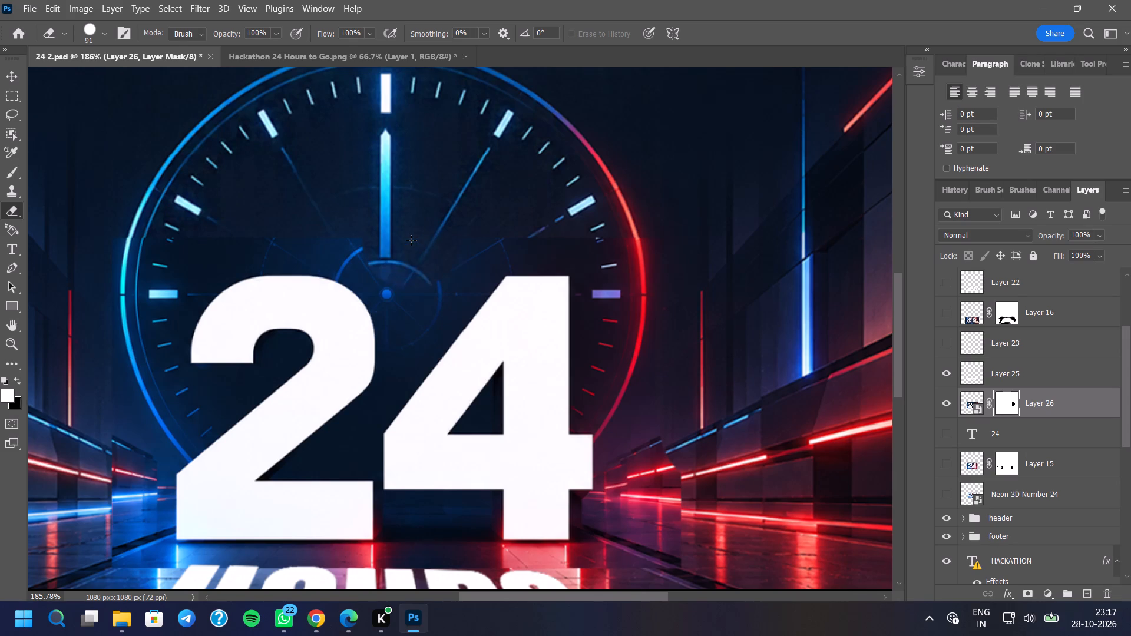
left_click(413, 254)
left_click(437, 251)
left_click(450, 248)
left_click(454, 246)
left_click(465, 236)
left_click(471, 230)
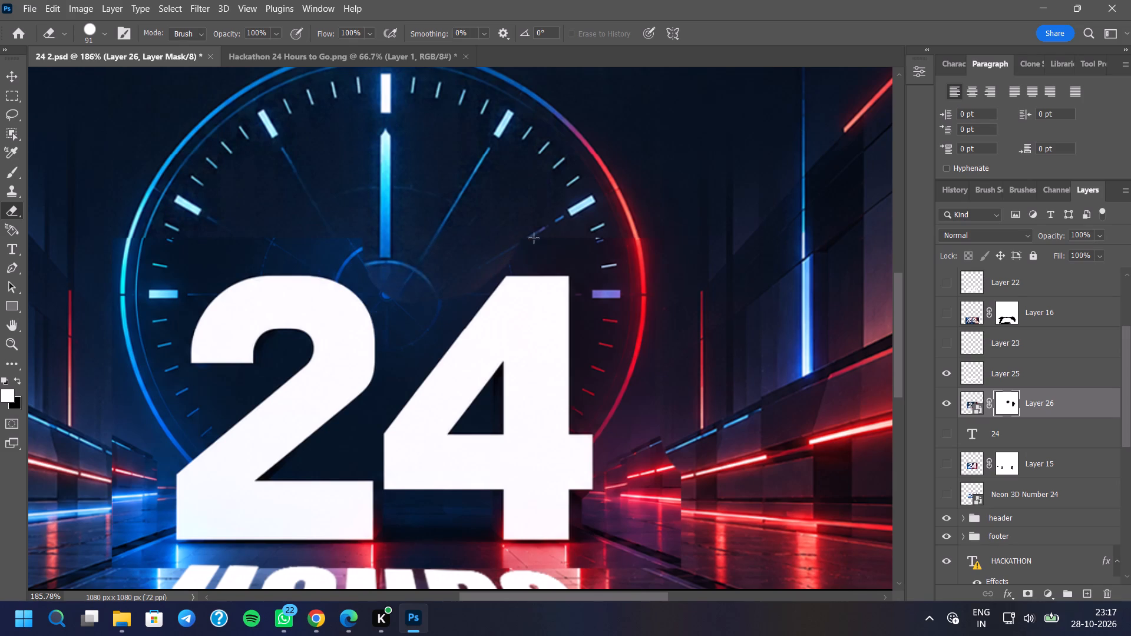
left_click(555, 238)
key("ctrl+z")
Mask out a rectangular band about 42 px tall on Layer 26 just above the numerals, from the patch's left edge to the 4's top.
left_click(17, 95)
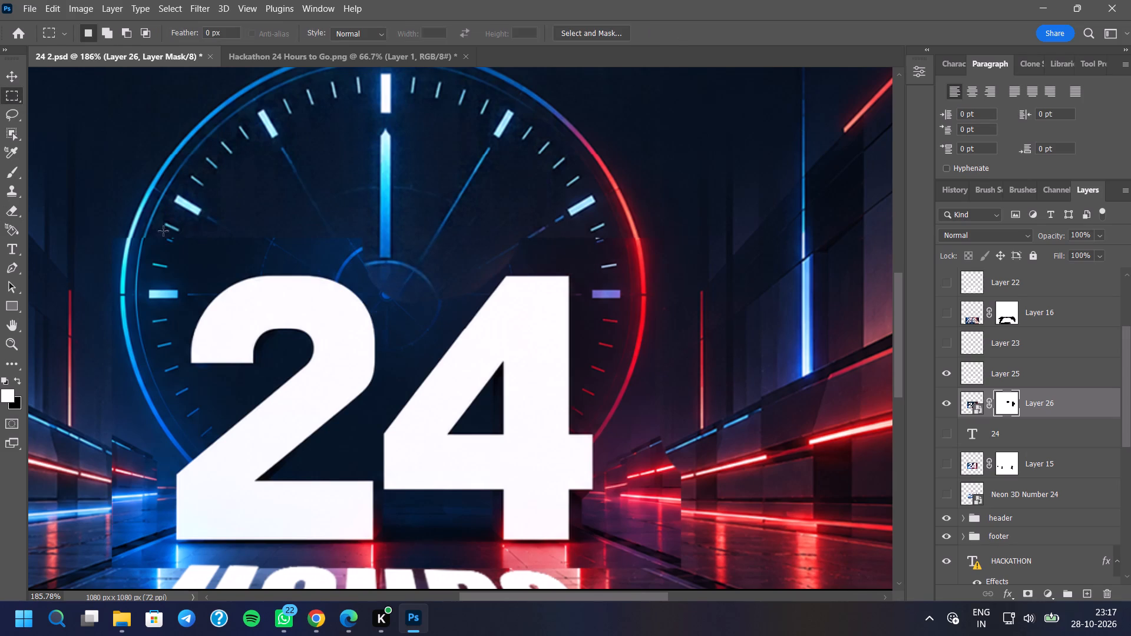
left_click_drag(159, 230, 593, 274)
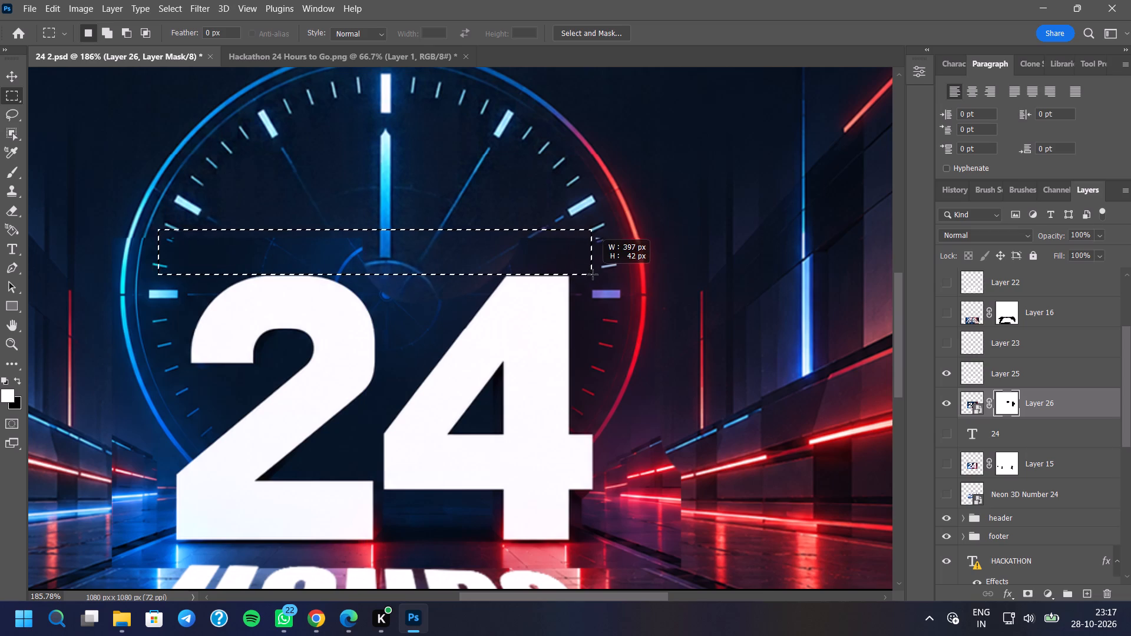
left_click_drag(593, 274, 643, 273)
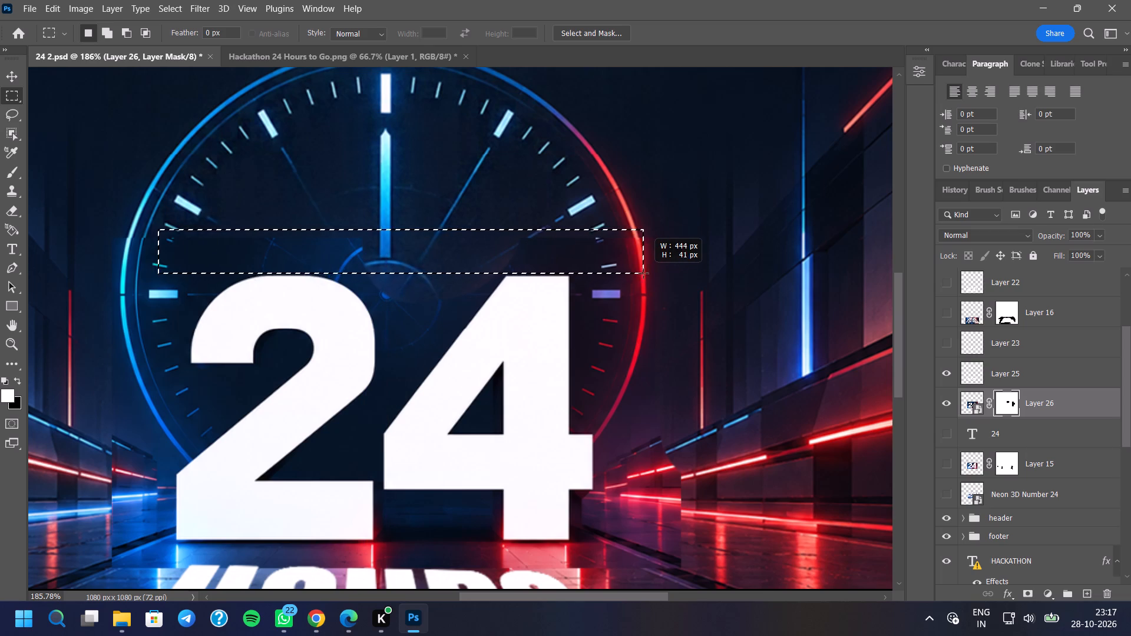
left_click_drag(643, 273, 795, 276)
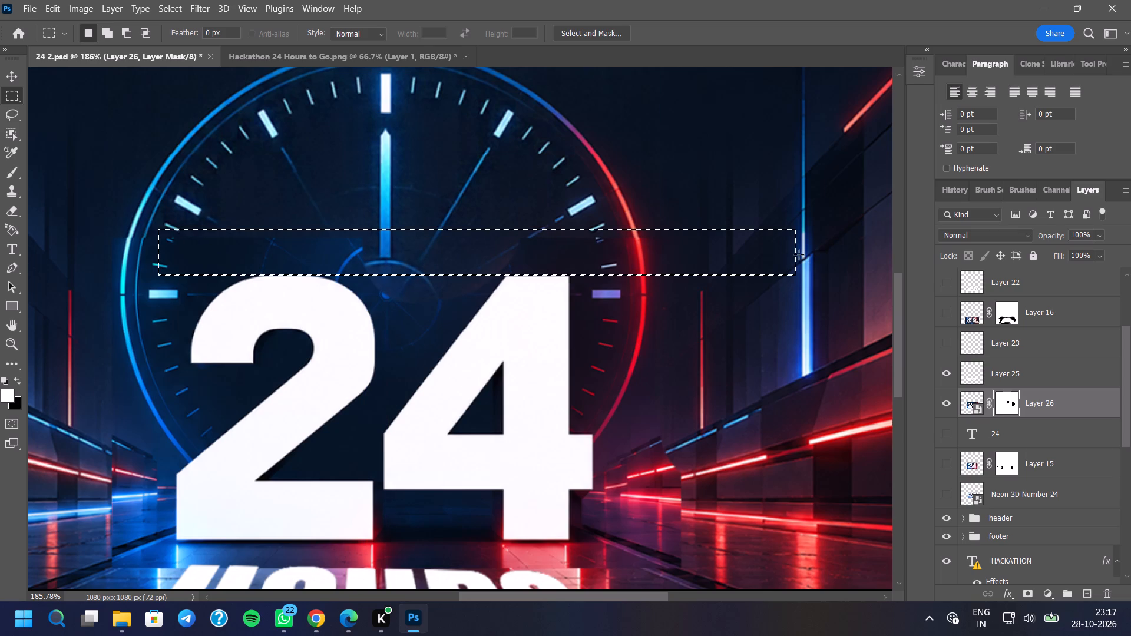
key("Delete")
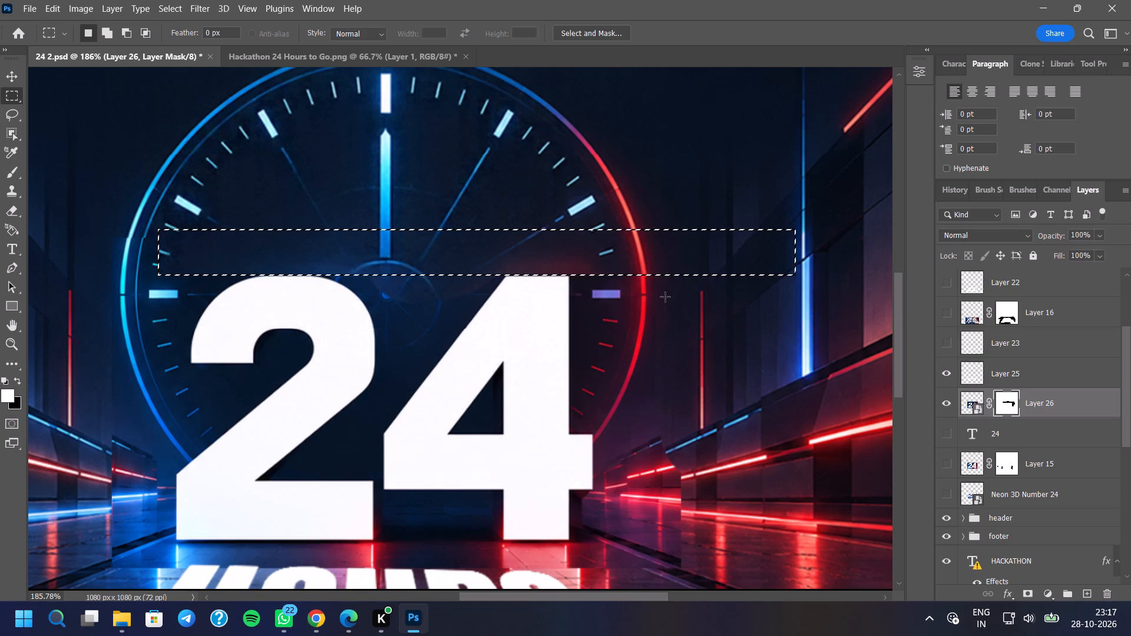
key("ctrl+z")
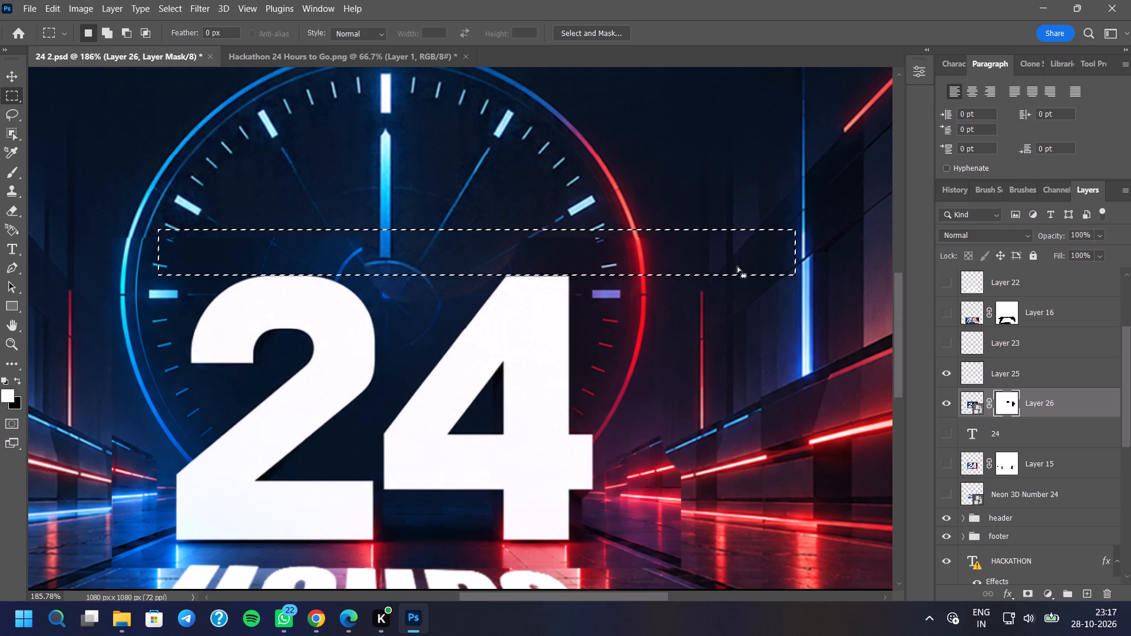
left_click_drag(769, 261, 494, 259)
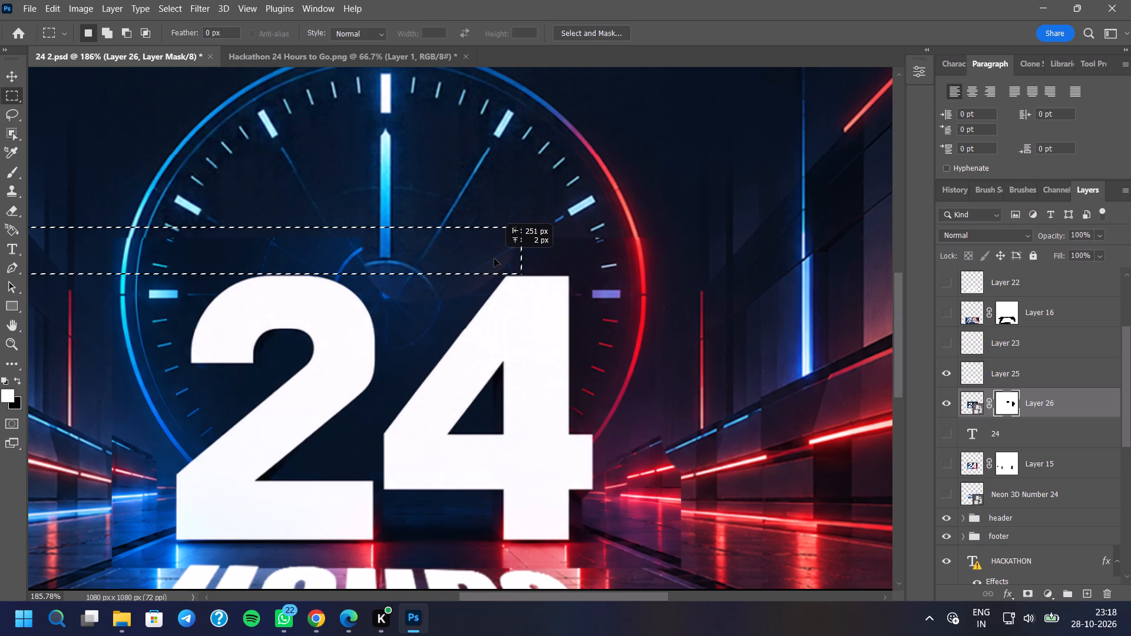
left_click_drag(494, 259, 488, 259)
key("Delete")
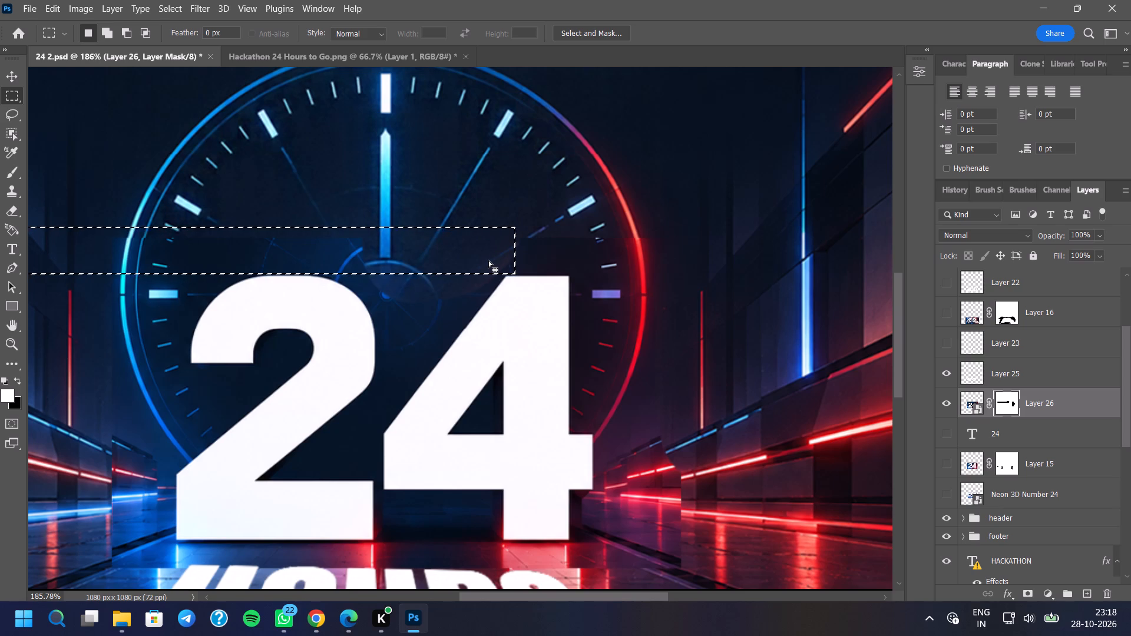
left_click(778, 266)
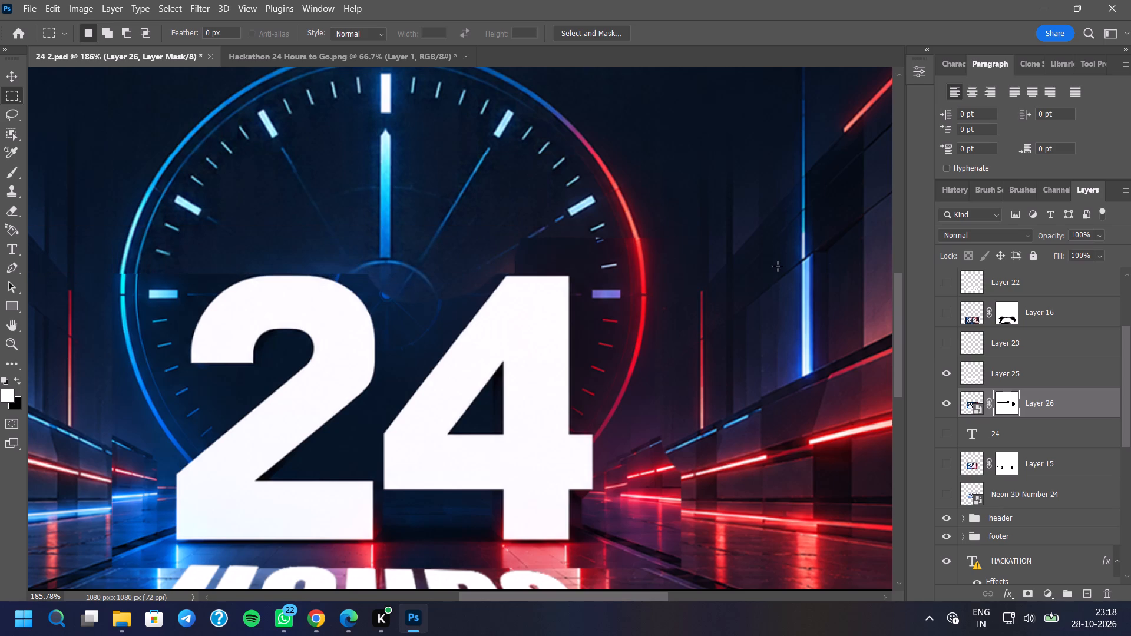
Mask out two rectangular areas of Layer 26 beside the 4, over the clock's red rim and down to the 4's crossbar.
left_click_drag(600, 228, 673, 313)
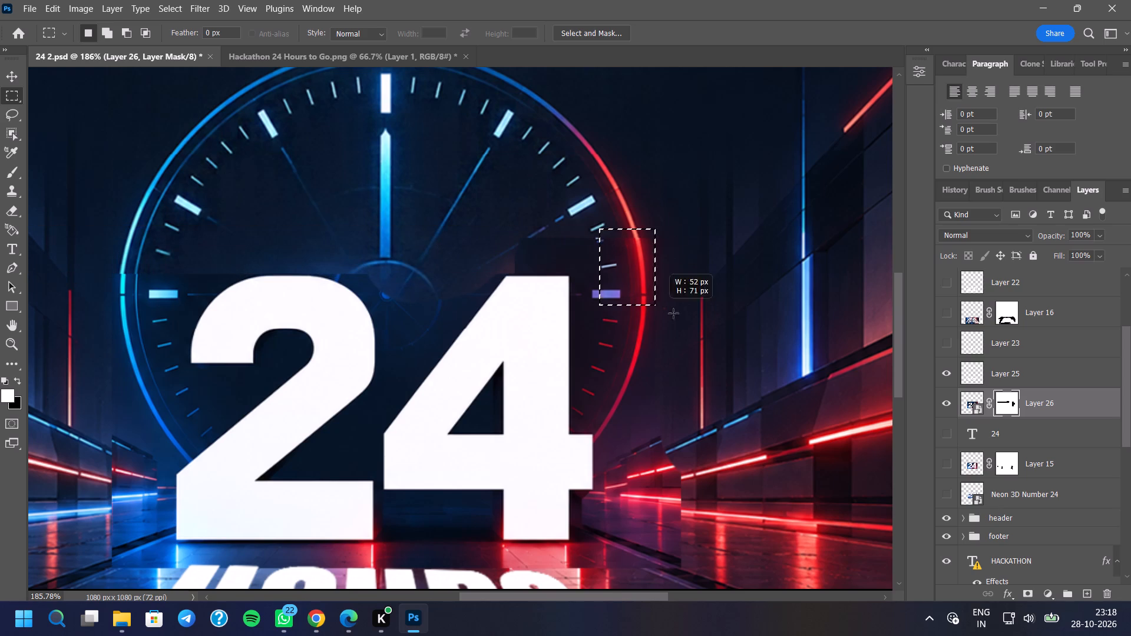
left_click_drag(673, 313, 805, 344)
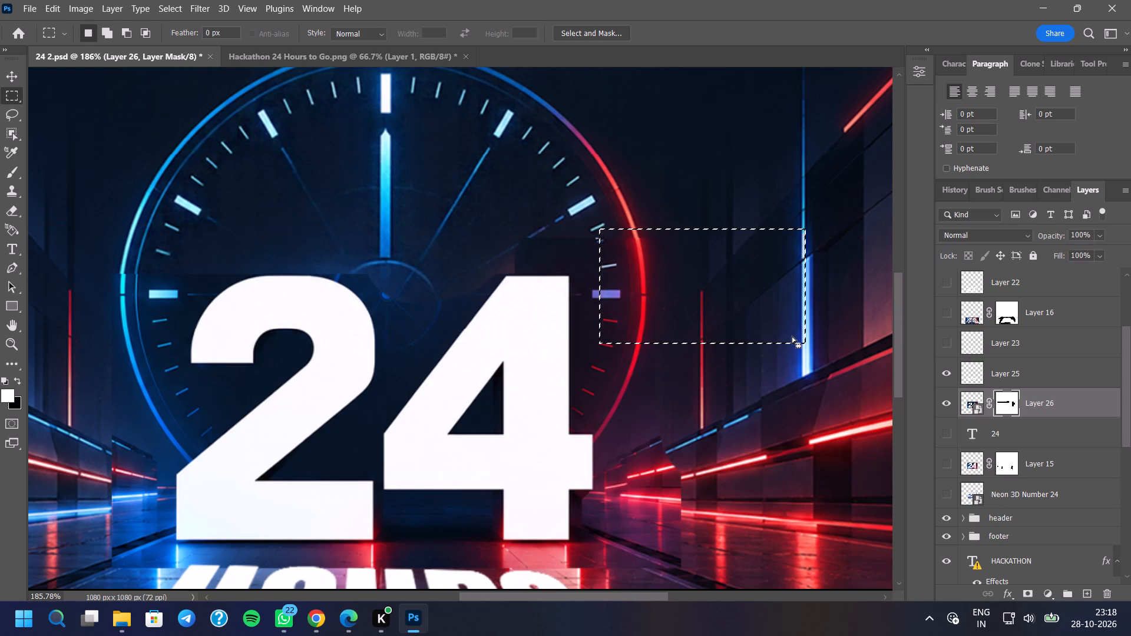
key("Delete")
left_click(761, 380)
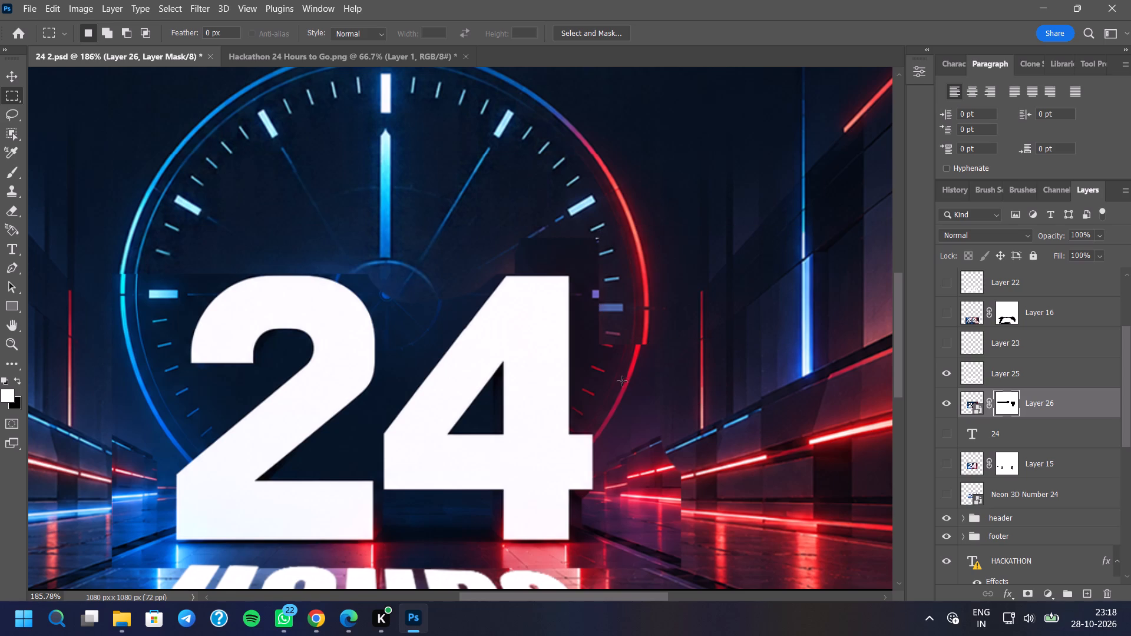
left_click_drag(609, 339, 649, 445)
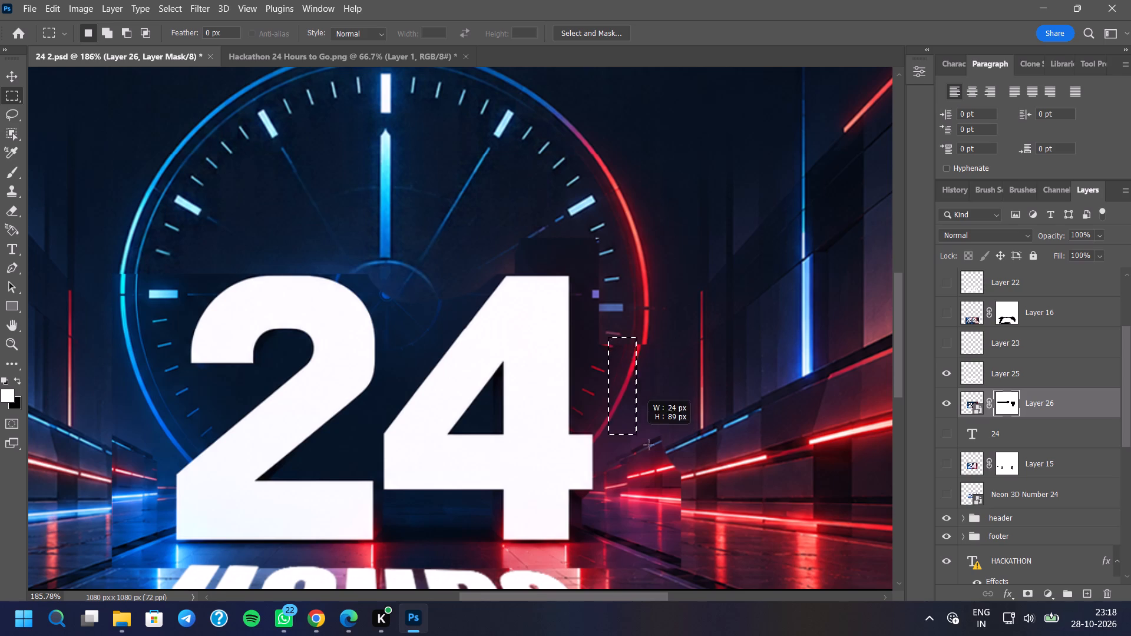
left_click_drag(649, 445, 666, 454)
key("Delete")
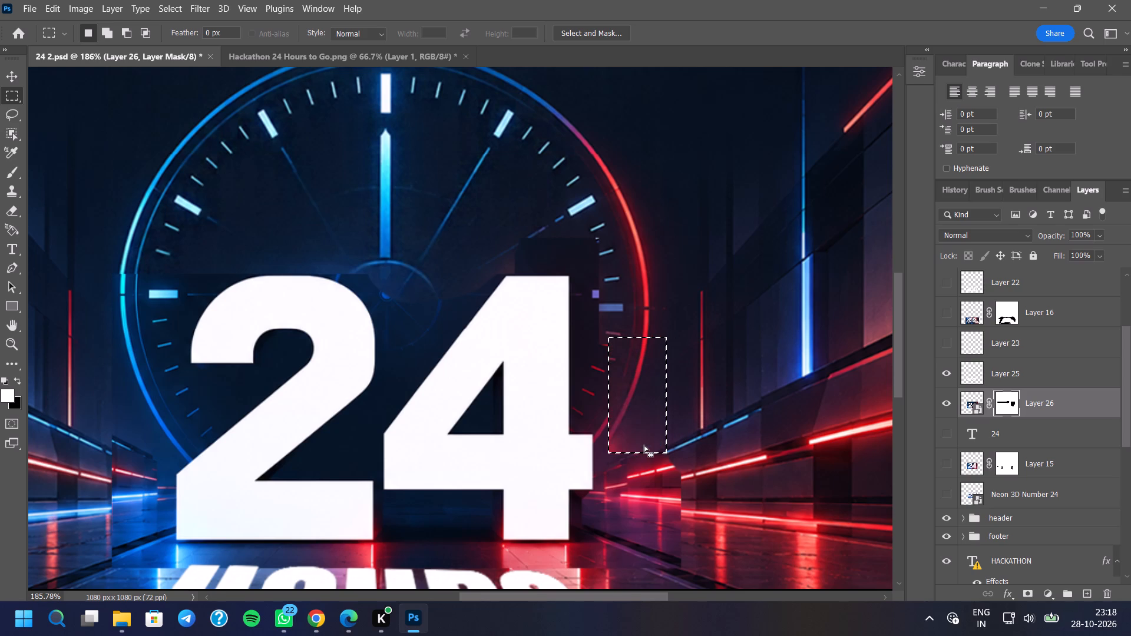
left_click(670, 528)
Mask out a tall rectangle of Layer 26 beside the 2, covering the clock's blue rim down to the wall's base.
left_click_drag(80, 277, 170, 452)
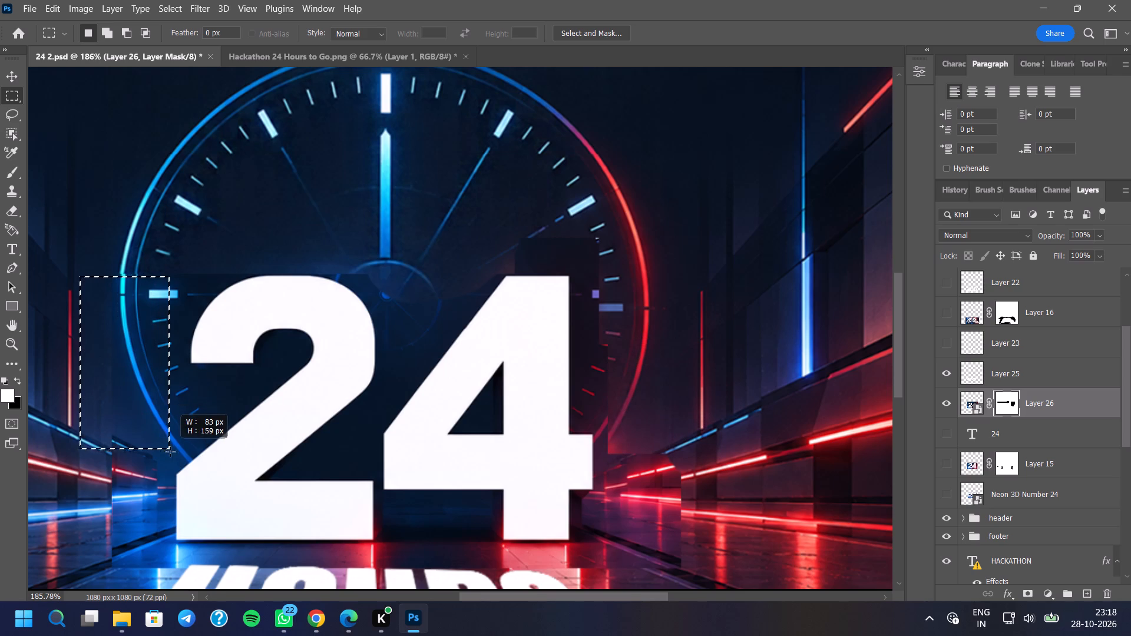
left_click_drag(170, 452, 184, 458)
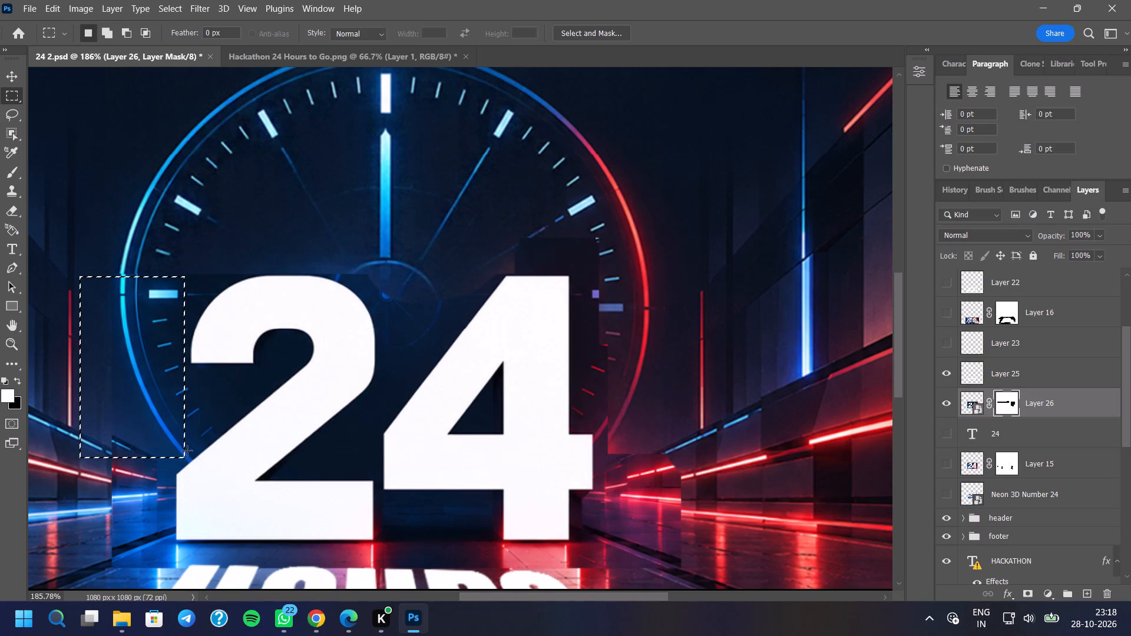
key("Delete")
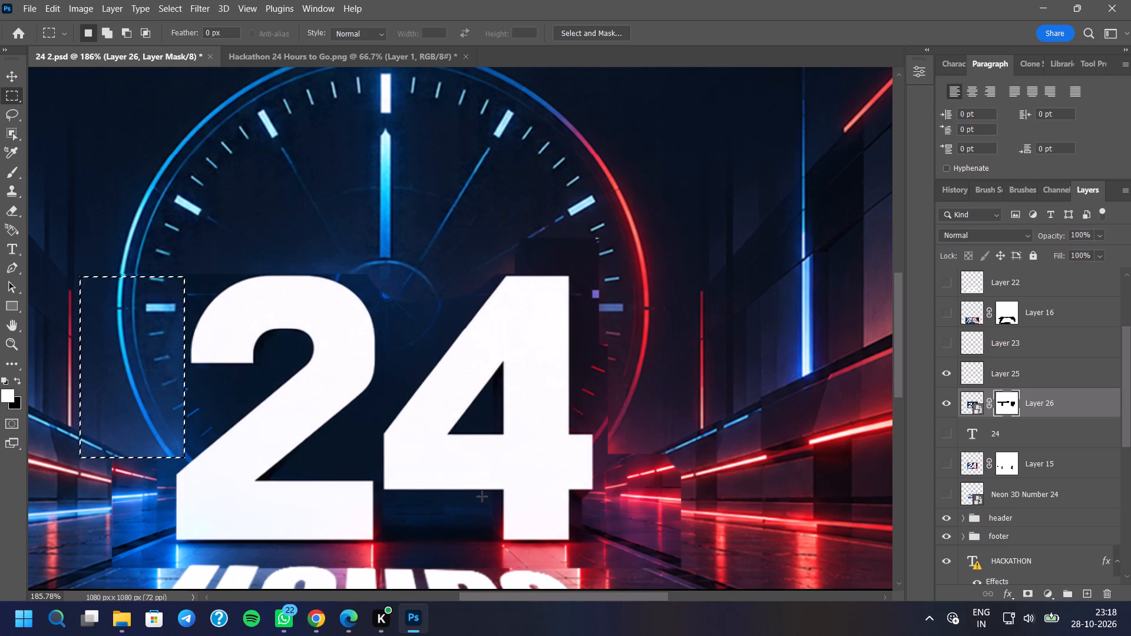
left_click(639, 521)
Erase the Layer 26 mask along the patch's red edge beside the 4, down to the floor, with a 55 px hard round eraser.
left_click(8, 207)
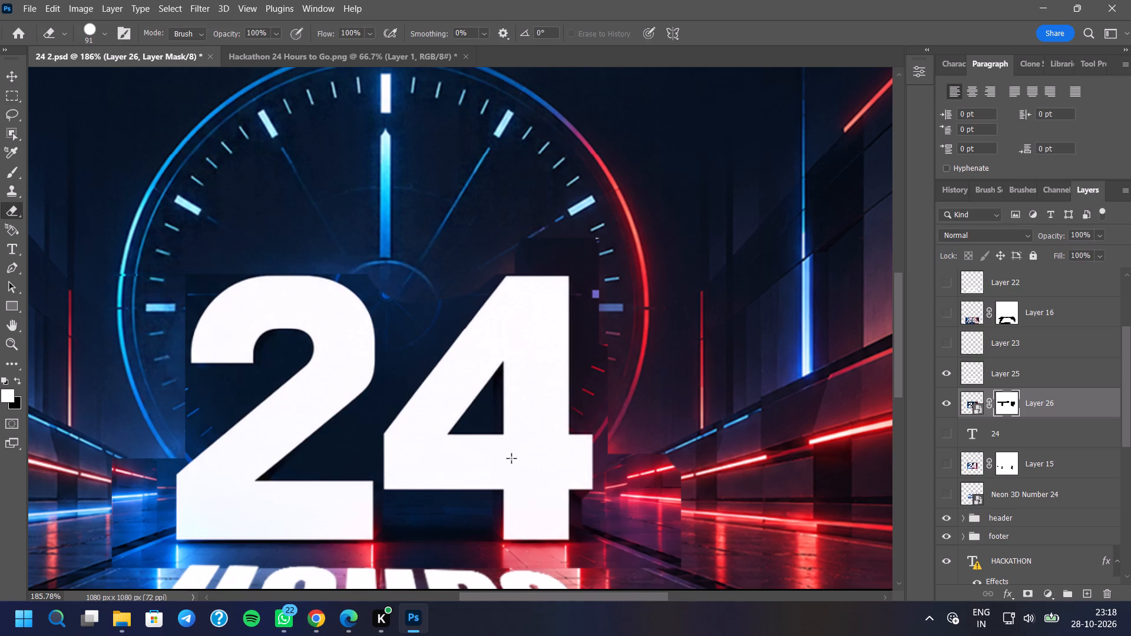
left_click(625, 403)
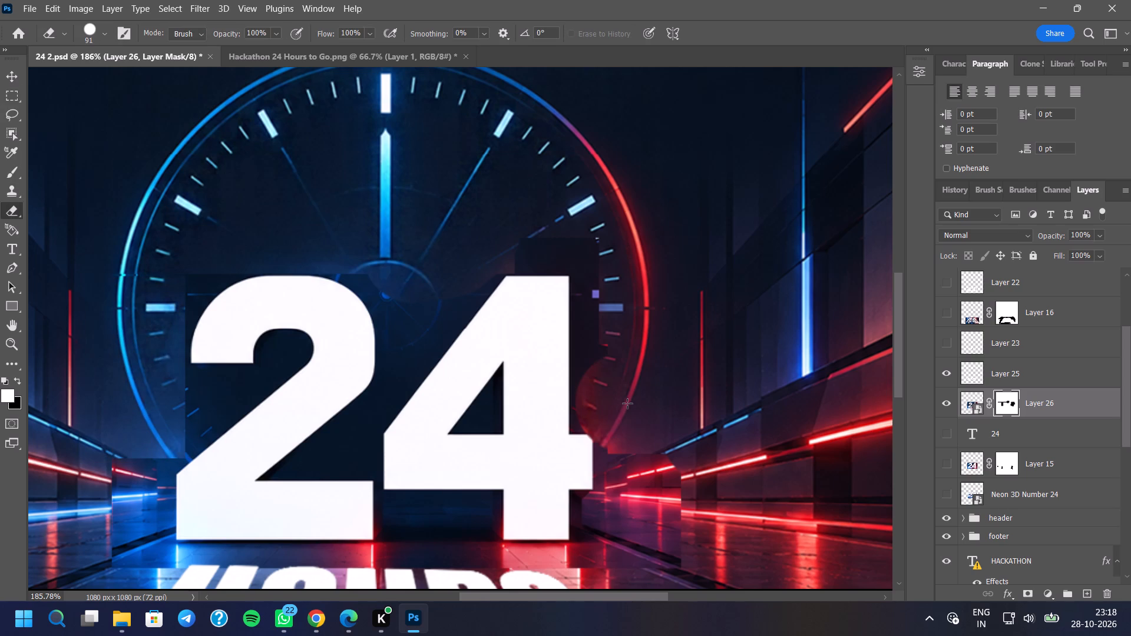
key("ctrl+z")
right_click(627, 387)
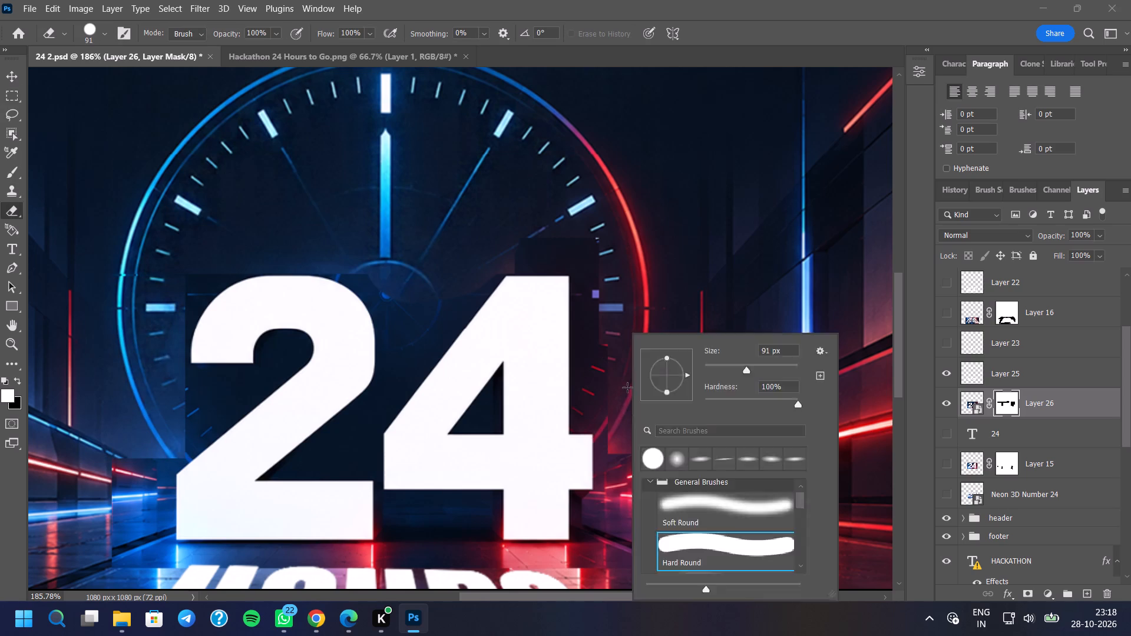
left_click(729, 369)
left_click(760, 271)
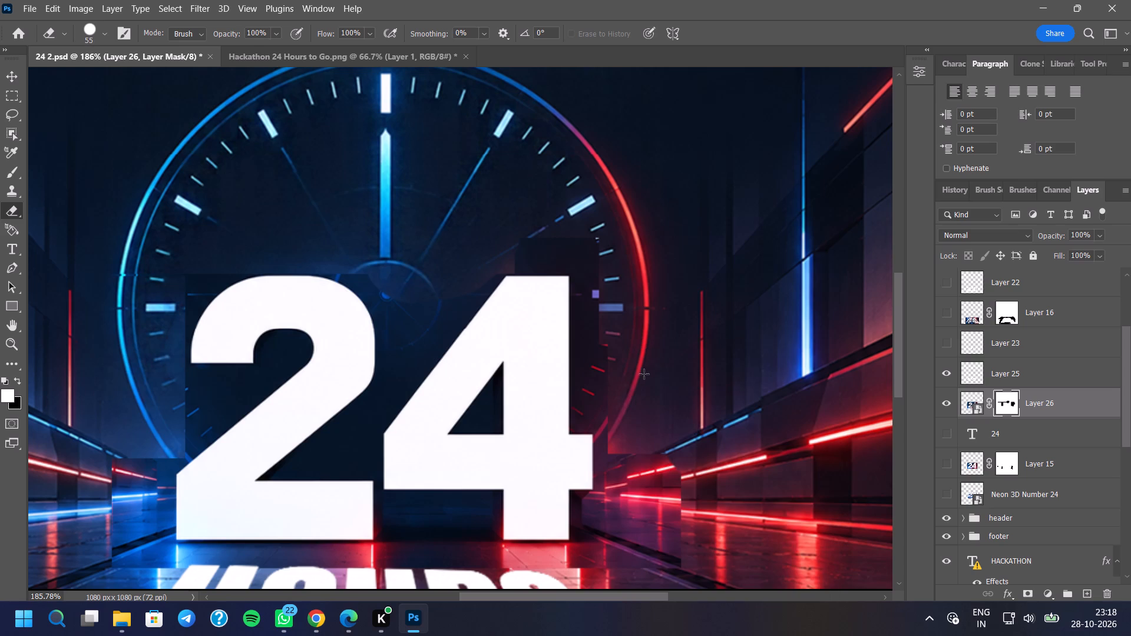
left_click_drag(636, 379, 668, 453)
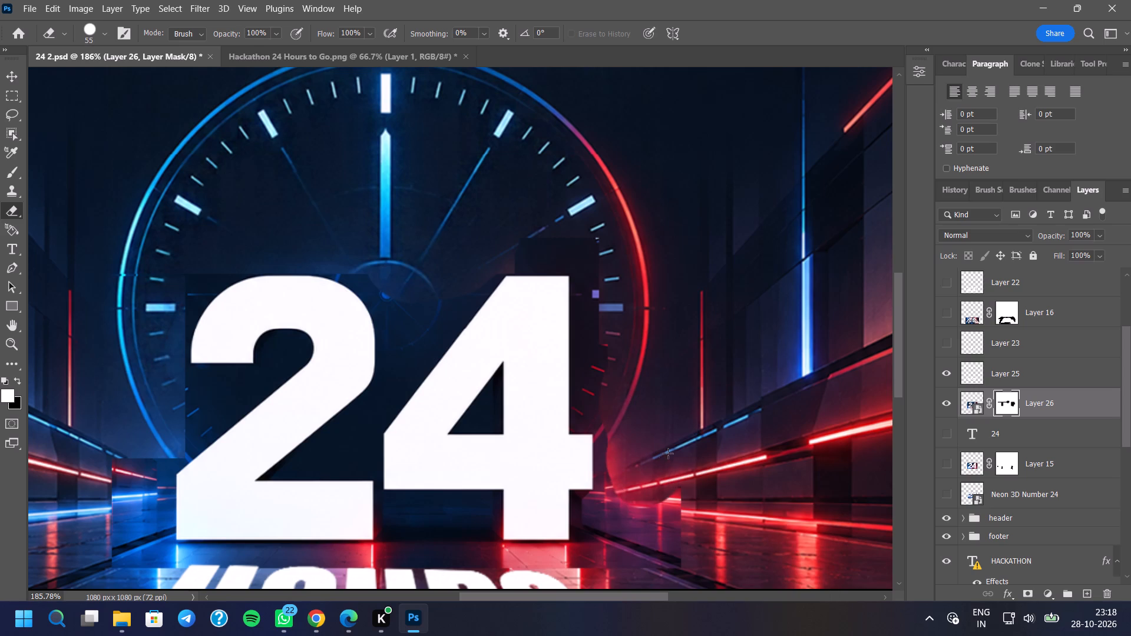
left_click_drag(668, 453, 679, 532)
scroll(659, 436, "down", 4)
scroll(653, 543, "up", 3)
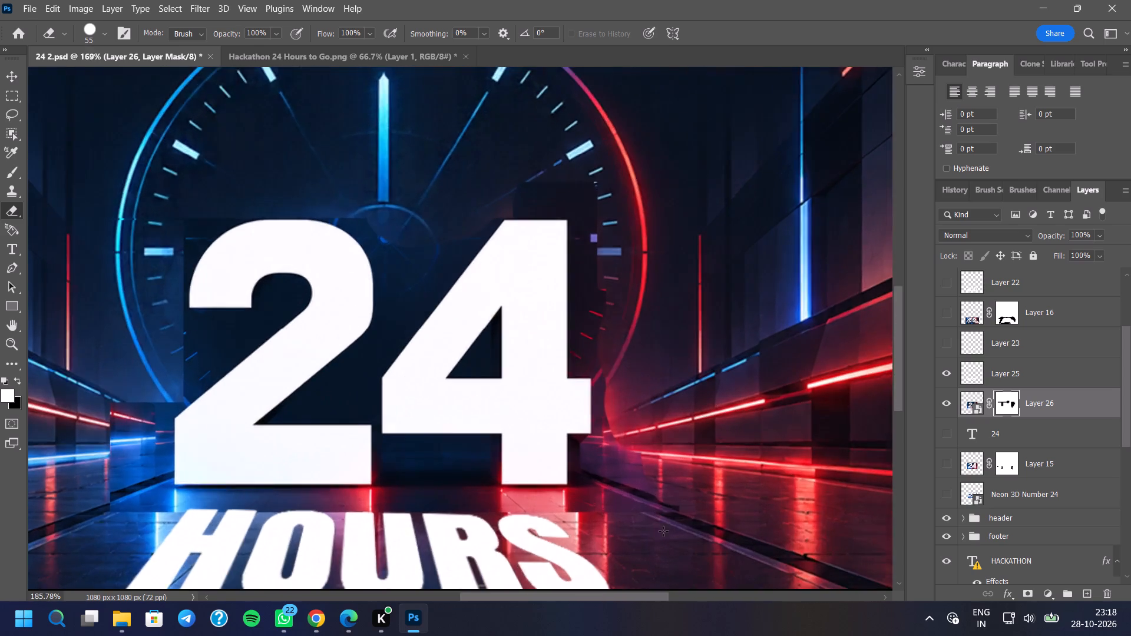
scroll(663, 531, "up", 5)
double_click(646, 500)
left_click_drag(633, 499, 614, 494)
double_click(596, 506)
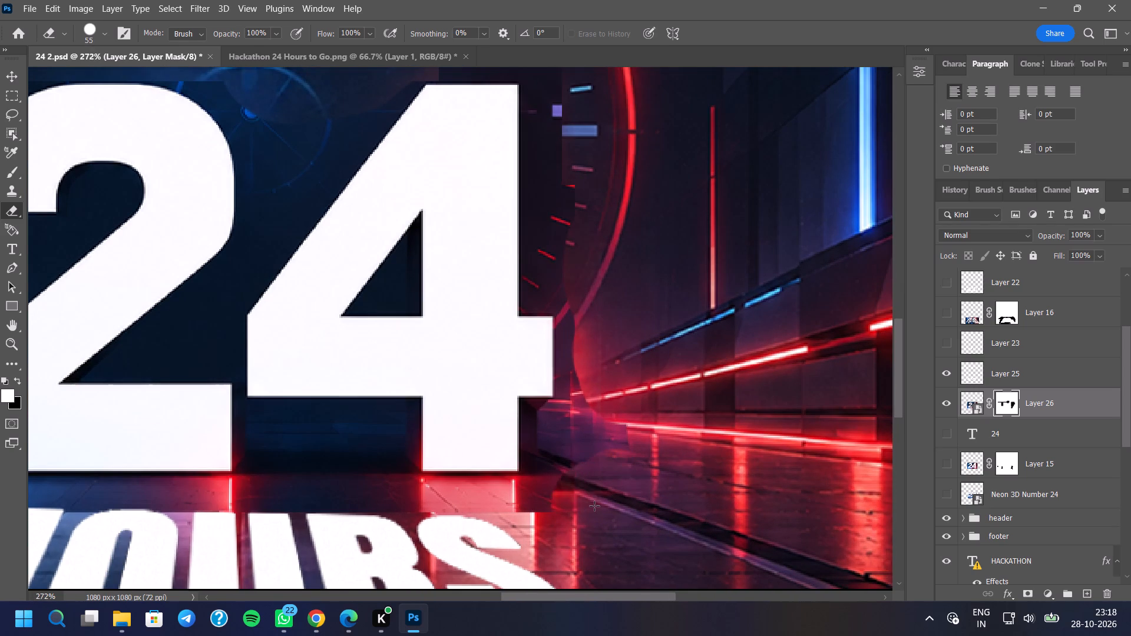
Mask out a rectangular band of Layer 26 about 546 px wide along the floor, from the numerals' base across the upper part of HOURS.
scroll(658, 468, "down", 8)
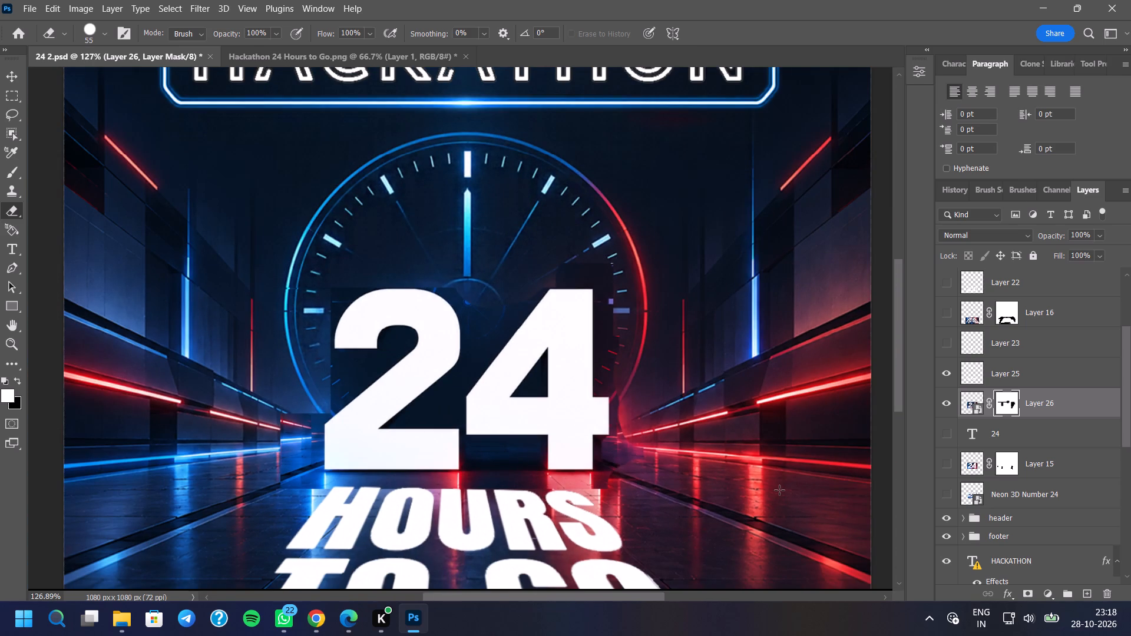
left_click(9, 94)
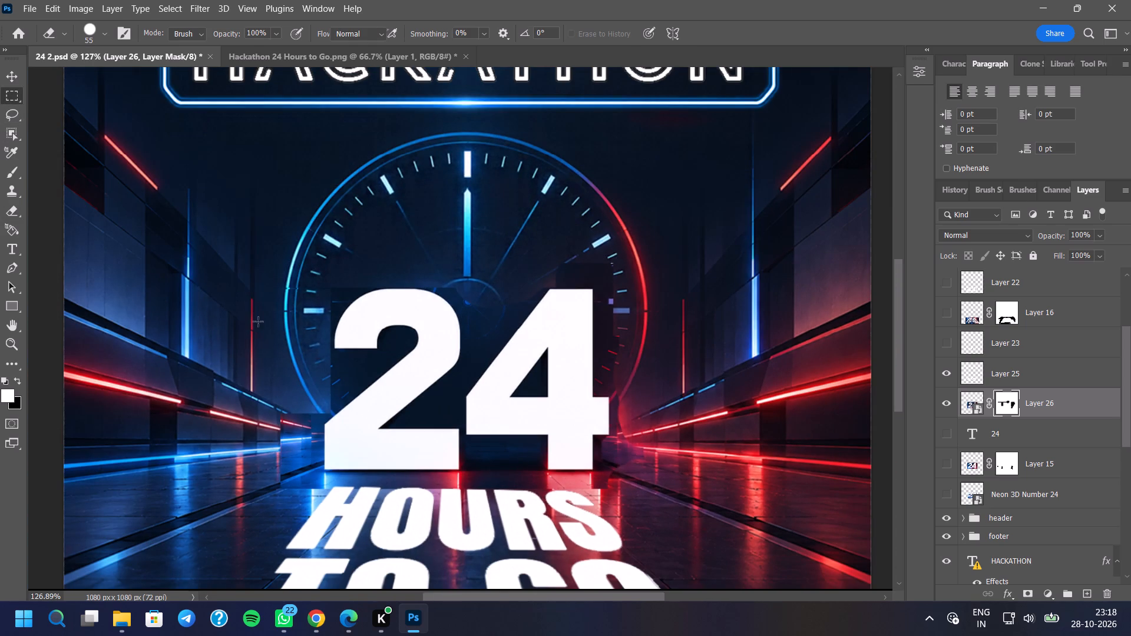
scroll(536, 512, "up", 4)
left_click_drag(145, 445, 206, 468)
left_click(204, 478)
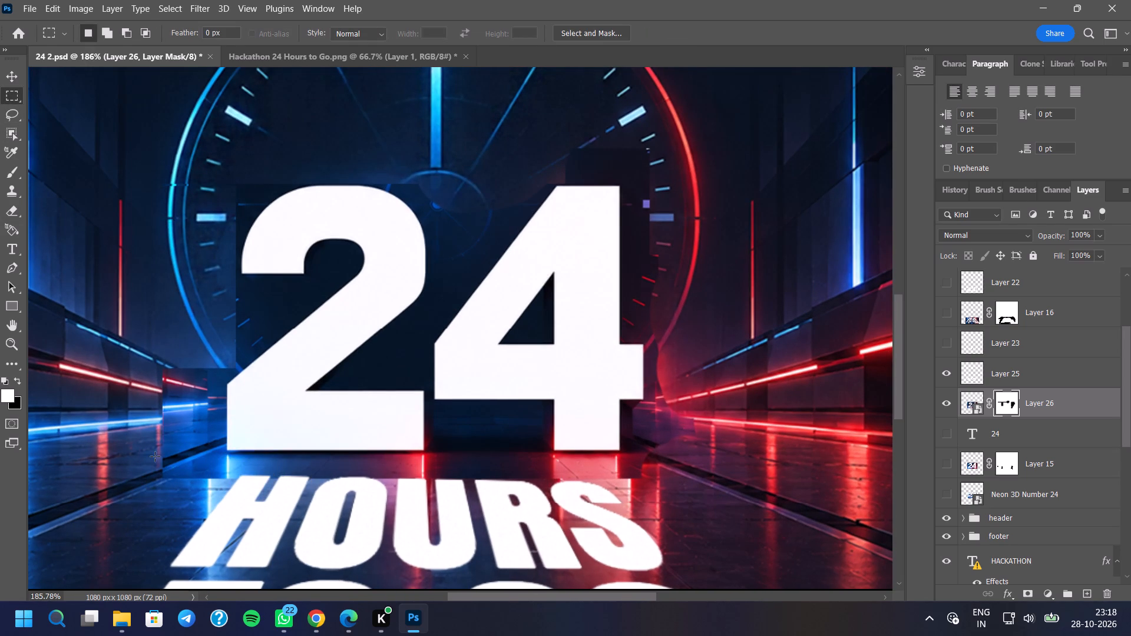
left_click_drag(154, 456, 749, 531)
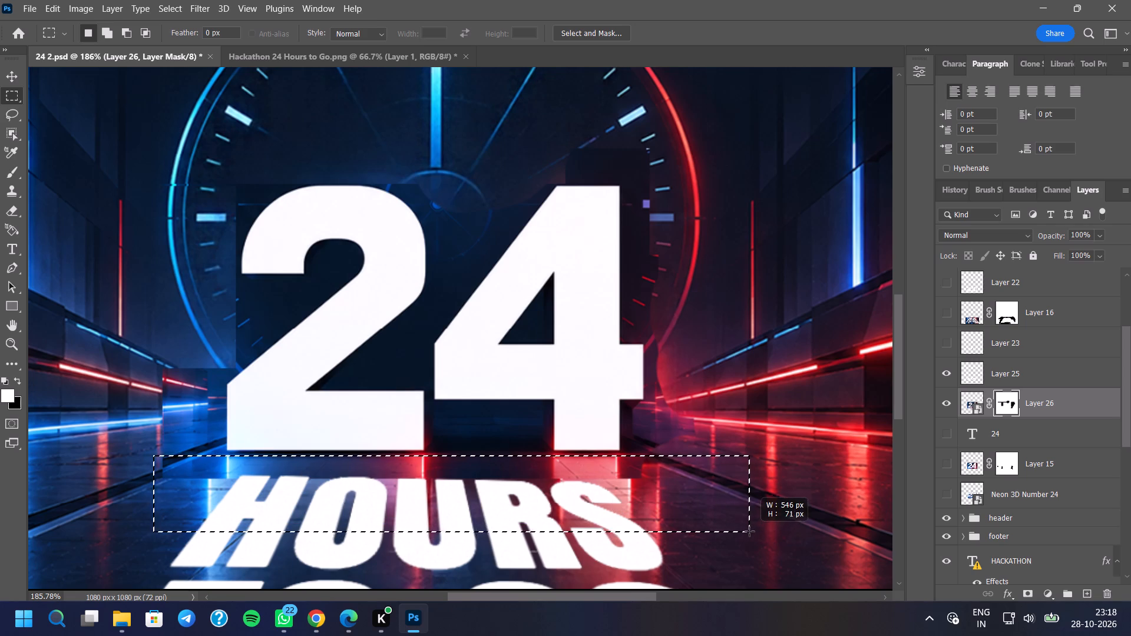
left_click_drag(749, 531, 750, 529)
key("Up")
key("Up")
key("Up")
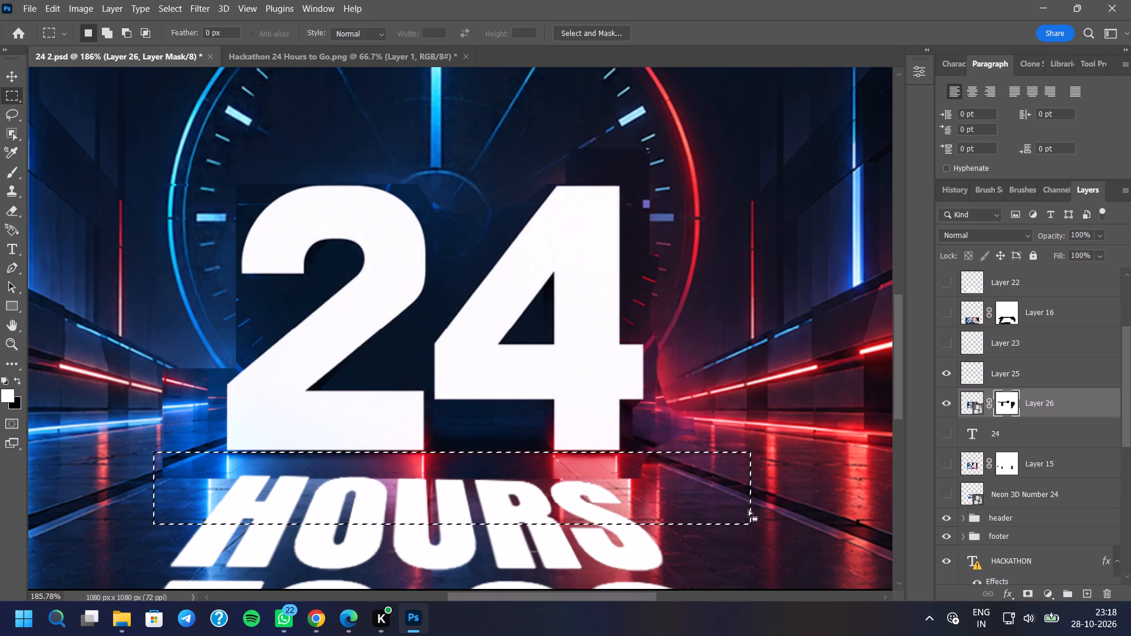
key("Up")
key("Delete")
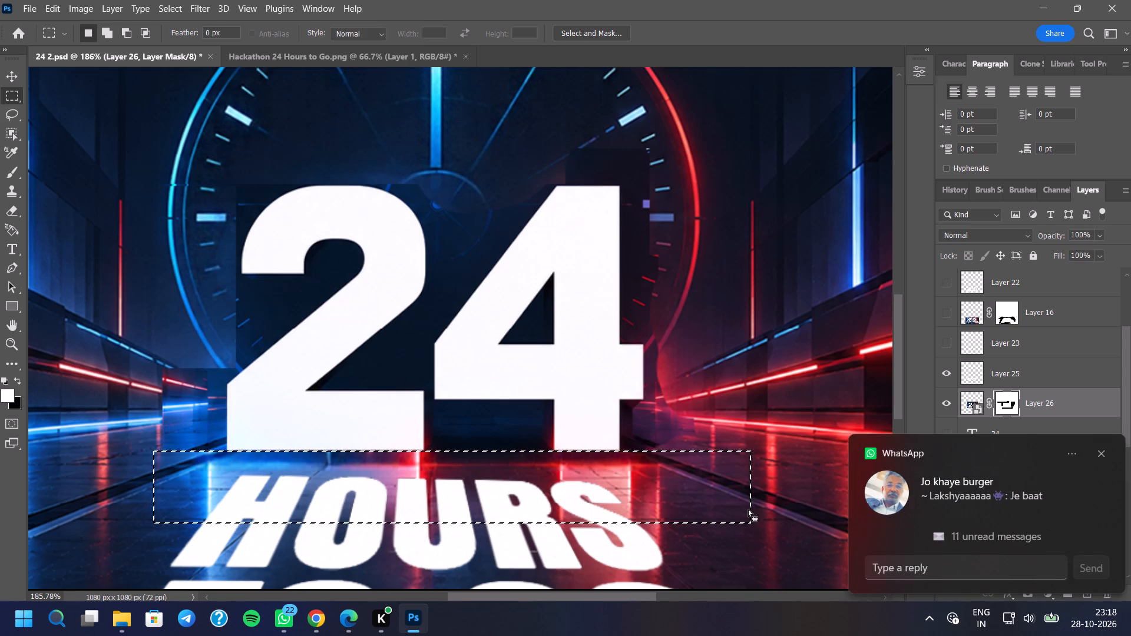
left_click(733, 503)
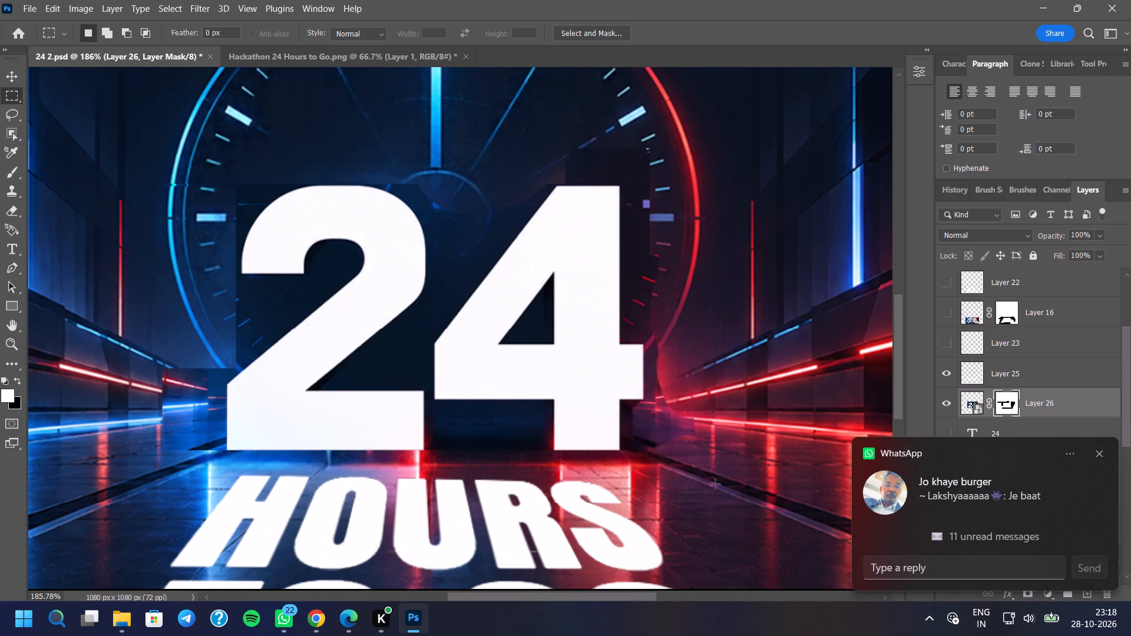
Mask out a rectangle of Layer 26 about 63 by 98 px beside the 2's base, over the wall's light strips.
left_click_drag(157, 360, 220, 456)
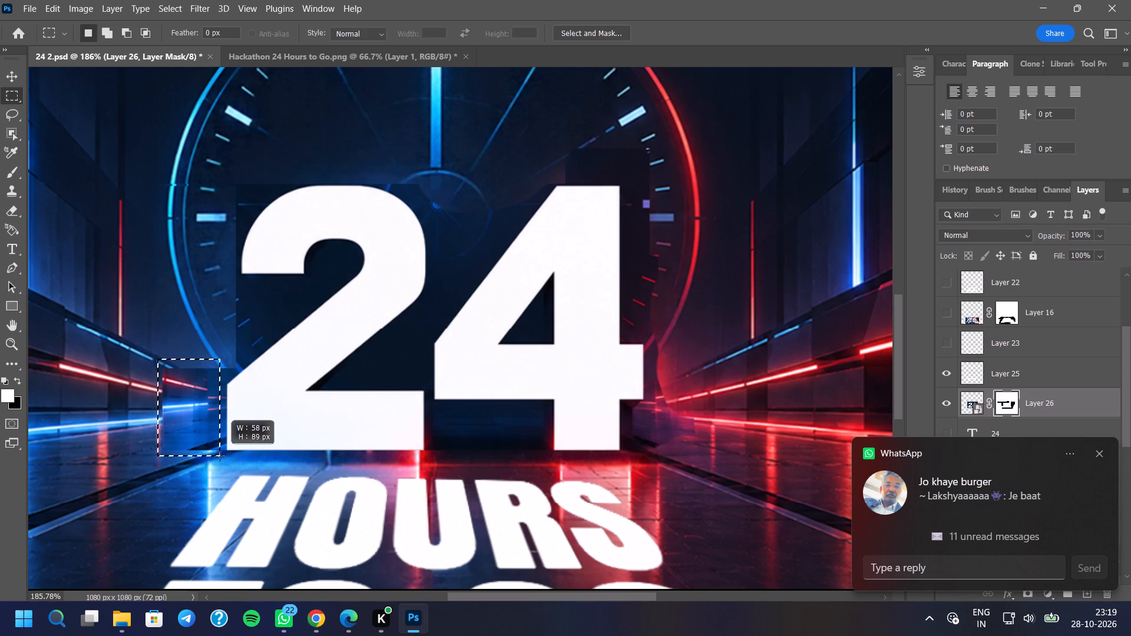
left_click_drag(220, 456, 225, 465)
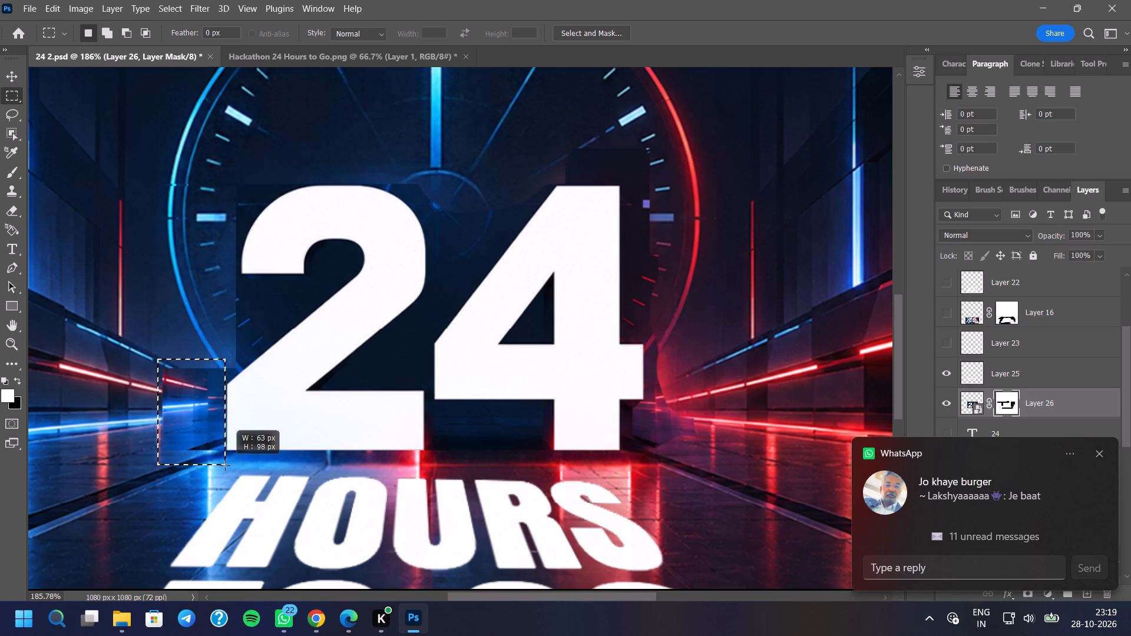
left_click_drag(225, 465, 226, 465)
key("Delete")
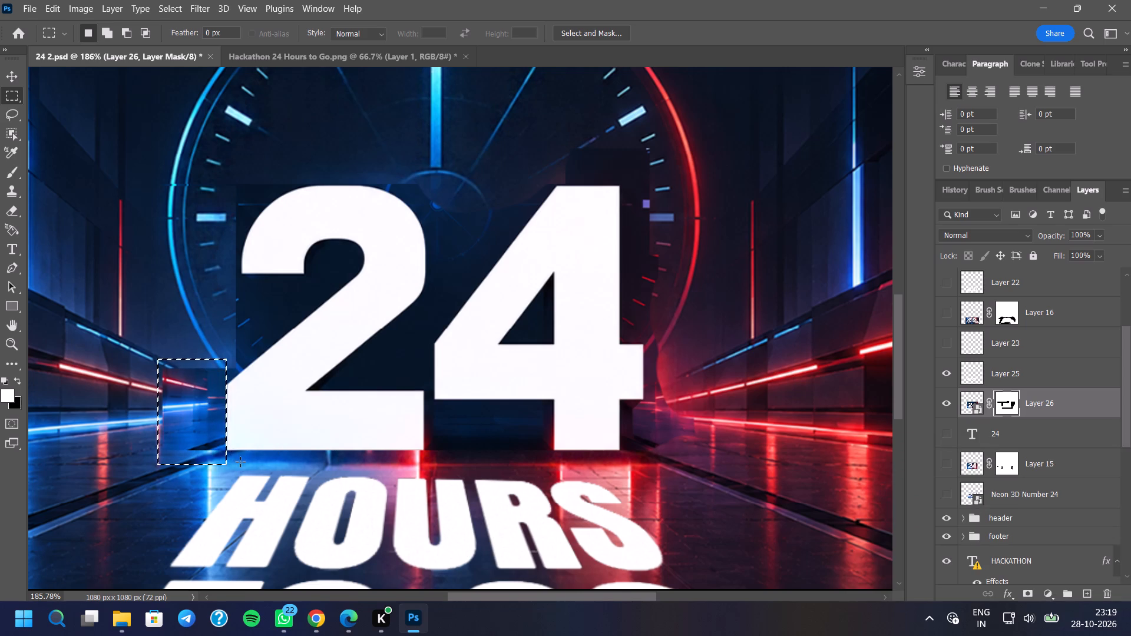
left_click(671, 555)
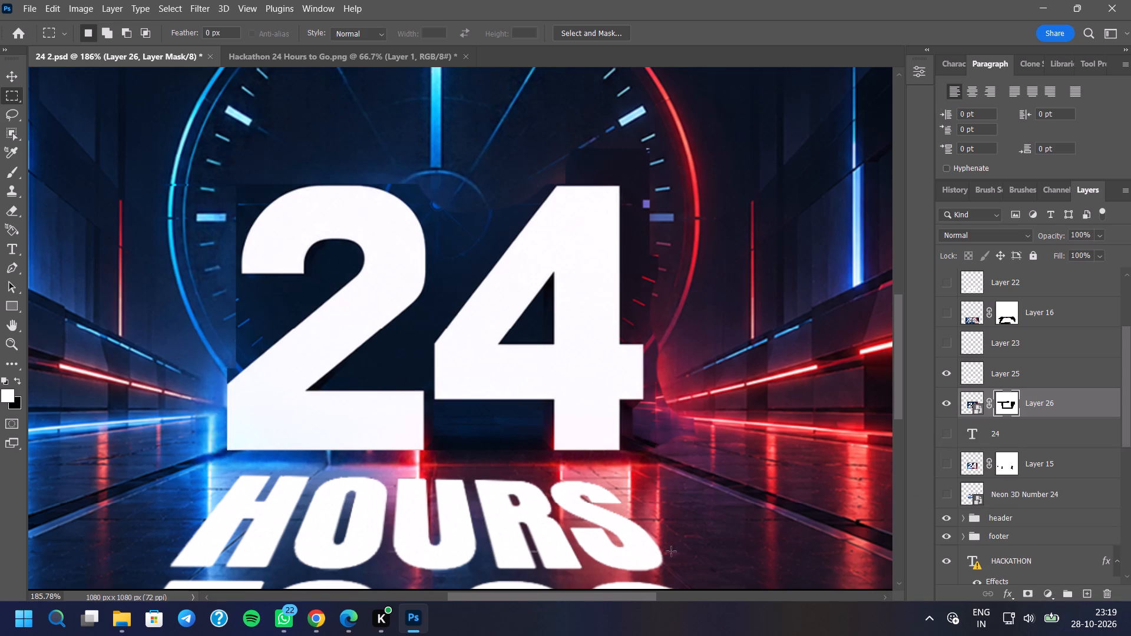
Mask out a rectangle of Layer 26 about 115 px wide below the 4's crossbar, between the 2's base and the 4's stem.
left_click(469, 429)
scroll(454, 422, "up", 2)
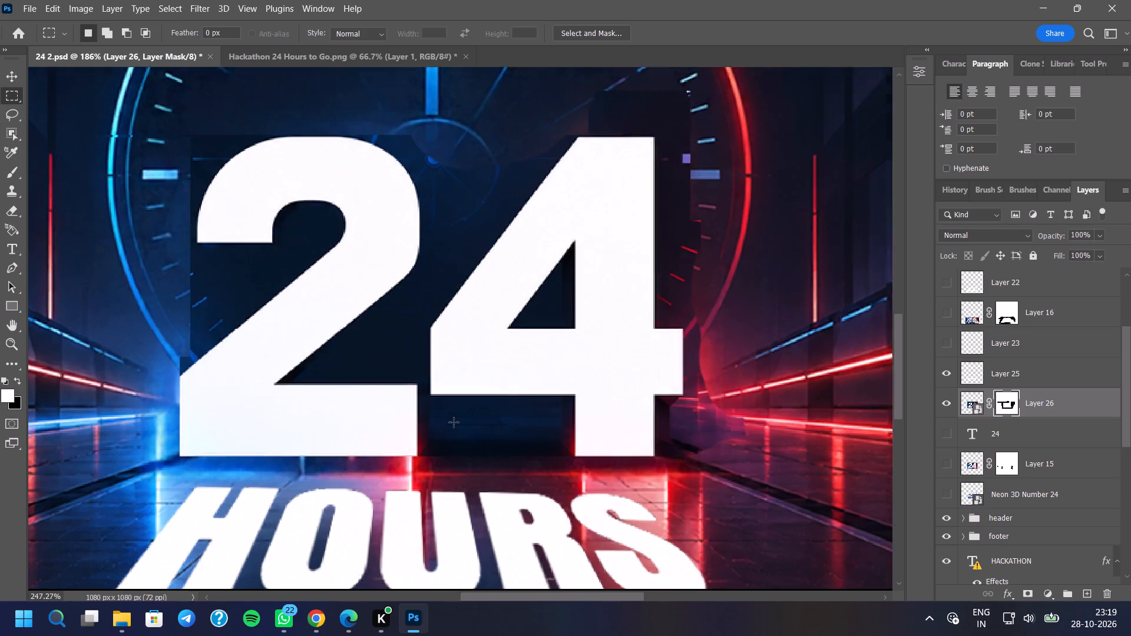
scroll(454, 422, "up", 5)
left_click_drag(401, 385, 421, 418)
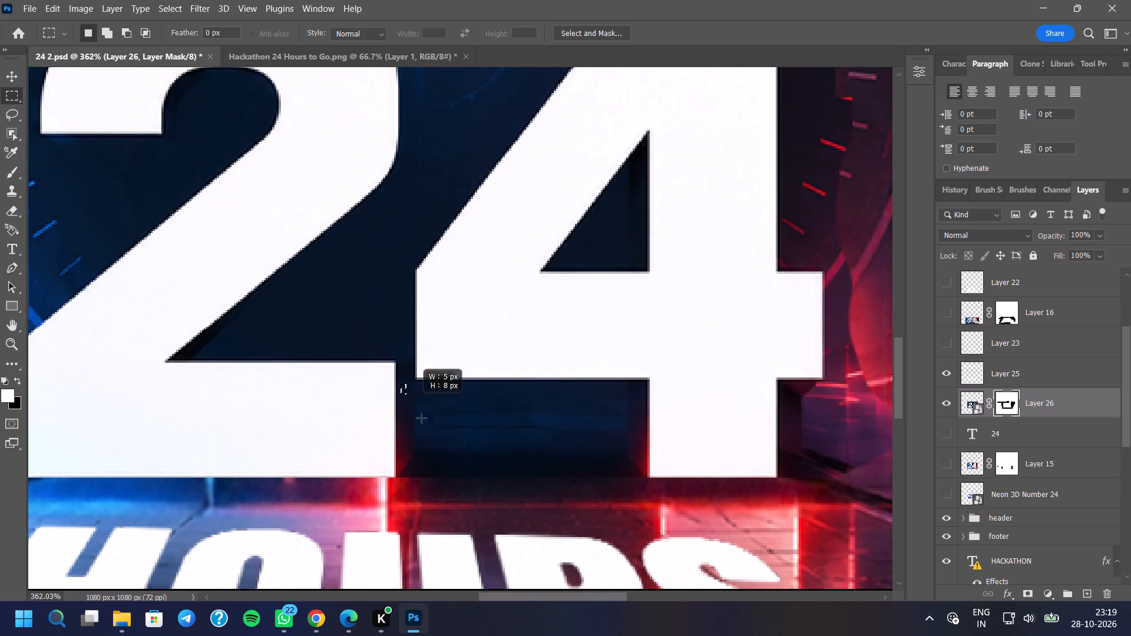
left_click_drag(421, 418, 643, 508)
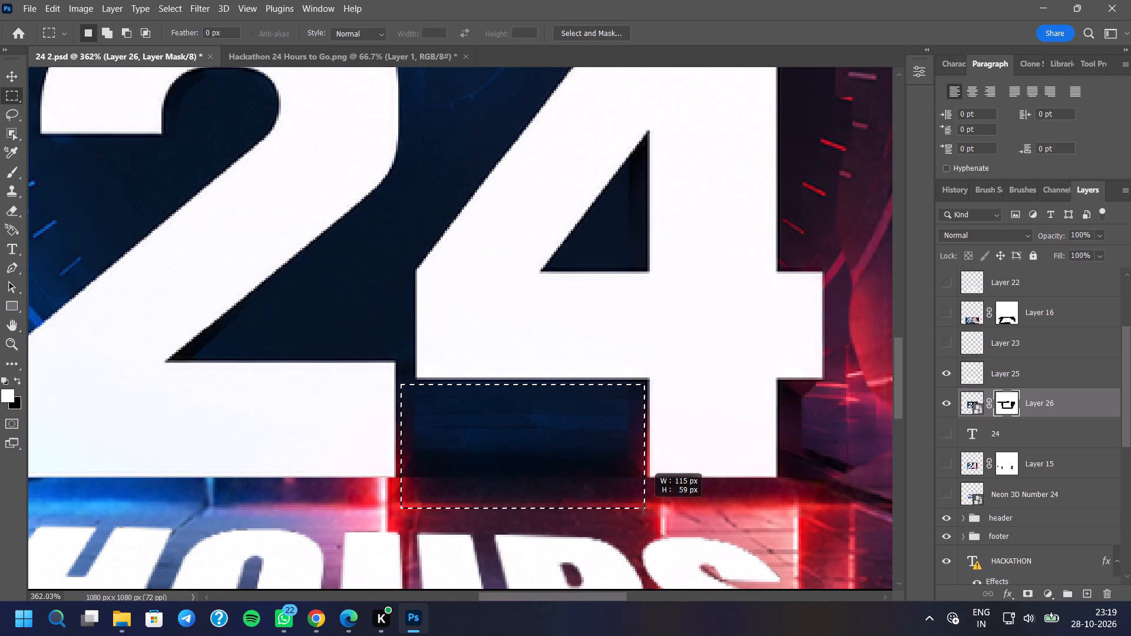
left_click_drag(643, 508, 646, 514)
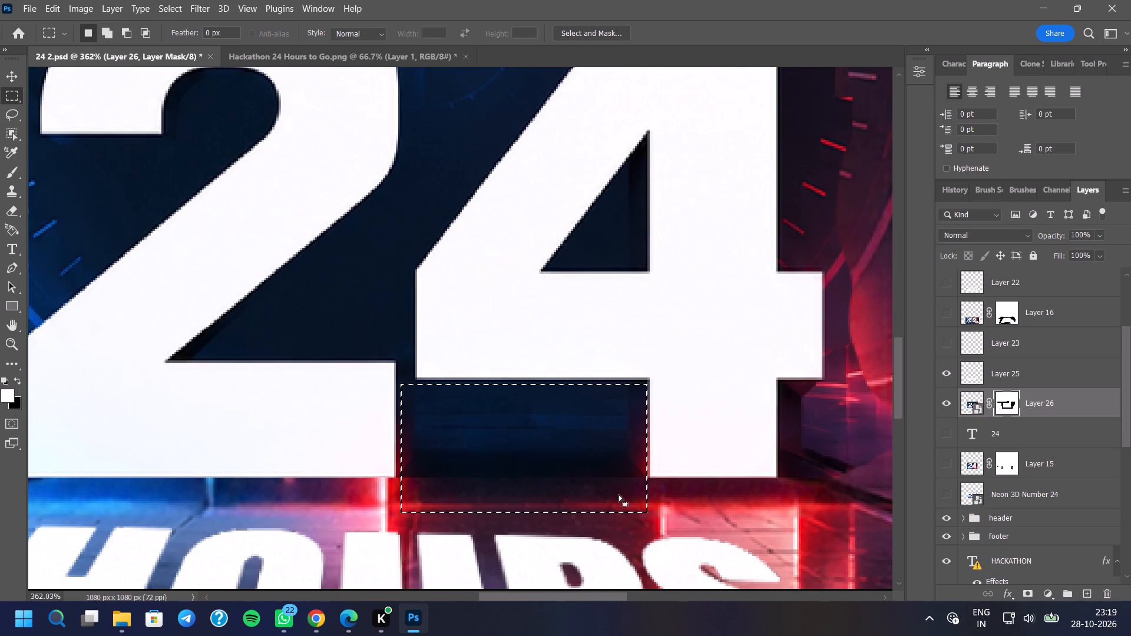
key("Up")
key("Up")
key("Up")
key("Delete")
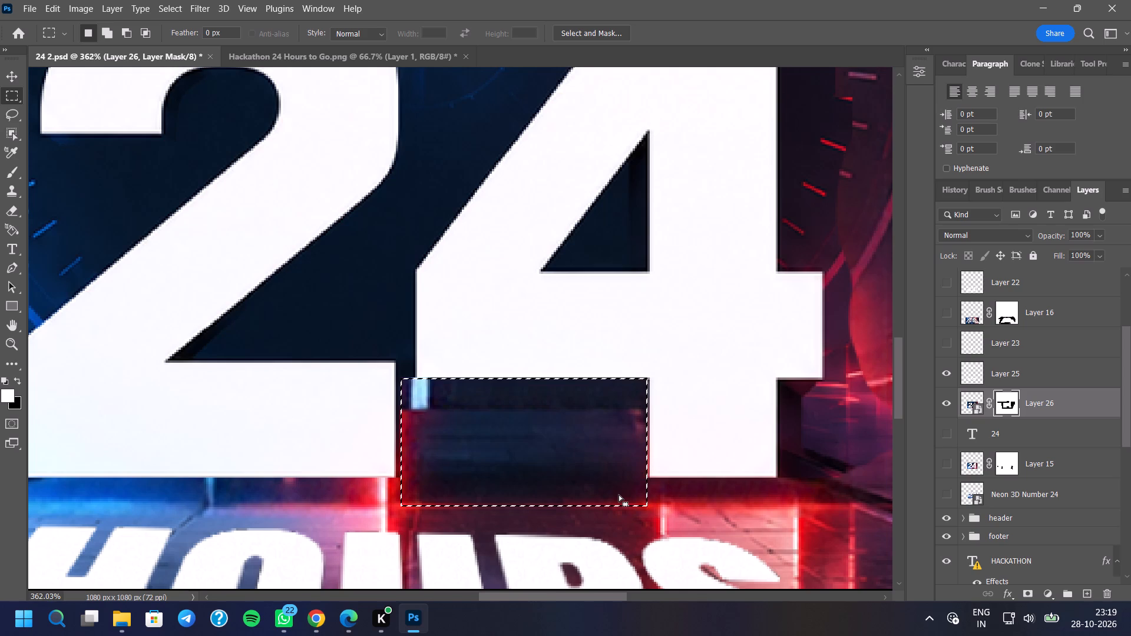
left_click(811, 518)
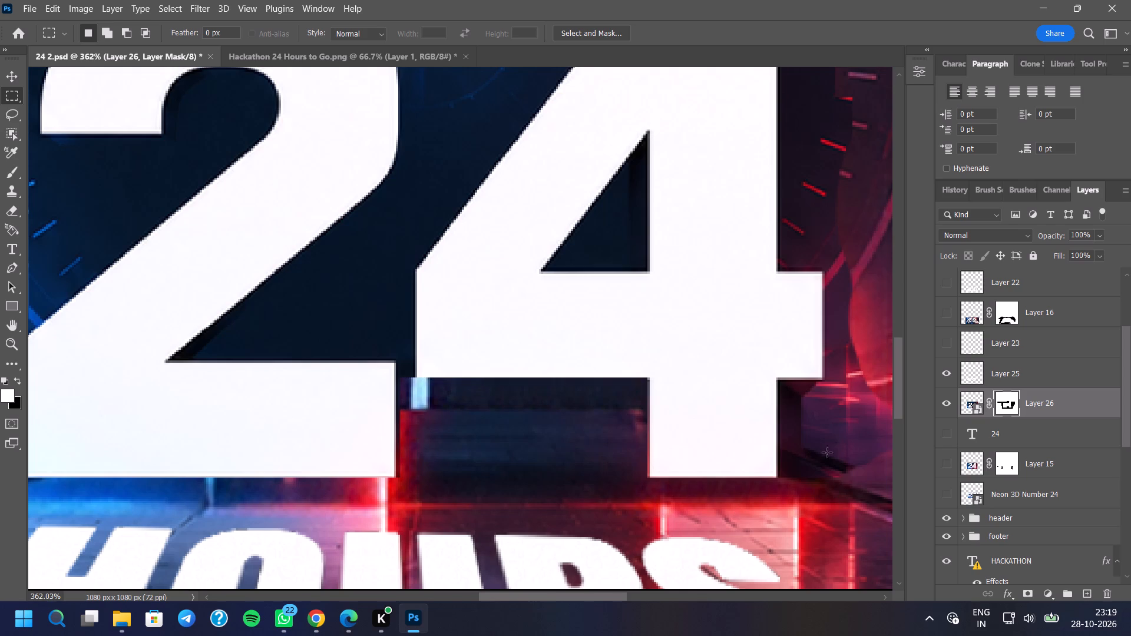
Toggle Layer 15's visibility to compare its numerals with the masked patch, leaving Layer 15 hidden.
left_click(953, 467)
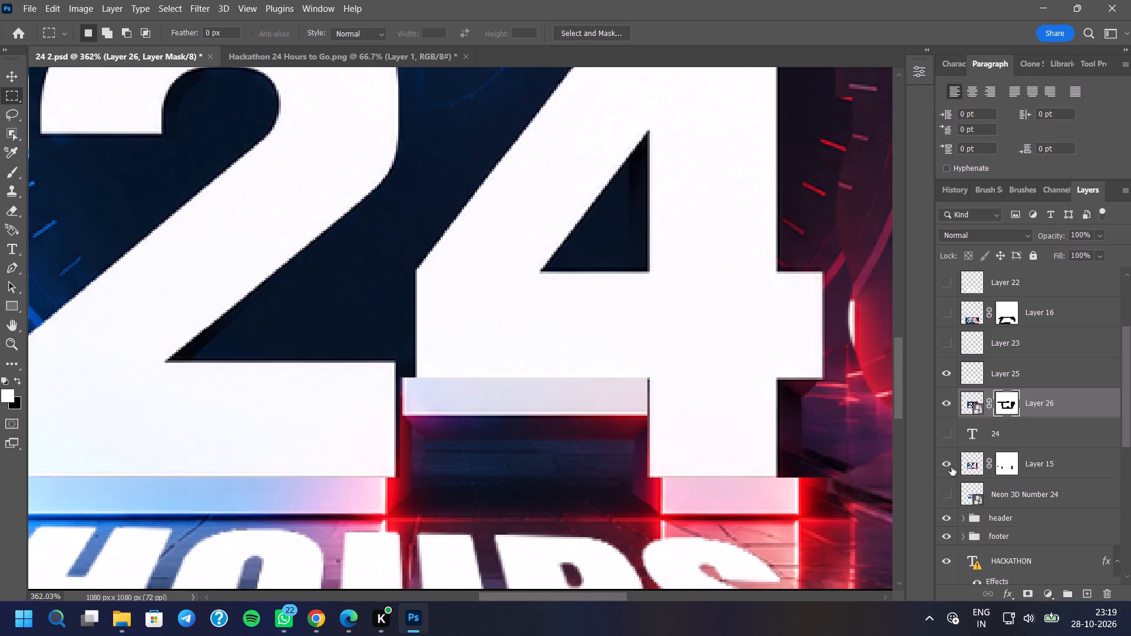
left_click(951, 467)
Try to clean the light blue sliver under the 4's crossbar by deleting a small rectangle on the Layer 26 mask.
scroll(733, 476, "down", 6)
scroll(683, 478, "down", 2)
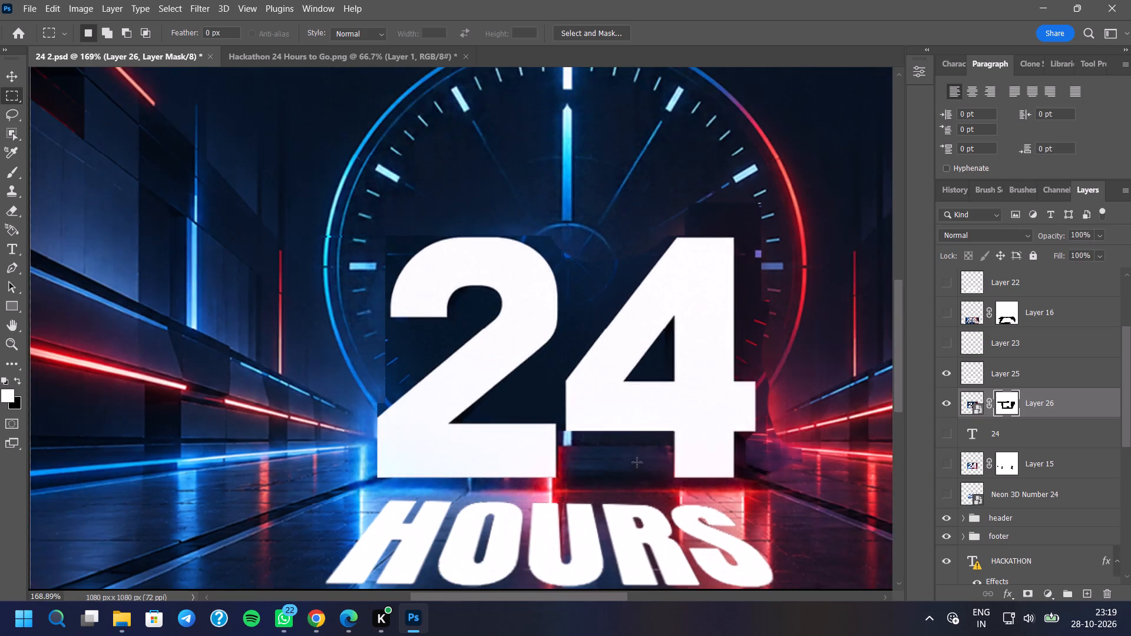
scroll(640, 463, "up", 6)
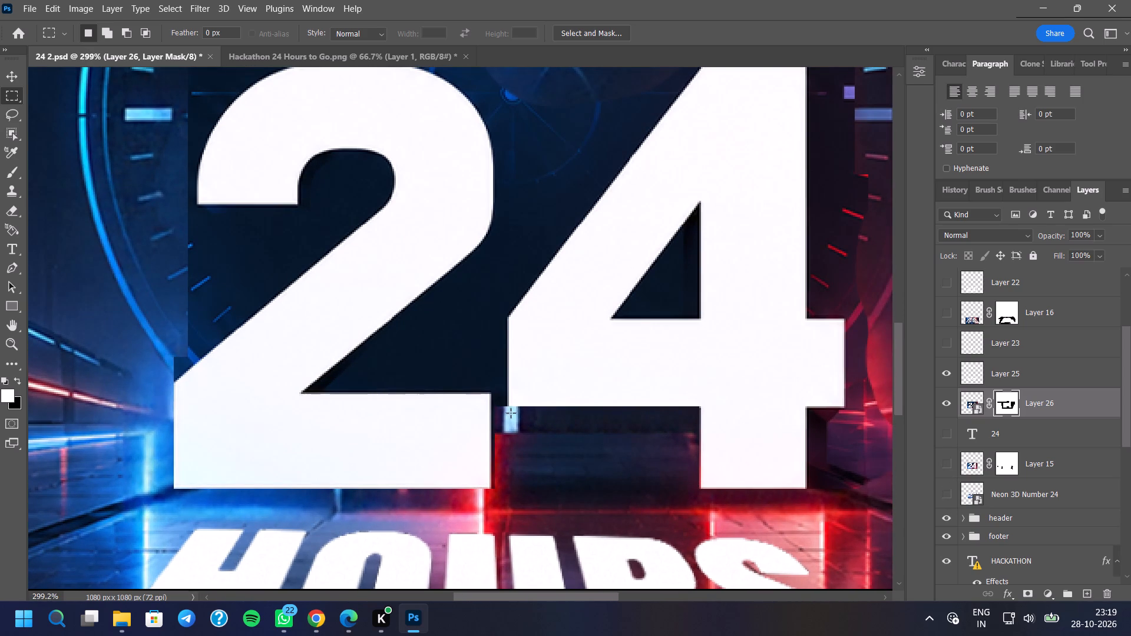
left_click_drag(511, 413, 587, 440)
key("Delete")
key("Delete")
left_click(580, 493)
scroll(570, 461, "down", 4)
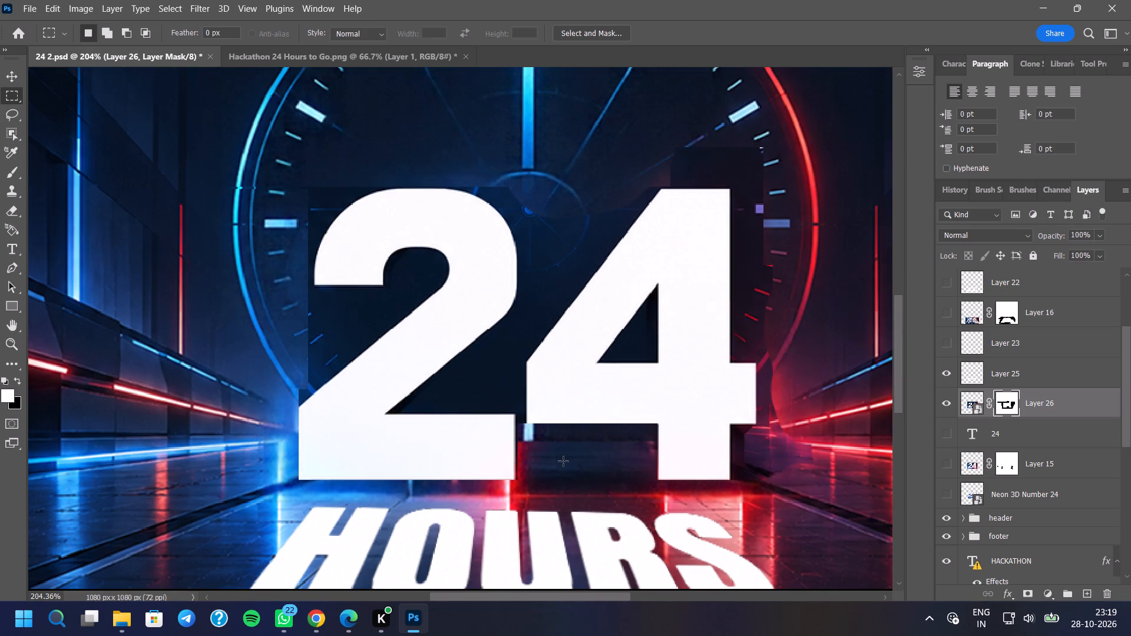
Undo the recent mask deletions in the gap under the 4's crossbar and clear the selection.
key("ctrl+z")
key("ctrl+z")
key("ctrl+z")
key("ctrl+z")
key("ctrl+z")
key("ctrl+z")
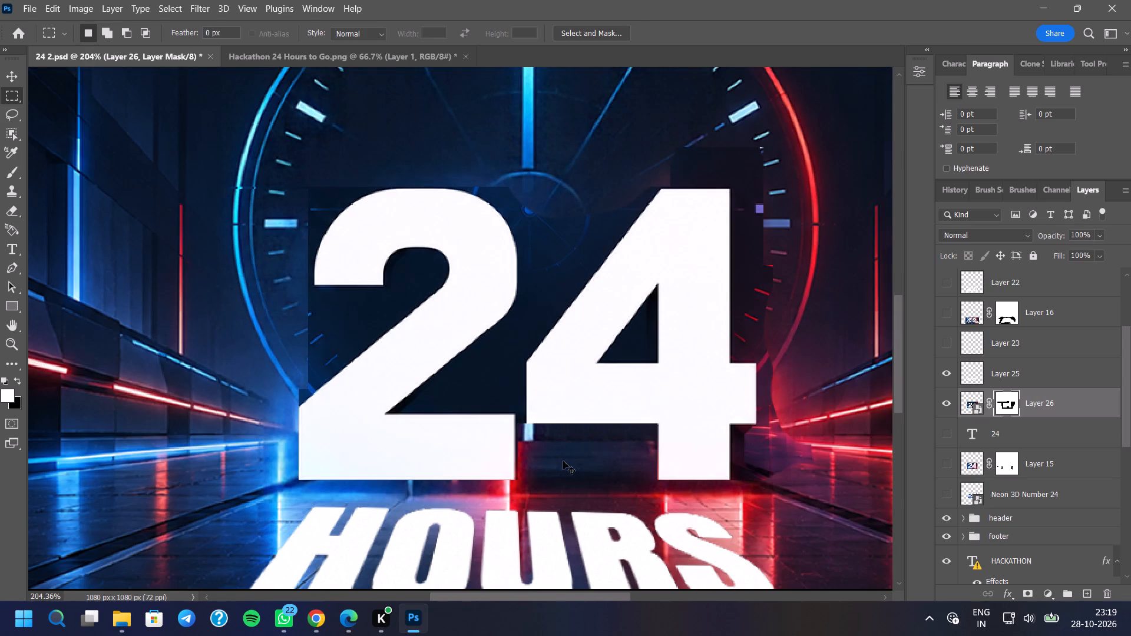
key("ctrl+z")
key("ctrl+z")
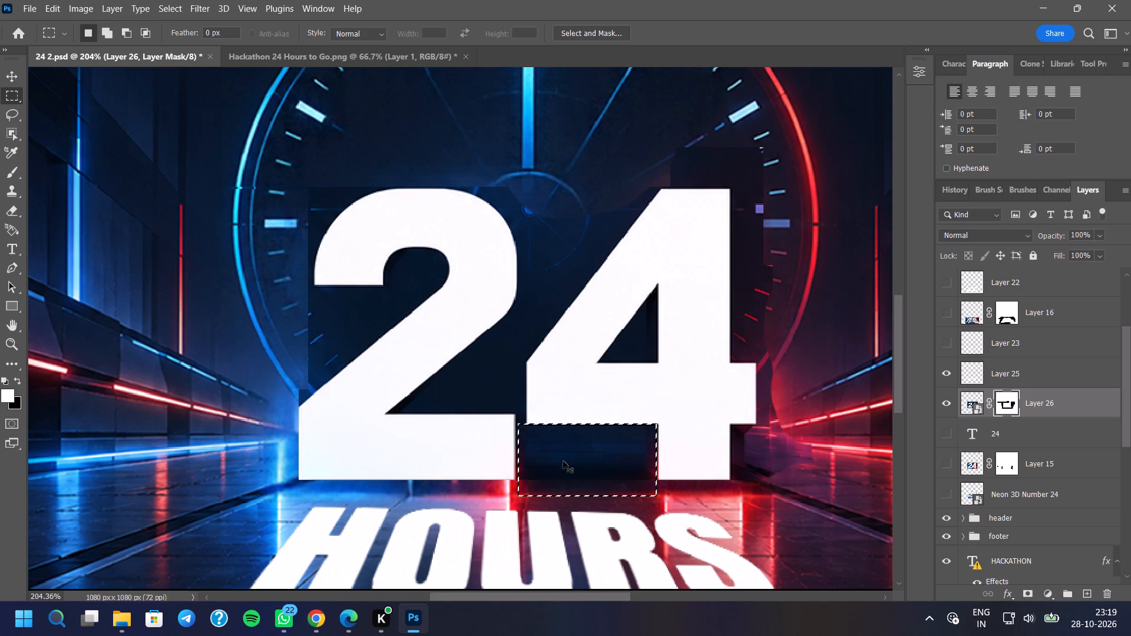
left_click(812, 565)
Mask out the small rectangular corner of Layer 26 outside the 2's upper curve, beside the clock's nine o'clock marker.
scroll(551, 434, "down", 2)
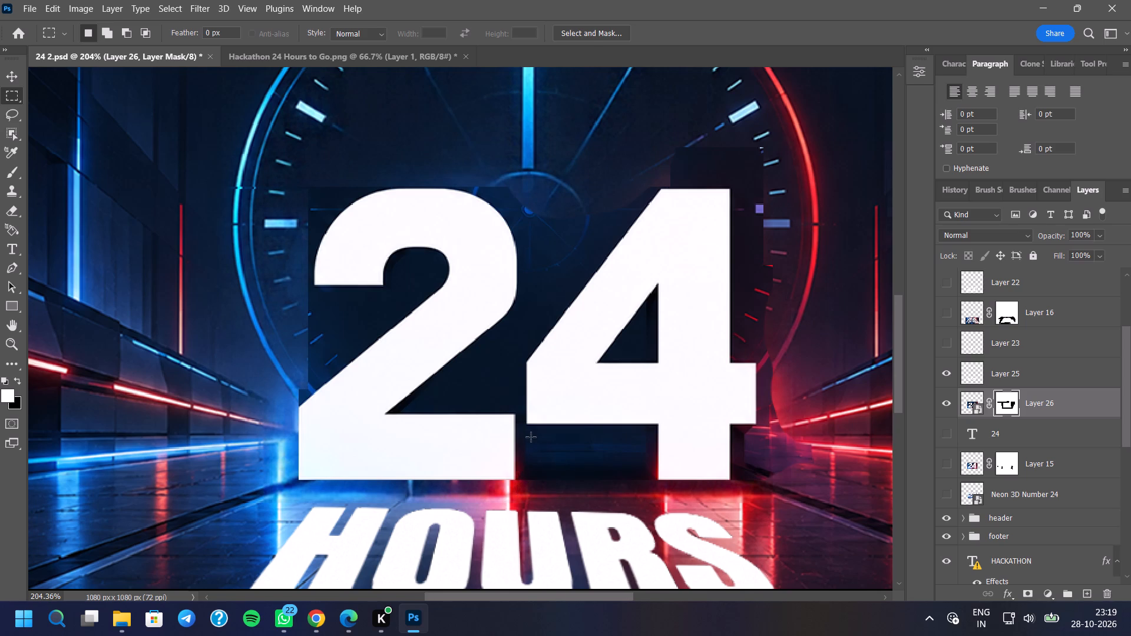
scroll(531, 437, "down", 5)
scroll(528, 437, "up", 7)
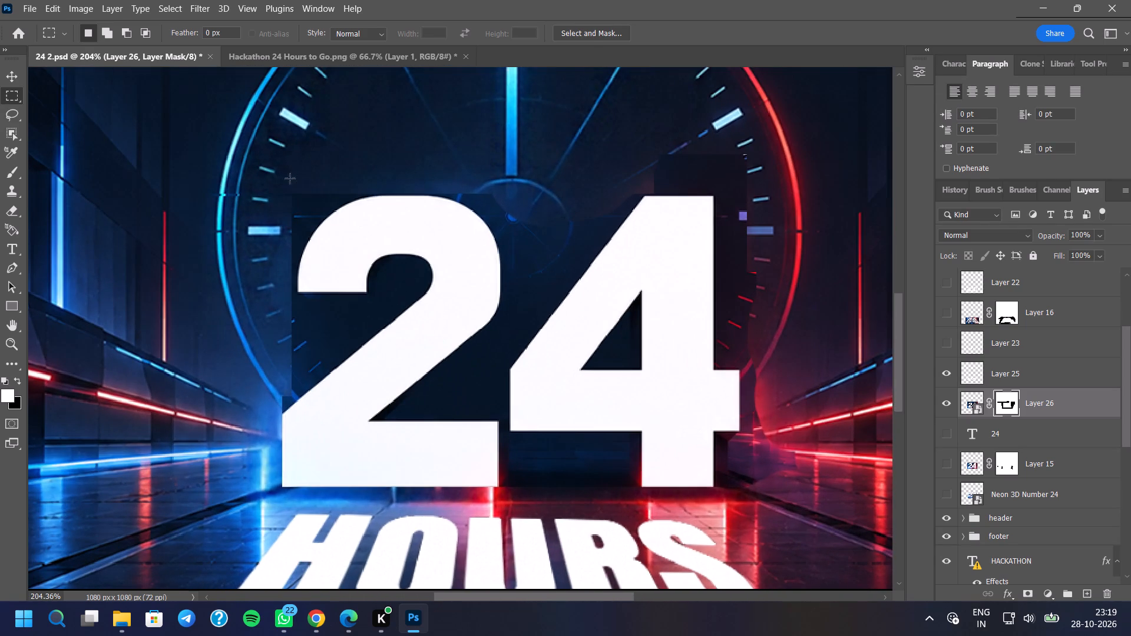
scroll(285, 178, "up", 8)
left_click_drag(283, 198, 340, 264)
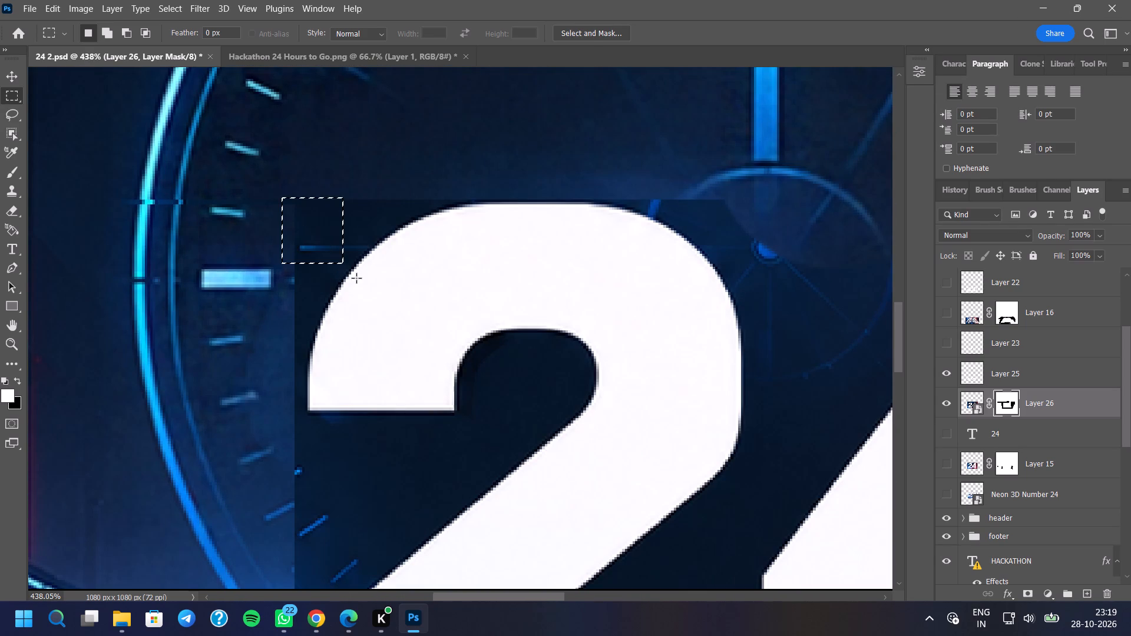
key("Delete")
left_click(152, 255)
Mask out a rectangle of Layer 26 over the stray tick marks between the 2's upper hook and its diagonal.
scroll(233, 246, "down", 5)
scroll(242, 432, "up", 7)
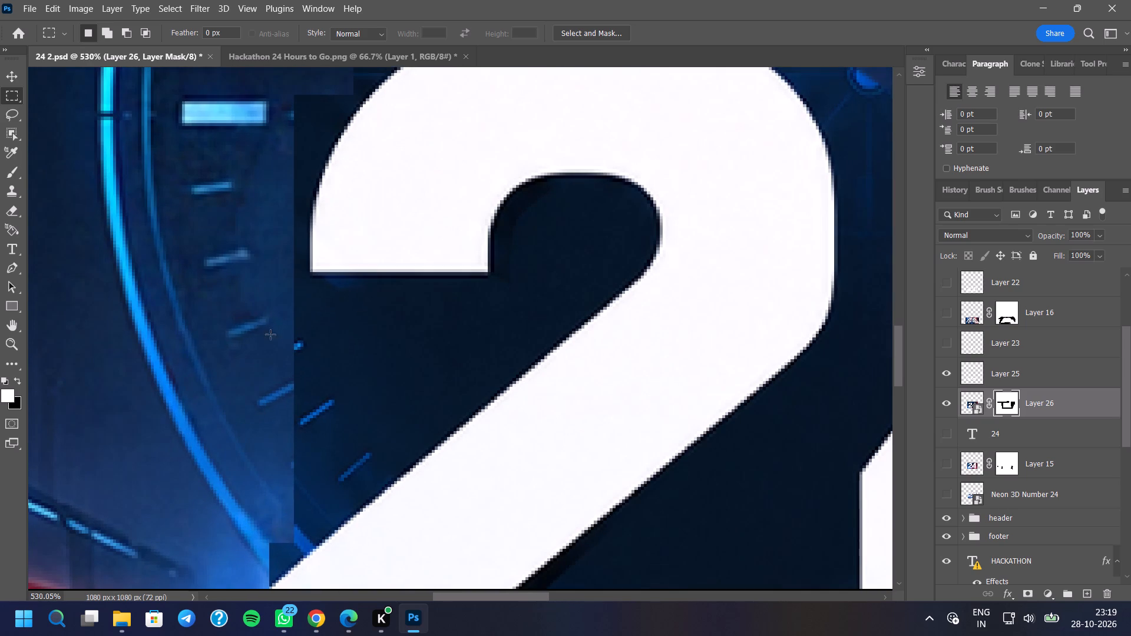
left_click_drag(262, 317, 429, 448)
key("Delete")
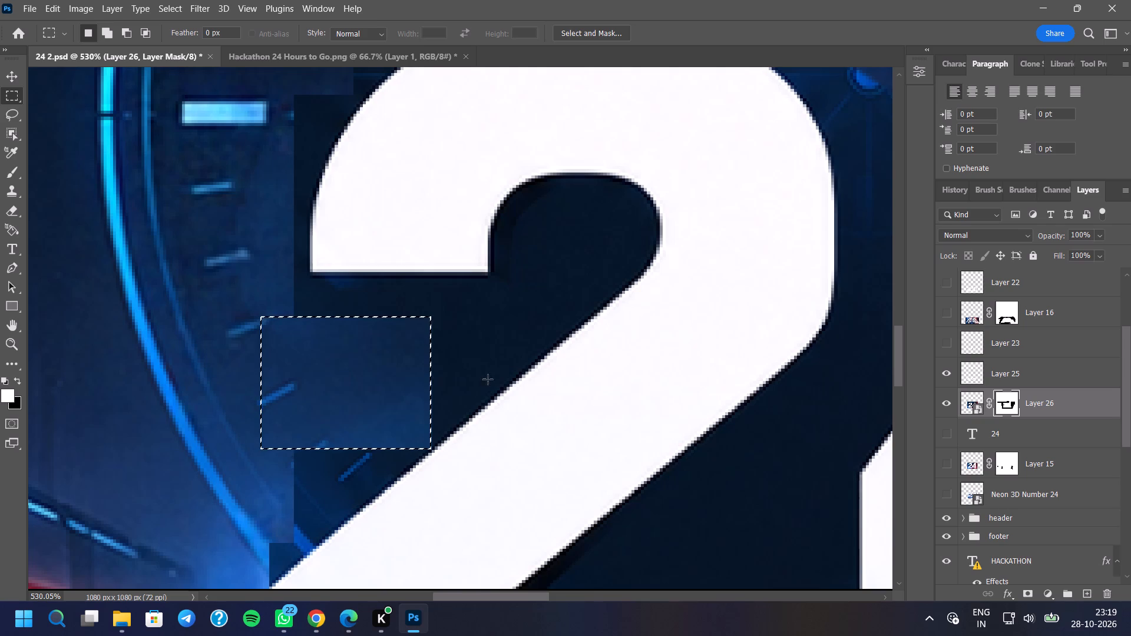
left_click(530, 372)
scroll(482, 320, "down", 7)
scroll(603, 383, "down", 4)
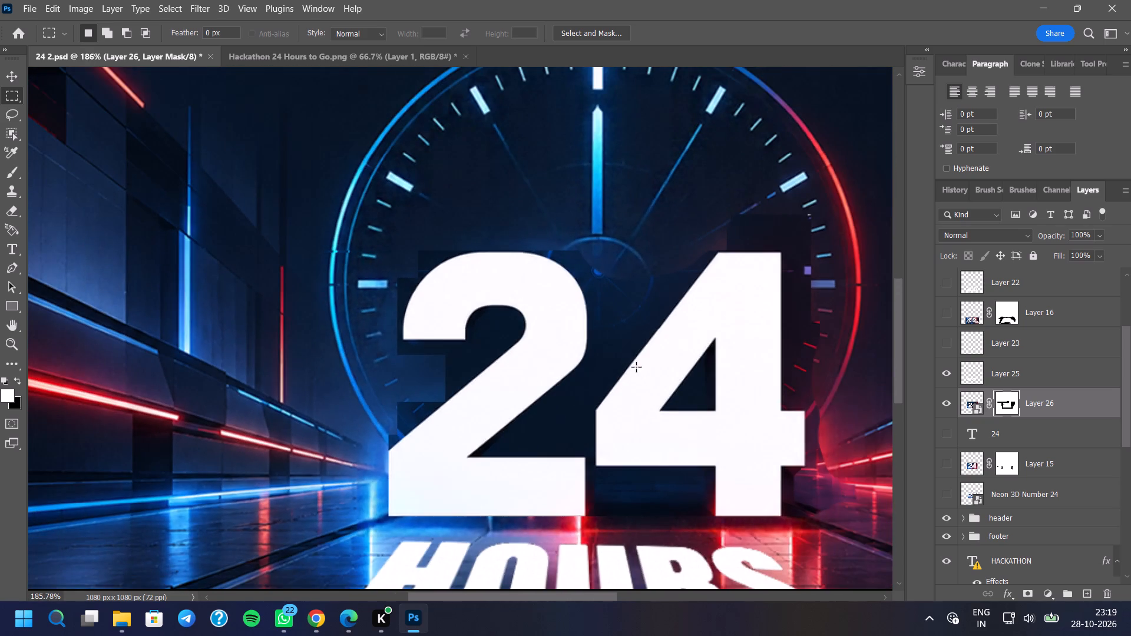
With the 55 px hard Eraser, mask out Layer 26's dark remnants beside the 2's diagonal, from the clock ring up to the gap below its hook.
scroll(690, 336, "up", 2)
left_click(17, 207)
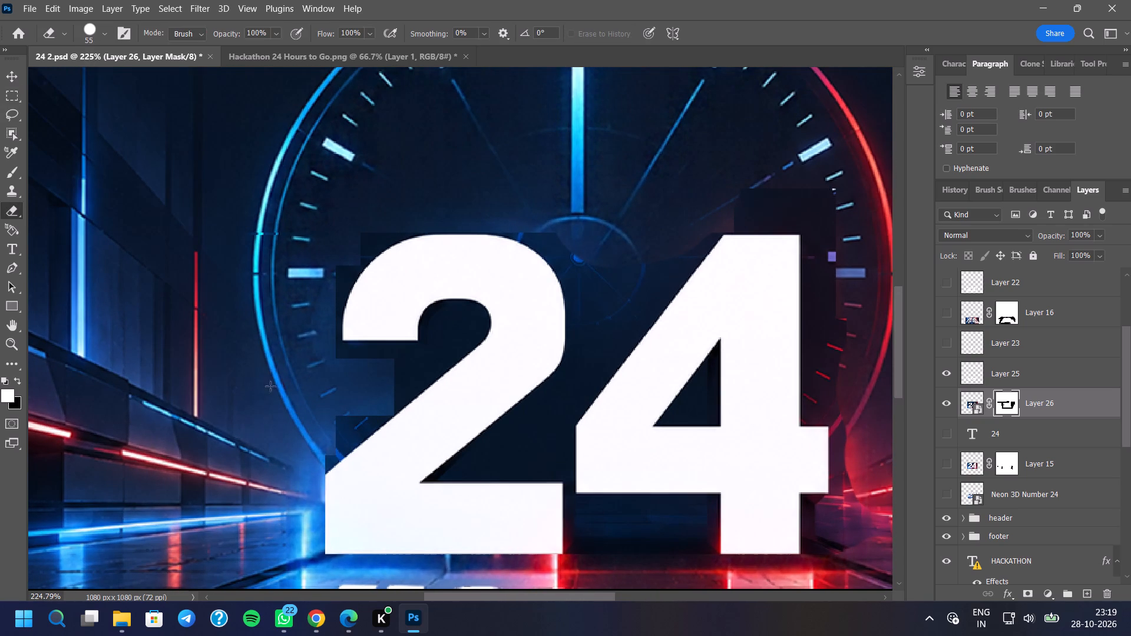
scroll(322, 397, "up", 4)
left_click(333, 405)
left_click(336, 410)
right_click(336, 392)
left_click(313, 399)
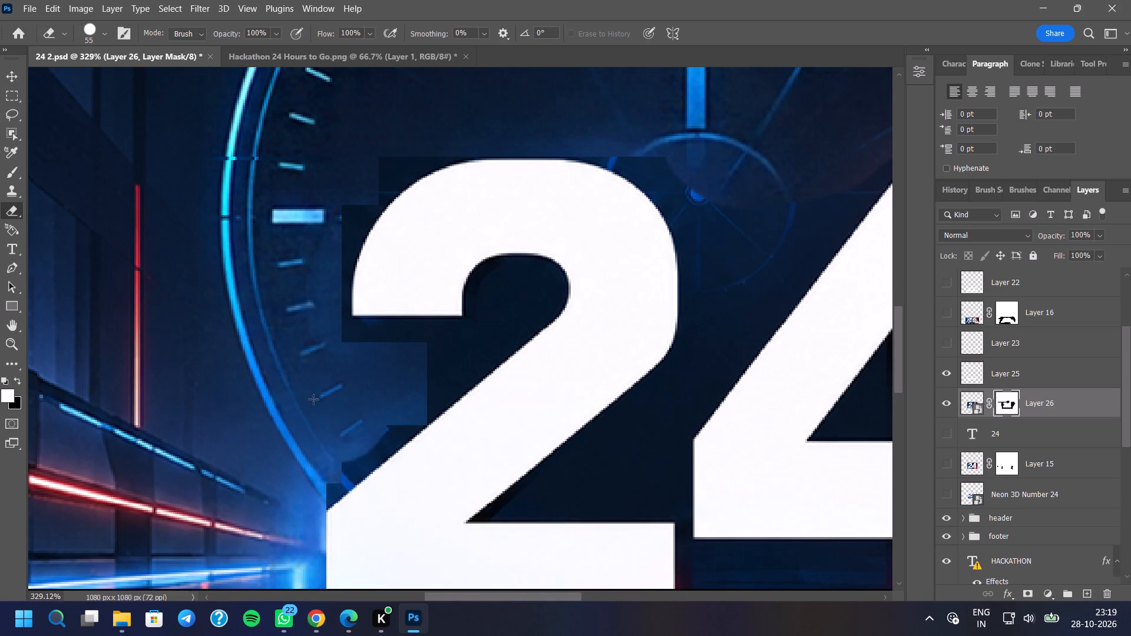
left_click_drag(349, 417, 336, 436)
left_click(328, 440)
left_click(319, 452)
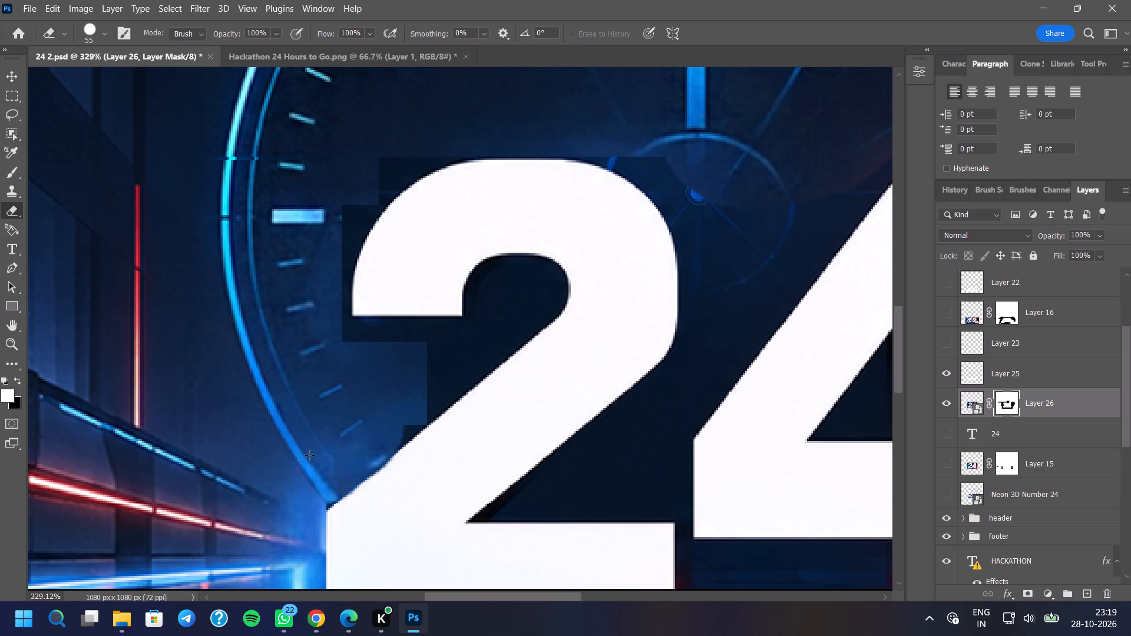
left_click(303, 461)
left_click(304, 457)
left_click(384, 384)
left_click(384, 384)
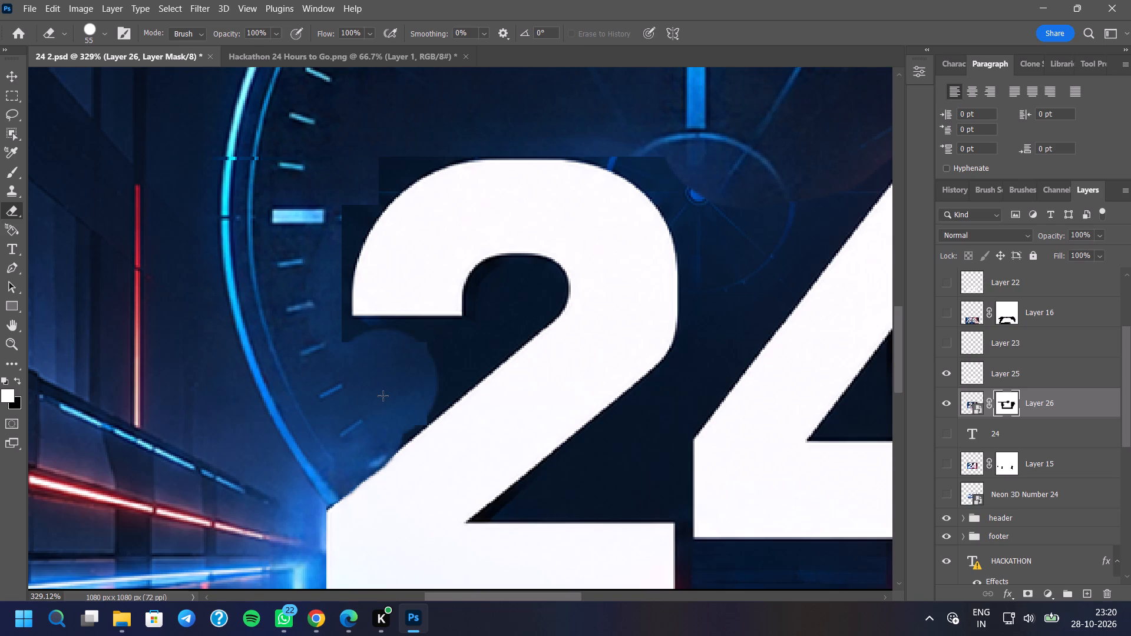
left_click(383, 396)
Look at the Hackathon 24 Hours to Go.png poster, choose a Soft Round eraser tip, and return to 24 2.psd.
left_click(391, 54)
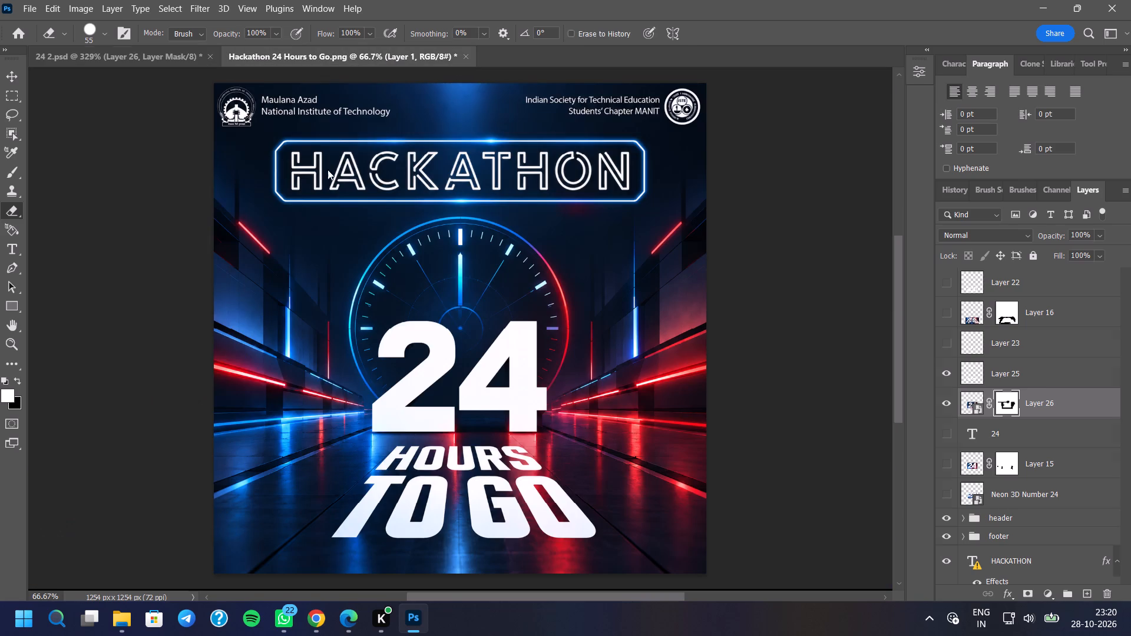
left_click_drag(292, 253, 387, 292)
right_click(371, 280)
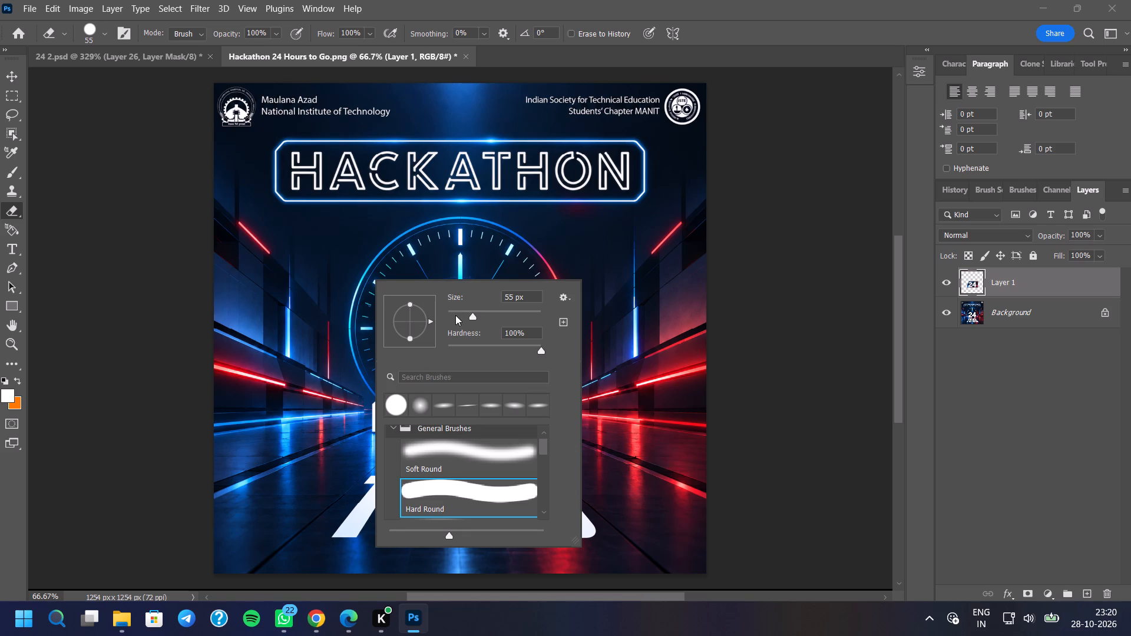
left_click(423, 440)
left_click_drag(435, 478, 435, 485)
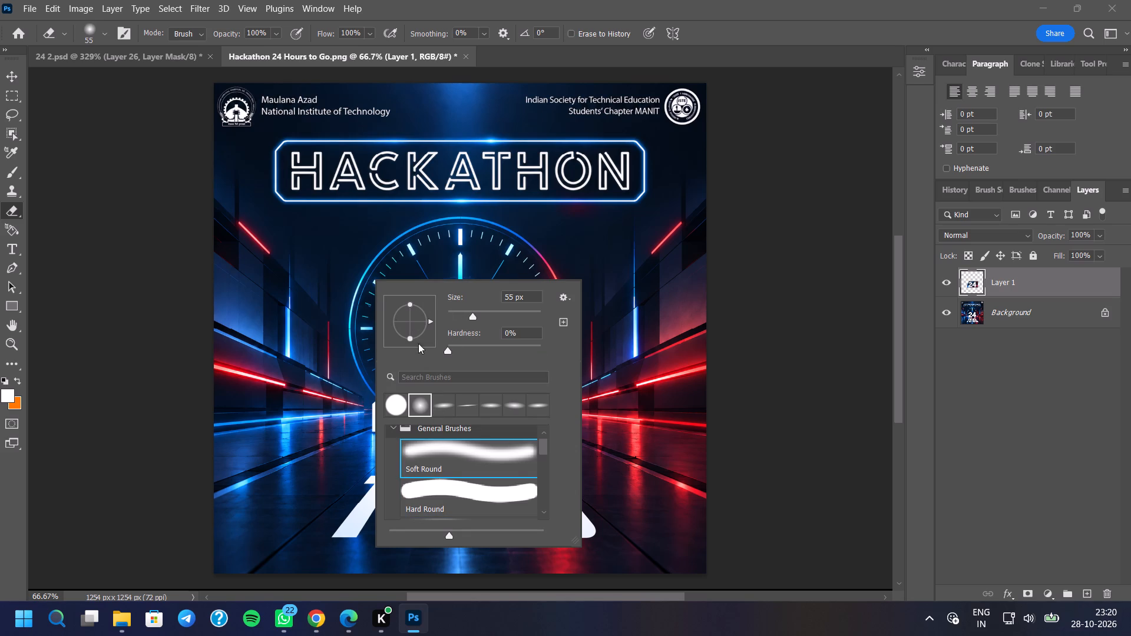
left_click(329, 288)
right_click(344, 271)
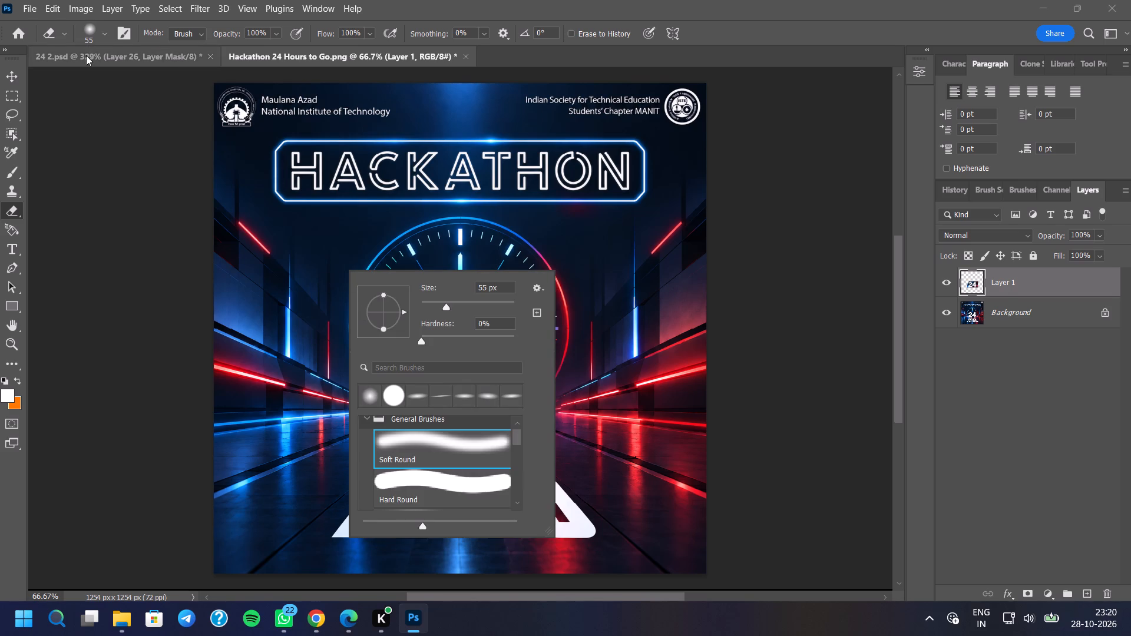
left_click(86, 55)
Softly erase Layer 26's mask below the 2's hook, reducing the eraser size to 23 px.
left_click(332, 350)
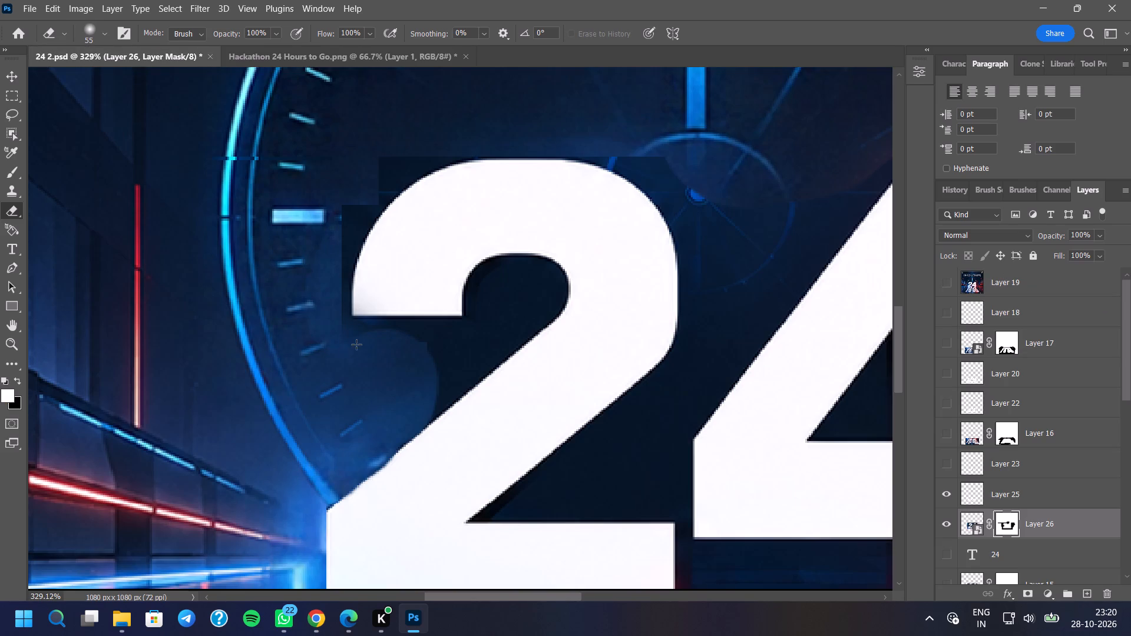
right_click(321, 355)
left_click(409, 366)
left_click(184, 372)
scroll(355, 365, "up", 10)
left_click_drag(520, 320, 455, 337)
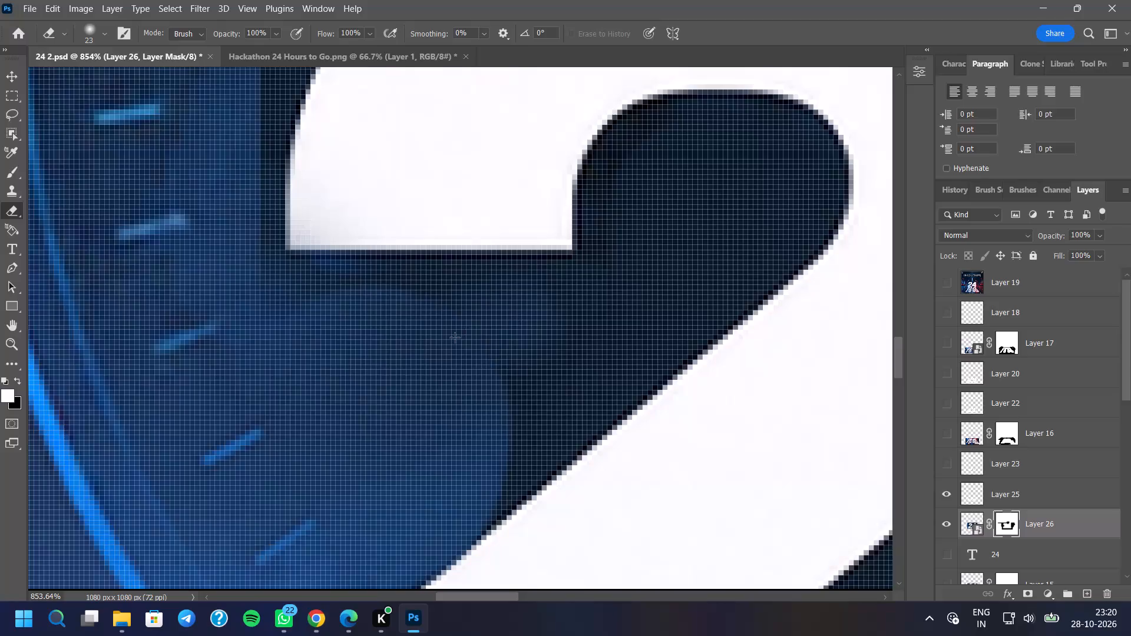
left_click_drag(455, 337, 410, 339)
With a Hard Round 23 px eraser, mask out Layer 26's dark patch along the upper edge of the 2's diagonal.
right_click(407, 333)
left_click(453, 549)
left_click(350, 447)
left_click_drag(494, 365, 445, 393)
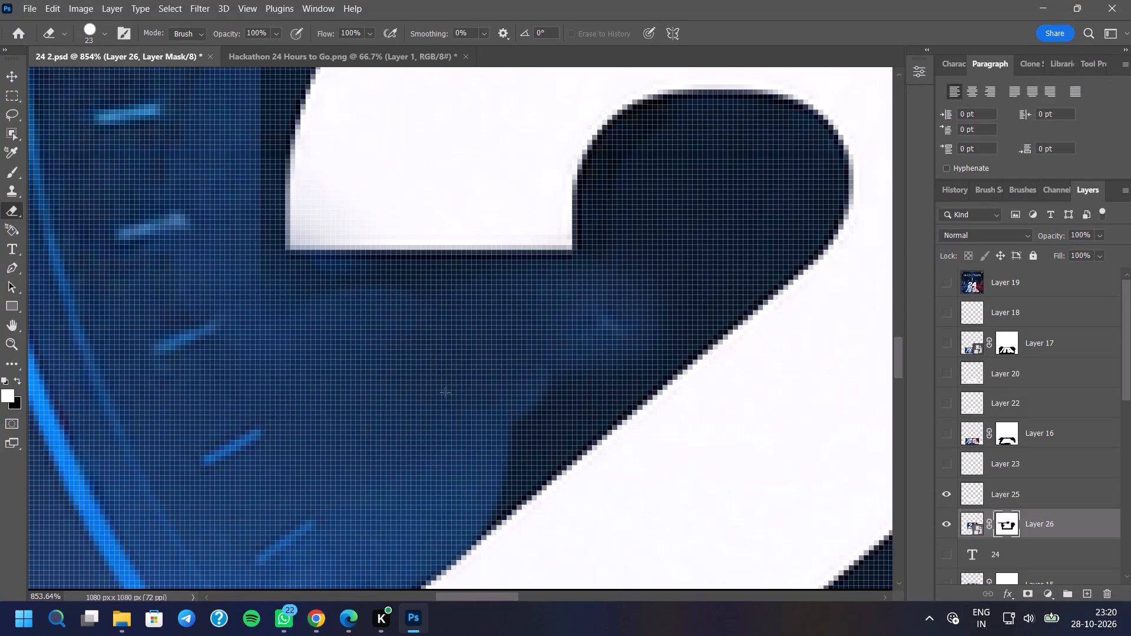
left_click_drag(445, 393, 521, 418)
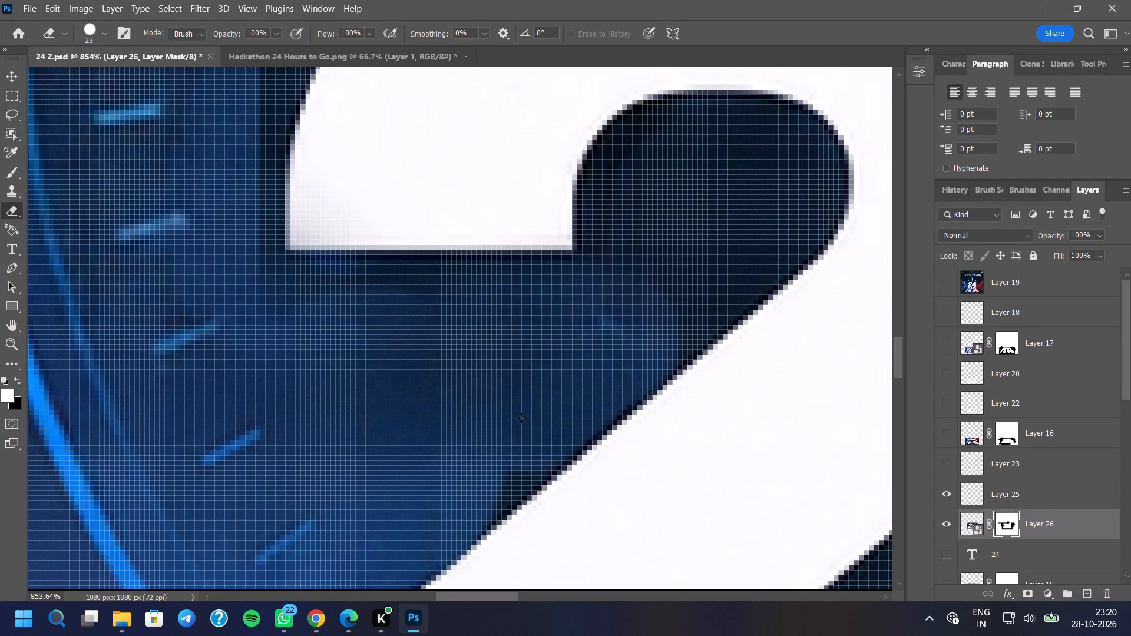
left_click_drag(521, 418, 450, 475)
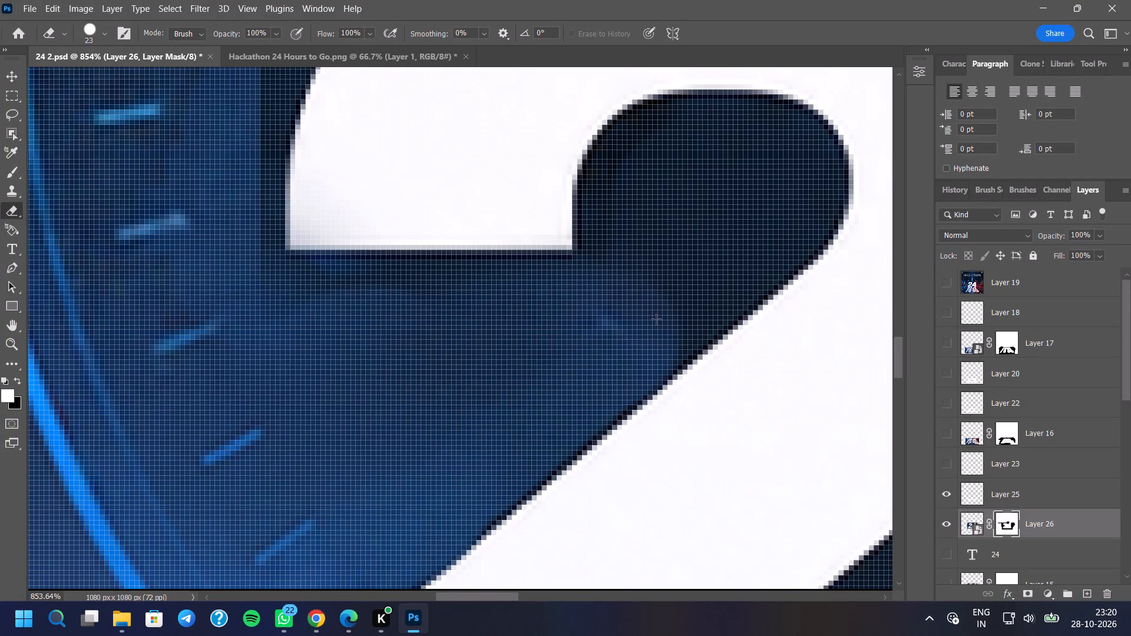
Mask out Layer 26's darker fill inside the rounded inner curve of the 2, following its edge.
left_click_drag(711, 193, 749, 224)
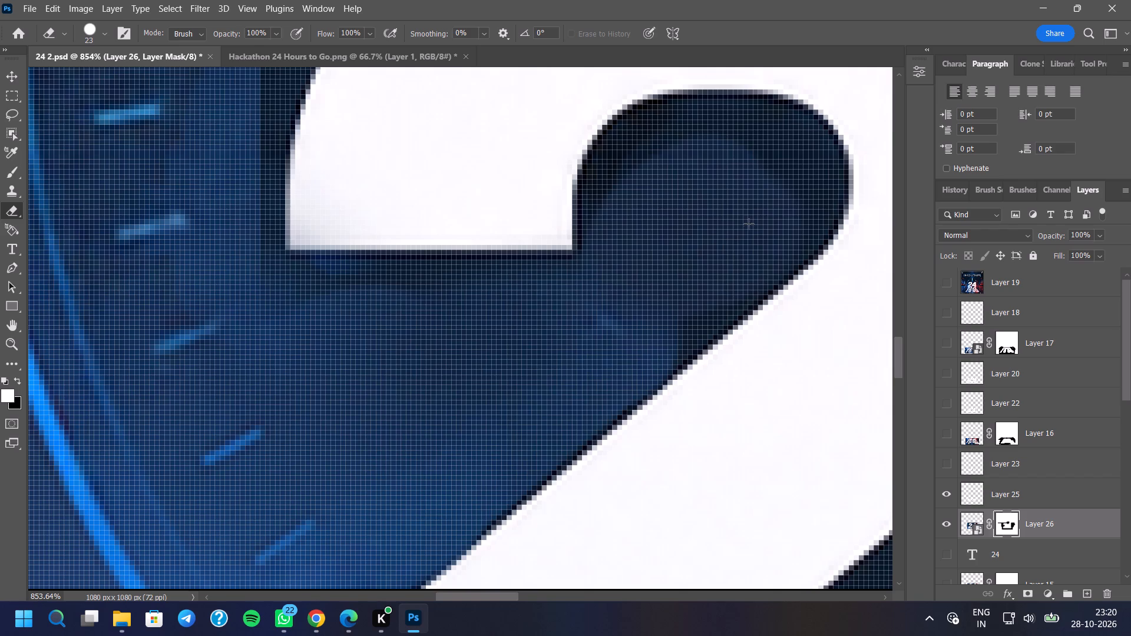
left_click_drag(749, 224, 631, 333)
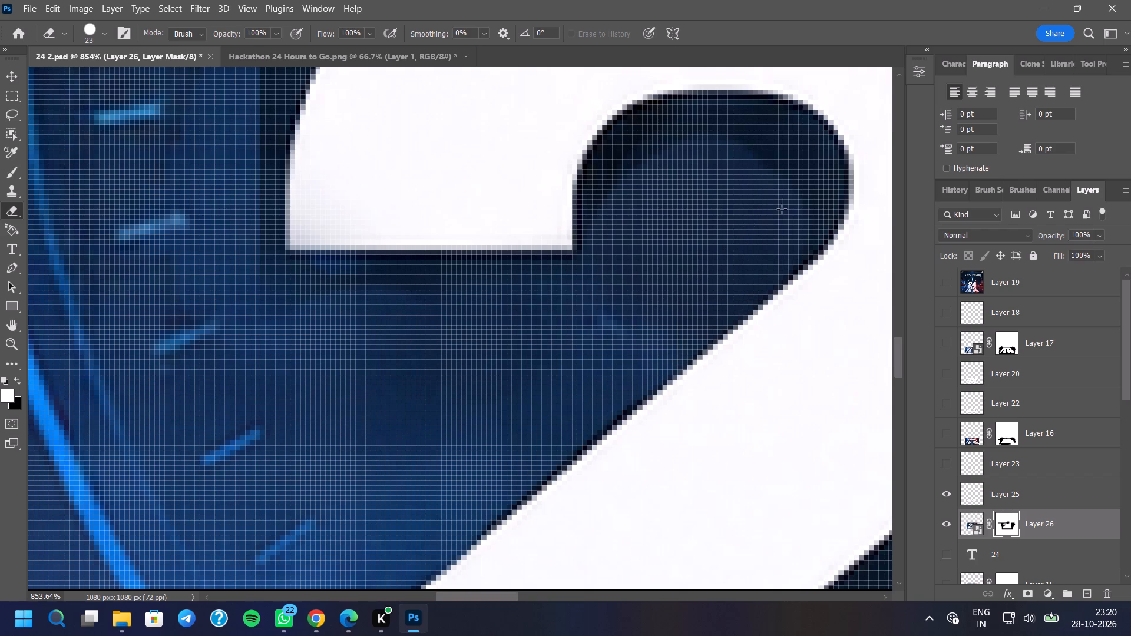
left_click_drag(789, 197, 728, 154)
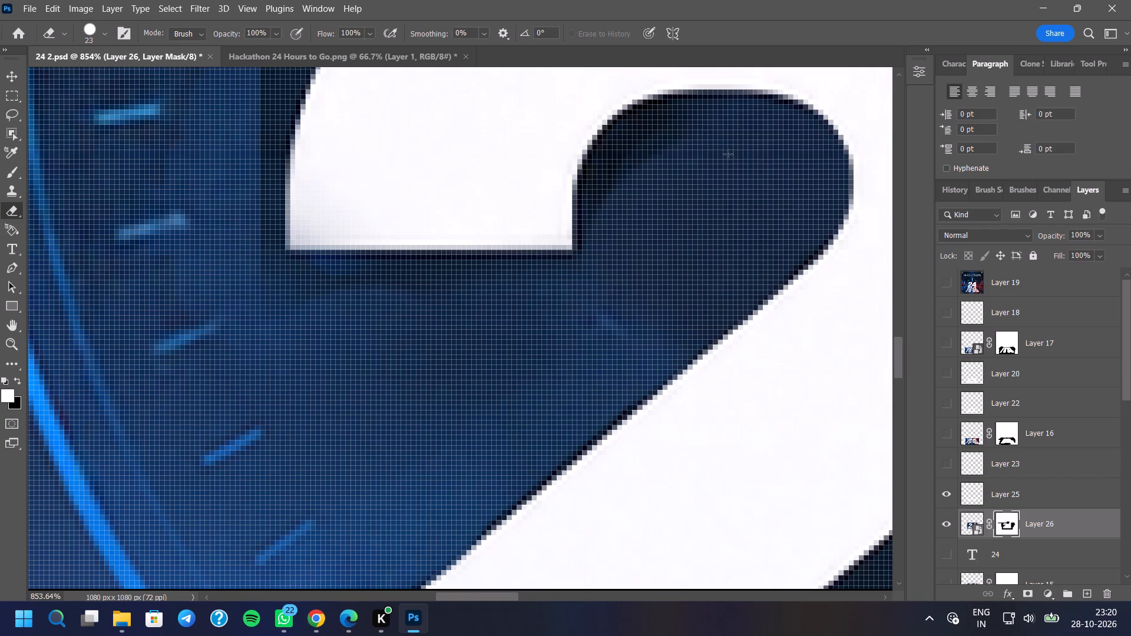
left_click_drag(728, 154, 630, 205)
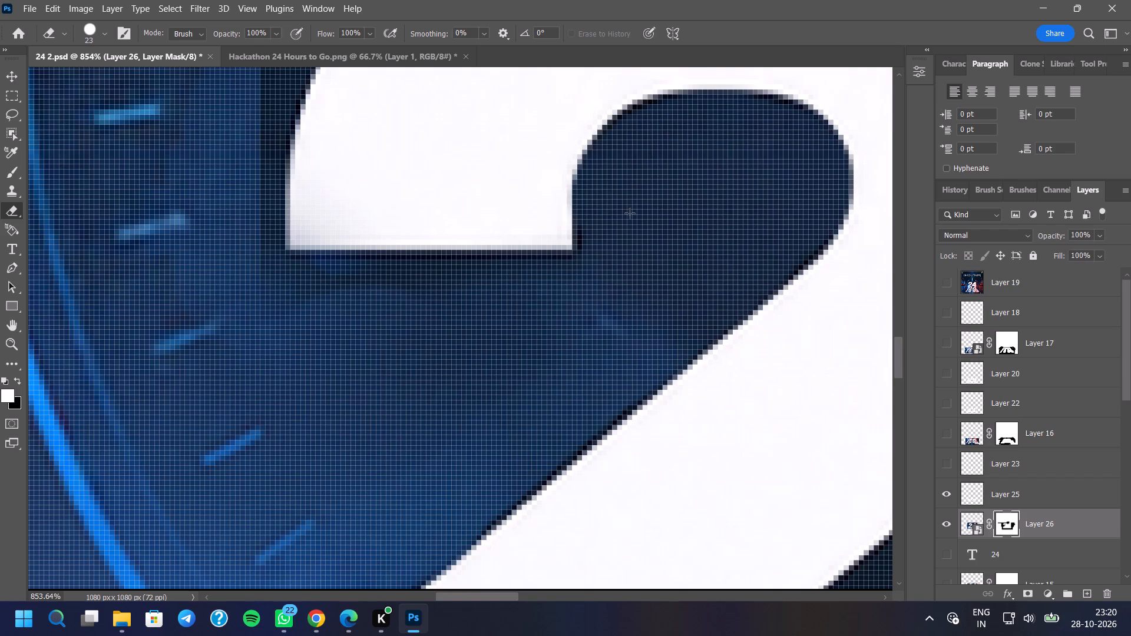
left_click_drag(630, 216, 628, 223)
left_click(627, 234)
Mask out Layer 26's dark strip directly under the bottom edge of the 2's hook.
left_click_drag(230, 300, 376, 326)
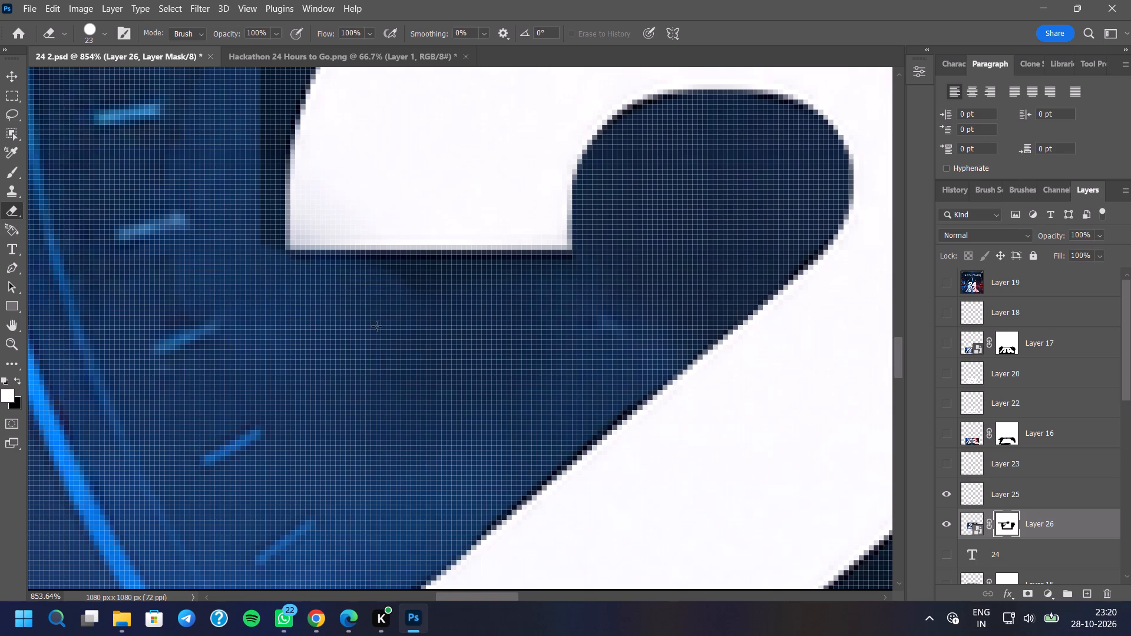
left_click_drag(376, 326, 559, 323)
left_click_drag(564, 309, 563, 309)
left_click_drag(563, 309, 447, 316)
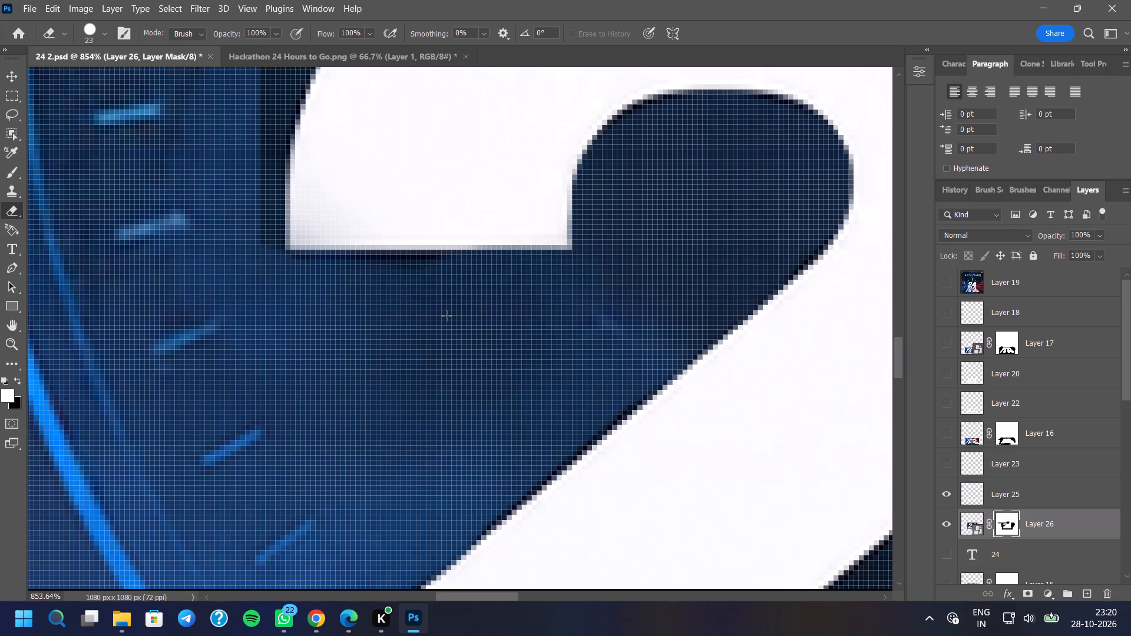
left_click_drag(447, 316, 308, 313)
Mask out Layer 26's dark strip along the outer side of the 2's hook, below the nine o'clock marker.
scroll(425, 380, "down", 8)
scroll(396, 276, "up", 6)
left_click_drag(277, 131, 289, 291)
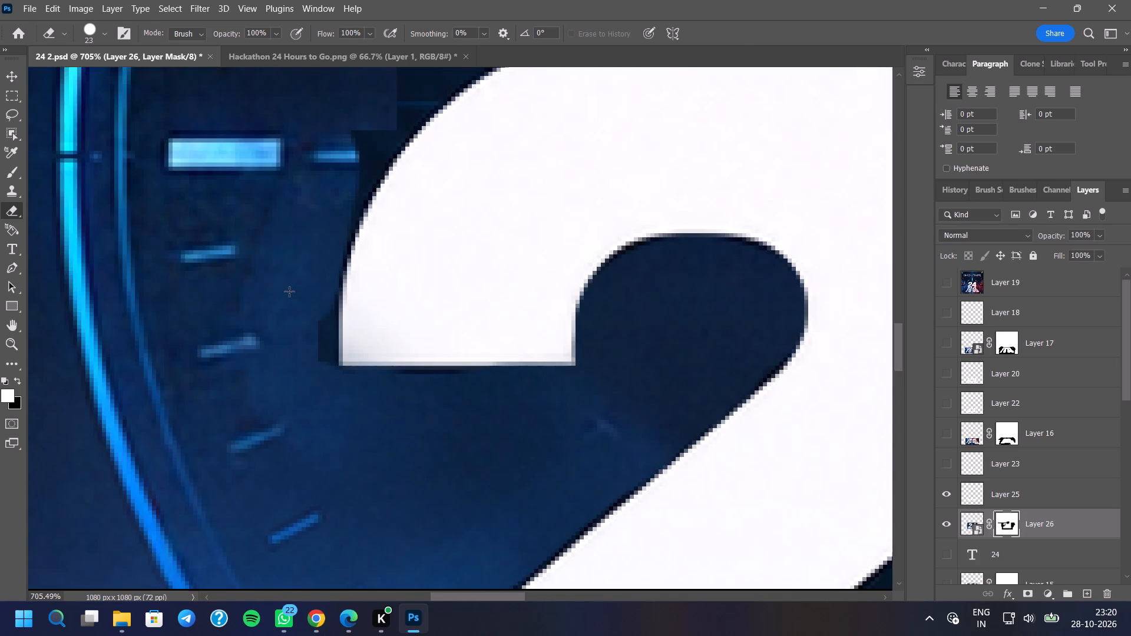
left_click_drag(289, 291, 286, 372)
scroll(419, 472, "down", 5)
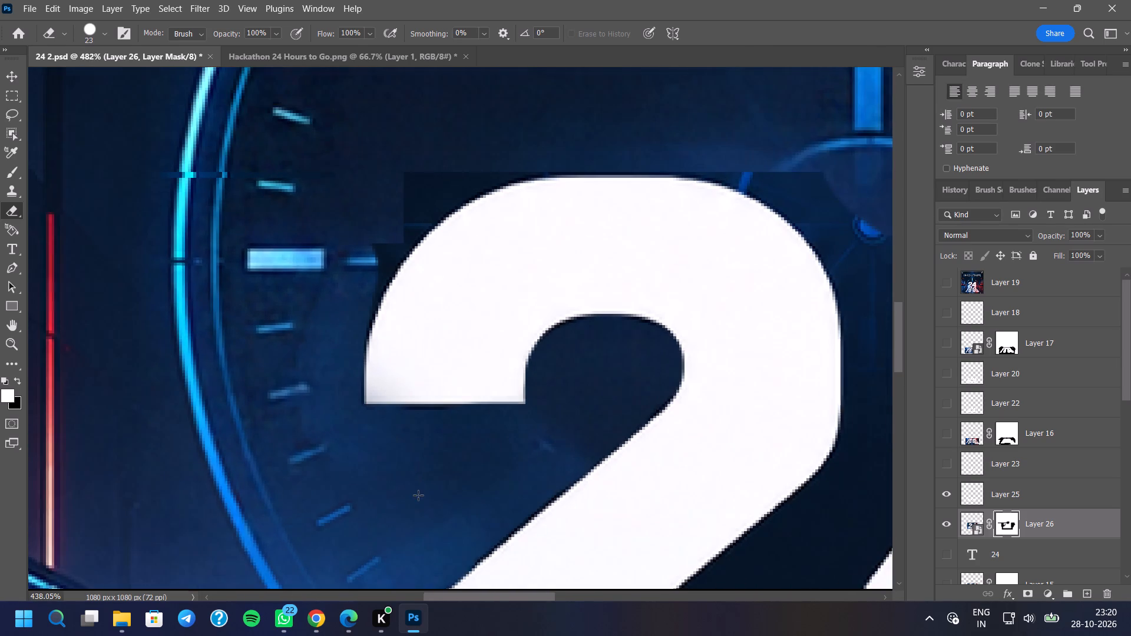
Mask out Layer 26's remaining dark blocks along the 2's upper outer curve, from its top edge to beside the nine o'clock marker.
scroll(447, 190, "up", 4)
left_click_drag(402, 202, 514, 187)
left_click(533, 179)
left_click(543, 172)
left_click_drag(439, 199, 436, 200)
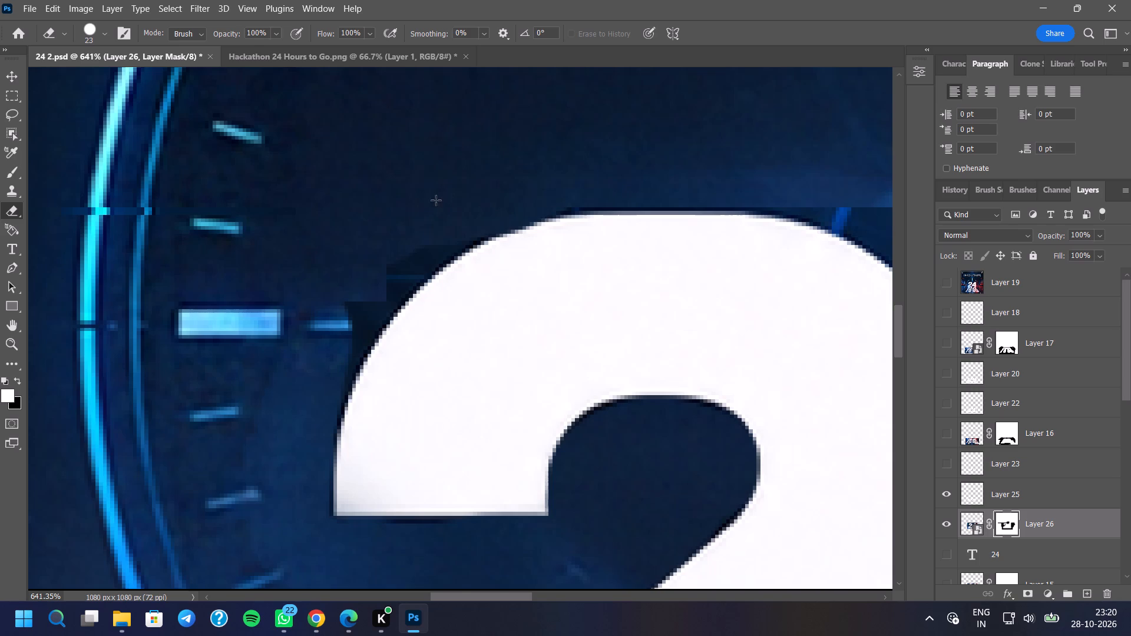
left_click_drag(436, 200, 347, 299)
left_click_drag(347, 299, 305, 389)
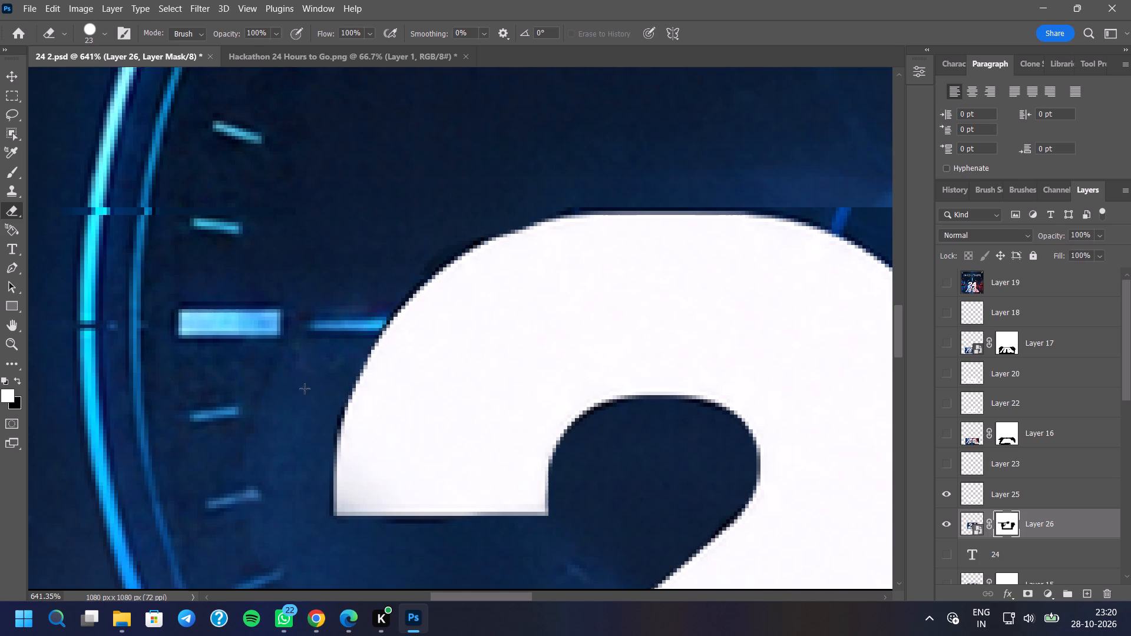
left_click_drag(305, 389, 279, 459)
left_click_drag(448, 194, 375, 262)
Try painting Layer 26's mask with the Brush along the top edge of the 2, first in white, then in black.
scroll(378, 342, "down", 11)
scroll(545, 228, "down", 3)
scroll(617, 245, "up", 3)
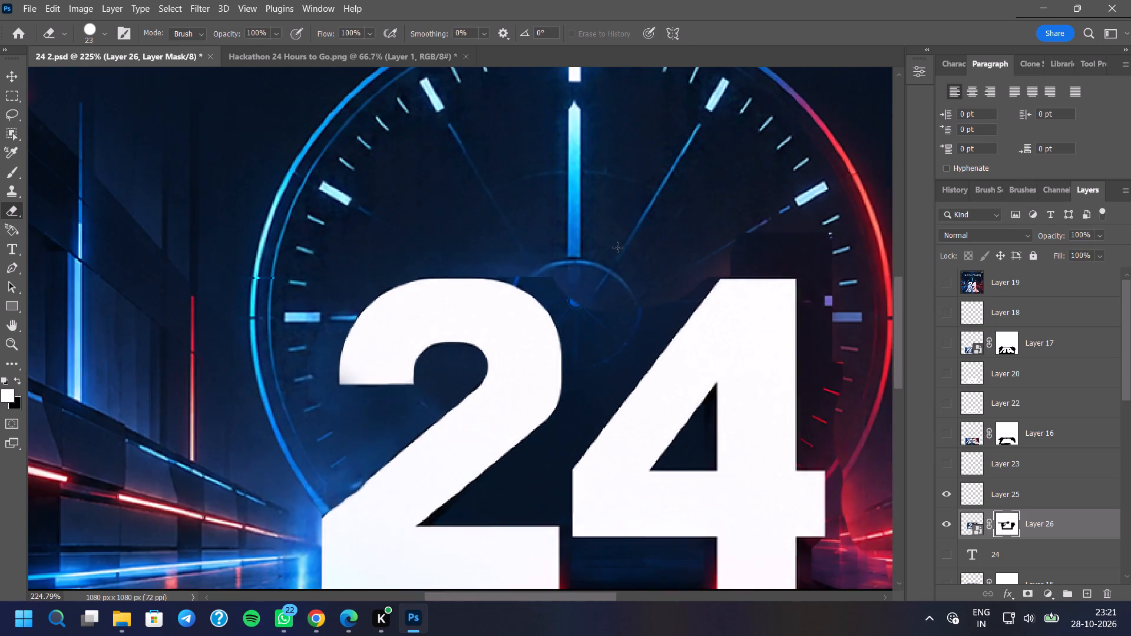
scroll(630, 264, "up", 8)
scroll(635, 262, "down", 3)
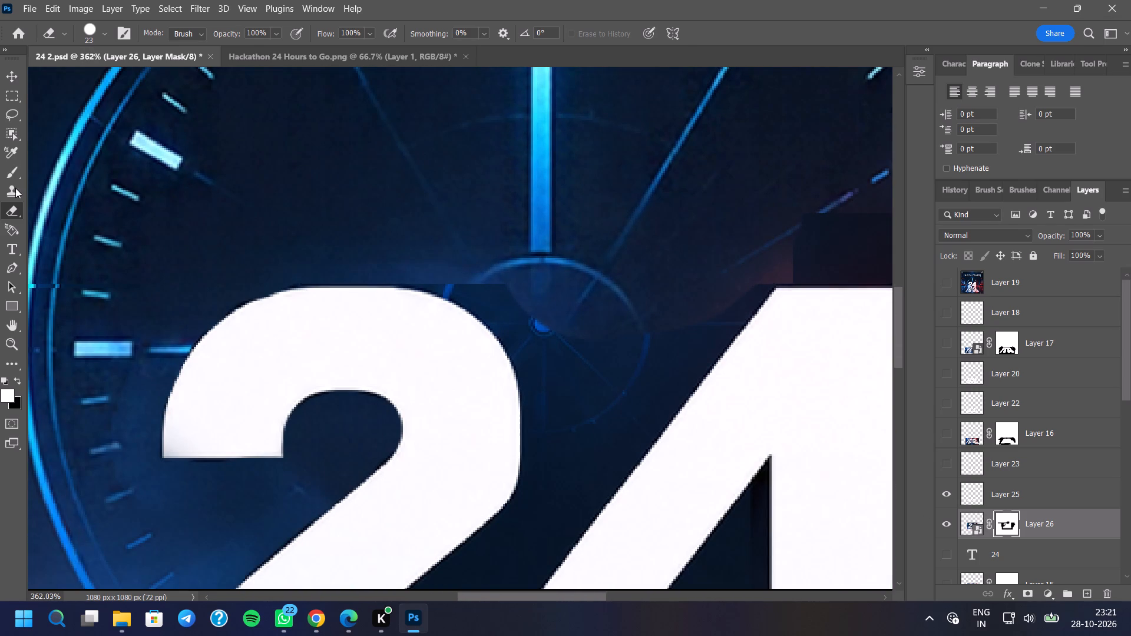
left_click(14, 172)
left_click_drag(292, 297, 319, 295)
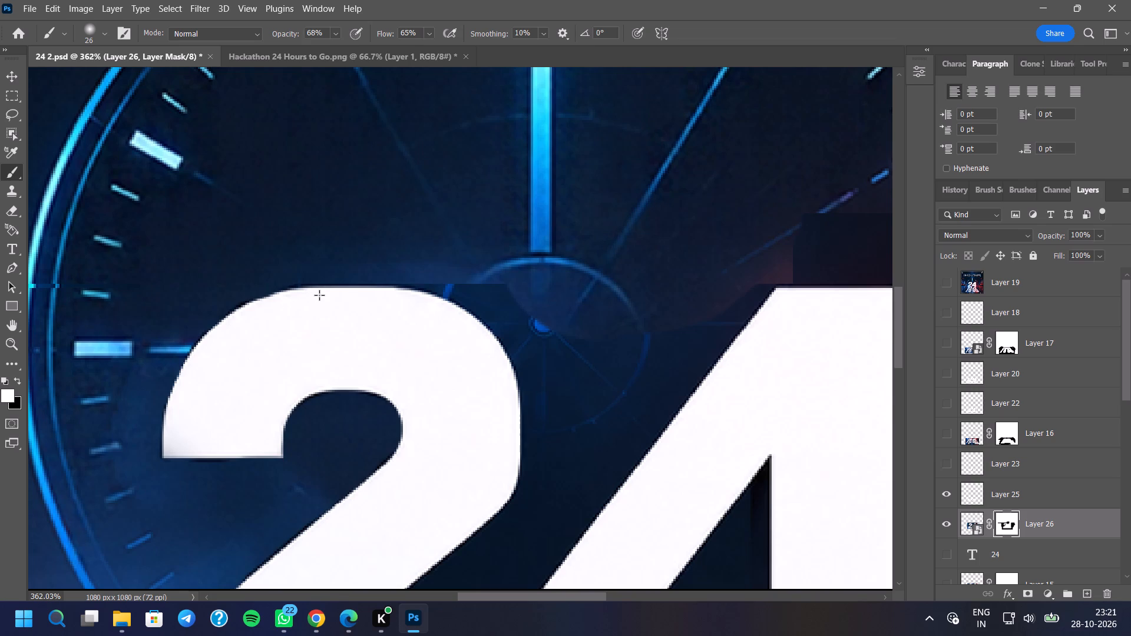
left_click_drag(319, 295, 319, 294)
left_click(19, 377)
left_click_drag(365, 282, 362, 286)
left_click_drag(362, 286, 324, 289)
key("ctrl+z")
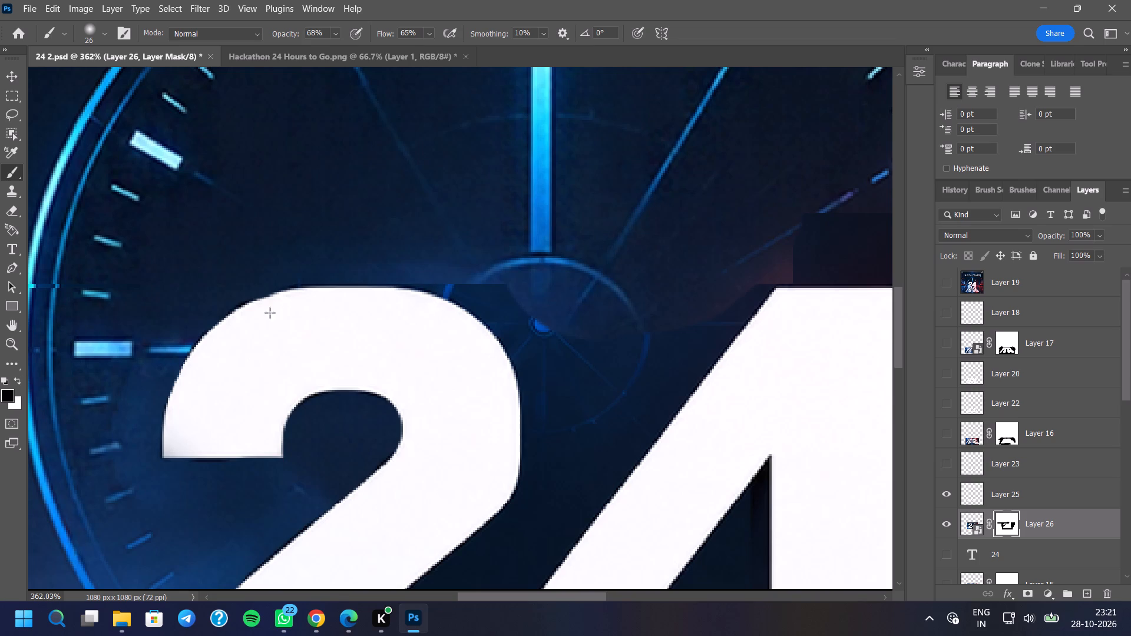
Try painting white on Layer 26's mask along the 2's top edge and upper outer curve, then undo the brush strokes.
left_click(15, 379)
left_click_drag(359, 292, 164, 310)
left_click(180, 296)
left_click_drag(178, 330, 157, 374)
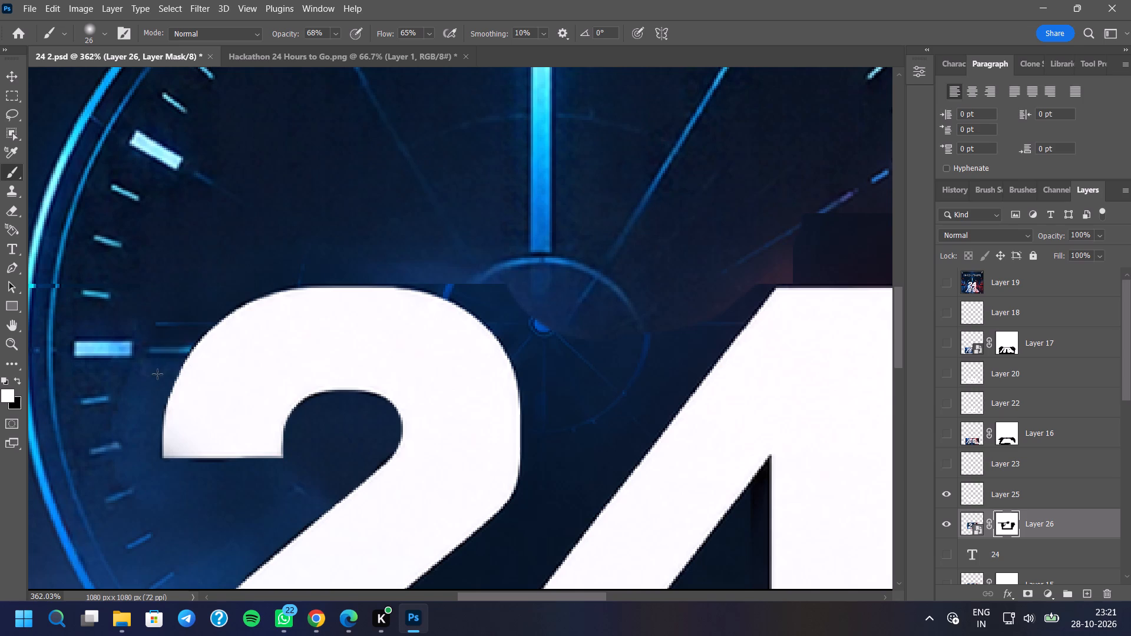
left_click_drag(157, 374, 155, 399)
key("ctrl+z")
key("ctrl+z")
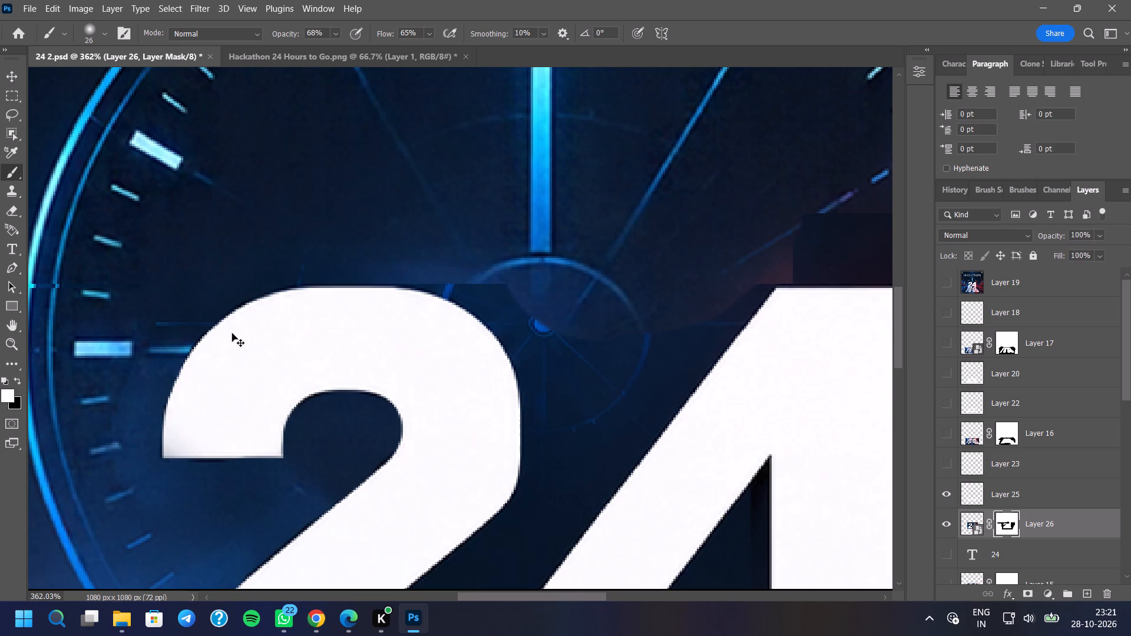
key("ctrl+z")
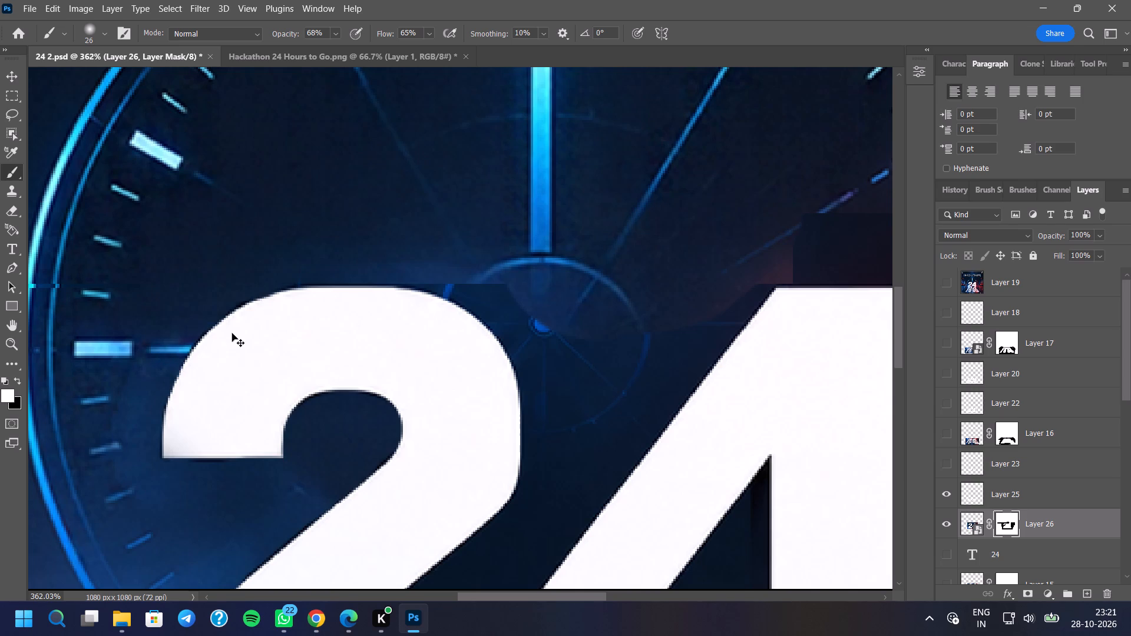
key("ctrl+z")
Mask out Layer 26's dark strip along the 2's upper curve, where it meets the clock's inner ring.
left_click(16, 207)
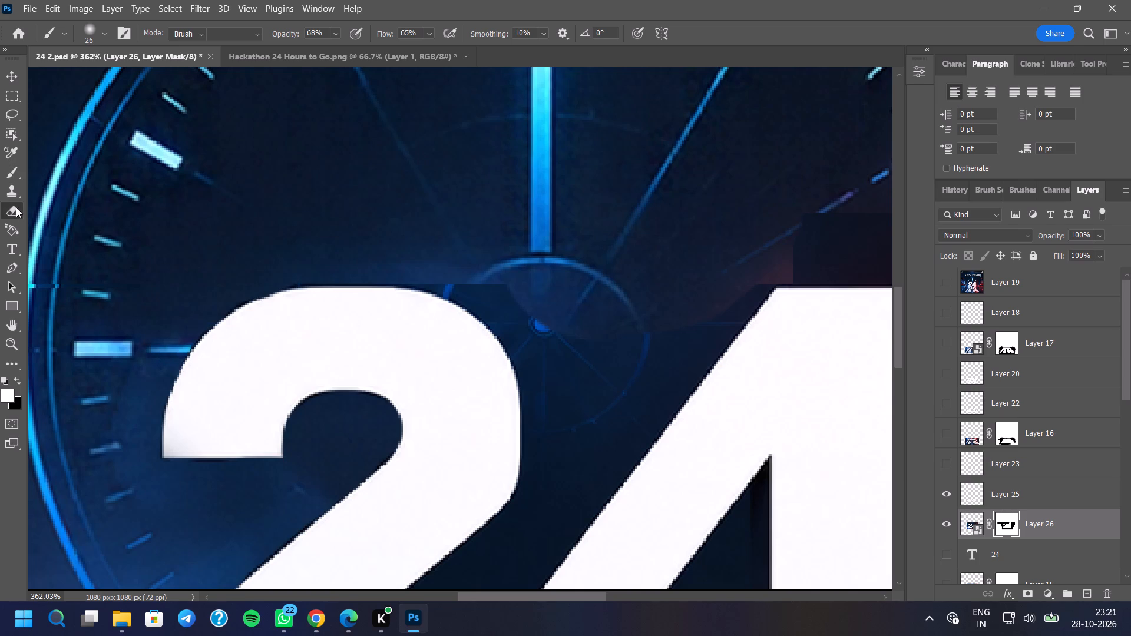
scroll(591, 323, "down", 3)
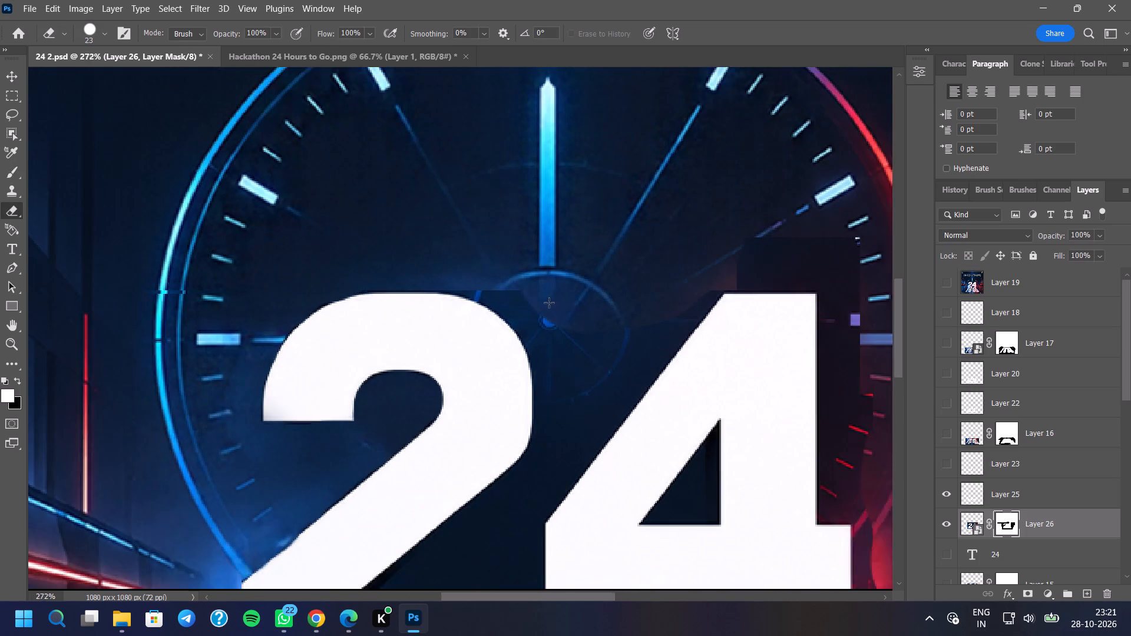
scroll(565, 306, "up", 7)
left_click_drag(495, 270, 437, 265)
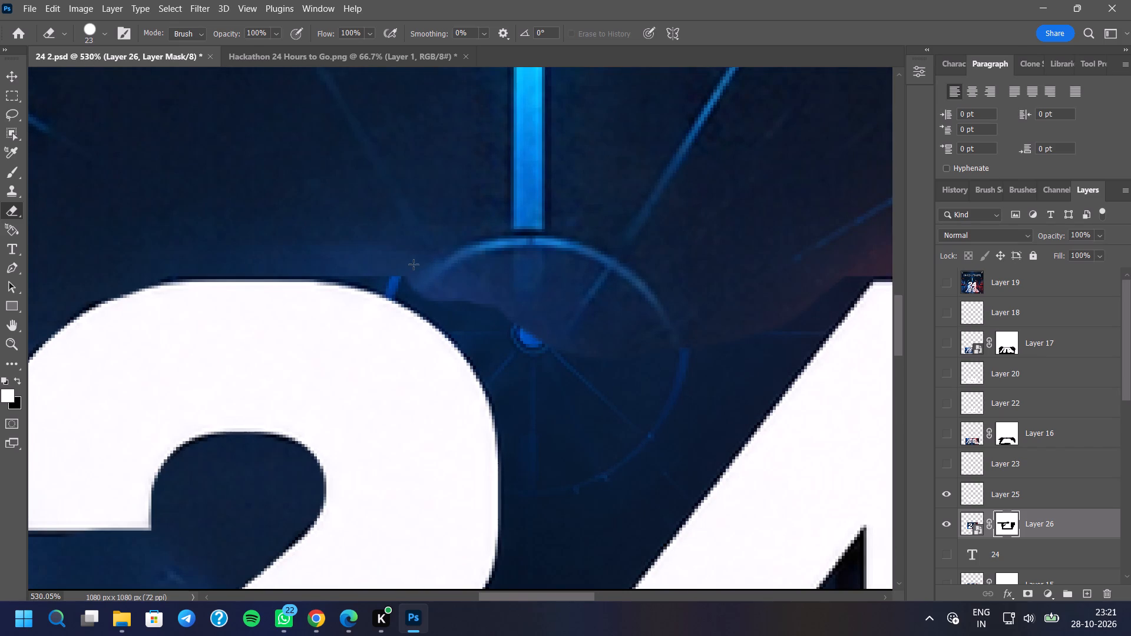
left_click(414, 264)
left_click(406, 266)
left_click(385, 259)
left_click(366, 251)
left_click(359, 249)
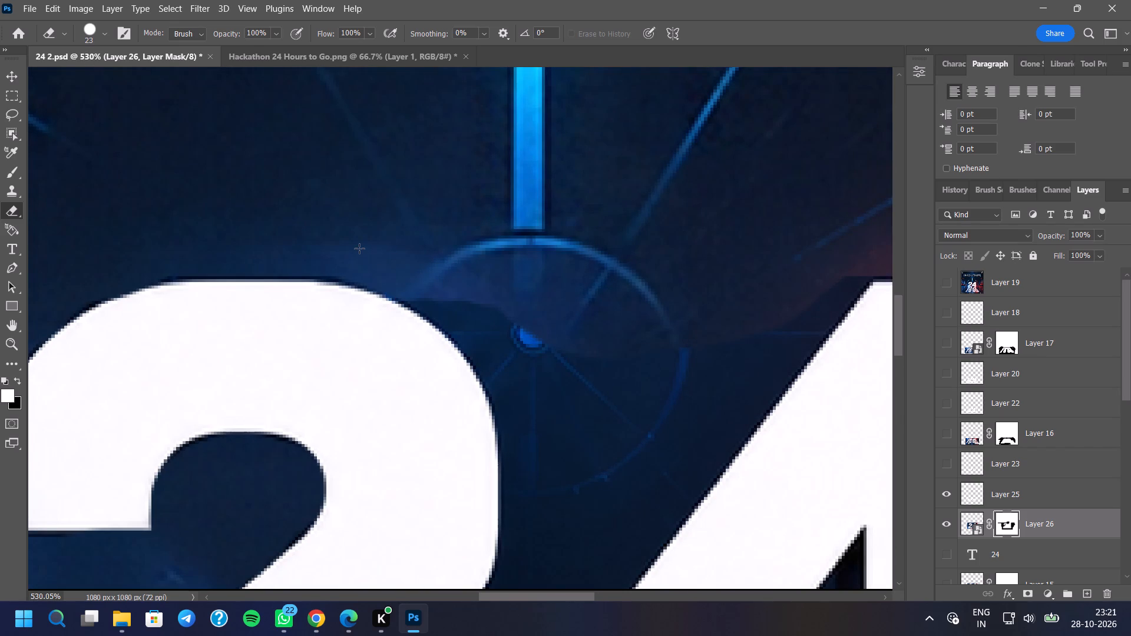
Mask out Layer 26's fill over the clock's centre, from the 2's curve across to the 4's upper diagonal.
left_click_drag(428, 273, 551, 386)
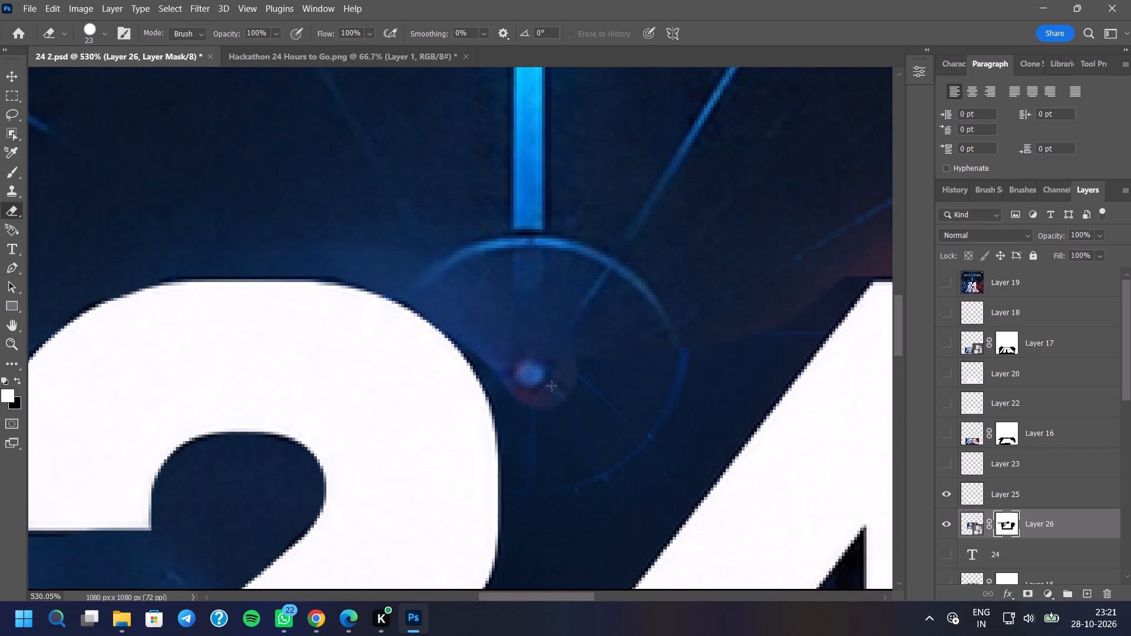
left_click_drag(551, 386, 594, 389)
left_click(533, 360)
left_click_drag(524, 356, 518, 360)
left_click(509, 360)
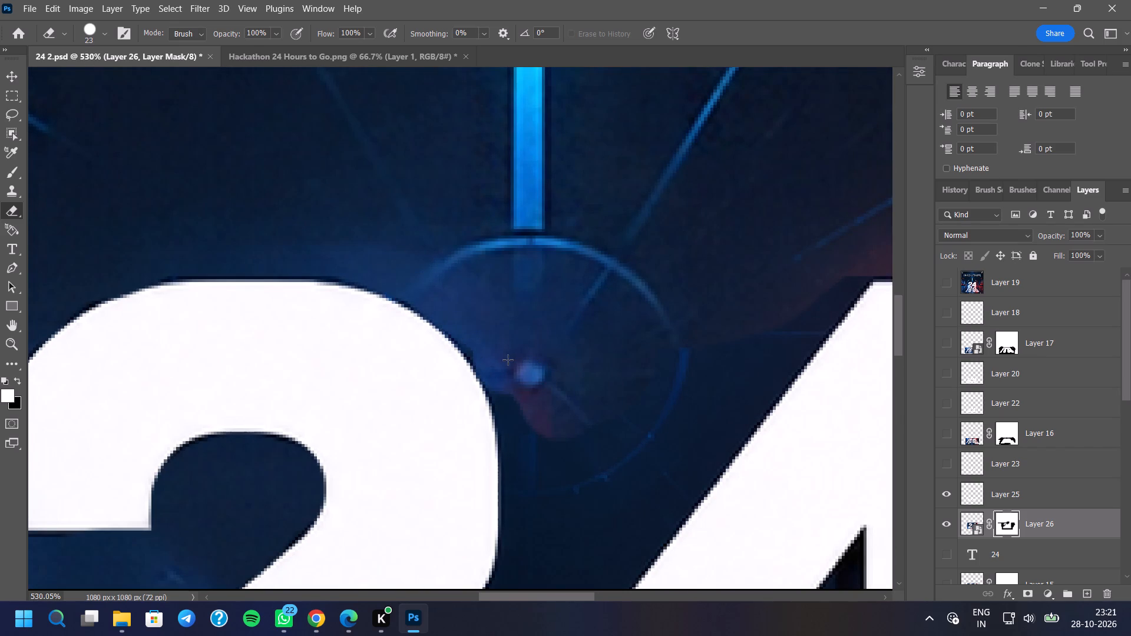
left_click(504, 346)
left_click(498, 340)
left_click(502, 346)
left_click_drag(517, 376, 645, 380)
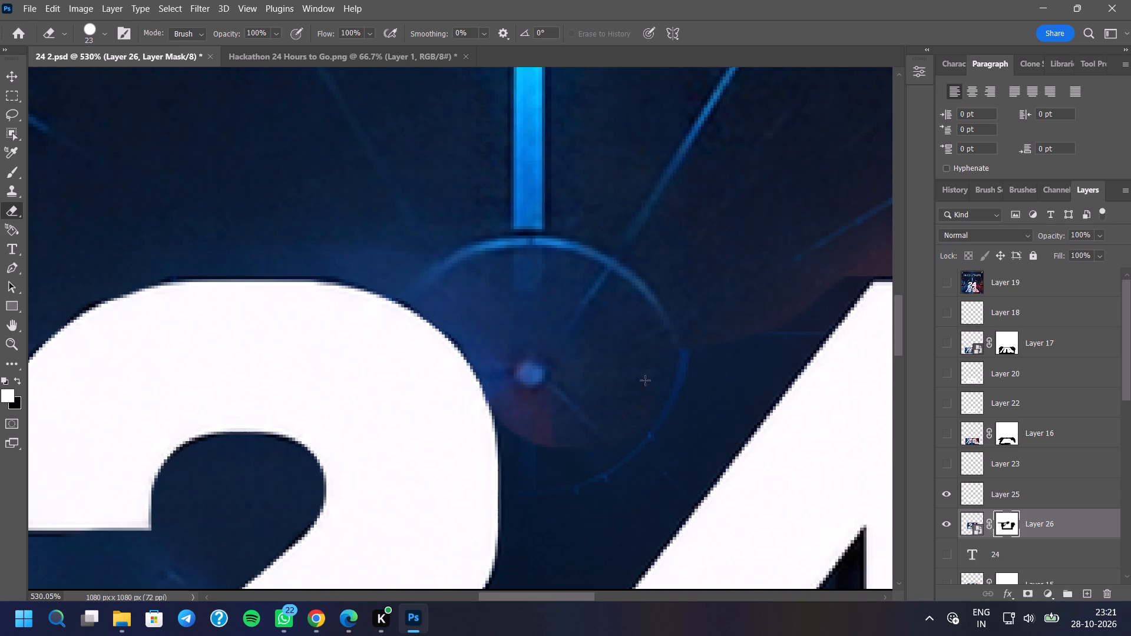
left_click_drag(645, 380, 774, 317)
Using a soft eraser tip, blend Layer 26's mask along the upper part of the 4's diagonal edge.
scroll(719, 307, "down", 12)
scroll(672, 276, "up", 4)
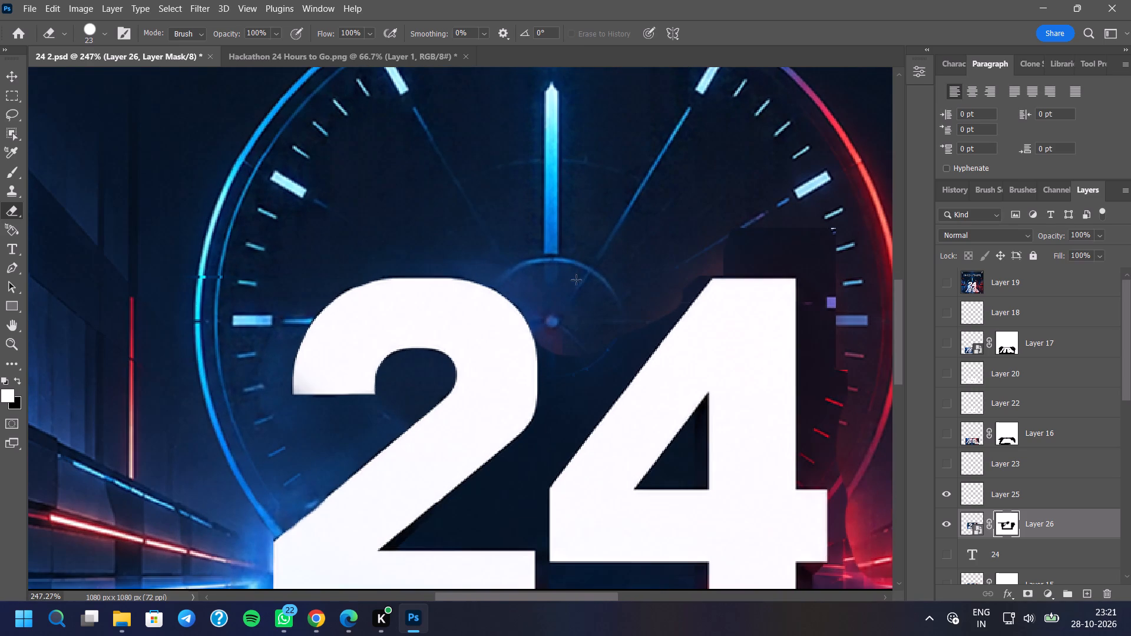
right_click(140, 221)
left_click(259, 387)
left_click(695, 202)
scroll(669, 273, "up", 4)
left_click_drag(629, 319, 649, 342)
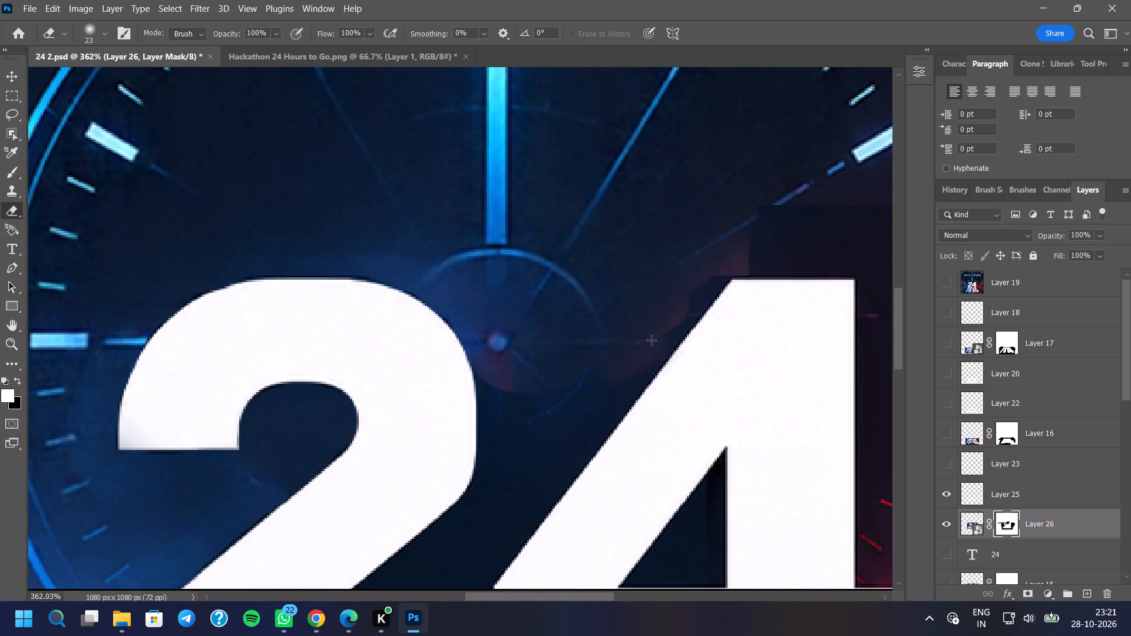
left_click(652, 340)
left_click(669, 310)
left_click(680, 300)
double_click(687, 290)
left_click(693, 284)
double_click(696, 280)
left_click(702, 273)
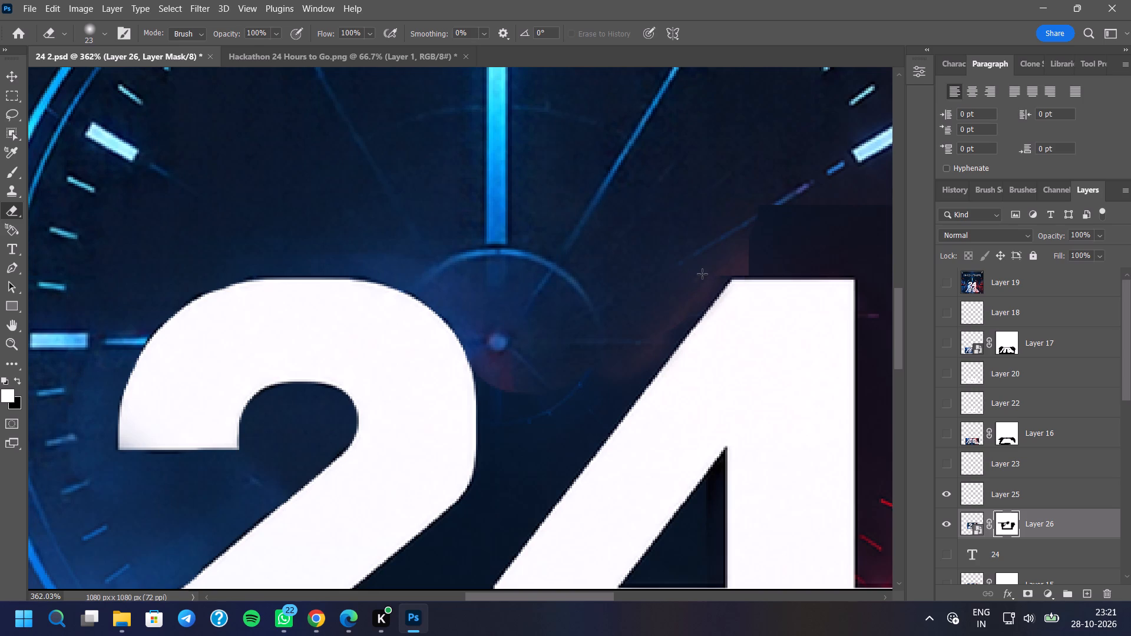
left_click_drag(702, 274, 702, 280)
left_click(695, 290)
left_click(680, 307)
left_click(680, 311)
left_click(677, 317)
left_click_drag(674, 323, 674, 329)
left_click(691, 280)
Soften the hard lower edge of Layer 26's masked area just below the clock's centre.
left_click_drag(584, 368, 578, 377)
left_click_drag(551, 384, 543, 394)
left_click(530, 397)
left_click(525, 397)
double_click(521, 399)
double_click(515, 392)
double_click(509, 393)
left_click(503, 395)
left_click(501, 402)
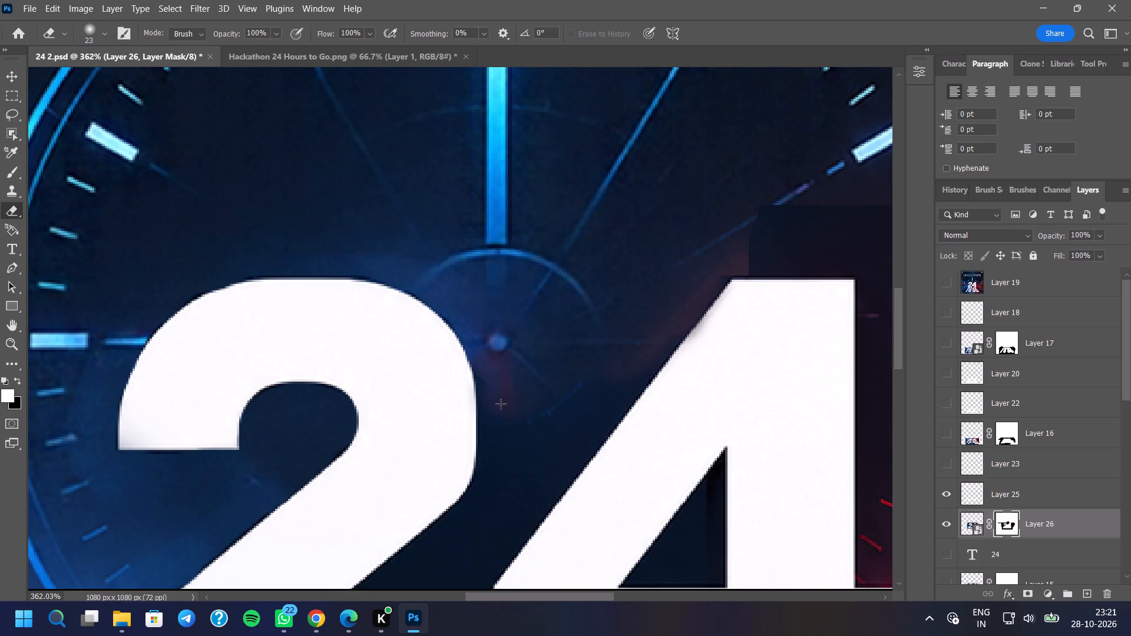
left_click(499, 406)
left_click(499, 410)
Softly mask out Layer 26's fill below the clock's centre, between the 2's outer curve and the 4's diagonal.
left_click(501, 422)
left_click(500, 428)
left_click(500, 431)
left_click(503, 438)
left_click_drag(505, 439, 512, 439)
left_click(523, 435)
left_click_drag(536, 430, 545, 429)
left_click(560, 420)
left_click_drag(564, 412, 563, 423)
left_click(534, 439)
left_click_drag(553, 425, 559, 422)
left_click_drag(567, 415, 575, 412)
left_click_drag(586, 402, 583, 415)
left_click_drag(559, 436, 554, 439)
Extend the soft masking on Layer 26 down the gap beside the 2's lower outer curve.
scroll(574, 303, "down", 10)
scroll(580, 342, "up", 5)
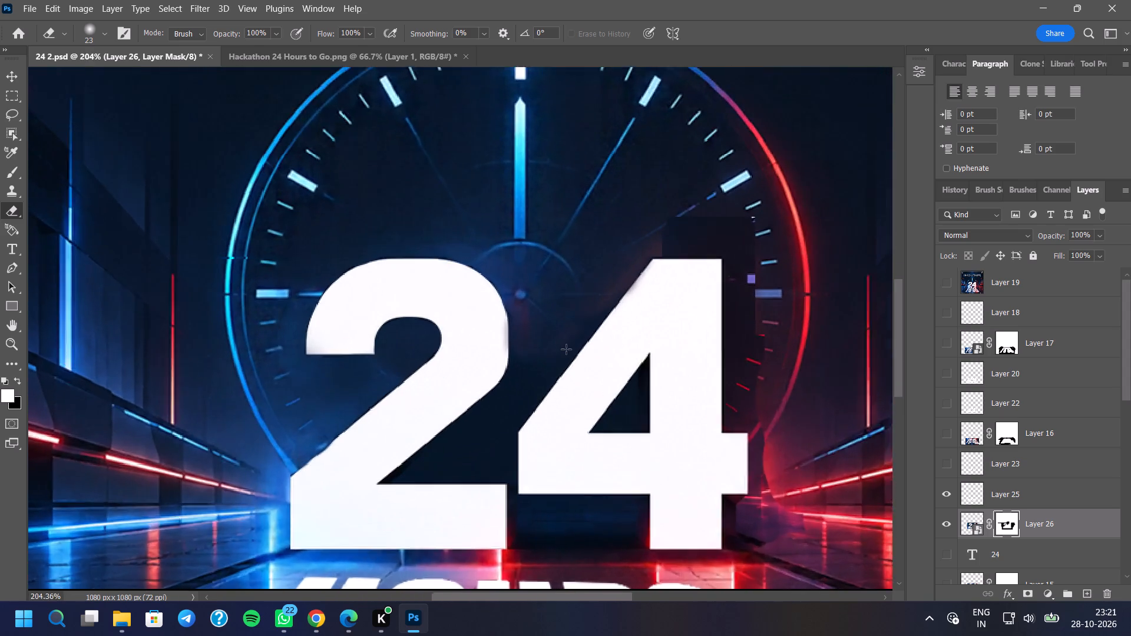
scroll(566, 349, "up", 2)
left_click(526, 361)
left_click(522, 366)
double_click(510, 379)
left_click(509, 387)
left_click(540, 365)
left_click(550, 359)
left_click_drag(550, 363, 545, 370)
left_click_drag(539, 376, 532, 381)
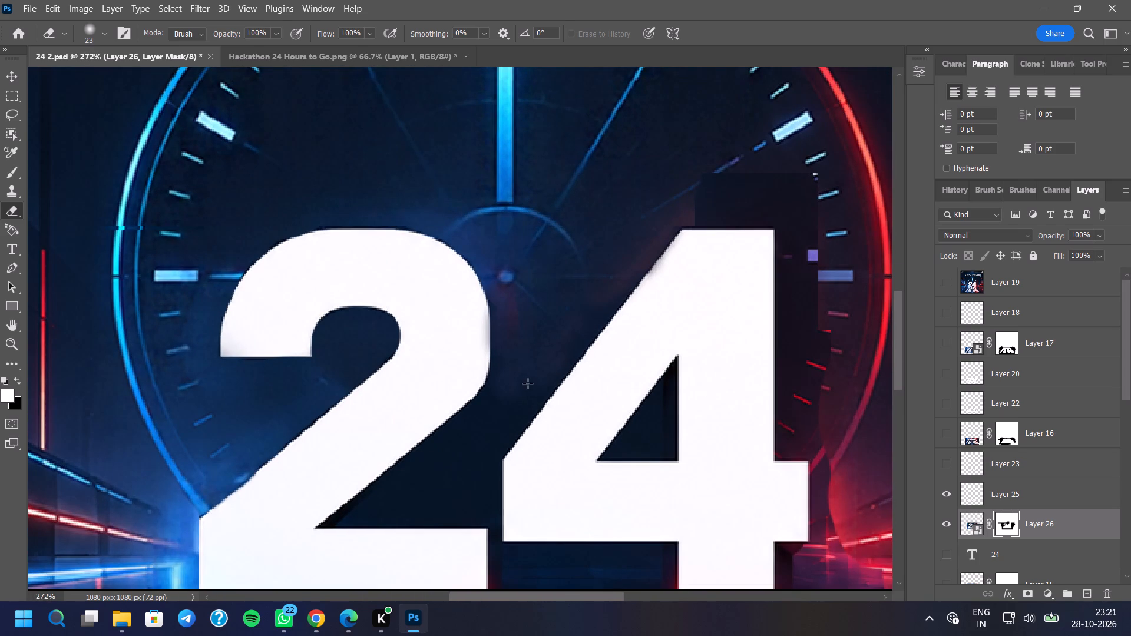
Softly mask out Layer 26's fill in the narrow gap between the 2's lower bend and the 4's diagonal.
left_click(525, 386)
left_click(514, 392)
left_click(504, 396)
left_click(501, 398)
left_click(485, 408)
left_click(482, 412)
left_click_drag(485, 412, 497, 412)
left_click(502, 406)
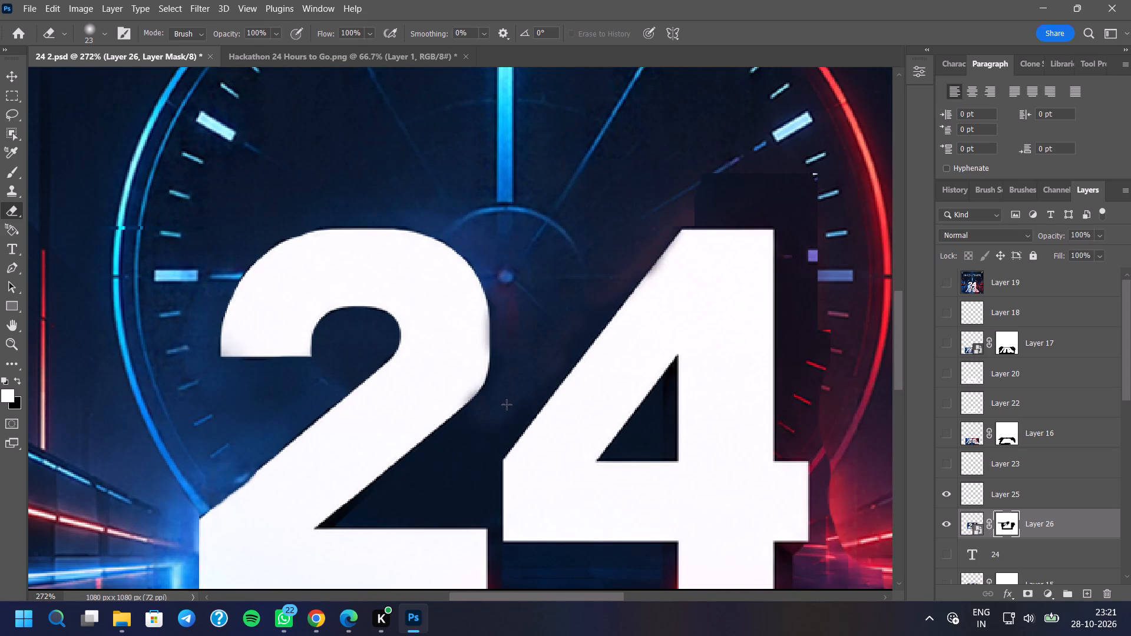
left_click_drag(514, 400, 514, 408)
double_click(498, 413)
left_click(492, 415)
left_click(483, 422)
left_click_drag(509, 417, 515, 412)
double_click(520, 406)
left_click(523, 404)
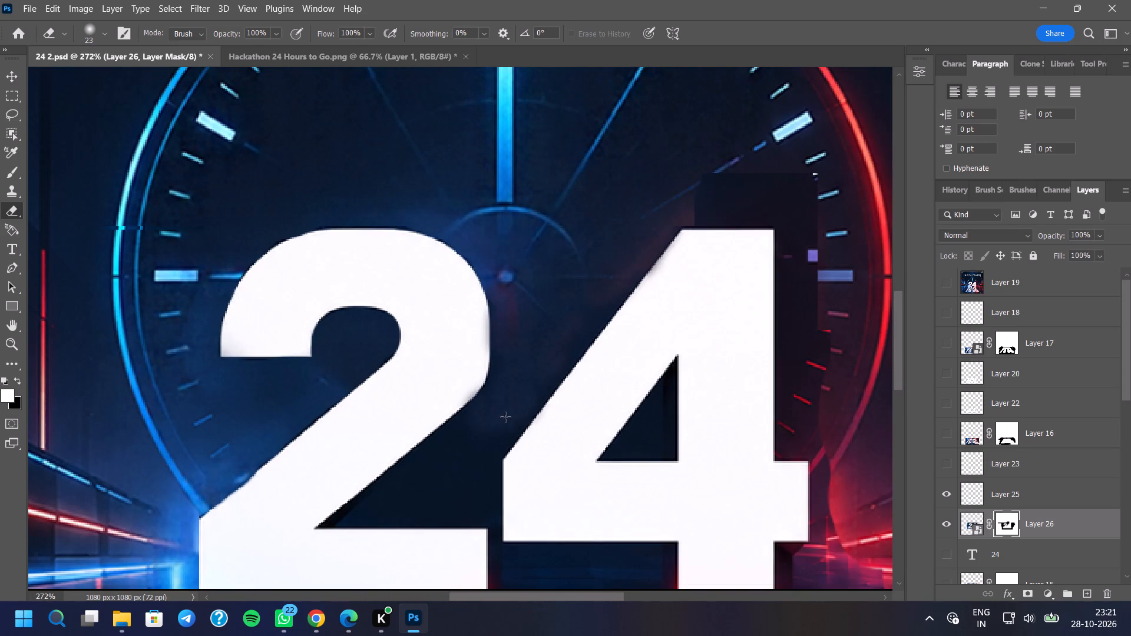
Softly mask out Layer 26's dark fill along the underside of the 2's diagonal stroke.
left_click(505, 418)
left_click(498, 424)
left_click(472, 428)
left_click(461, 437)
left_click(452, 449)
left_click(439, 457)
left_click(424, 463)
left_click(411, 477)
left_click(400, 481)
left_click(379, 488)
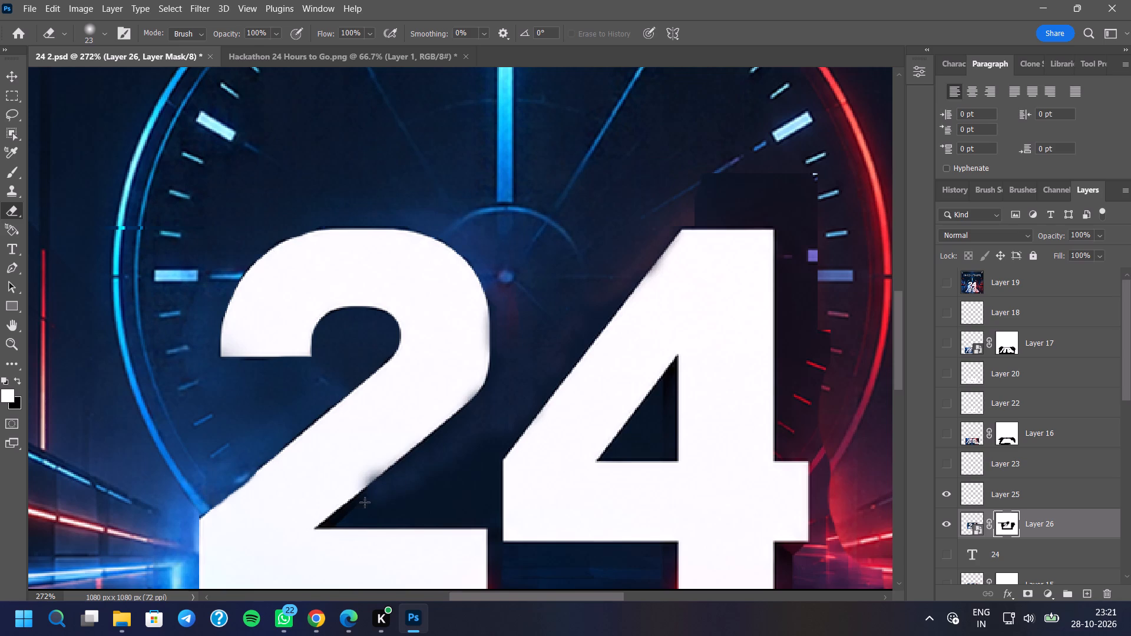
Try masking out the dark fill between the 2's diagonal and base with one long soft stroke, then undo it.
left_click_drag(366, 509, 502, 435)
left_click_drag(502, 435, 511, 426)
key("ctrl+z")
Softly blend Layer 26's mask in the dark opening inside the 2's hook.
scroll(505, 362, "down", 3)
scroll(513, 328, "up", 6)
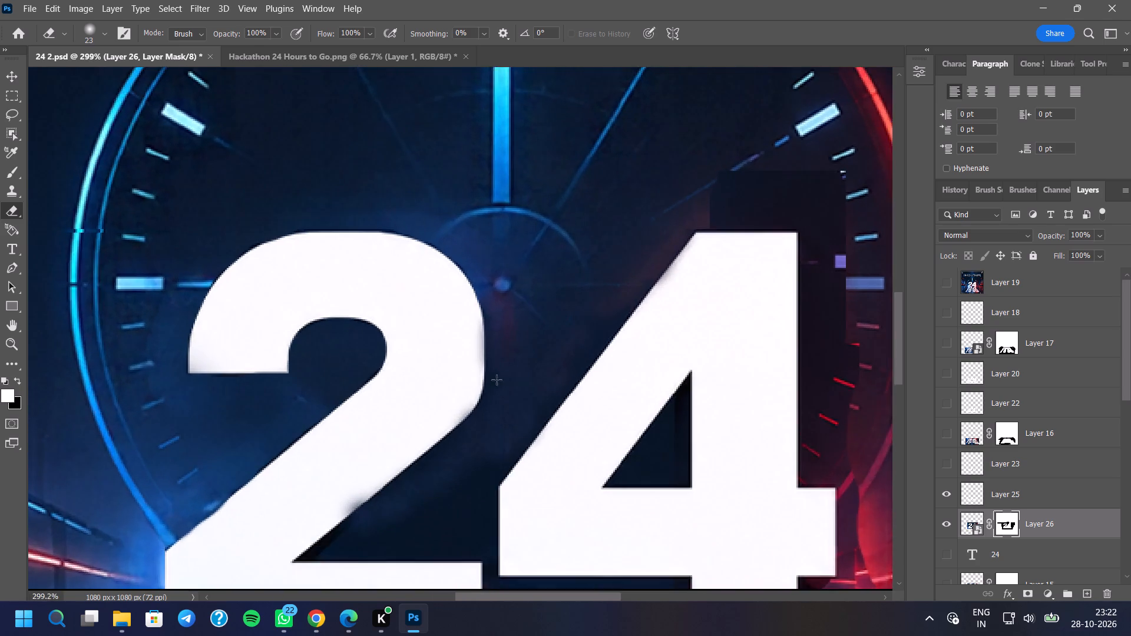
scroll(497, 380, "up", 2)
scroll(516, 198, "down", 6)
scroll(493, 342, "up", 5)
left_click_drag(306, 241, 269, 271)
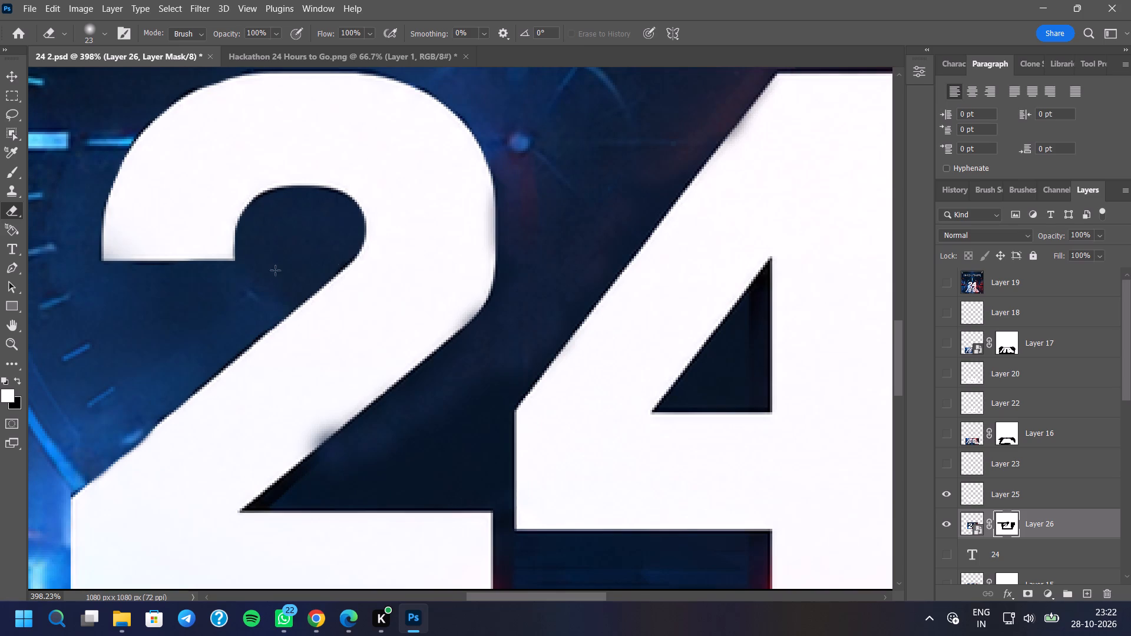
Switch the mask eraser to the Hard Round brush.
right_click(479, 277)
left_click(570, 485)
left_click(452, 453)
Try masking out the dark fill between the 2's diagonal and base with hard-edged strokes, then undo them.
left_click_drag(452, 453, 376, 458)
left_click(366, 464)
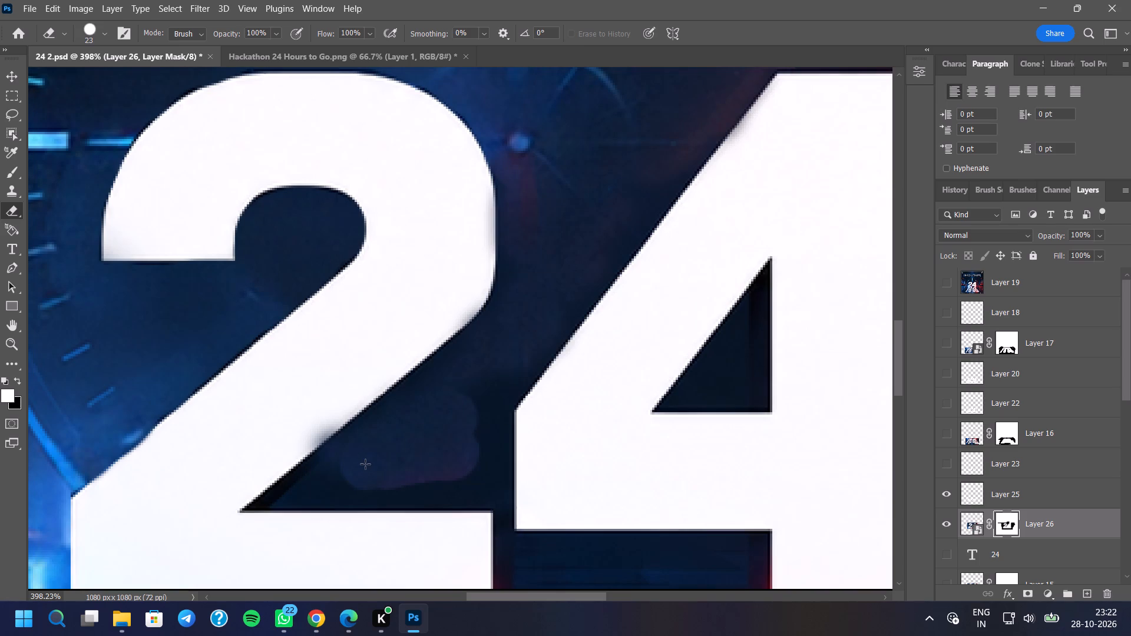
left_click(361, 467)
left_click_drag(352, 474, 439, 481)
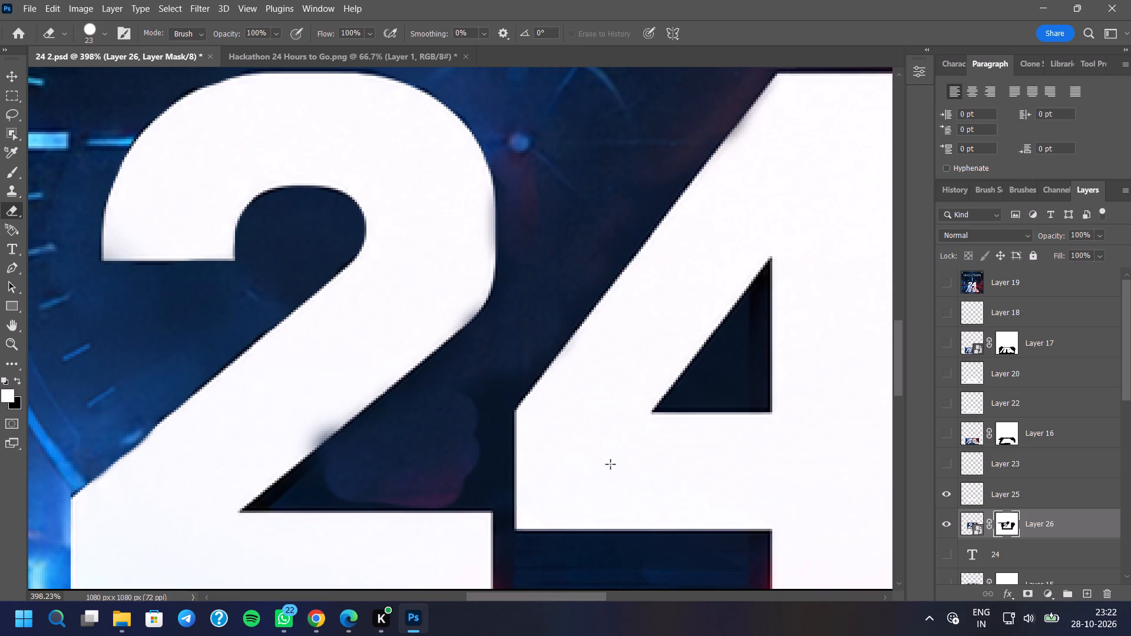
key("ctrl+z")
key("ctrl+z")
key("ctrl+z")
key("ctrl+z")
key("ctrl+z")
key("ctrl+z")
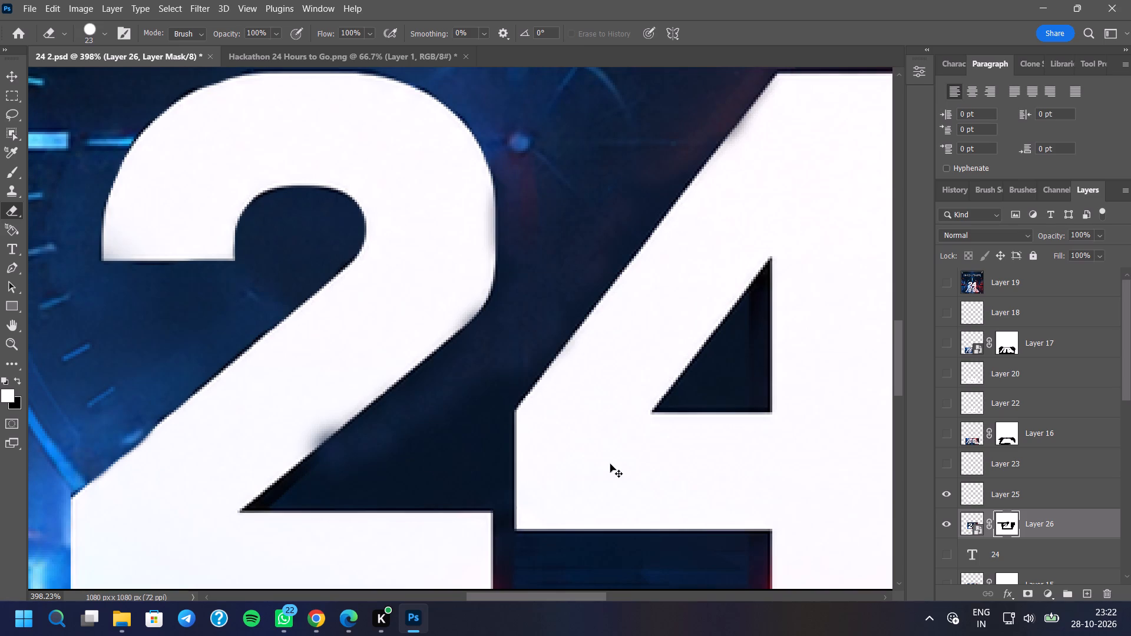
Undo the preceding soft mask strokes and mask out Layer 26's dark fill between the 2's diagonal and the 4 with hard-edged strokes.
key("ctrl+z")
key("ctrl+z")
left_click_drag(436, 443, 404, 446)
left_click_drag(426, 429, 437, 424)
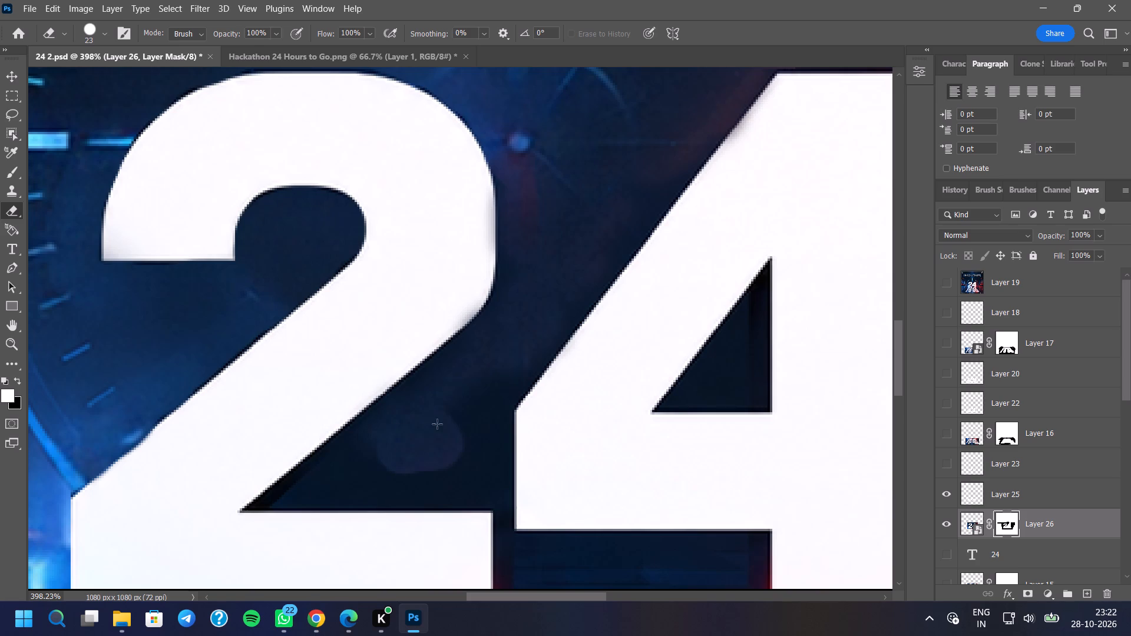
left_click_drag(437, 424, 480, 415)
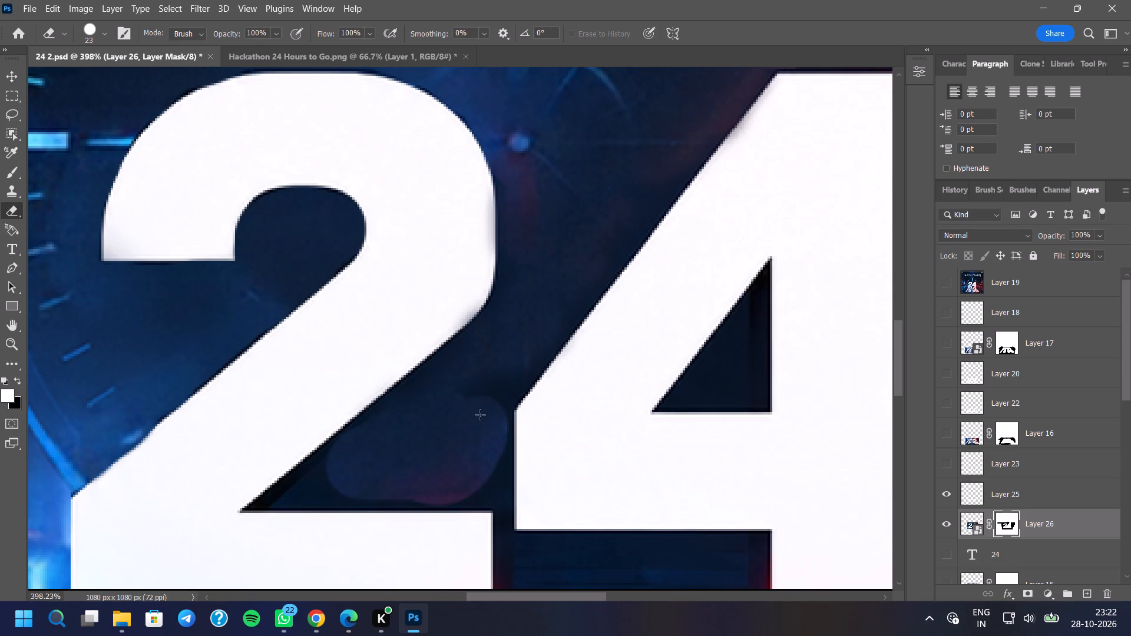
left_click_drag(480, 415, 518, 360)
Extend Layer 26's hard-edged masking towards the 2's inner corner, undoing any dab that cuts into the white strokes.
scroll(482, 379, "down", 4)
scroll(376, 482, "up", 2)
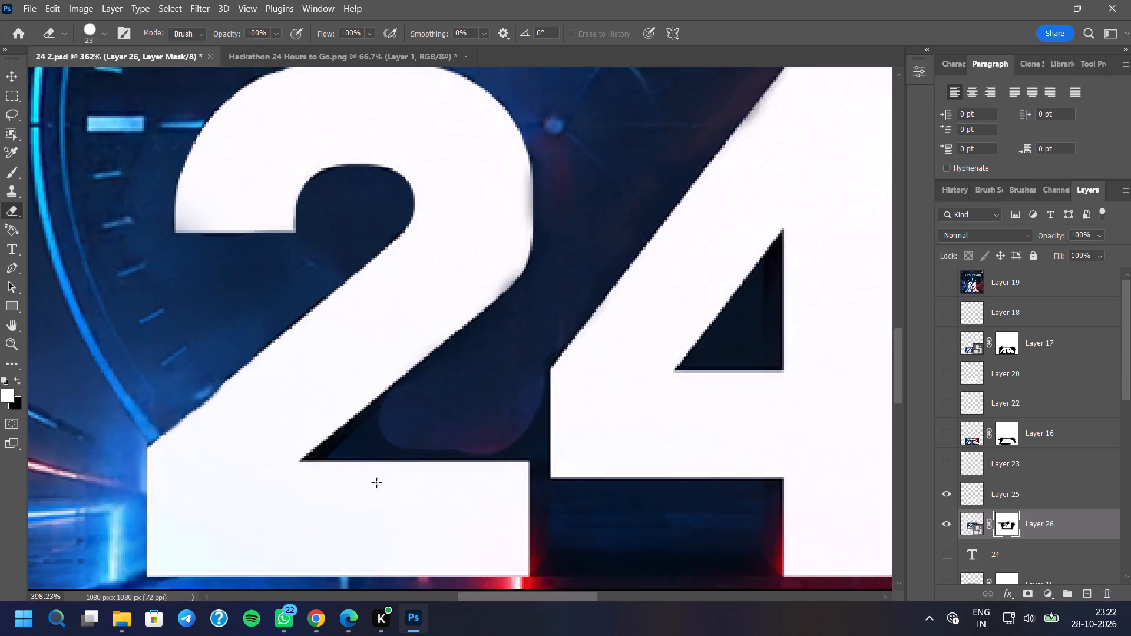
scroll(376, 482, "up", 3)
scroll(388, 458, "down", 1)
scroll(389, 457, "up", 2)
left_click(382, 424)
left_click(377, 424)
left_click(386, 409)
left_click(395, 398)
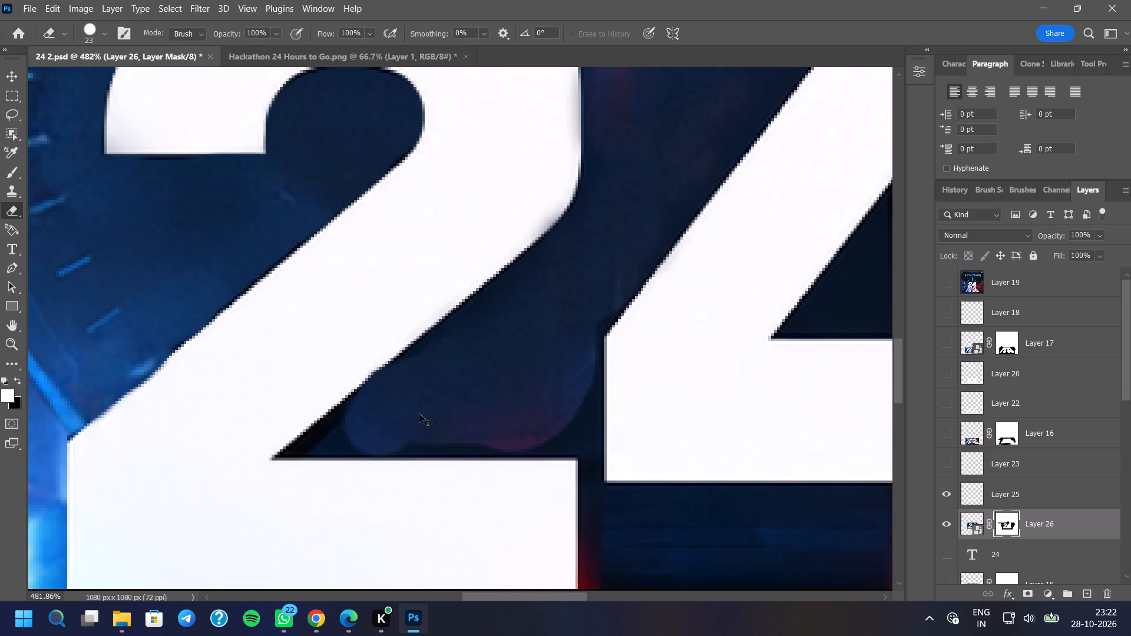
key("ctrl+z")
scroll(434, 401, "up", 6)
scroll(392, 352, "down", 4)
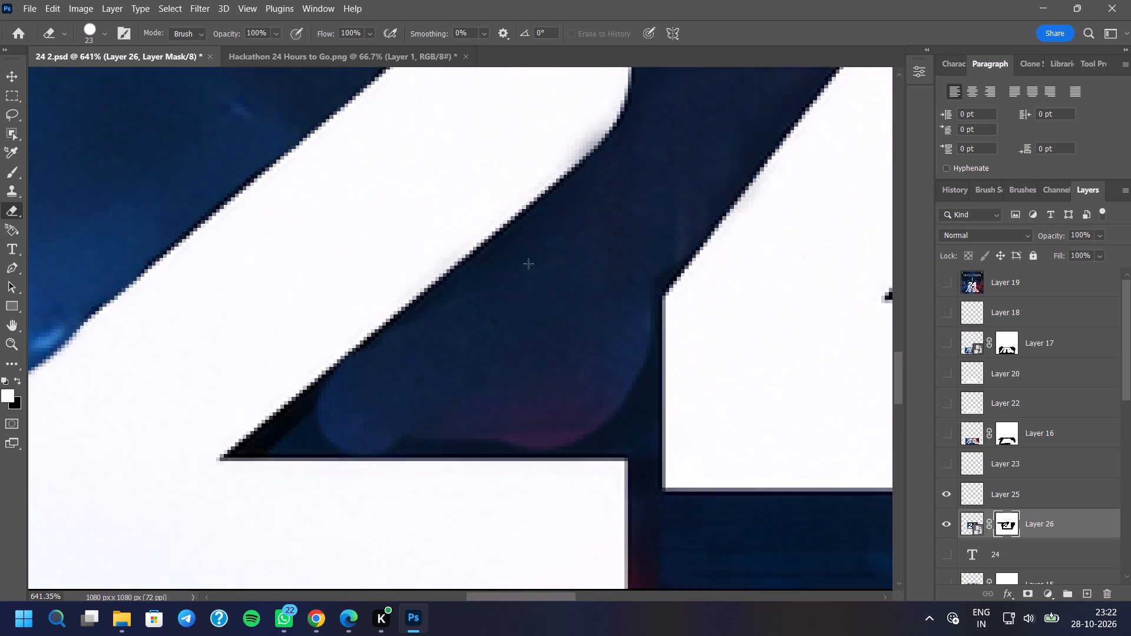
scroll(399, 357, "up", 5)
left_click(333, 420)
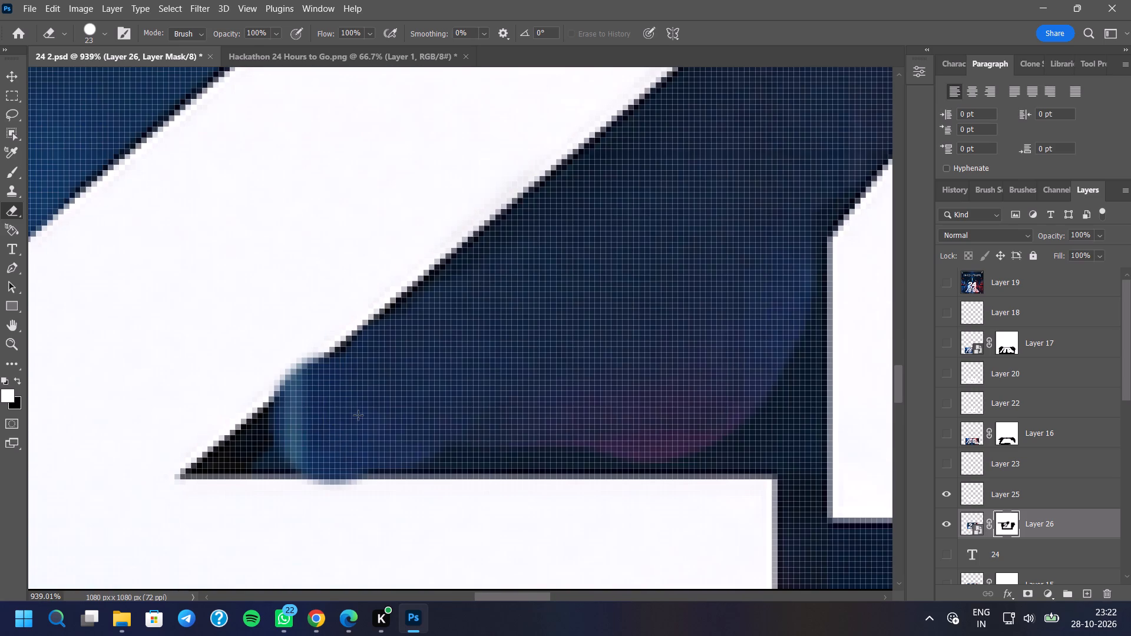
key("ctrl+z")
Set the eraser size to 7 px and mask out the dark fill in the 2's inner corner above the base.
right_click(436, 389)
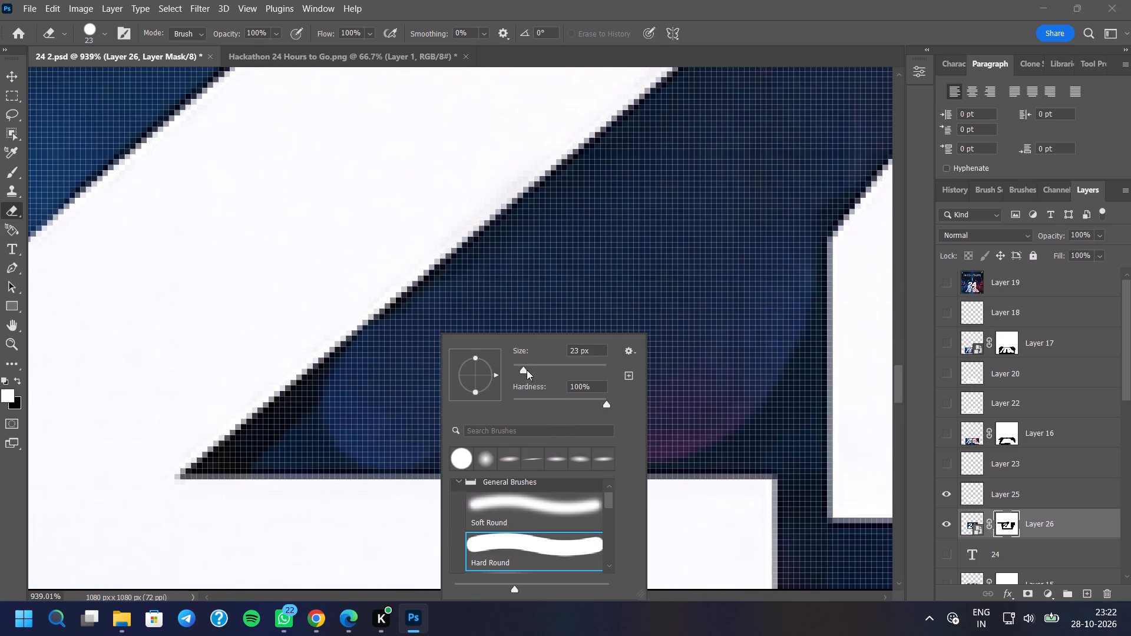
left_click(517, 366)
left_click_drag(305, 424, 246, 452)
left_click_drag(240, 461, 299, 460)
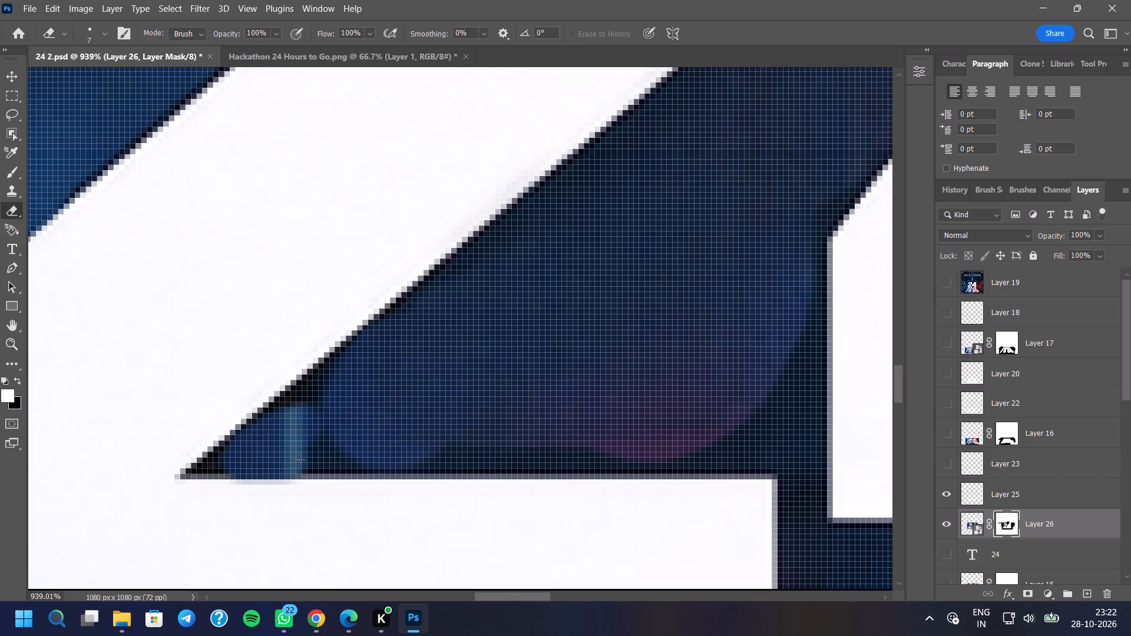
left_click_drag(299, 460, 442, 461)
key("ctrl+z")
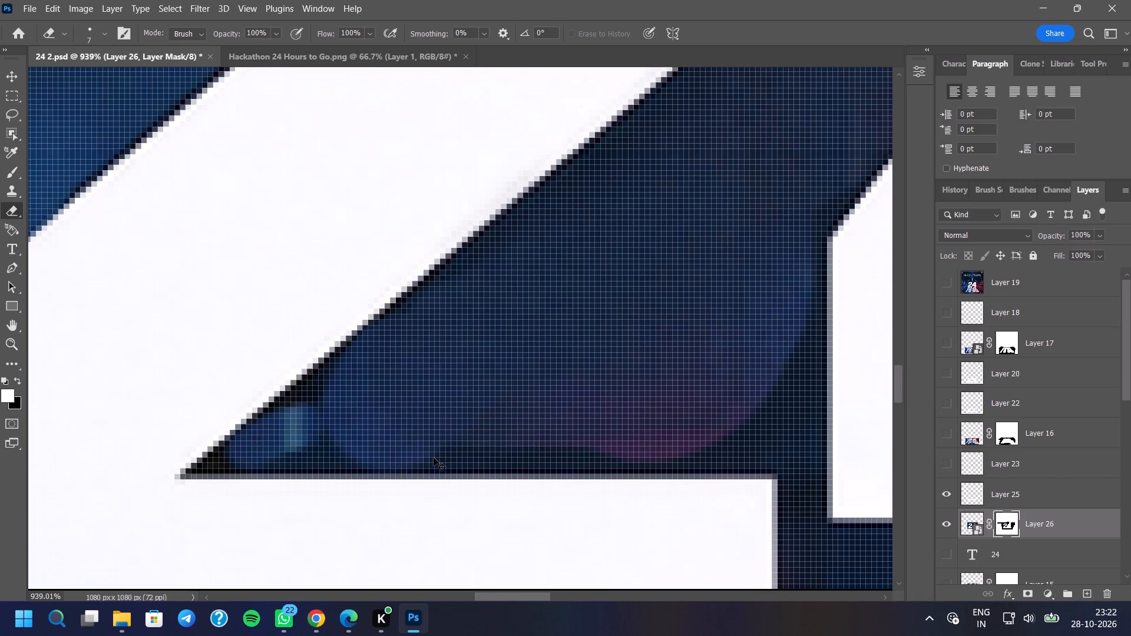
left_click_drag(292, 452, 398, 446)
double_click(274, 448)
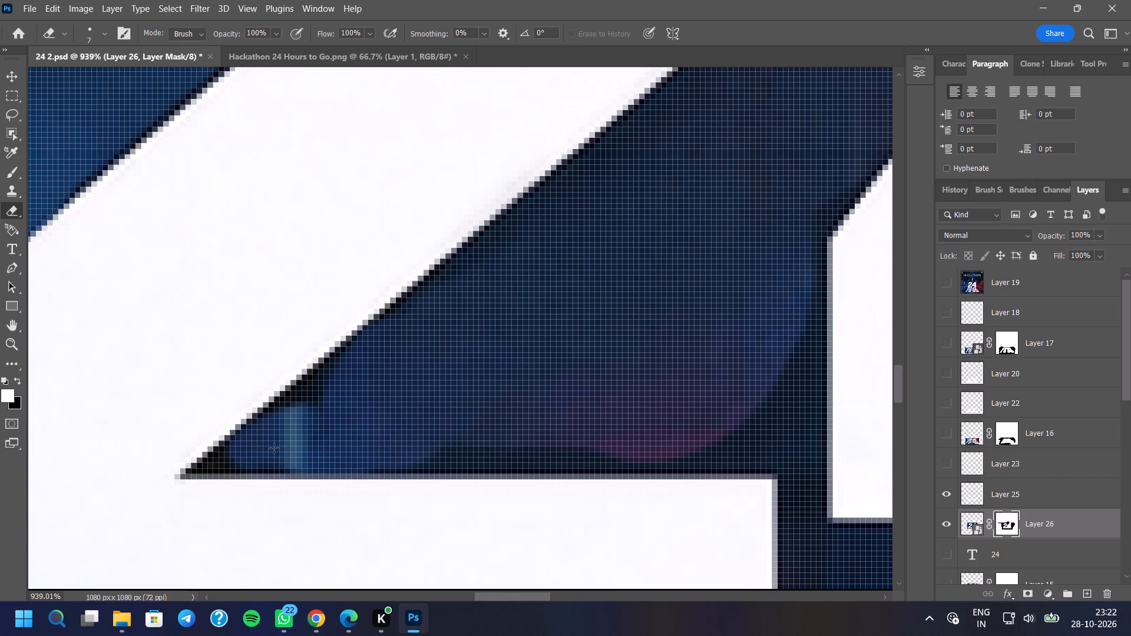
left_click(276, 455)
Mask out the dark remnants along the lower underside of the 2's diagonal, near the inner corner.
left_click_drag(311, 417, 352, 373)
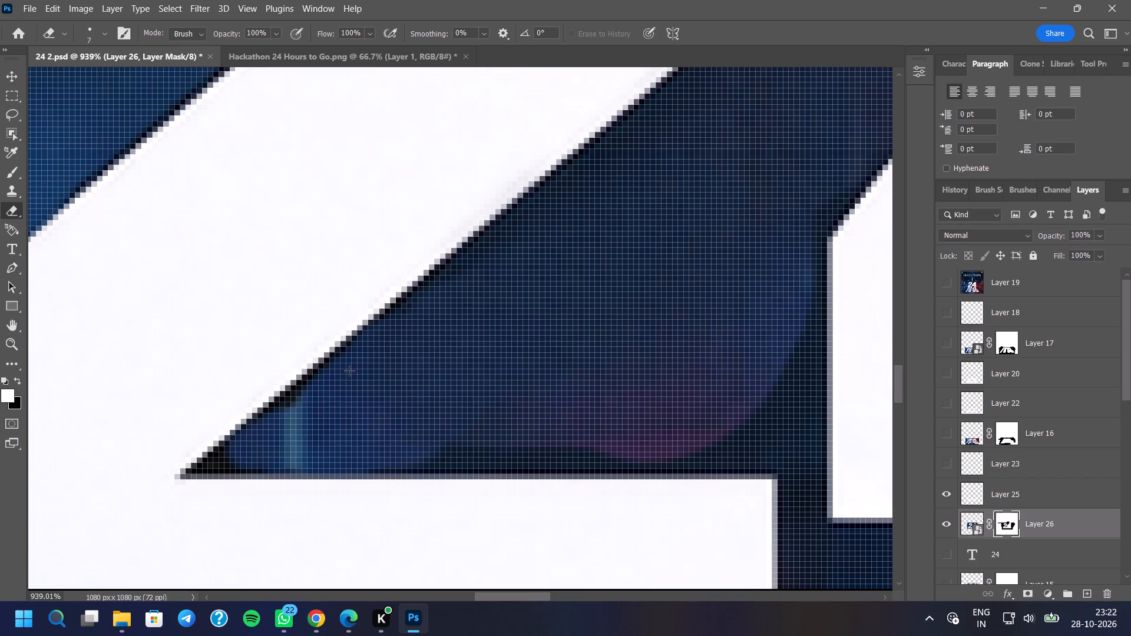
left_click_drag(341, 375, 307, 397)
double_click(299, 411)
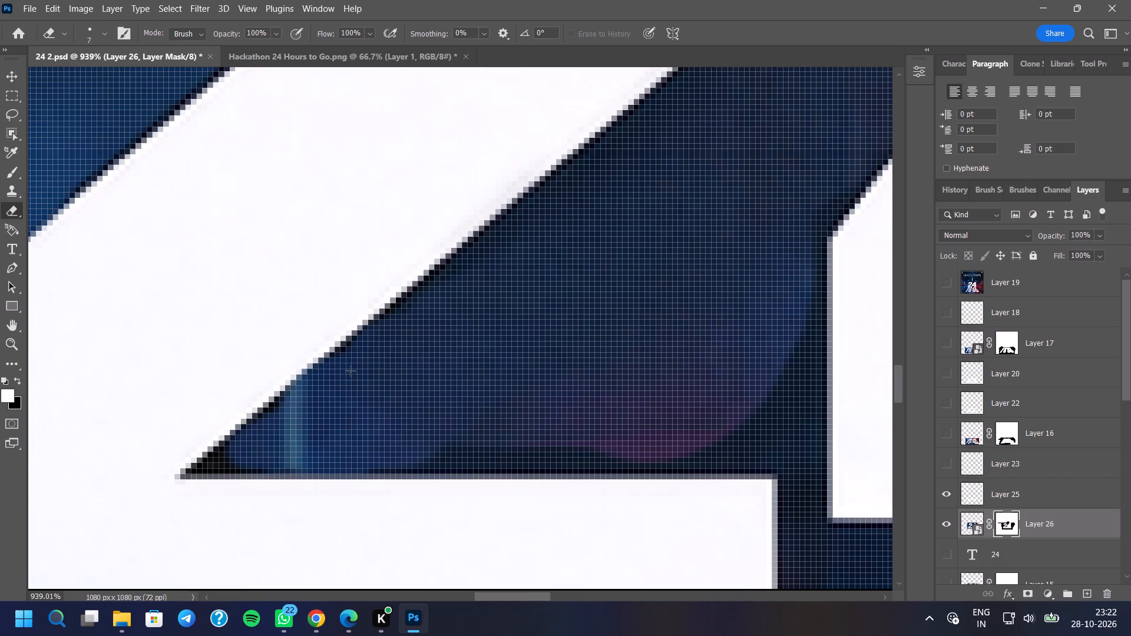
left_click(354, 361)
left_click(289, 408)
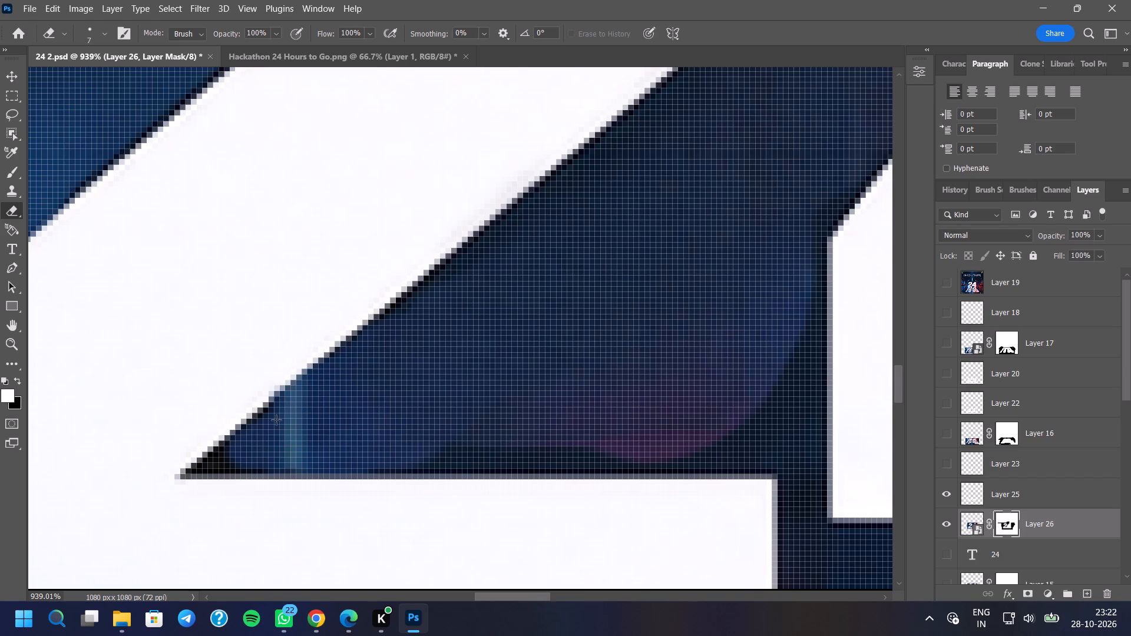
left_click(276, 420)
Mask out Layer 26's remaining dark strip along the top edge of the 2's base, out to its end.
scroll(380, 436, "down", 1)
left_click_drag(418, 451, 459, 453)
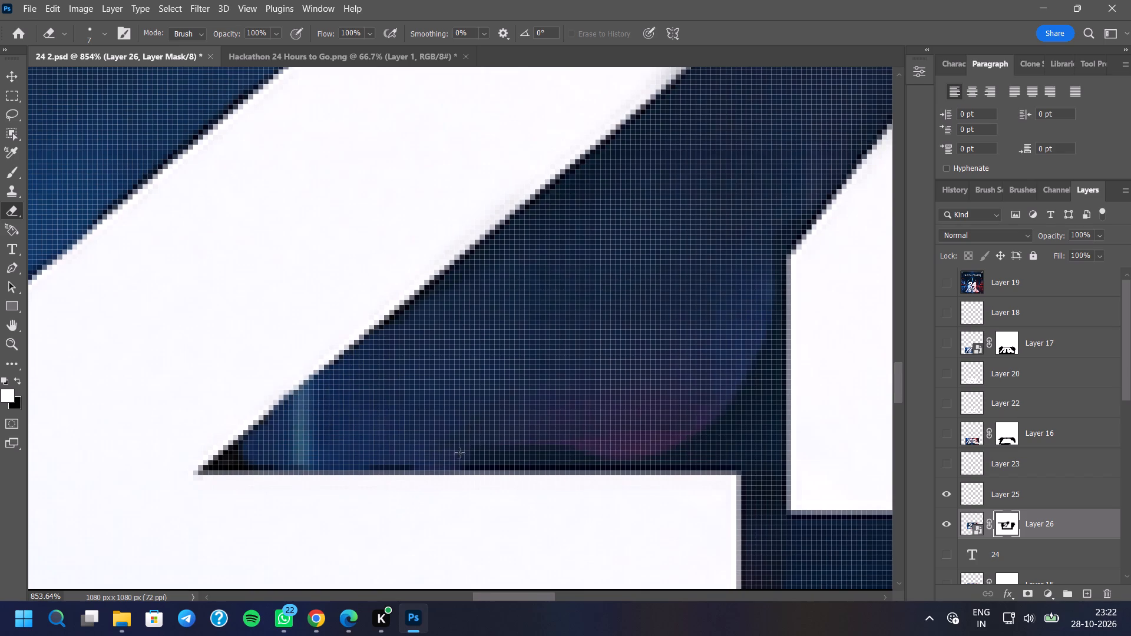
left_click_drag(459, 453, 733, 449)
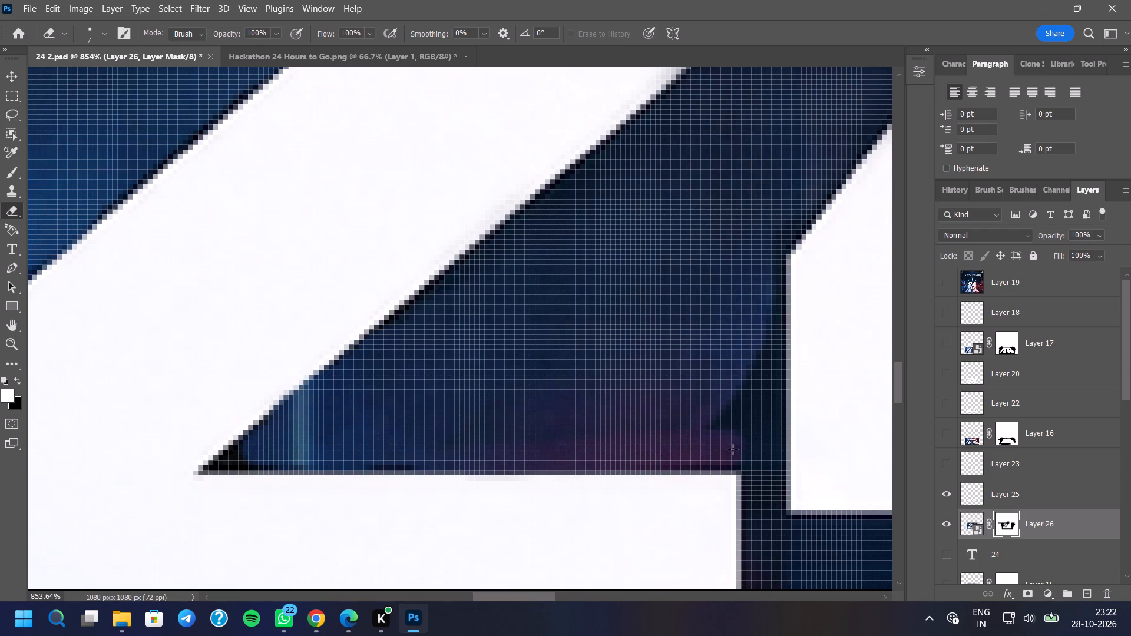
left_click_drag(733, 449, 747, 446)
Clean up Layer 26's mask along the middle of the 2's diagonal underside with 7 px strokes.
scroll(404, 389, "down", 2)
scroll(396, 380, "up", 3)
scroll(518, 317, "up", 2)
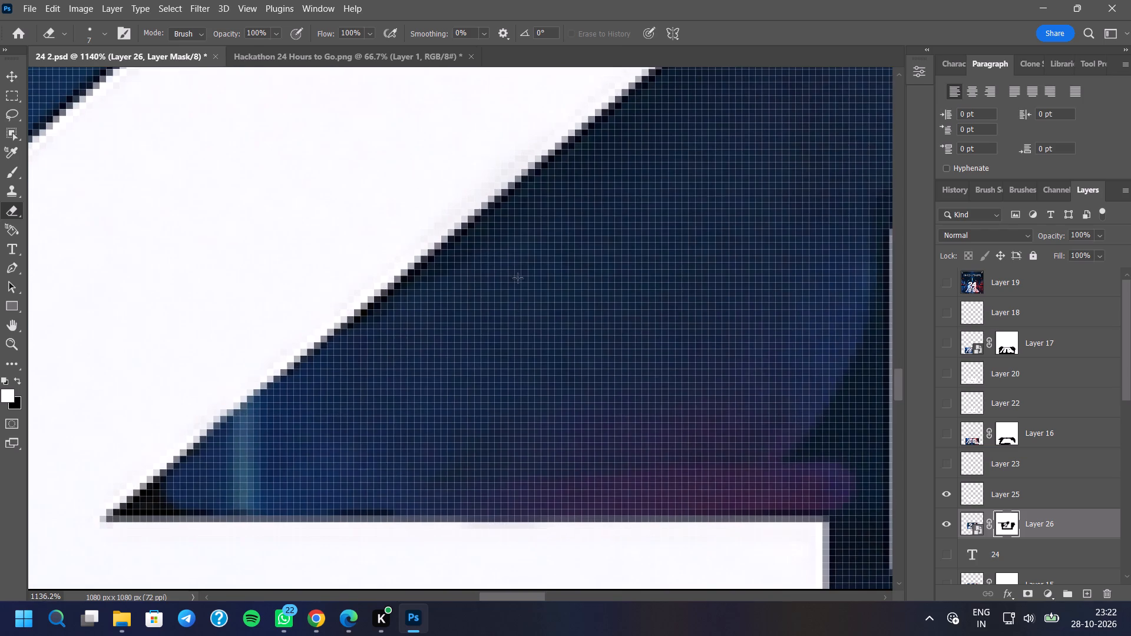
left_click_drag(541, 221, 439, 289)
left_click_drag(439, 289, 368, 333)
scroll(446, 312, "down", 5)
scroll(584, 259, "up", 5)
left_click_drag(477, 211, 466, 222)
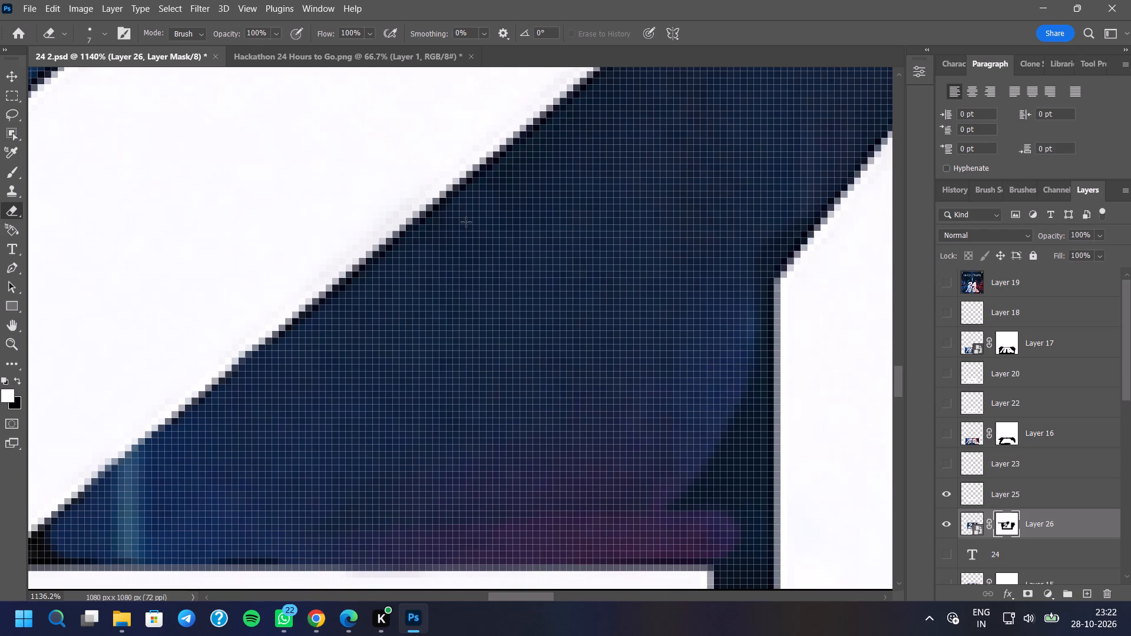
left_click_drag(466, 222, 360, 303)
left_click_drag(360, 303, 305, 345)
Mask out the dark fill at the end of the 2's base and down the narrow gap beside the 4.
scroll(561, 414, "down", 5)
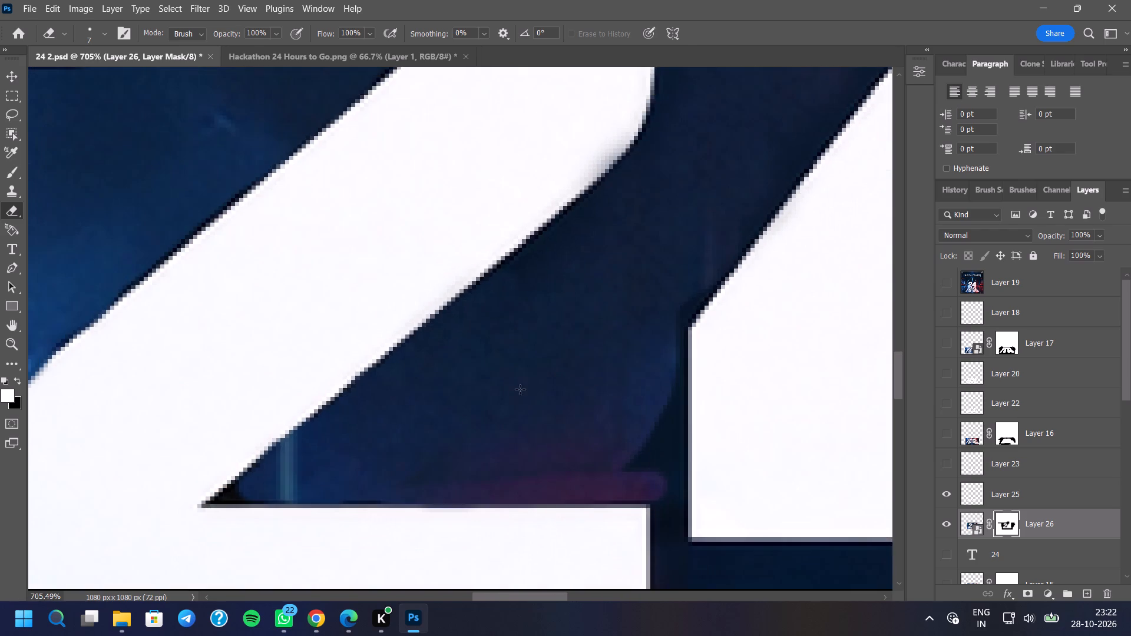
scroll(684, 481, "up", 4)
left_click_drag(654, 452, 654, 424)
left_click_drag(630, 433, 635, 469)
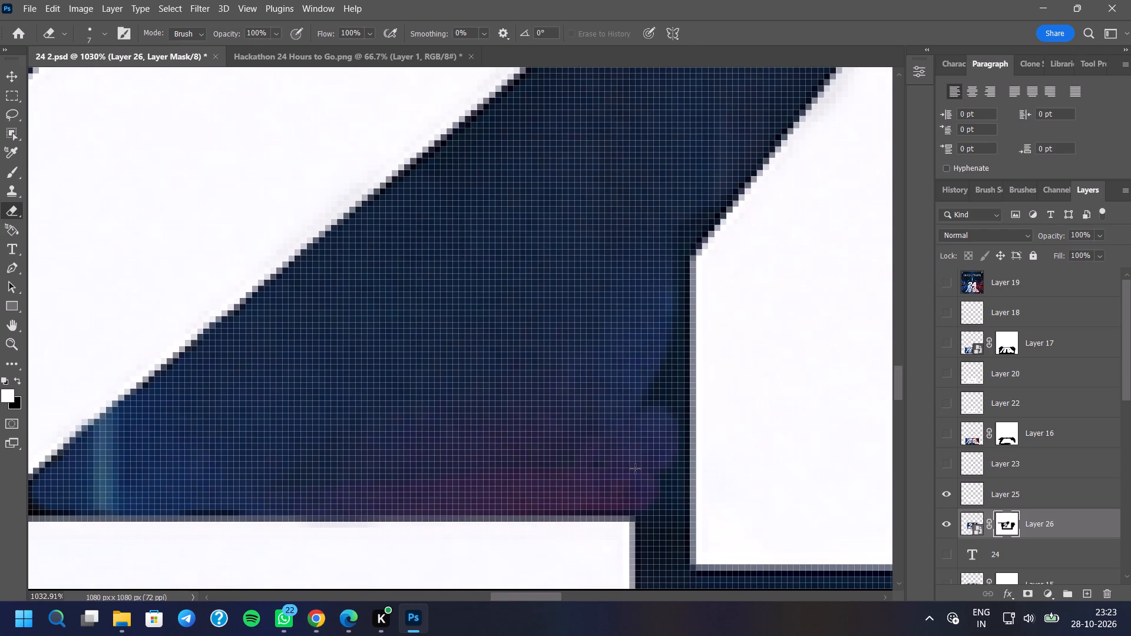
left_click_drag(635, 469, 659, 565)
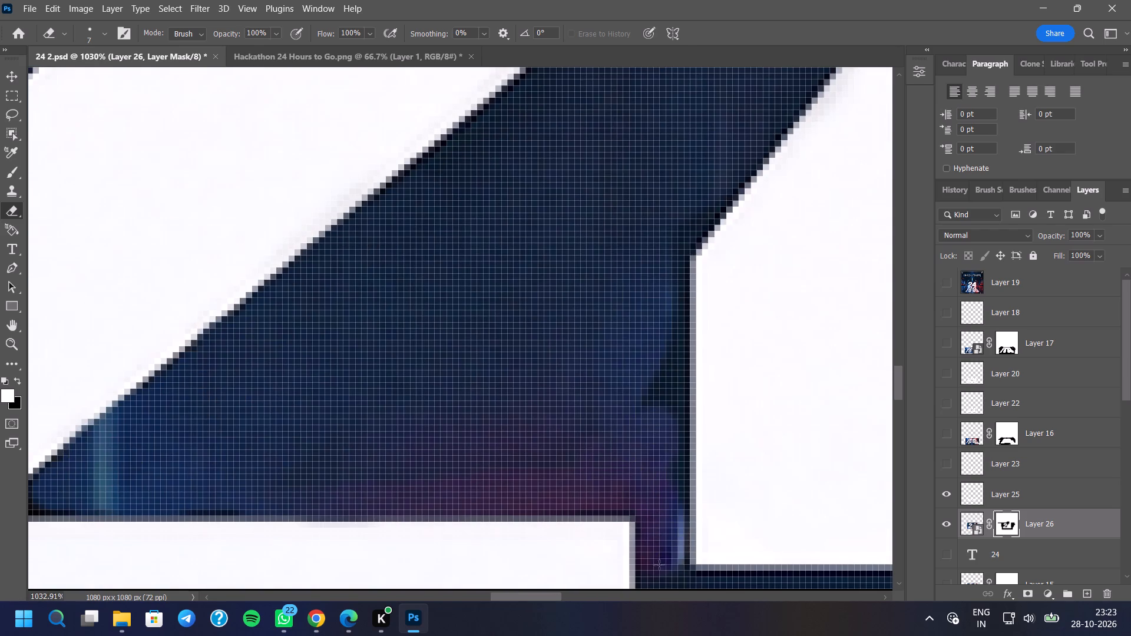
left_click_drag(659, 565, 660, 577)
left_click_drag(653, 521, 660, 561)
left_click_drag(660, 561, 666, 579)
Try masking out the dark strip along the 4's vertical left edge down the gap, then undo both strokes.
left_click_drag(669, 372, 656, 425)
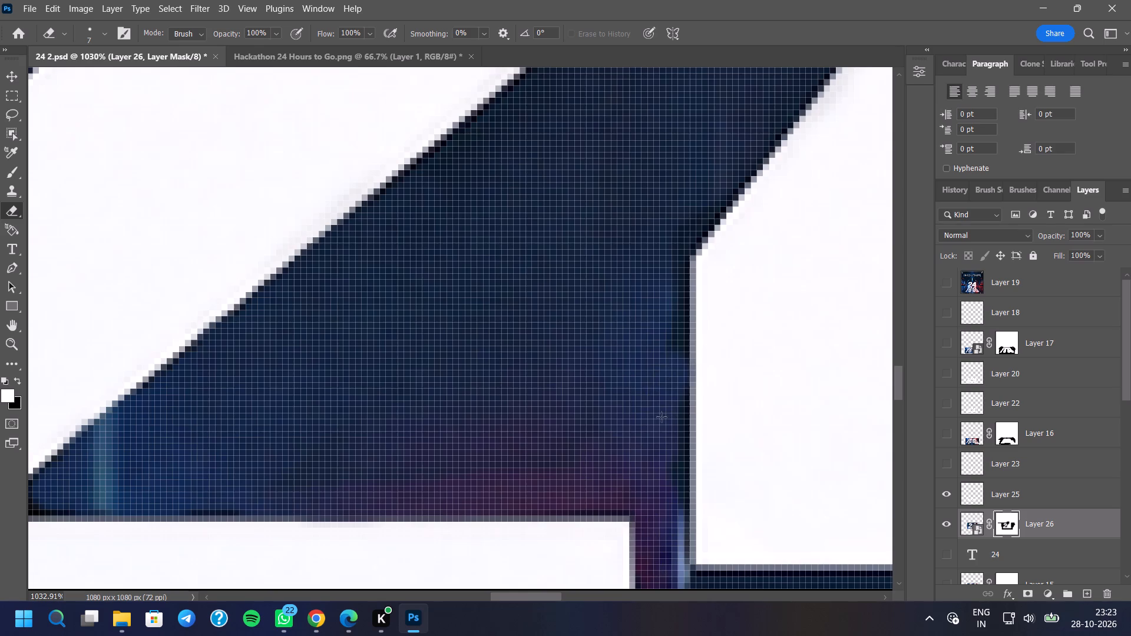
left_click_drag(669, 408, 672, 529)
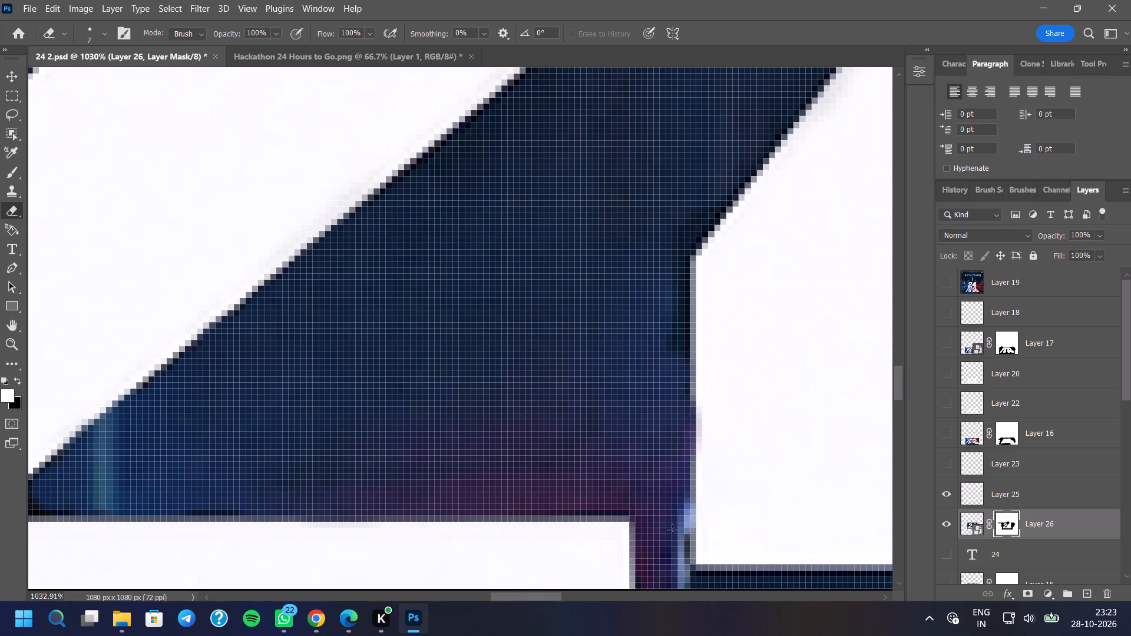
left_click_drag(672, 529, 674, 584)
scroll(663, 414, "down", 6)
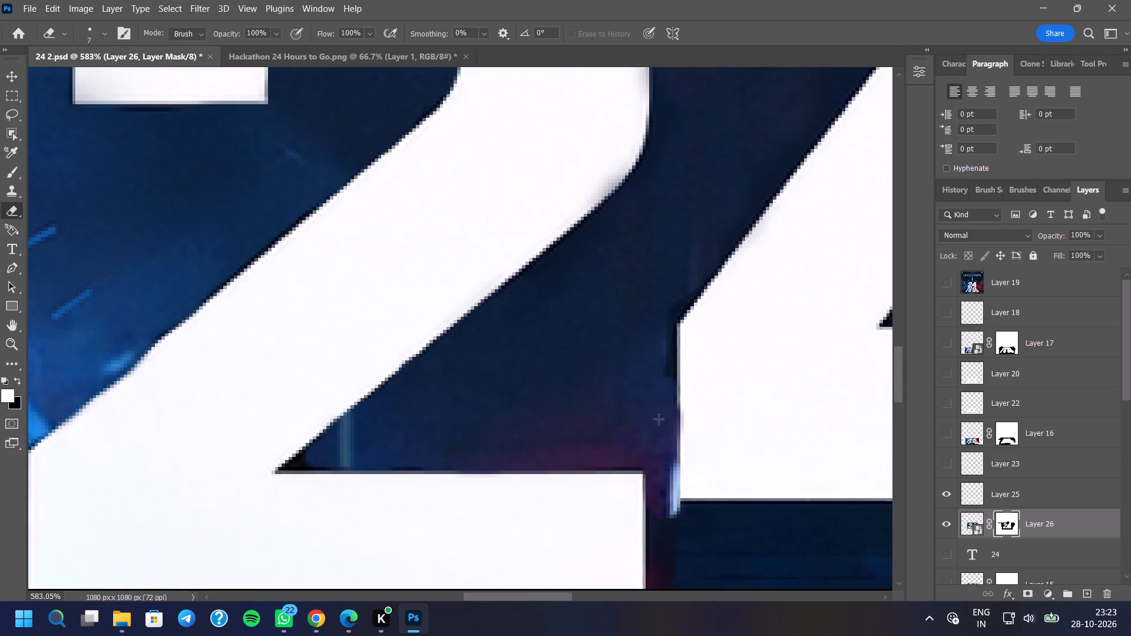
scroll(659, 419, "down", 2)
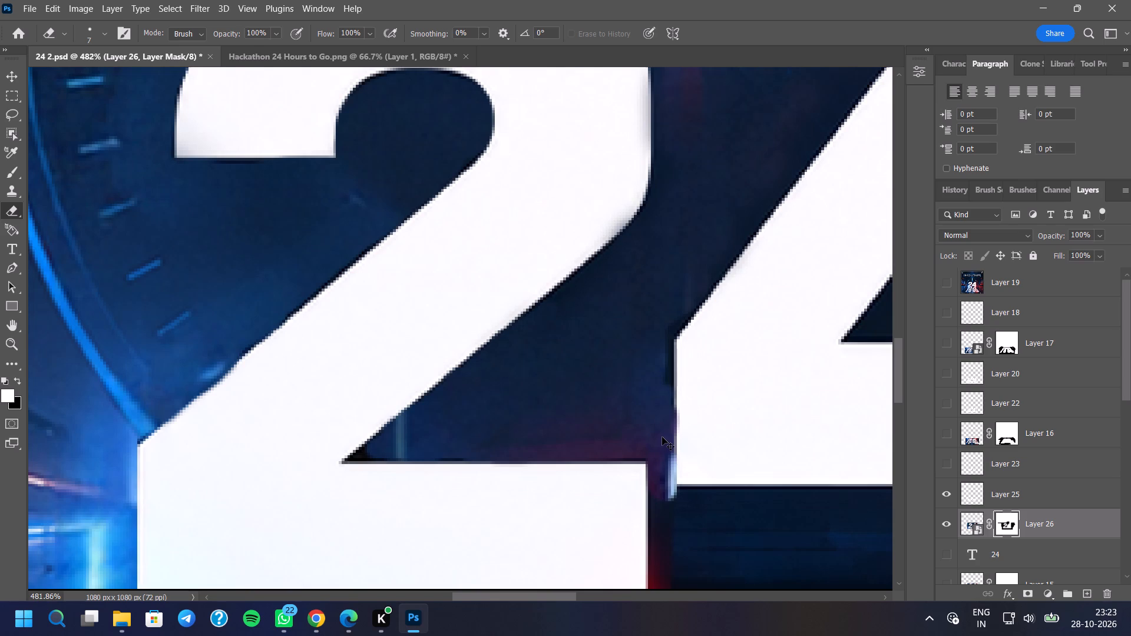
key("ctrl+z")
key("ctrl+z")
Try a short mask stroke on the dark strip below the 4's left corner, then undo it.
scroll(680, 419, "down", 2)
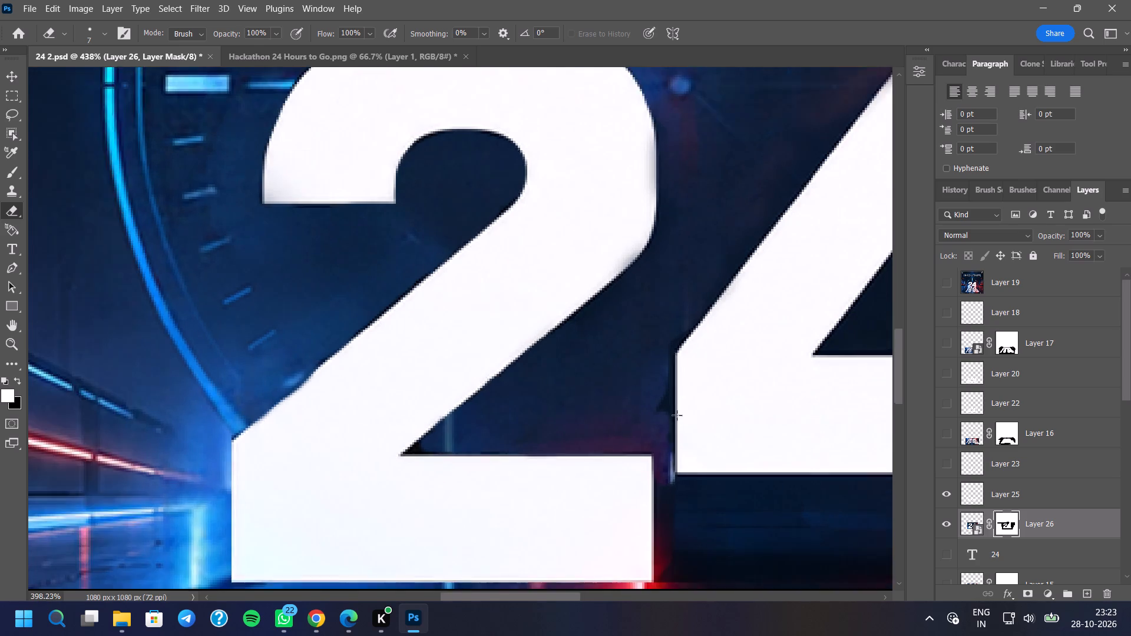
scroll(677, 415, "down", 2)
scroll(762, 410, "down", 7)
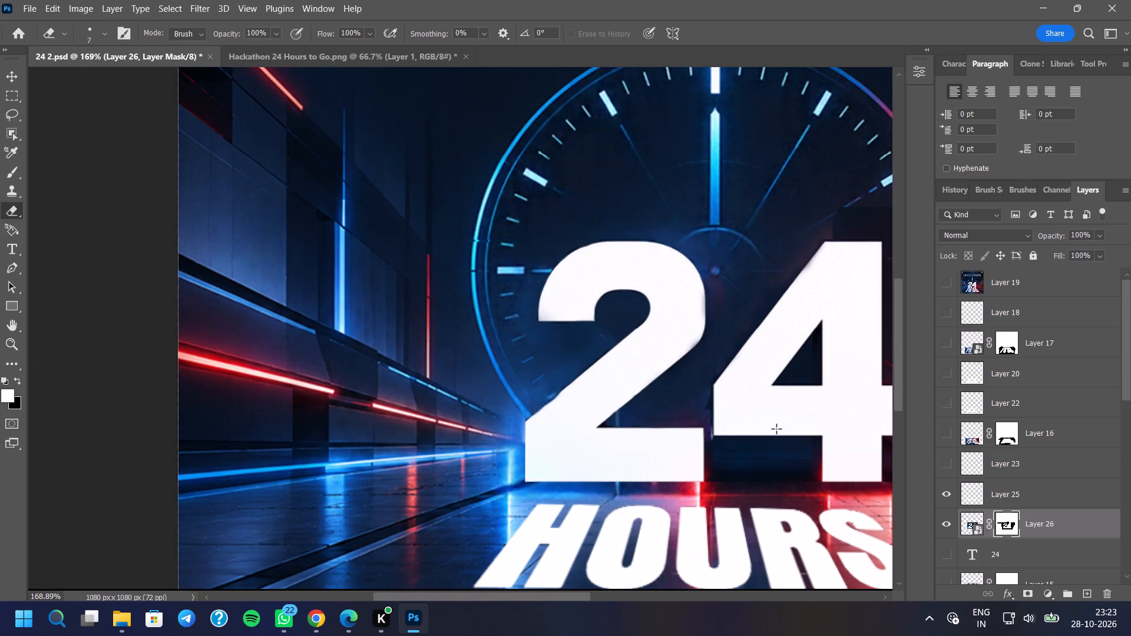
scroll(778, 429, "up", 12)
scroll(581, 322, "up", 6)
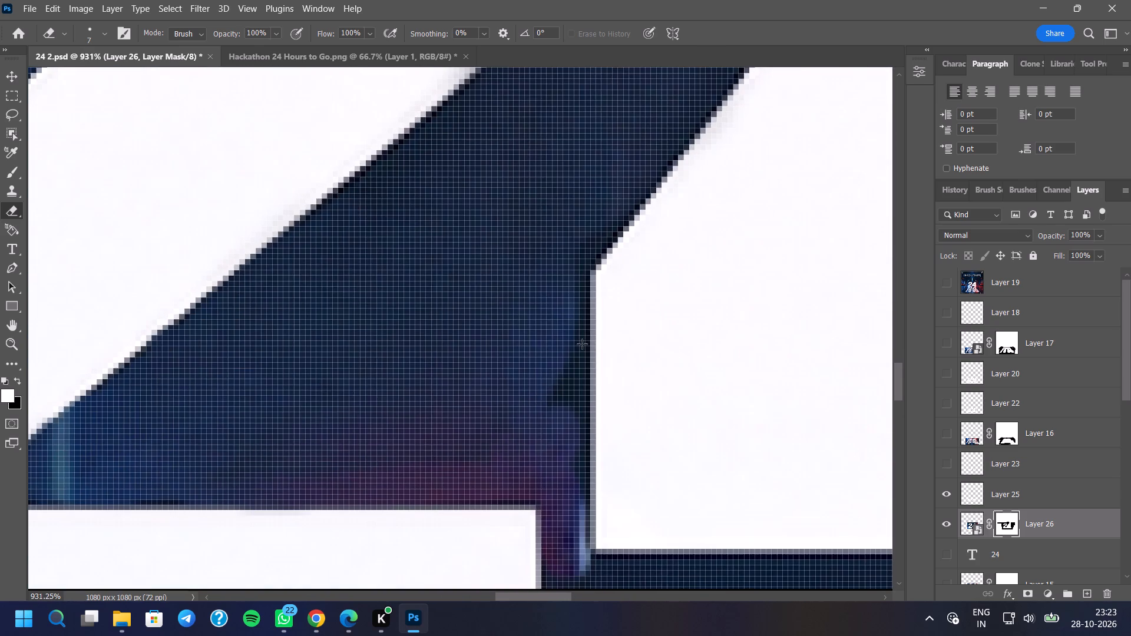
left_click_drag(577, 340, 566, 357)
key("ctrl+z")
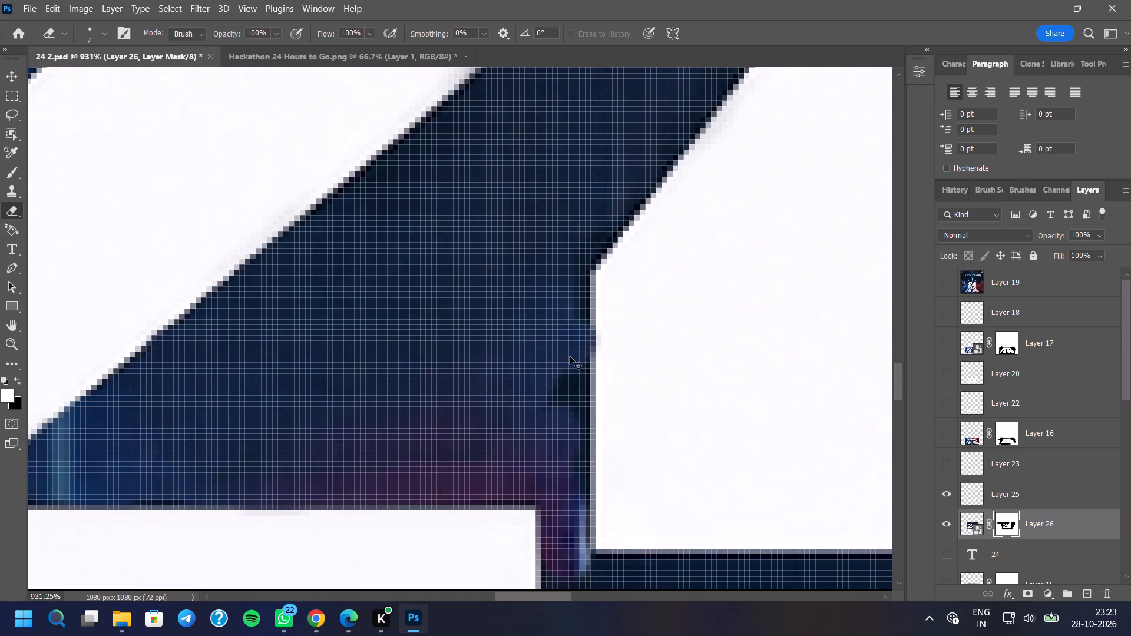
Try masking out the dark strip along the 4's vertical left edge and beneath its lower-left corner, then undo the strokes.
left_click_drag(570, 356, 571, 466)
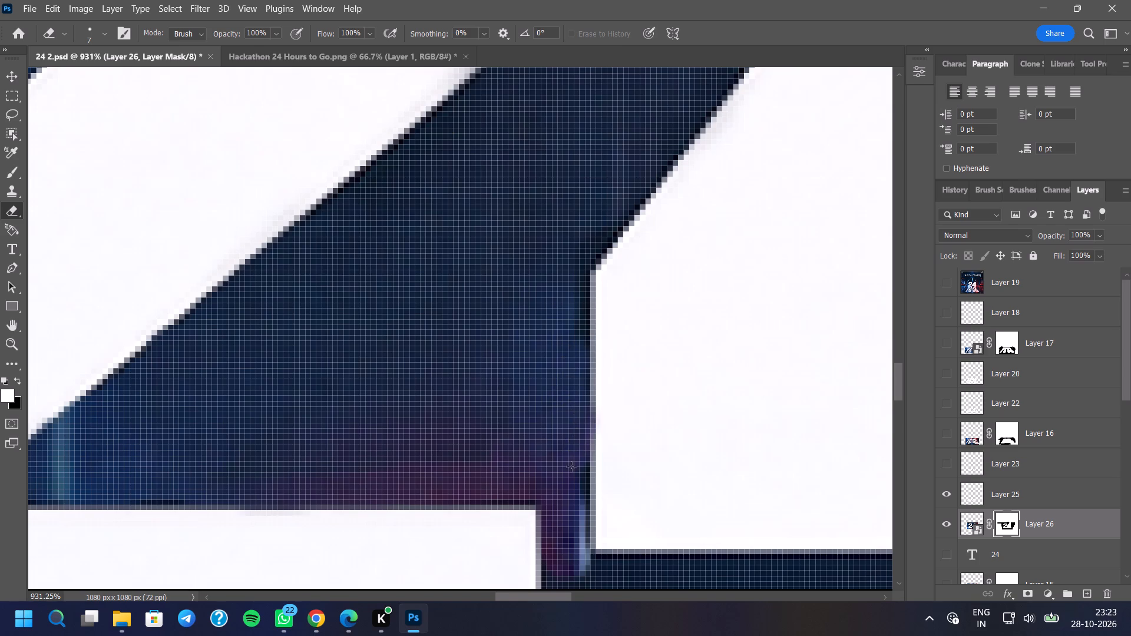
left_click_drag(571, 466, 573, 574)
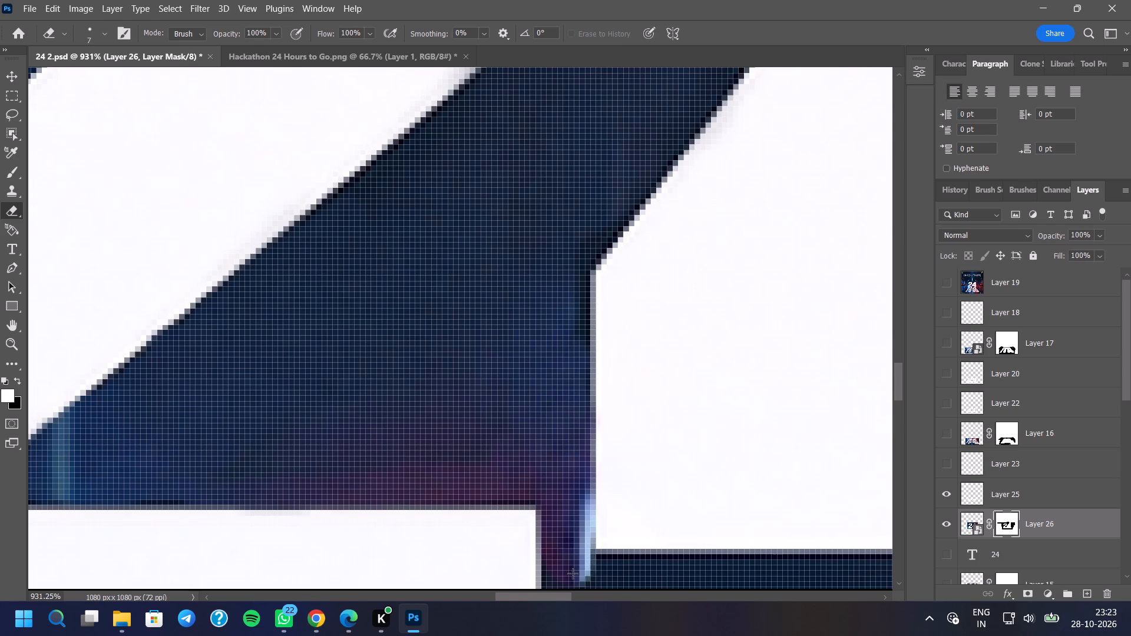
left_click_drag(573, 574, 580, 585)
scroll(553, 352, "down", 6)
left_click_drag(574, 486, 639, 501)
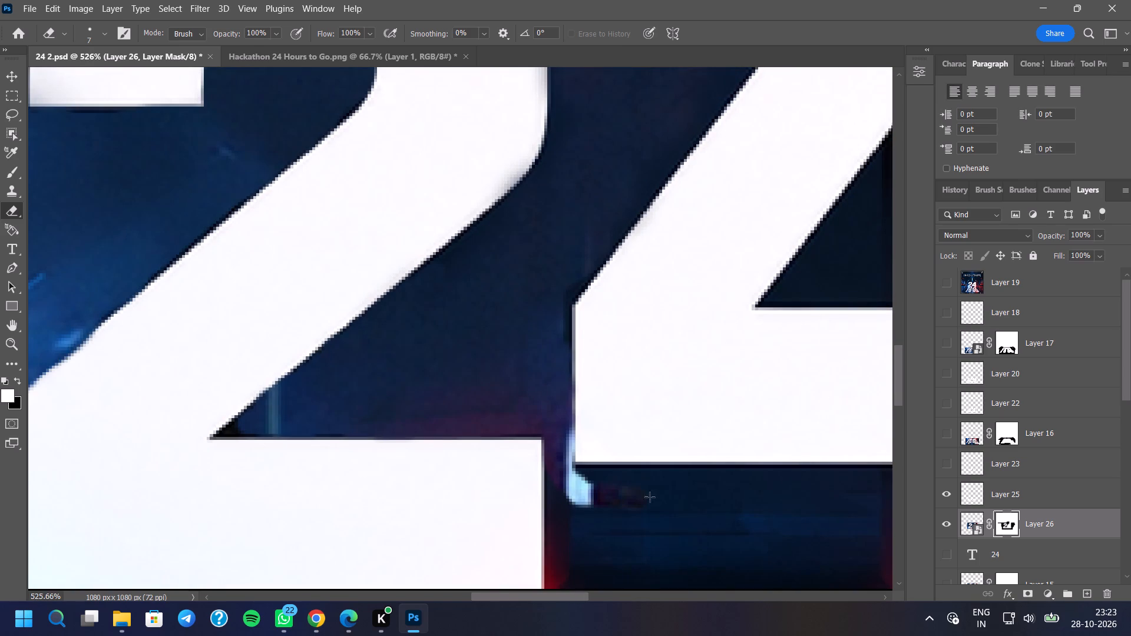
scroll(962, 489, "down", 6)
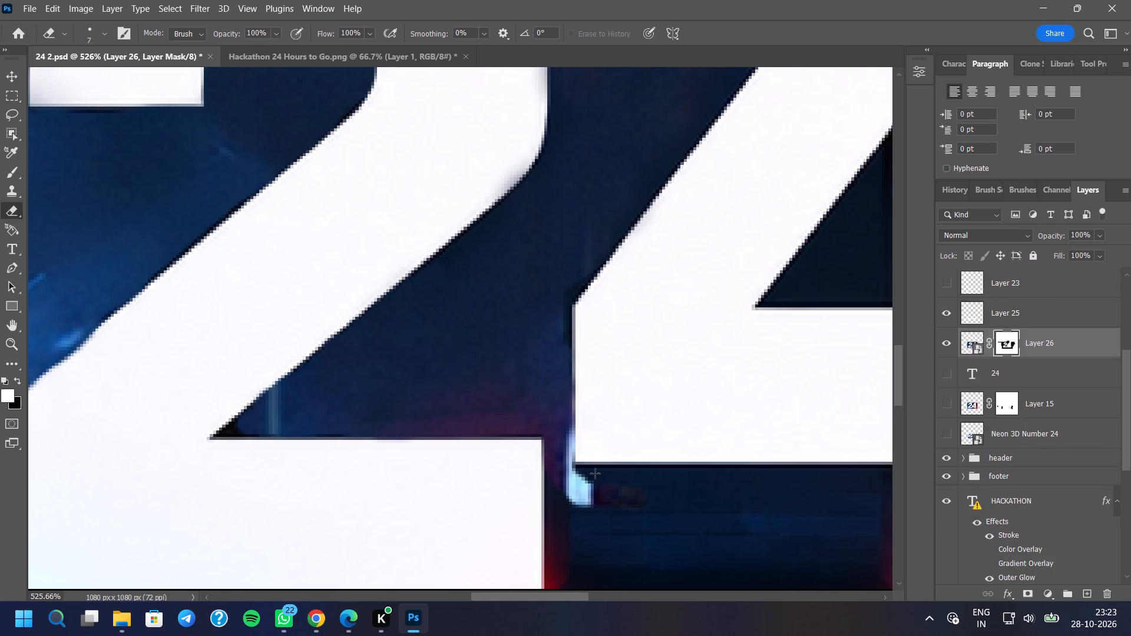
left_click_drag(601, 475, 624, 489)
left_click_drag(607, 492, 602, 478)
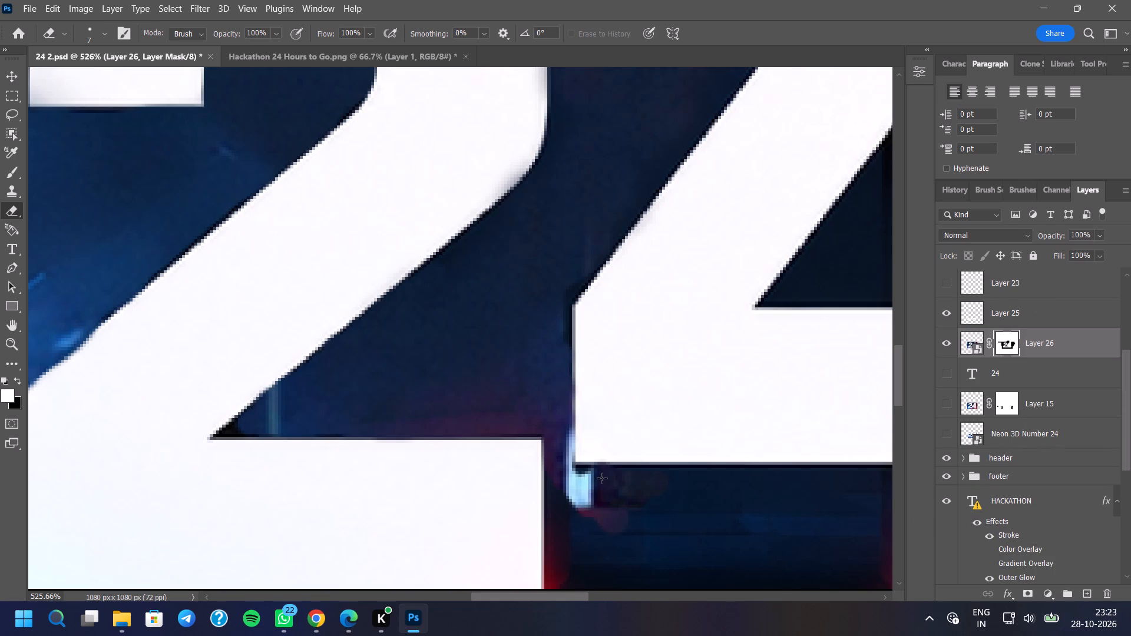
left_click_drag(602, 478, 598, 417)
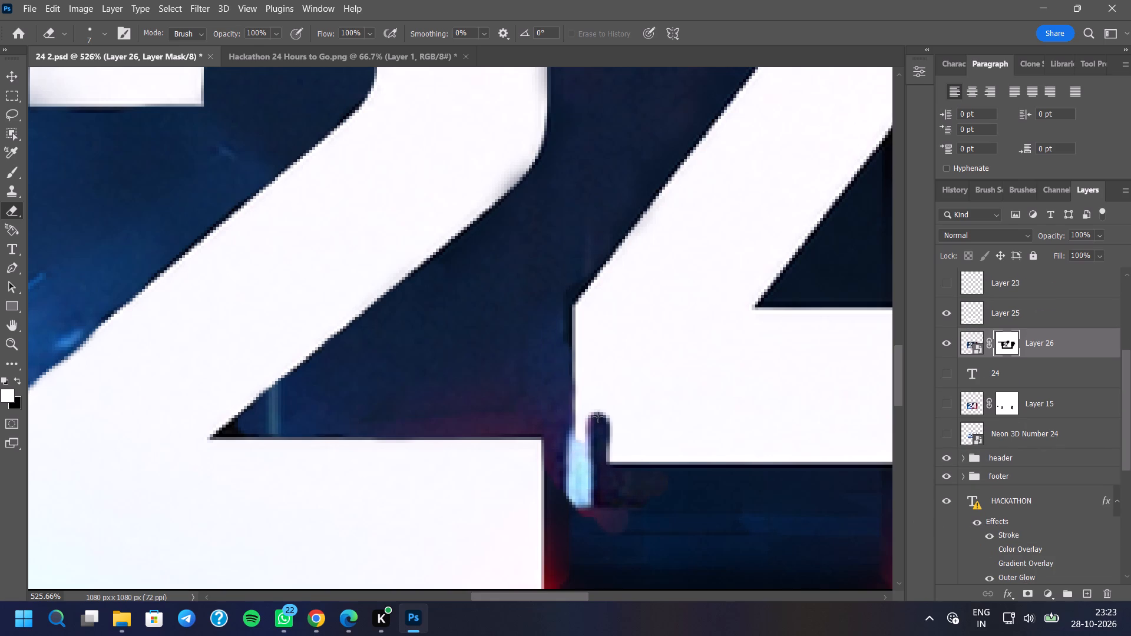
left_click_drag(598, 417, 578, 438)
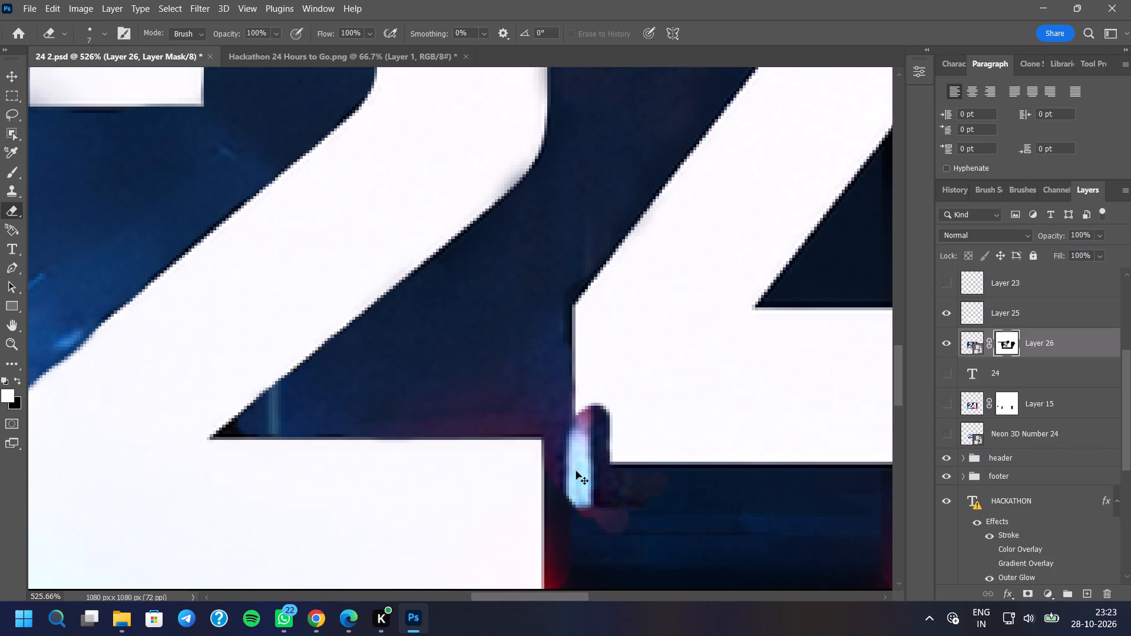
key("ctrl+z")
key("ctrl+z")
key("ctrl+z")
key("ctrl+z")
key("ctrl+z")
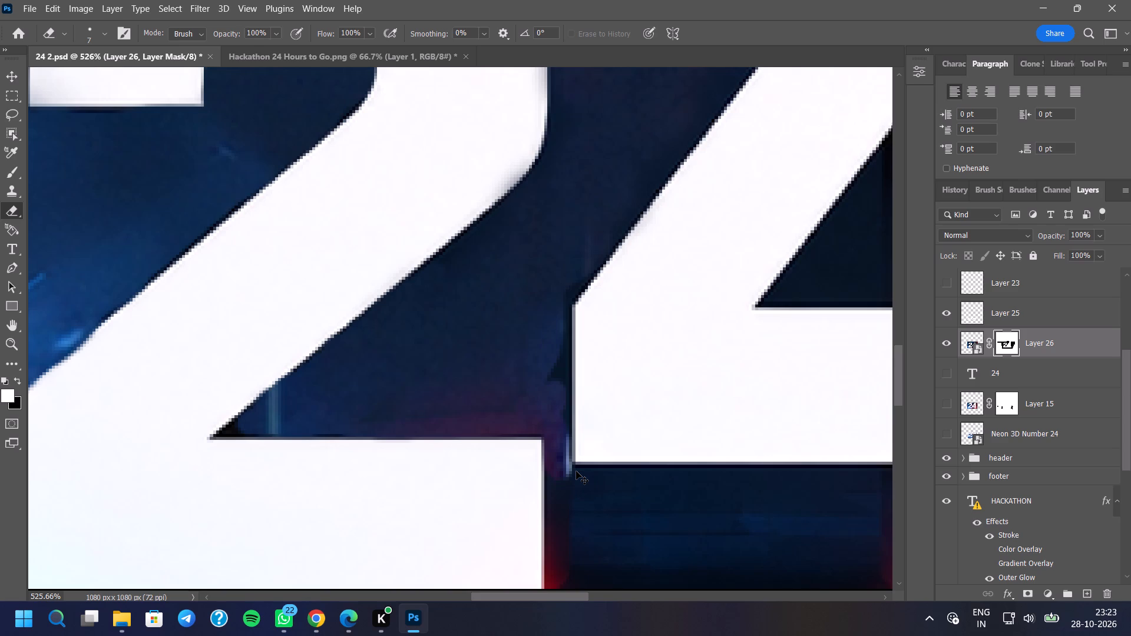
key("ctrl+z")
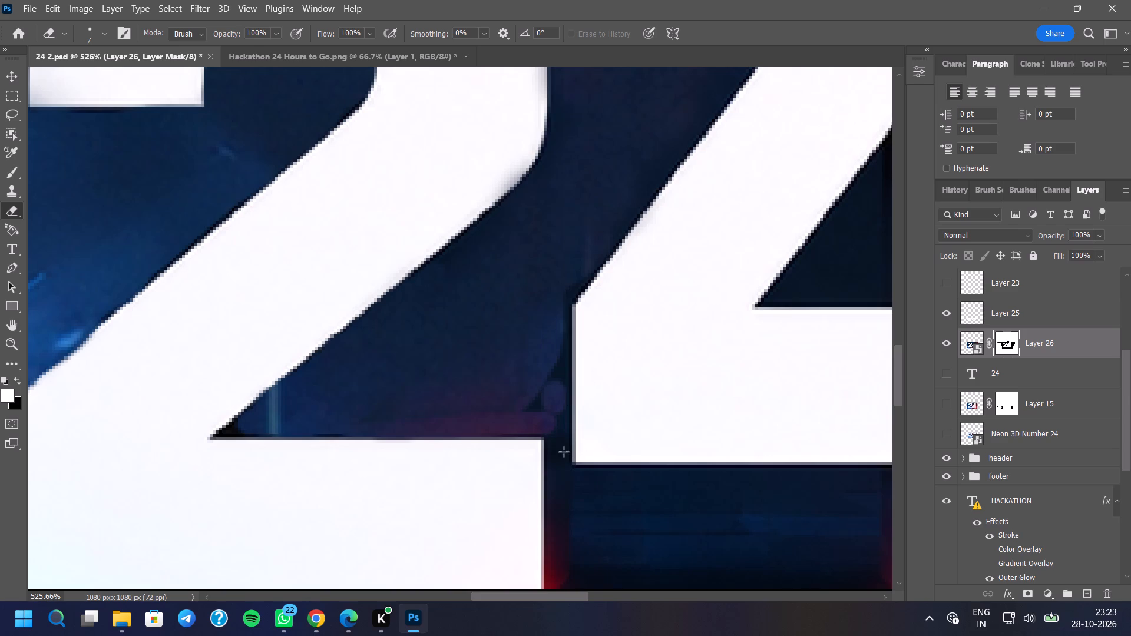
Dab away the dark fill on Layer 26's mask between the 2's base corner and the lower part of the 4's left edge.
scroll(563, 462, "up", 7)
left_click_drag(517, 352, 520, 377)
left_click(542, 388)
left_click(544, 397)
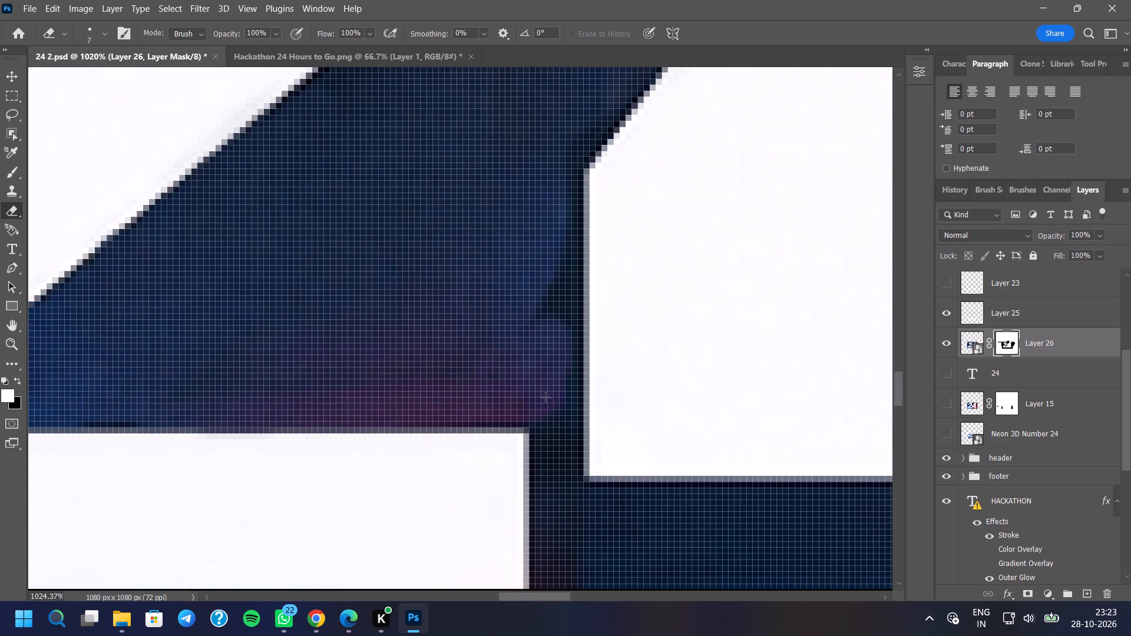
double_click(552, 399)
left_click(562, 383)
left_click(563, 370)
left_click(558, 340)
left_click(556, 327)
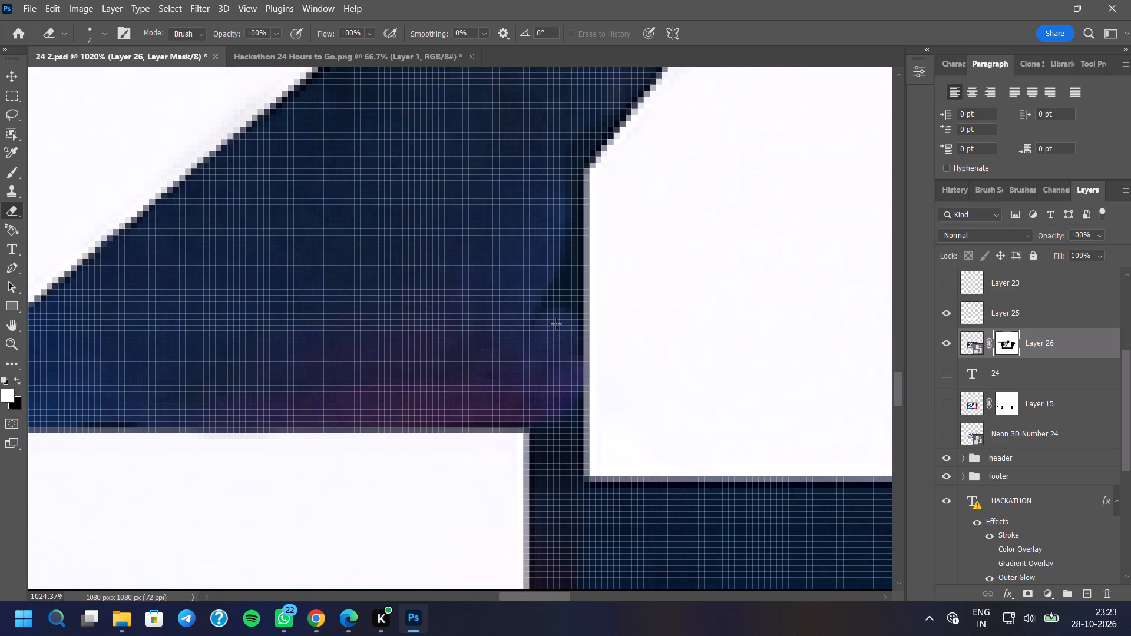
left_click(556, 313)
left_click(556, 305)
left_click(557, 298)
left_click(558, 294)
left_click(561, 274)
left_click(563, 267)
left_click(564, 257)
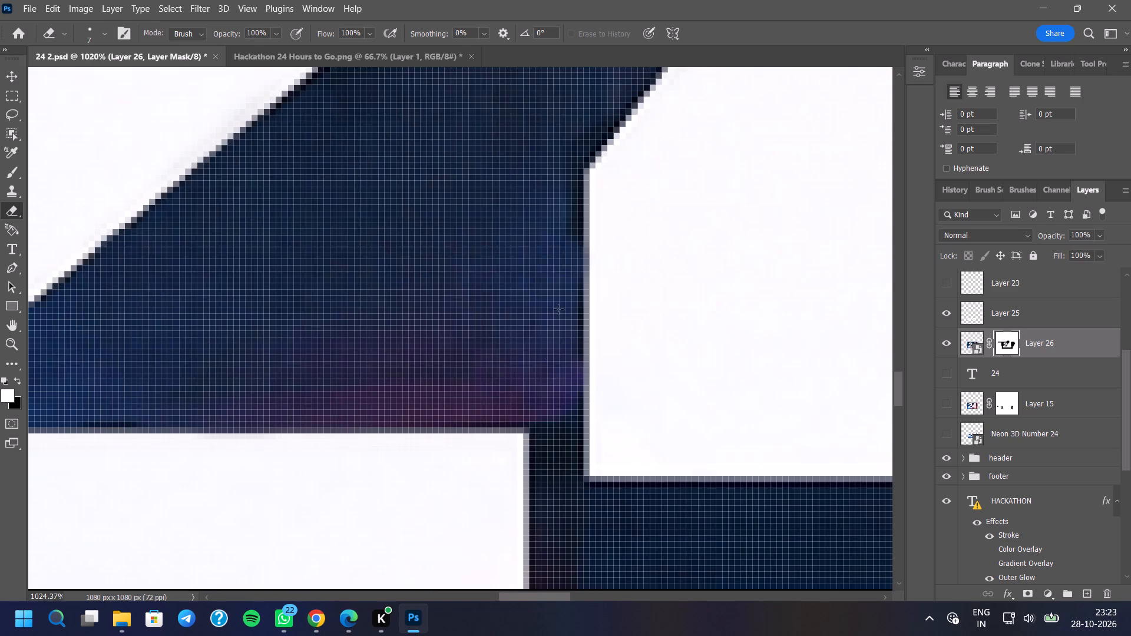
Dab away the dark remnant on Layer 26's mask around the 4's left corner and the top of its vertical left edge.
scroll(555, 336, "down", 4)
scroll(566, 288, "up", 1)
left_click(576, 188)
left_click_drag(572, 192, 570, 198)
left_click(567, 203)
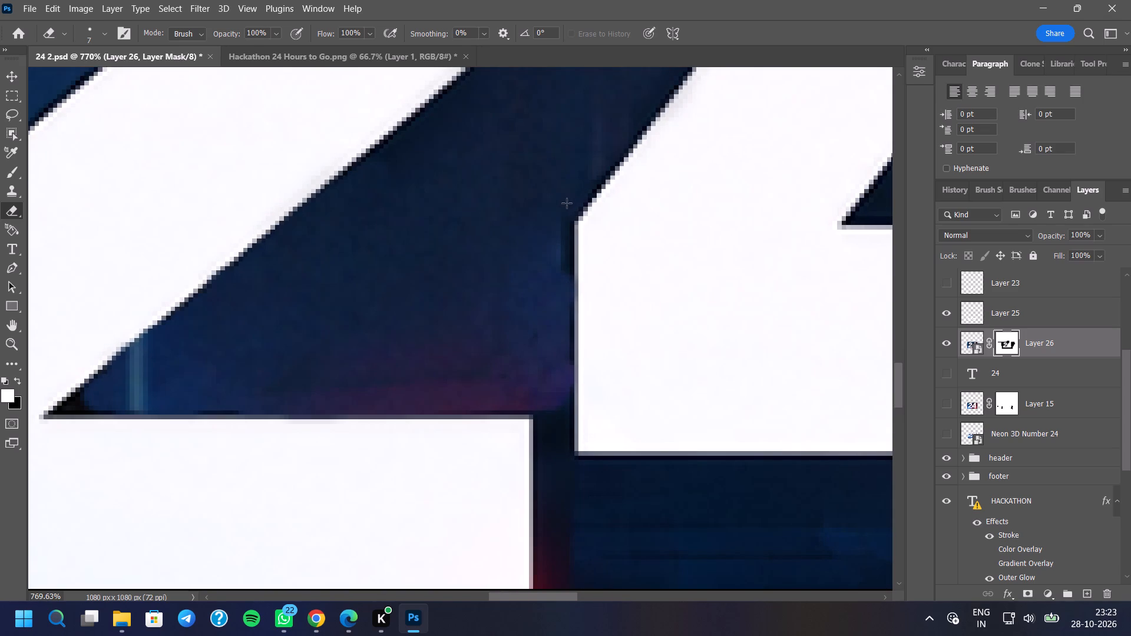
left_click(564, 207)
left_click_drag(565, 218, 566, 225)
key("ctrl+z")
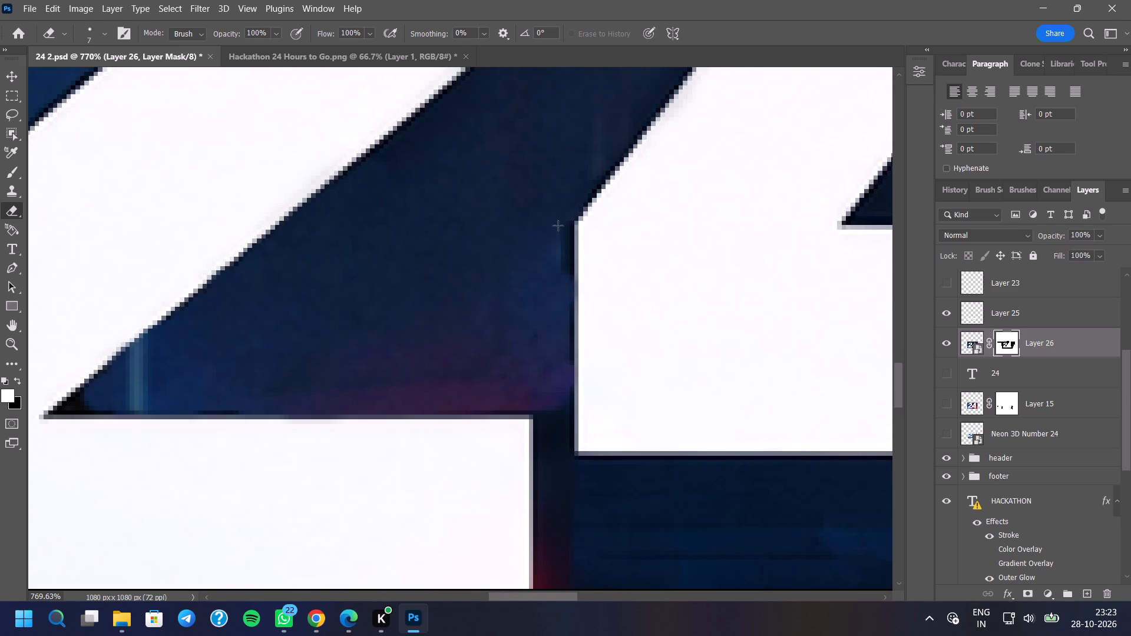
left_click(557, 234)
left_click(560, 241)
left_click(560, 253)
left_click(560, 260)
left_click_drag(557, 274, 557, 279)
scroll(438, 437, "down", 2)
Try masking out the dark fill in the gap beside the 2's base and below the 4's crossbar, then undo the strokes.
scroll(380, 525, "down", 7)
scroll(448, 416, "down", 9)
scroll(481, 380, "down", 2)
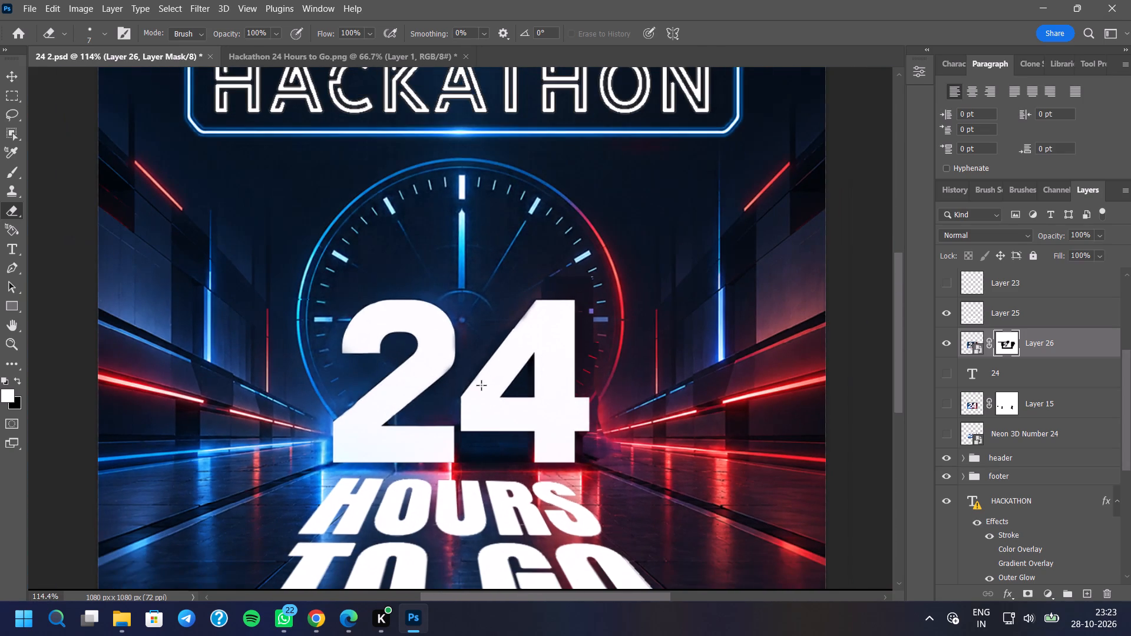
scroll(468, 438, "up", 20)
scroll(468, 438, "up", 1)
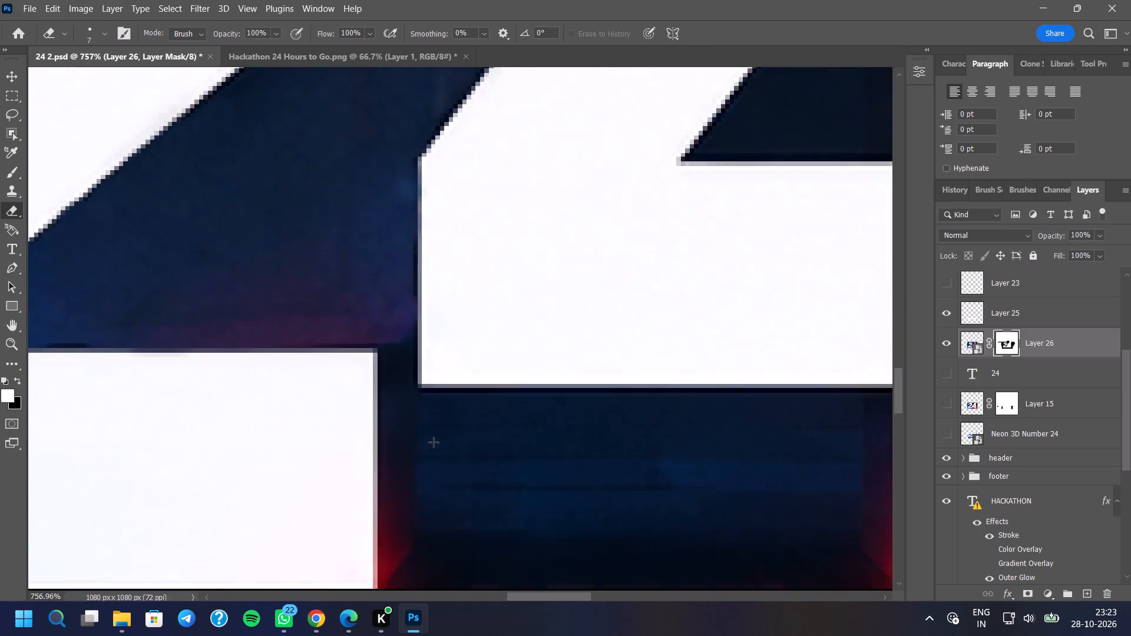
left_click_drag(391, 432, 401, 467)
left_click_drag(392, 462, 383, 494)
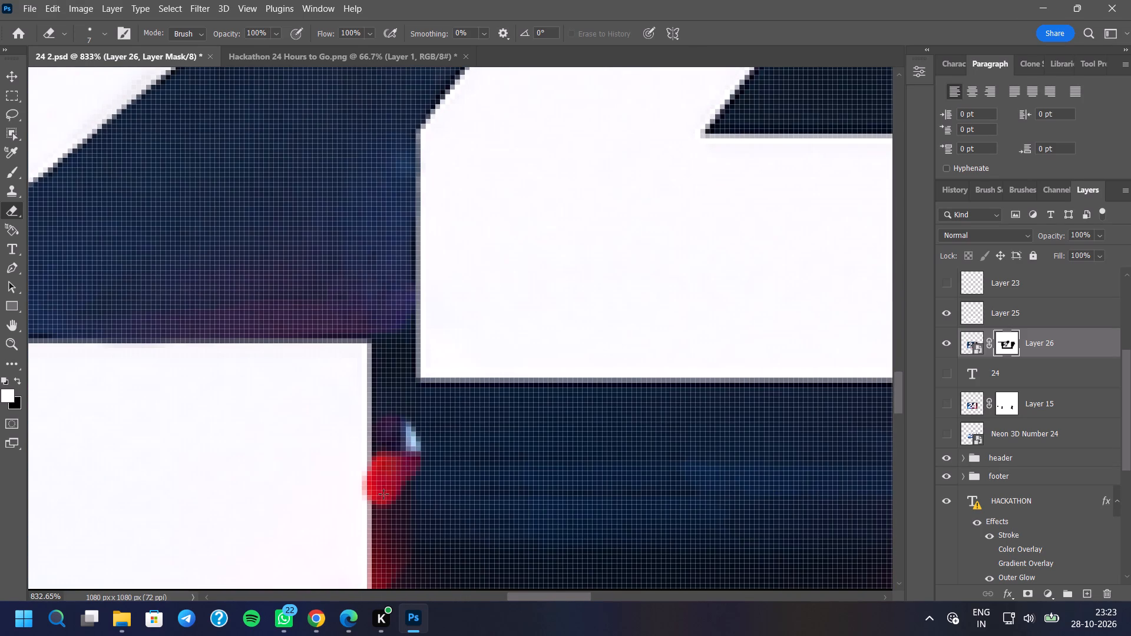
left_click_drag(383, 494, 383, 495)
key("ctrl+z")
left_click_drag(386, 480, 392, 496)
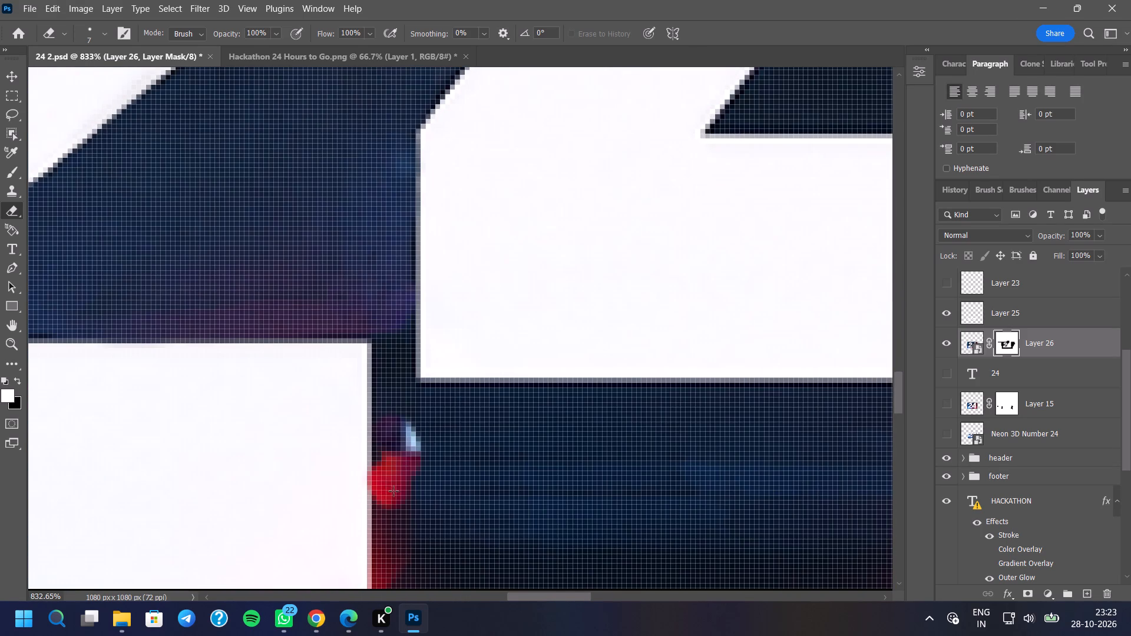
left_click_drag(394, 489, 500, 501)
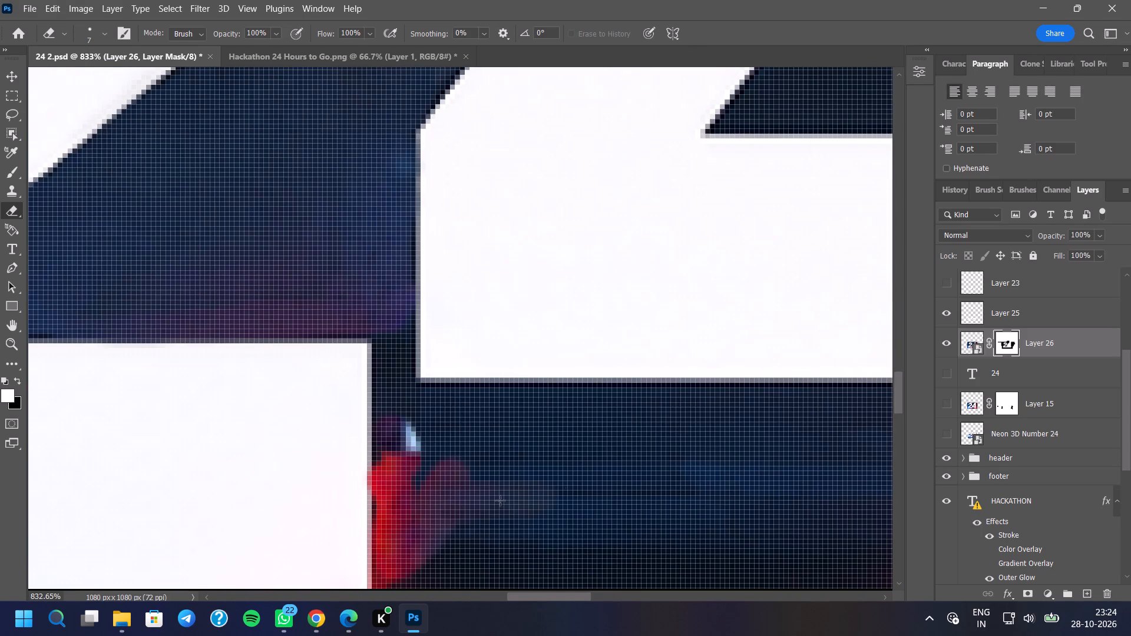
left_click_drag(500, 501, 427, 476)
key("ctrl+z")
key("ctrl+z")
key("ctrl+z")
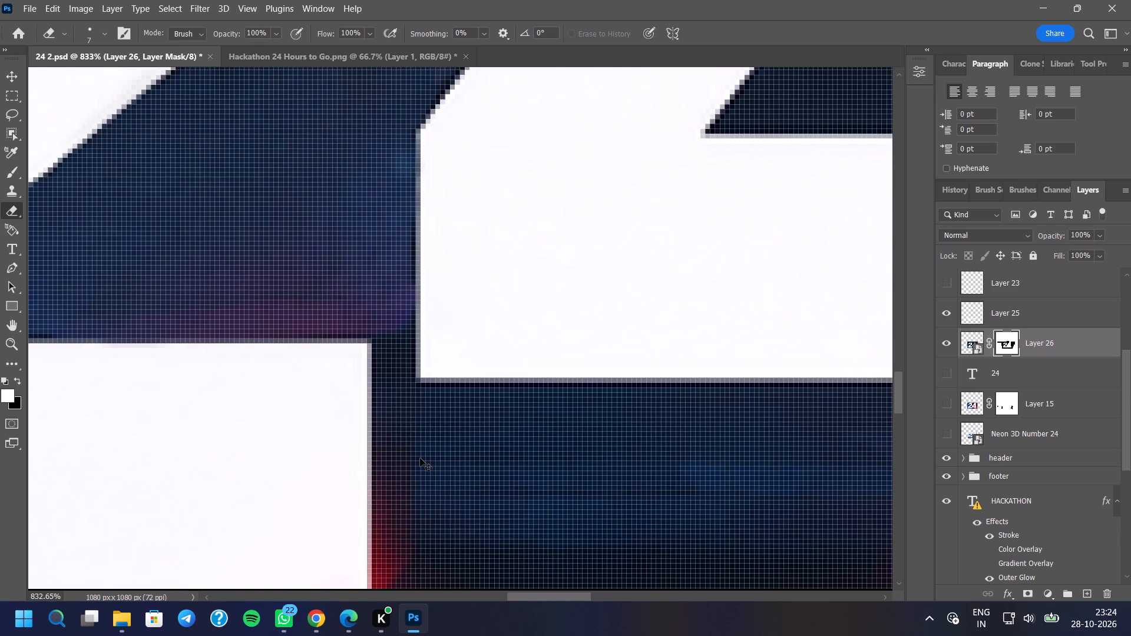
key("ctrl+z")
Mask out Layer 26's purple patch to the right of the 4's stem to reveal the red light streaks, using 7 px strokes.
scroll(418, 459, "down", 17)
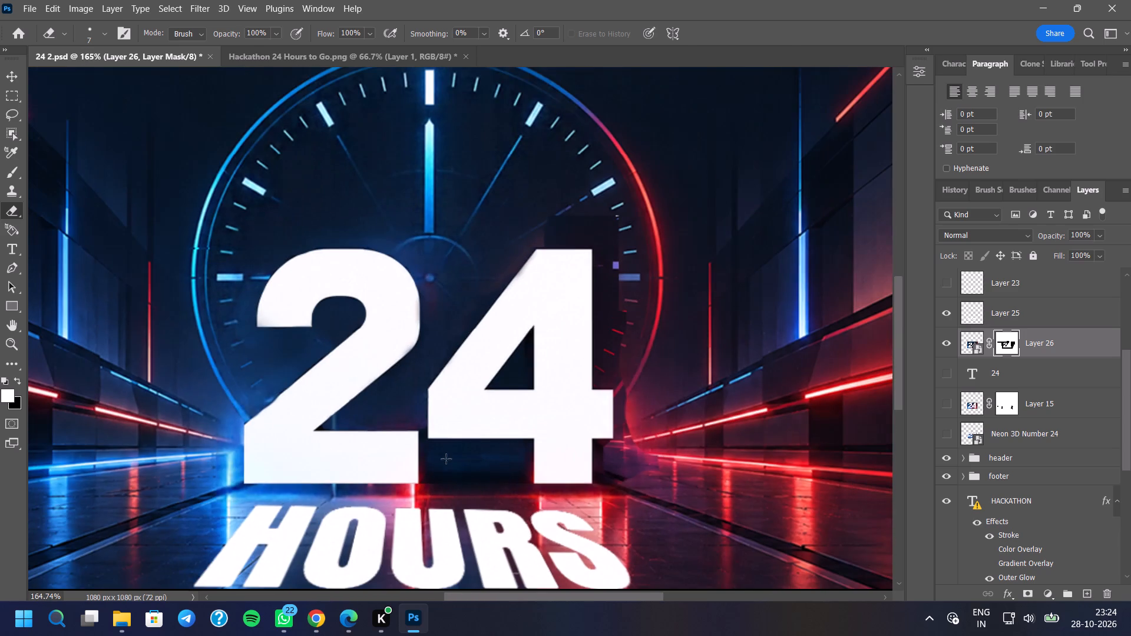
scroll(490, 517, "down", 4)
scroll(593, 357, "down", 4)
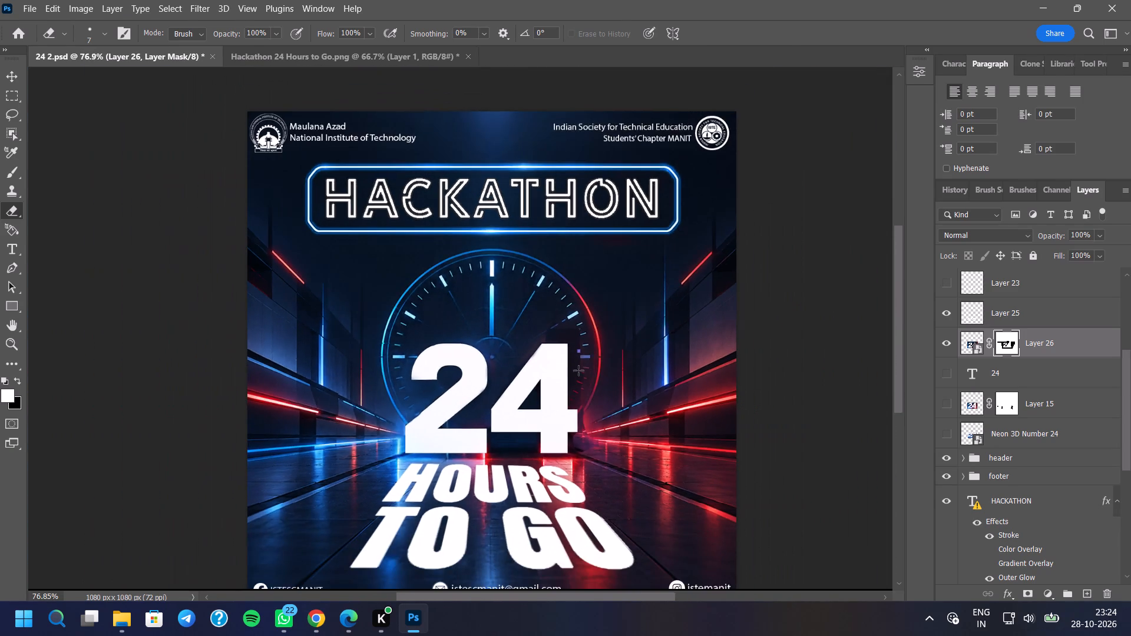
scroll(574, 386, "up", 12)
scroll(533, 291, "down", 4)
scroll(576, 486, "up", 12)
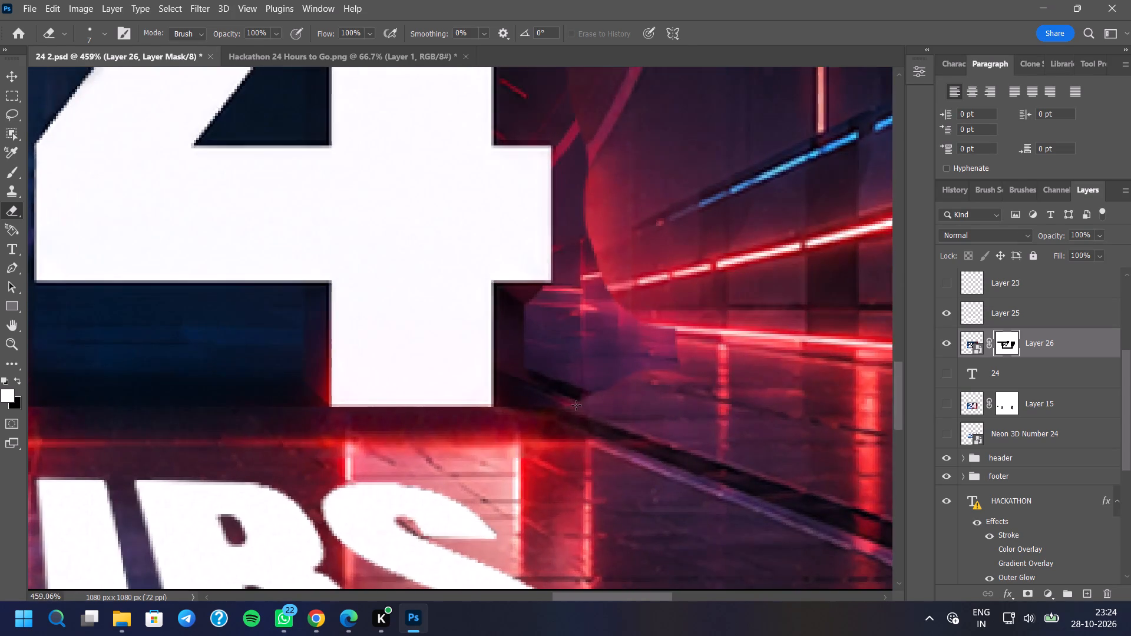
scroll(576, 405, "up", 2)
left_click_drag(549, 359, 676, 324)
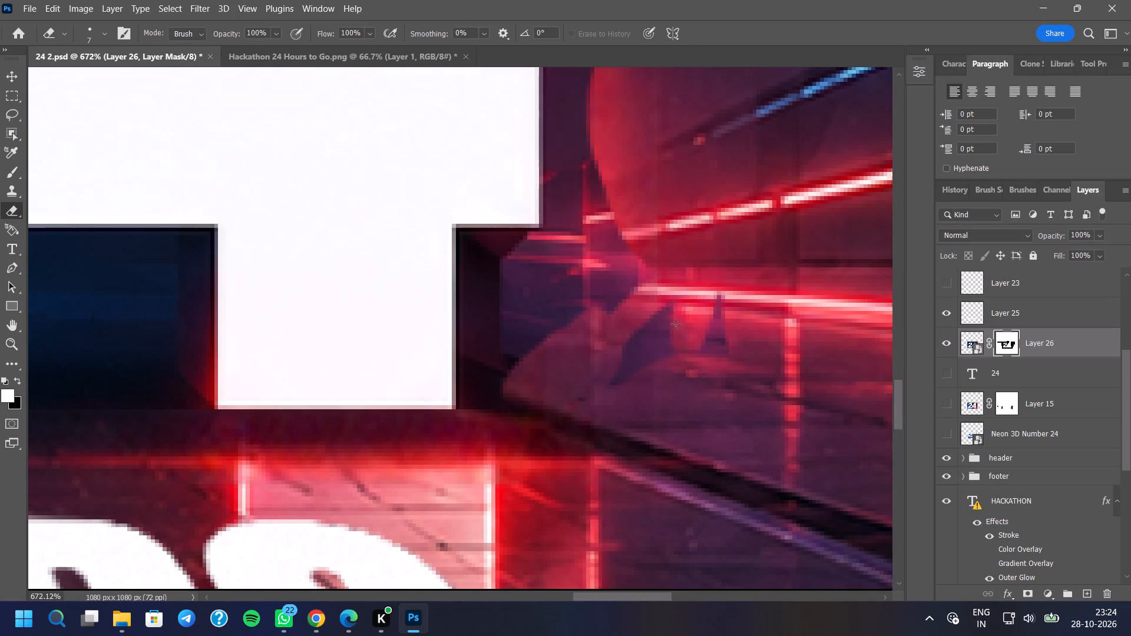
left_click_drag(676, 324, 625, 236)
left_click_drag(630, 227, 592, 261)
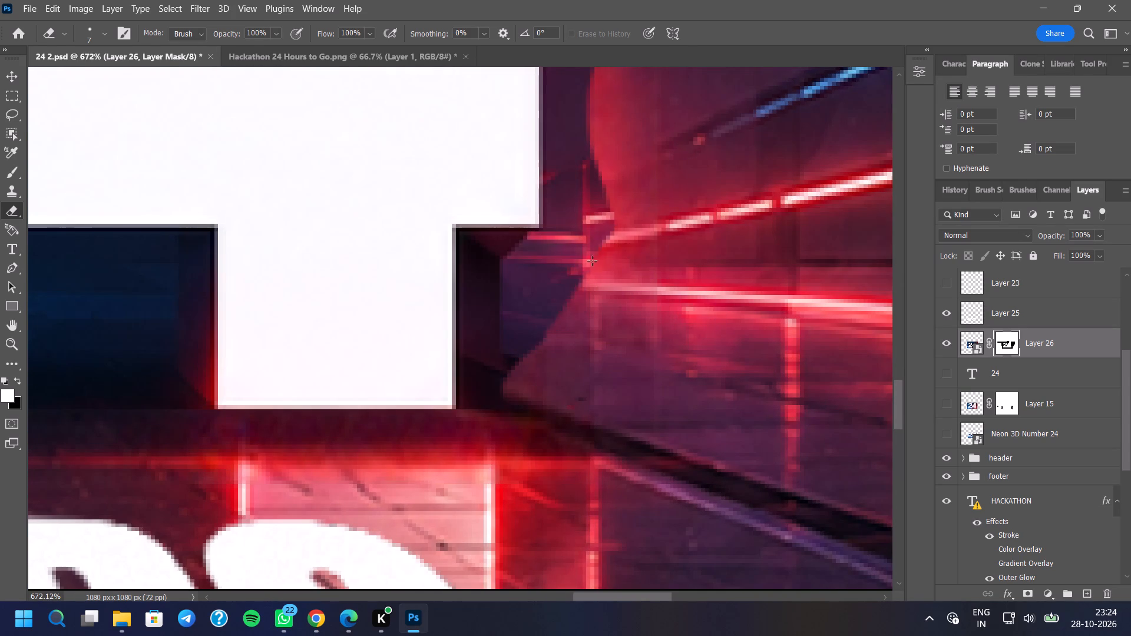
left_click_drag(592, 261, 594, 268)
left_click_drag(601, 260, 495, 281)
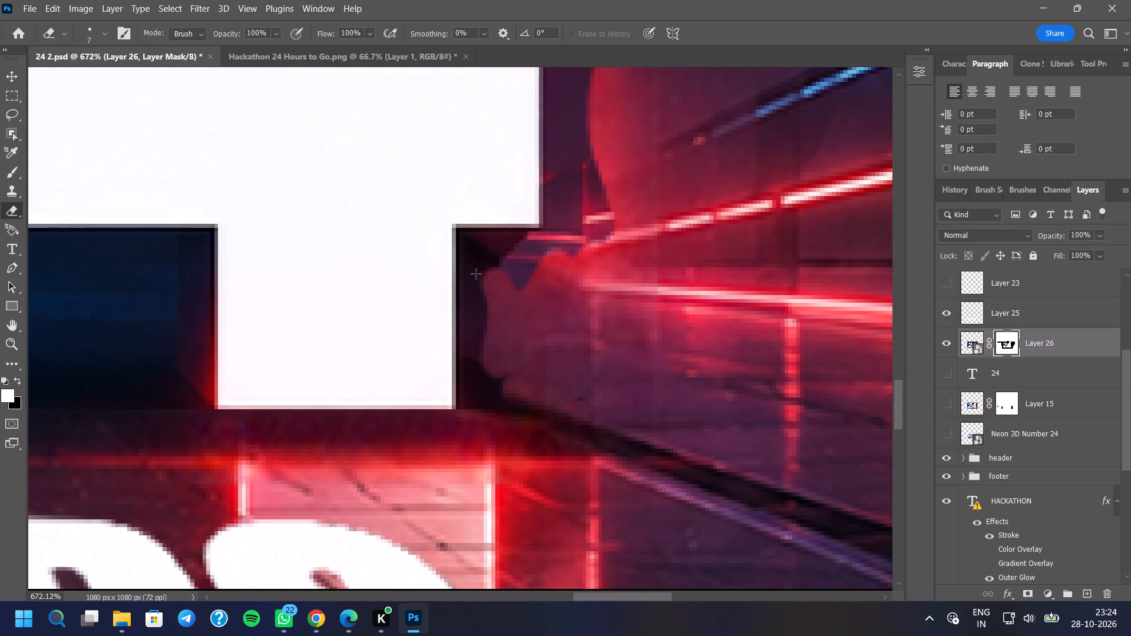
Mask out Layer 26's dark fill in the corner beneath the right end of the 4's crossbar, beside the lower stem.
left_click_drag(473, 248, 508, 284)
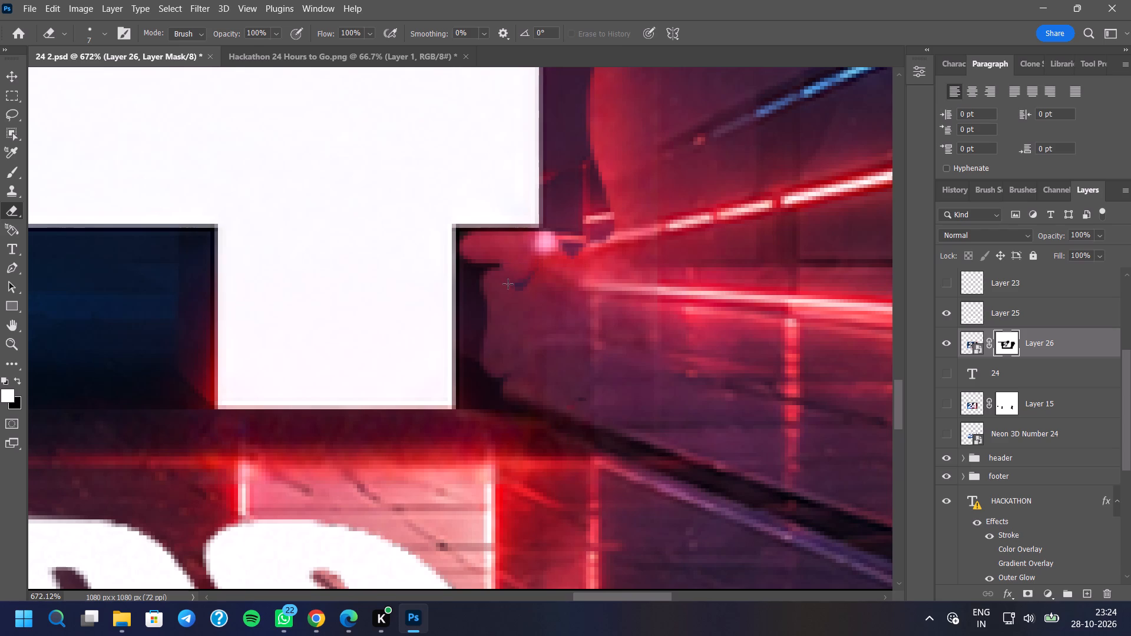
left_click_drag(508, 284, 527, 263)
left_click(474, 244)
left_click_drag(474, 246, 486, 273)
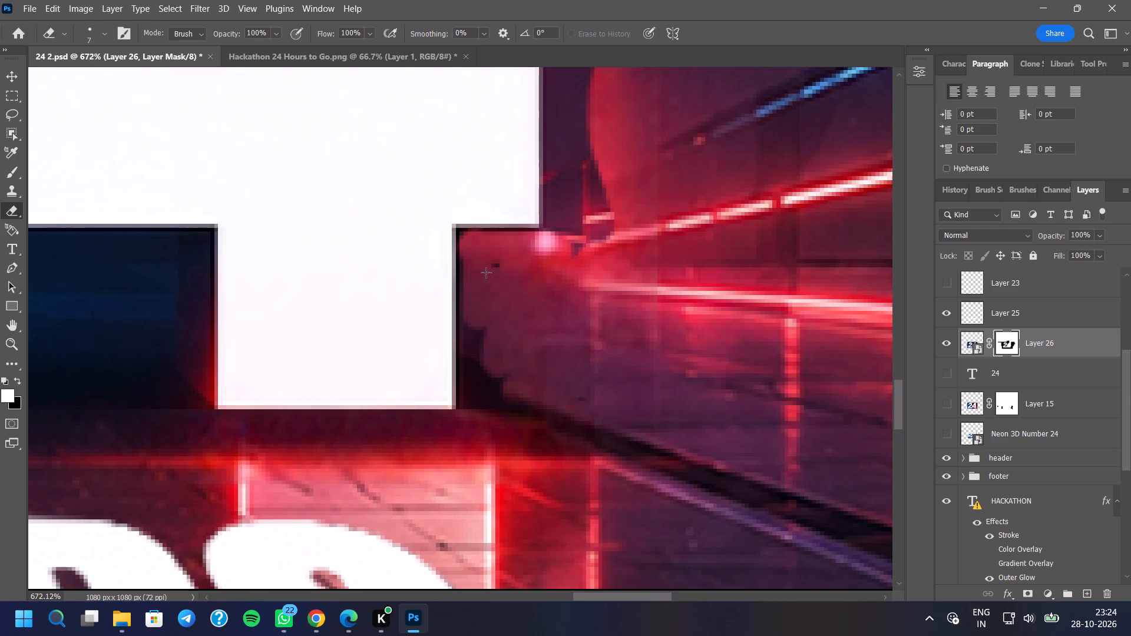
left_click_drag(486, 273, 514, 410)
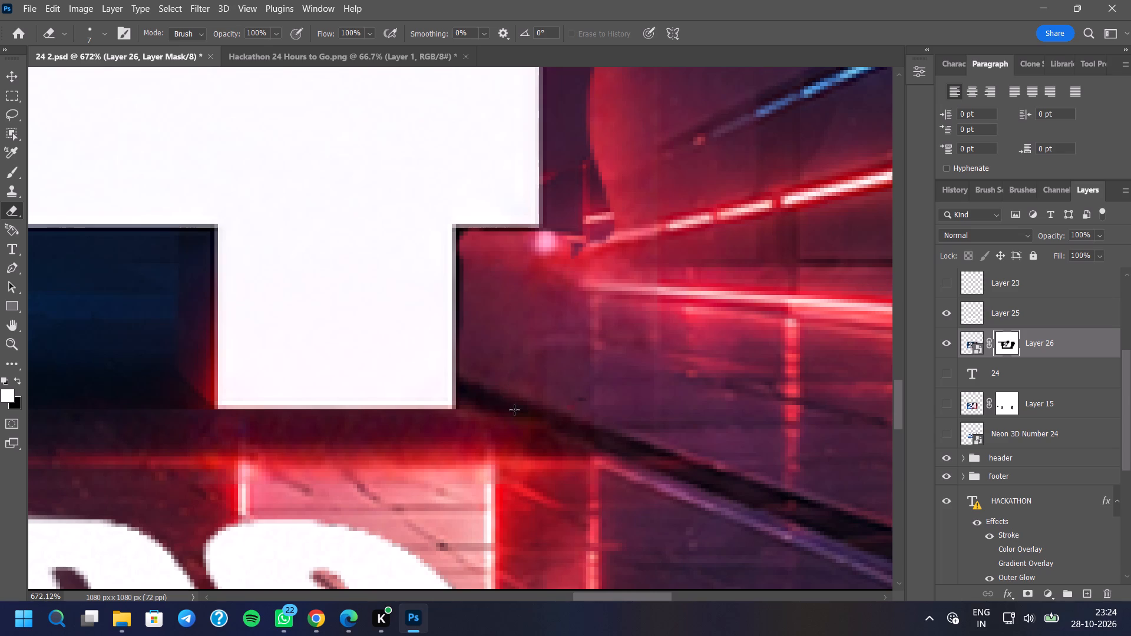
left_click_drag(514, 410, 529, 386)
left_click(484, 250)
left_click(475, 244)
left_click(469, 243)
left_click_drag(472, 260, 467, 373)
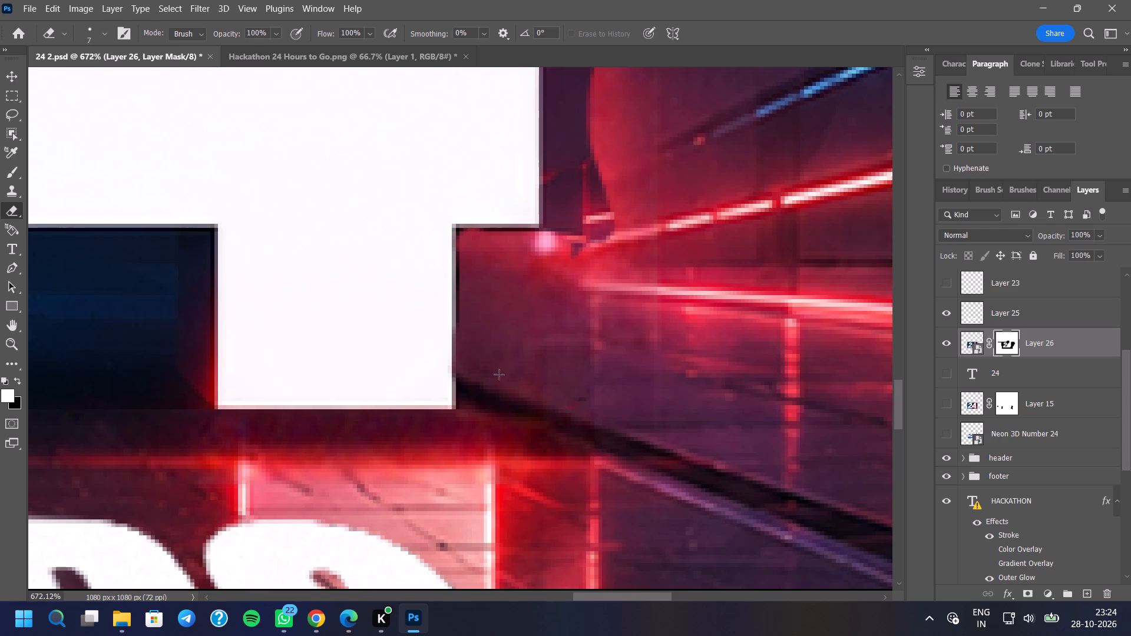
Dab away the thin dark fringe on Layer 26's mask along the right edge of the 4's lower stem.
scroll(557, 263, "up", 9)
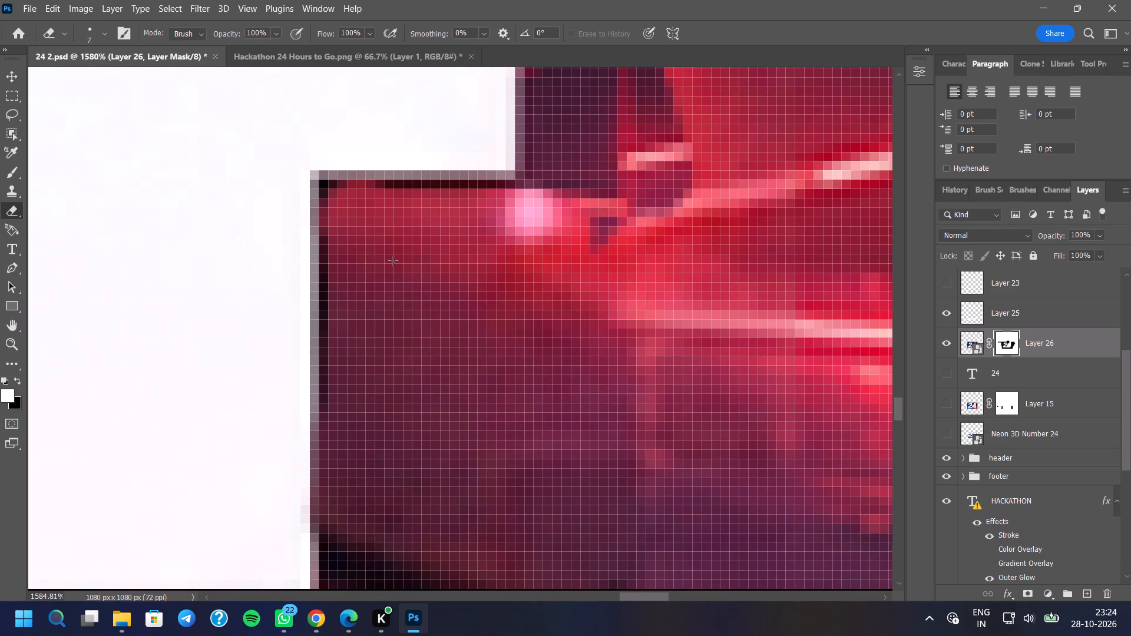
left_click(350, 243)
left_click(351, 253)
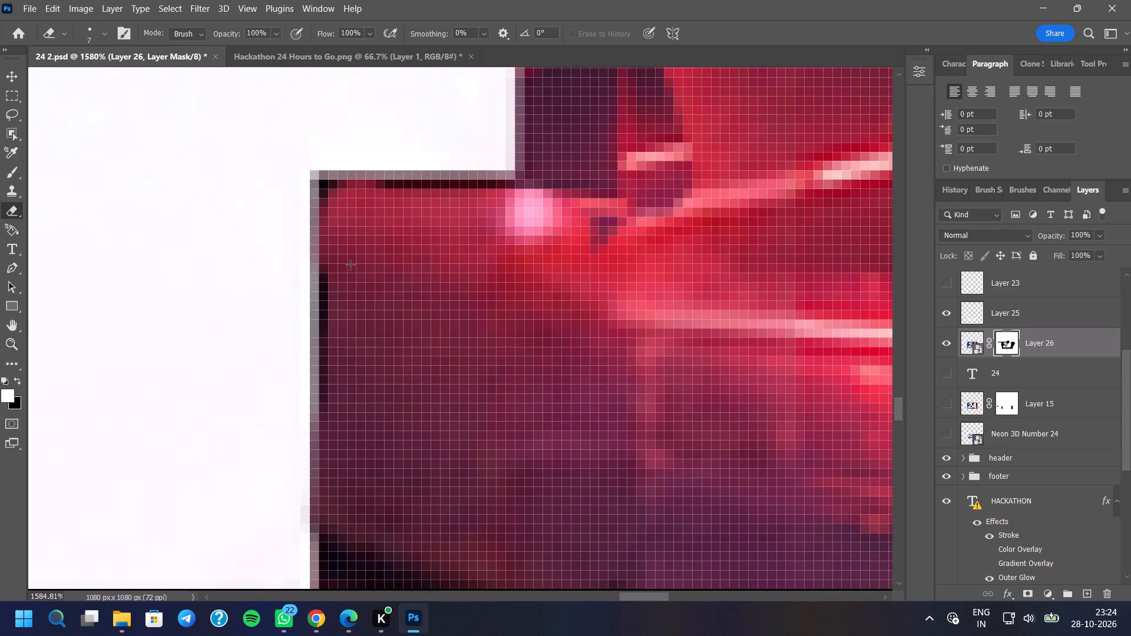
left_click(349, 273)
left_click(348, 283)
left_click(347, 294)
left_click(343, 304)
left_click(343, 314)
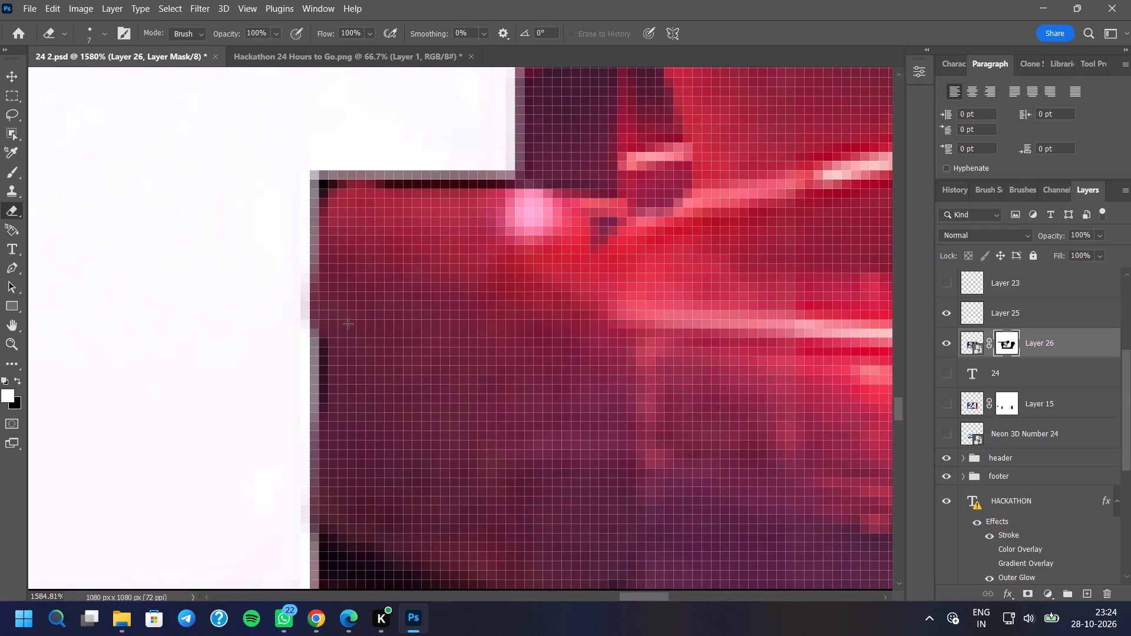
key("ctrl+z")
left_click(348, 326)
double_click(351, 332)
left_click_drag(352, 343, 353, 351)
left_click(353, 359)
left_click(353, 365)
left_click_drag(352, 376, 352, 382)
left_click(352, 389)
left_click(356, 398)
Erase the dark fringe on Layer 26's mask along the underside of the crossbar's right end.
left_click(365, 228)
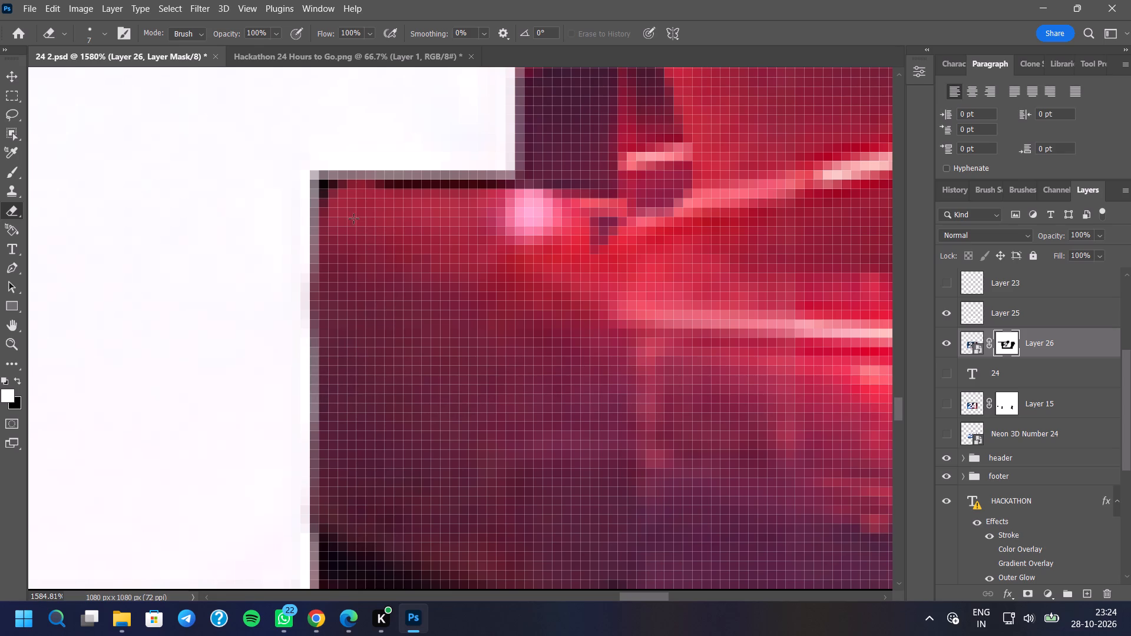
left_click(345, 206)
left_click(360, 208)
left_click_drag(380, 213, 487, 213)
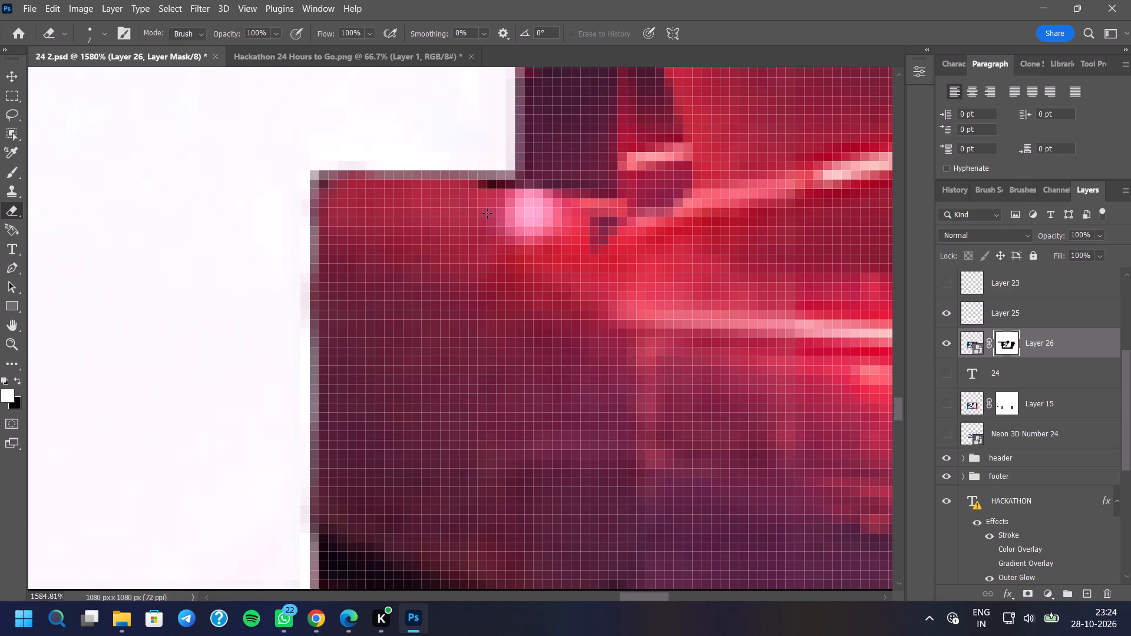
left_click_drag(487, 213, 716, 184)
scroll(471, 406, "down", 11)
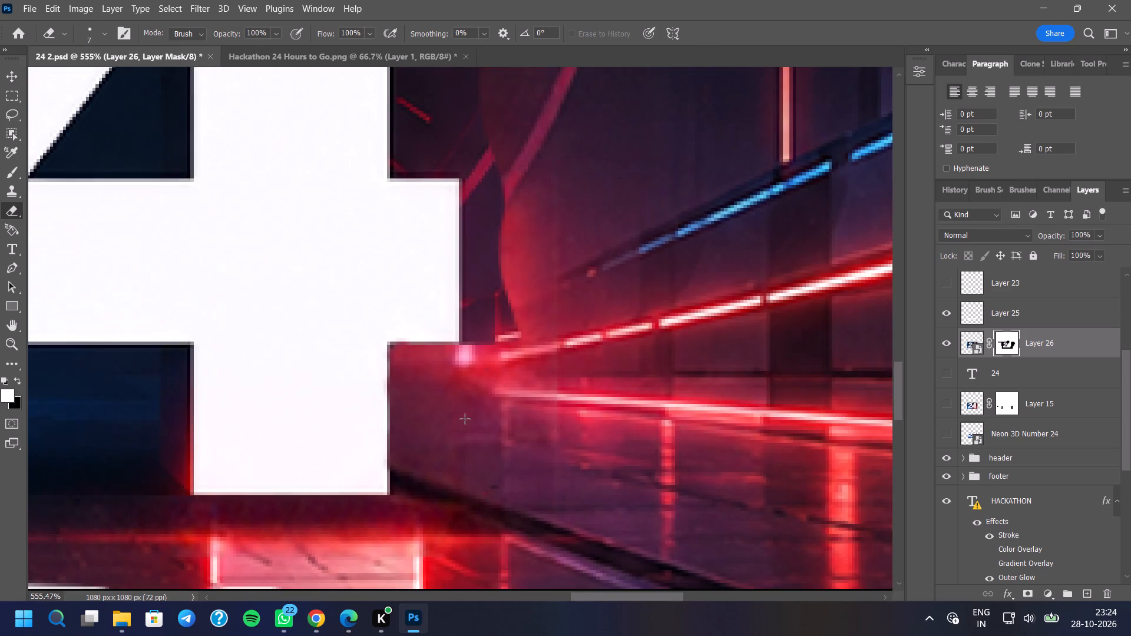
Mask out Layer 26's dark purple patch beside the right end of the 4's crossbar, up to the curved red clock ring.
scroll(547, 244, "up", 8)
left_click_drag(424, 234, 444, 355)
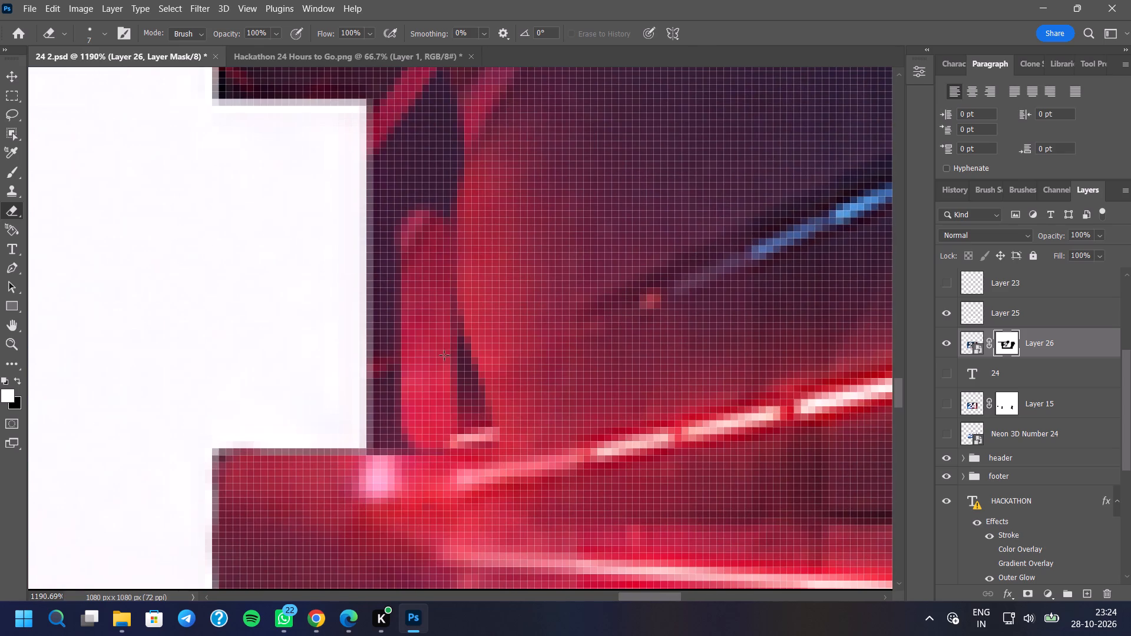
left_click_drag(444, 355, 434, 417)
left_click_drag(418, 428, 416, 433)
left_click(412, 445)
left_click(396, 466)
left_click_drag(395, 458, 401, 432)
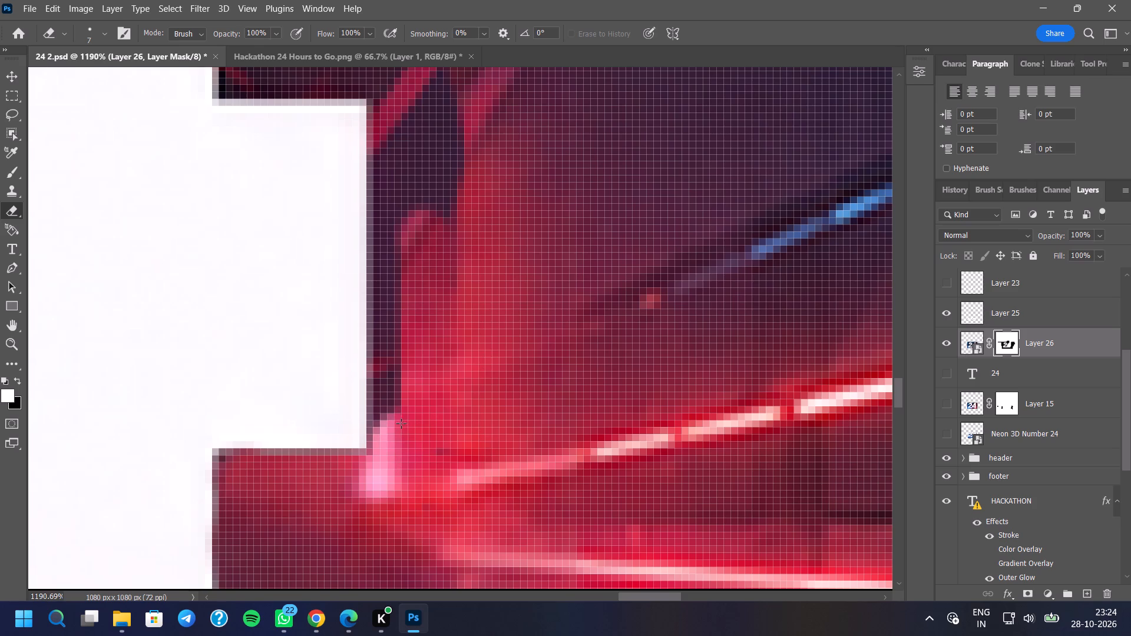
left_click_drag(401, 416, 435, 165)
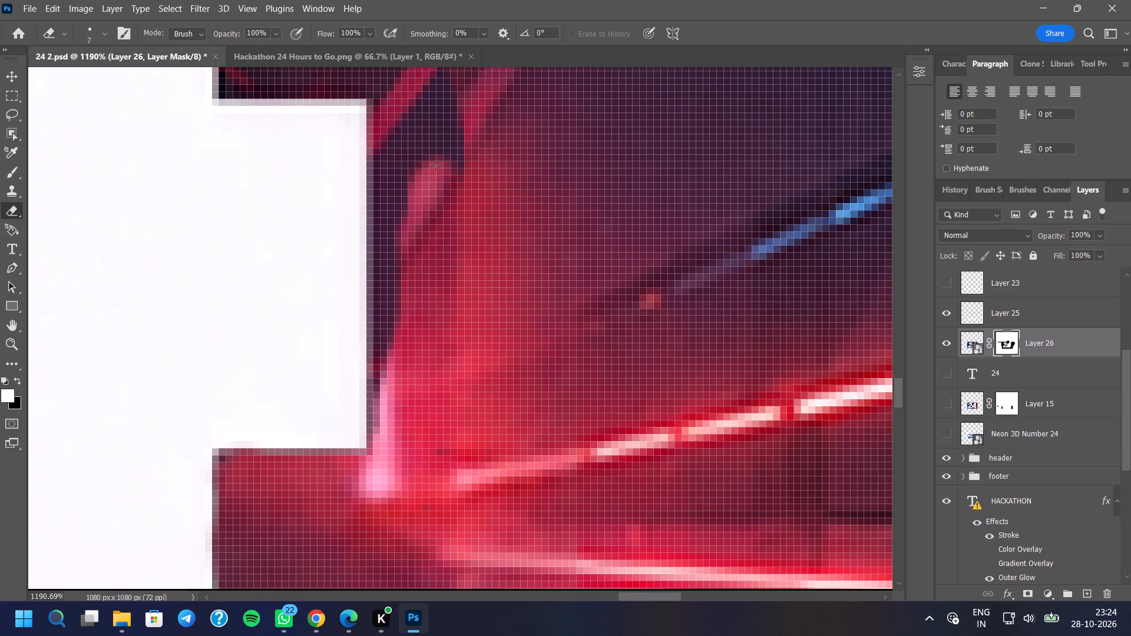
left_click_drag(435, 165, 439, 92)
left_click_drag(433, 143, 400, 299)
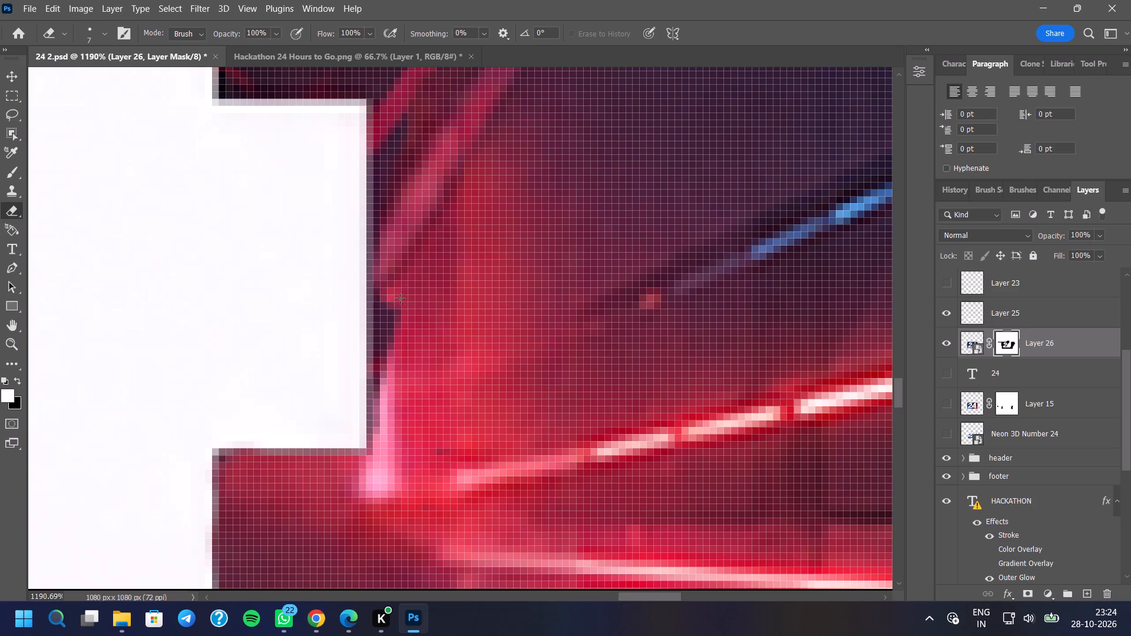
left_click_drag(400, 299, 395, 498)
scroll(401, 318, "down", 7)
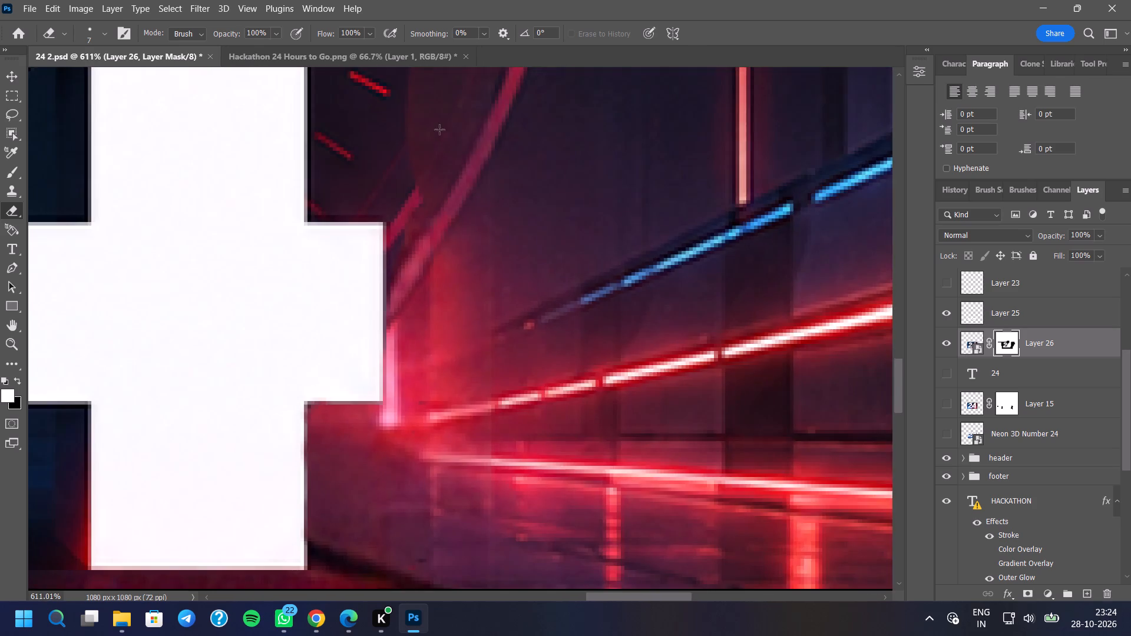
scroll(436, 134, "up", 4)
left_click_drag(386, 178, 389, 346)
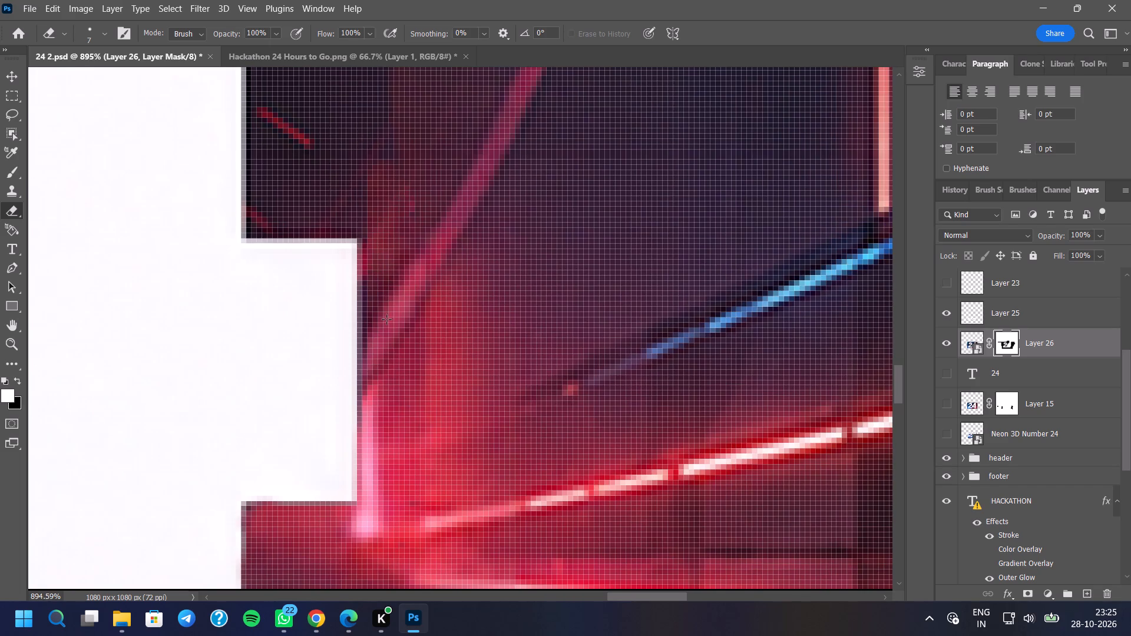
left_click_drag(385, 308, 561, 186)
scroll(542, 312, "down", 10)
scroll(478, 211, "down", 11)
Mask out Layer 26's dark patch over the red clock ticks just above the crossbar's right end, enlarging the eraser to 18 px.
scroll(482, 229, "up", 5)
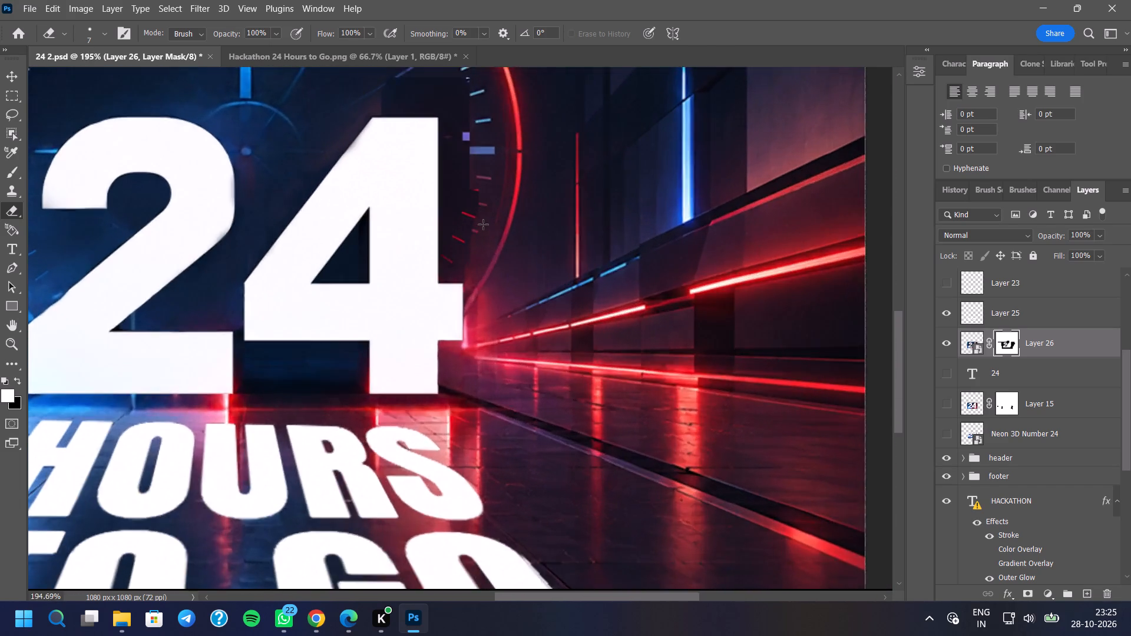
scroll(483, 224, "up", 5)
scroll(456, 298, "down", 5)
scroll(431, 263, "up", 8)
left_click_drag(472, 194, 468, 287)
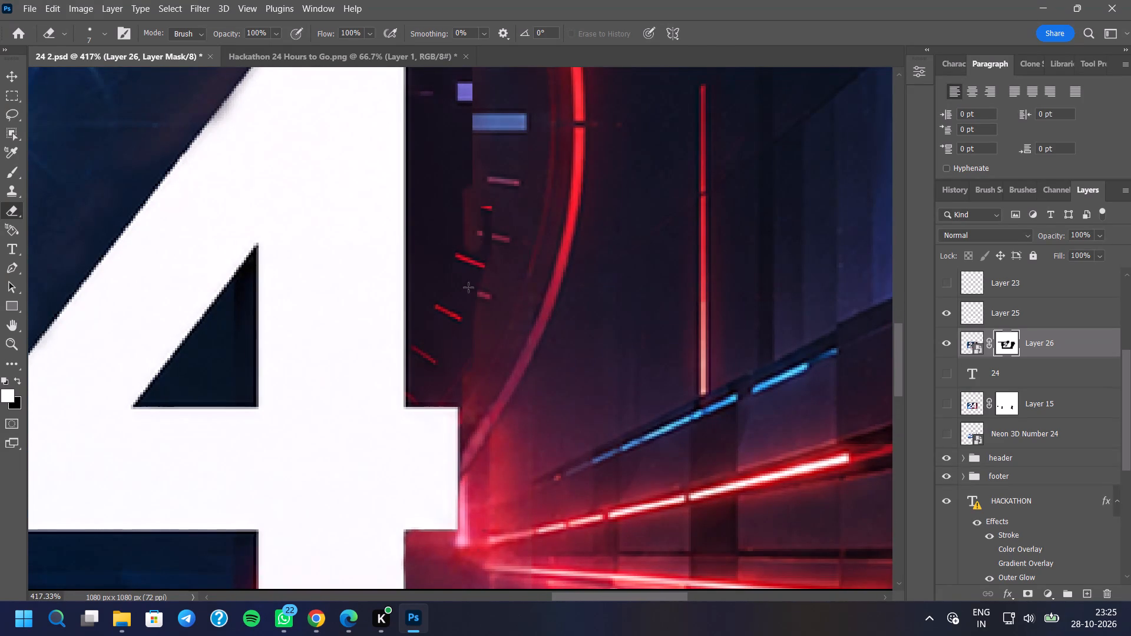
left_click_drag(468, 287, 458, 214)
right_click(458, 197)
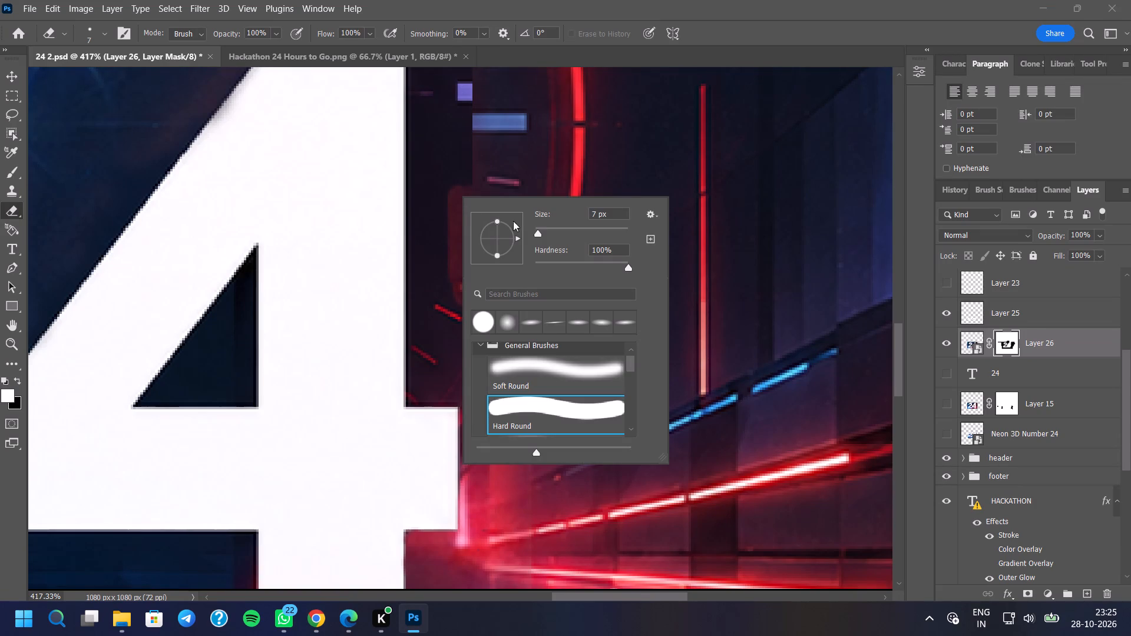
left_click(544, 228)
left_click(537, 159)
left_click_drag(512, 167, 483, 205)
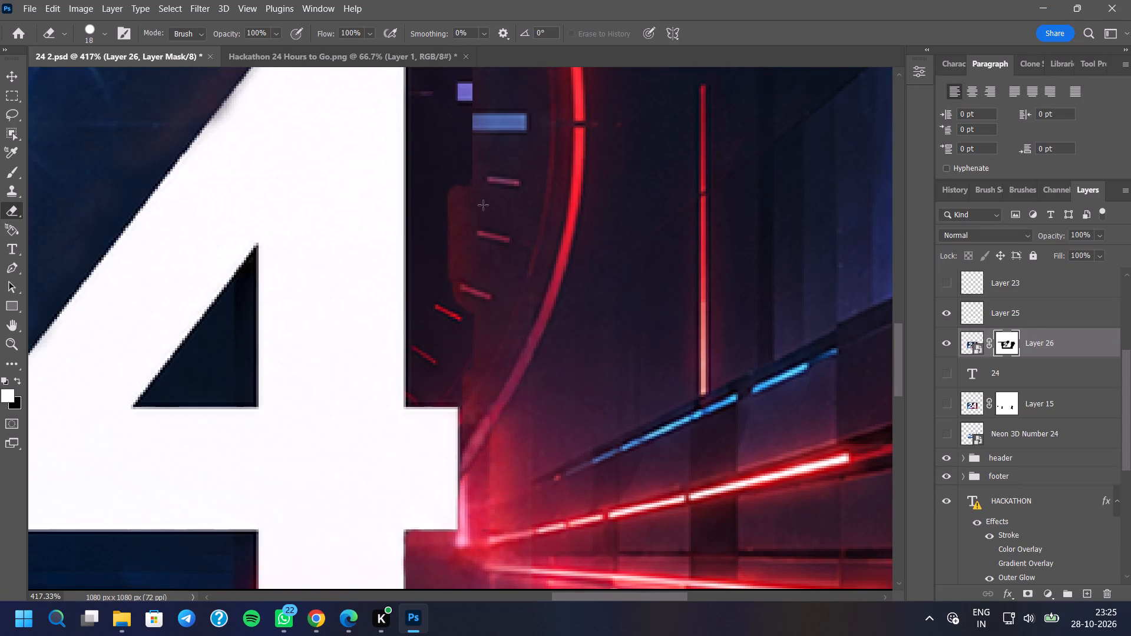
left_click_drag(483, 205, 462, 309)
left_click_drag(465, 310, 455, 316)
left_click_drag(447, 329, 437, 356)
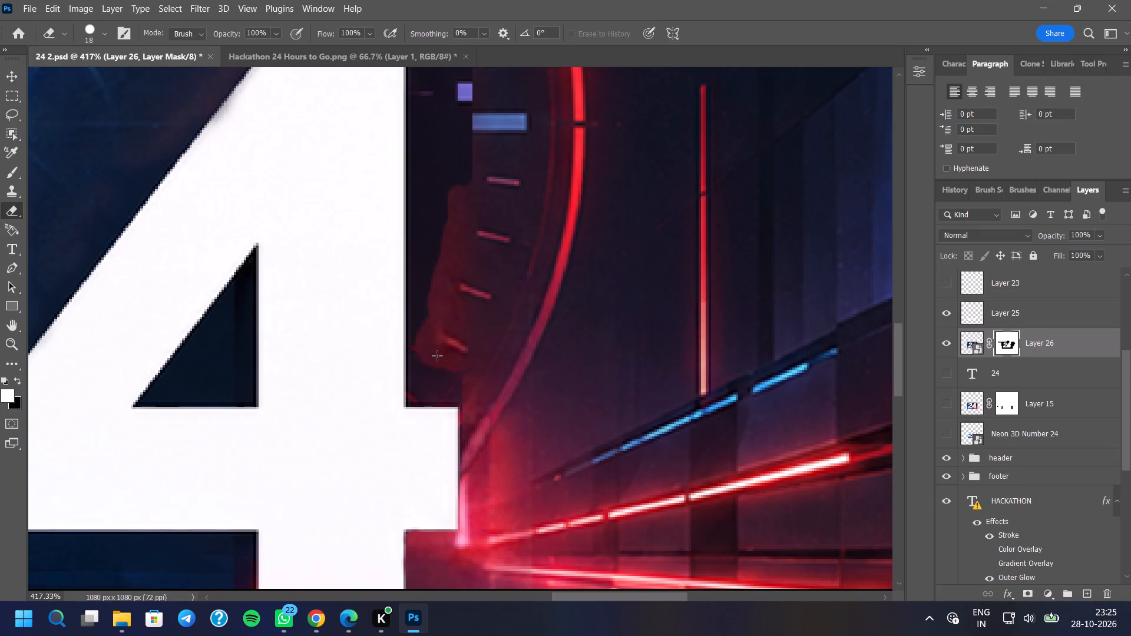
left_click_drag(437, 356, 439, 384)
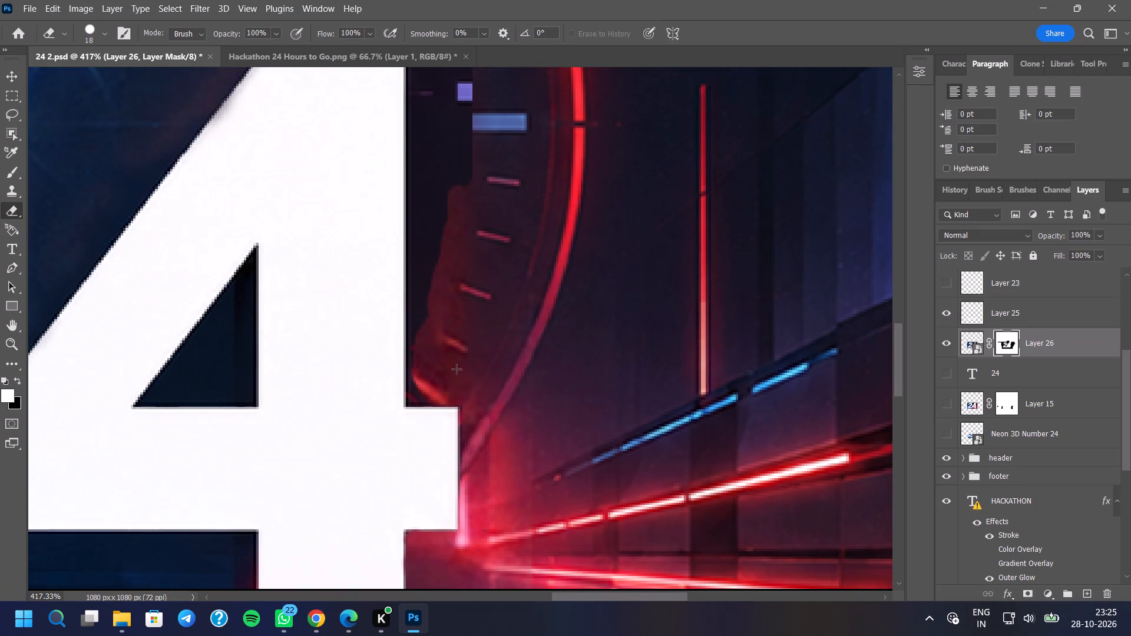
scroll(453, 390, "down", 5)
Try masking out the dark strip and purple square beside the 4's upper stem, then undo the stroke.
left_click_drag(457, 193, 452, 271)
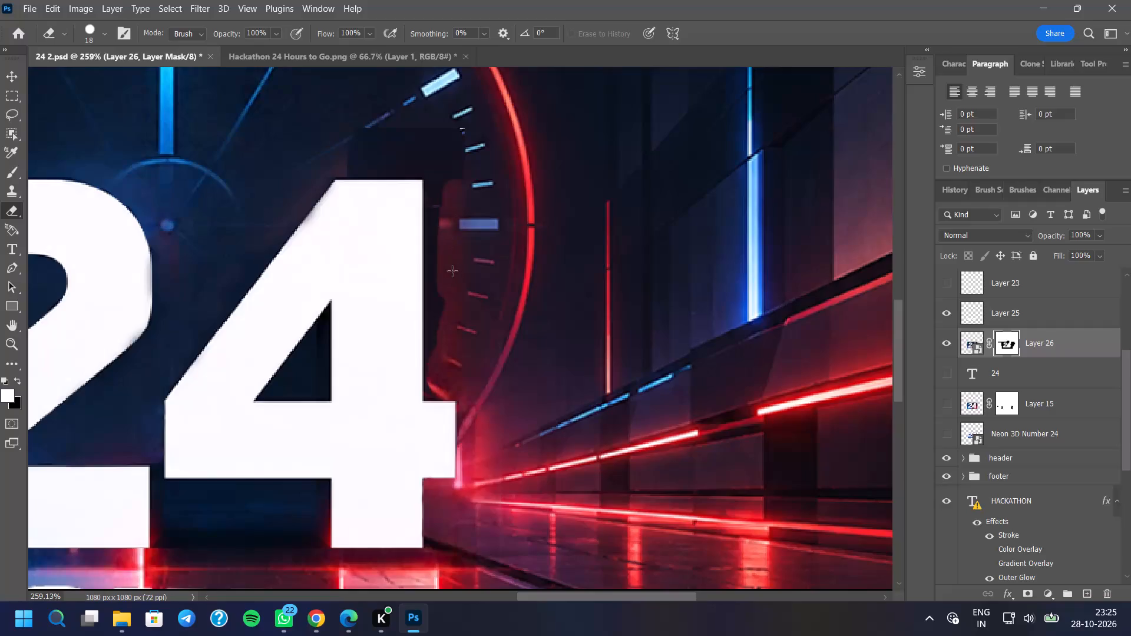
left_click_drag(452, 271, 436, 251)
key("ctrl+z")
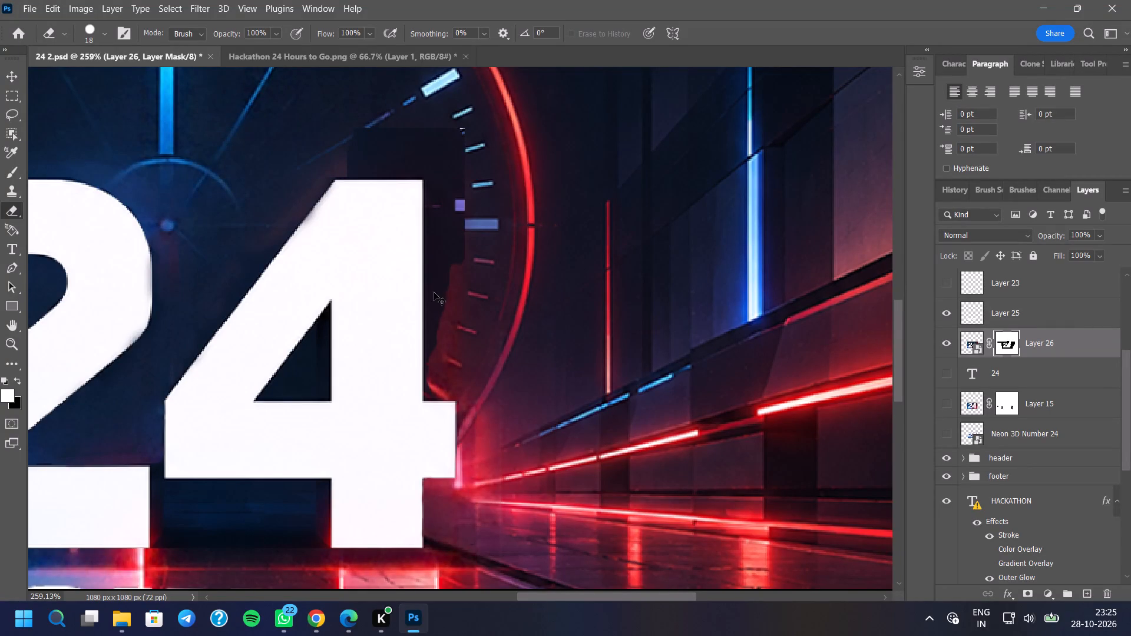
Mask out Layer 26's dark strip between the 4's stem and the clock ticks, from below the blue tick down toward the crossbar.
scroll(459, 152, "up", 7)
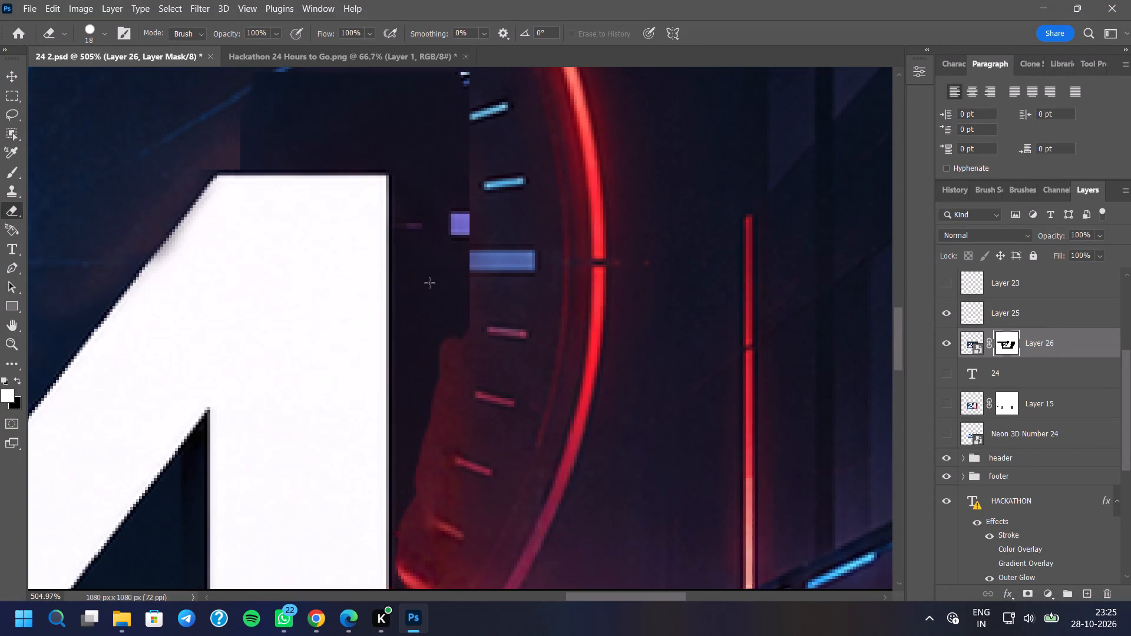
left_click_drag(426, 297, 424, 459)
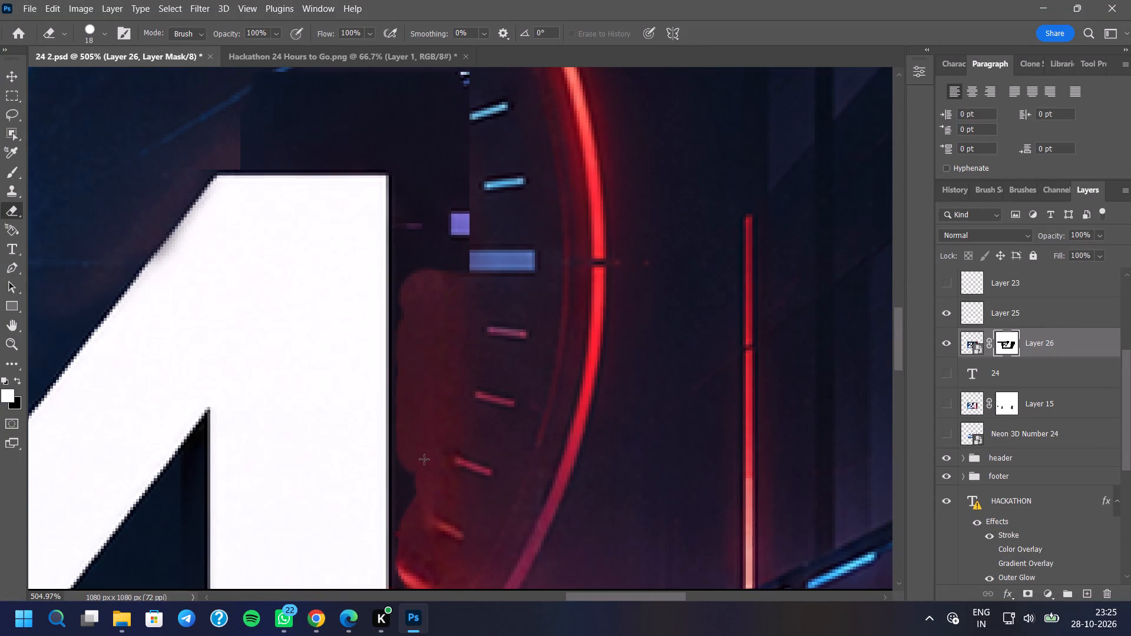
left_click_drag(424, 459, 418, 553)
scroll(434, 281, "down", 5)
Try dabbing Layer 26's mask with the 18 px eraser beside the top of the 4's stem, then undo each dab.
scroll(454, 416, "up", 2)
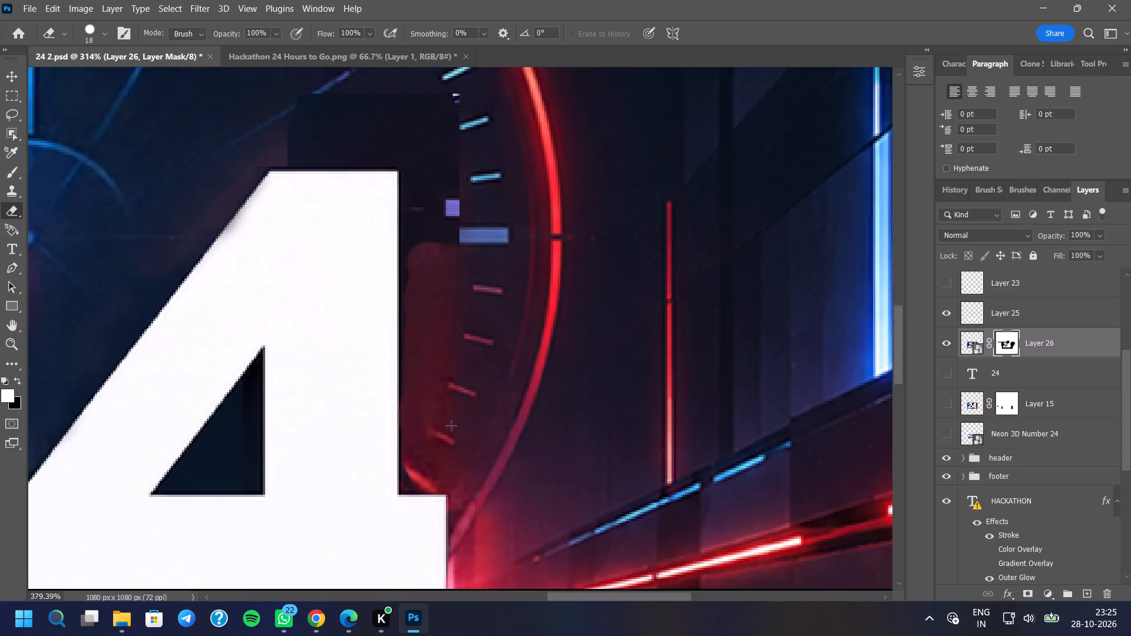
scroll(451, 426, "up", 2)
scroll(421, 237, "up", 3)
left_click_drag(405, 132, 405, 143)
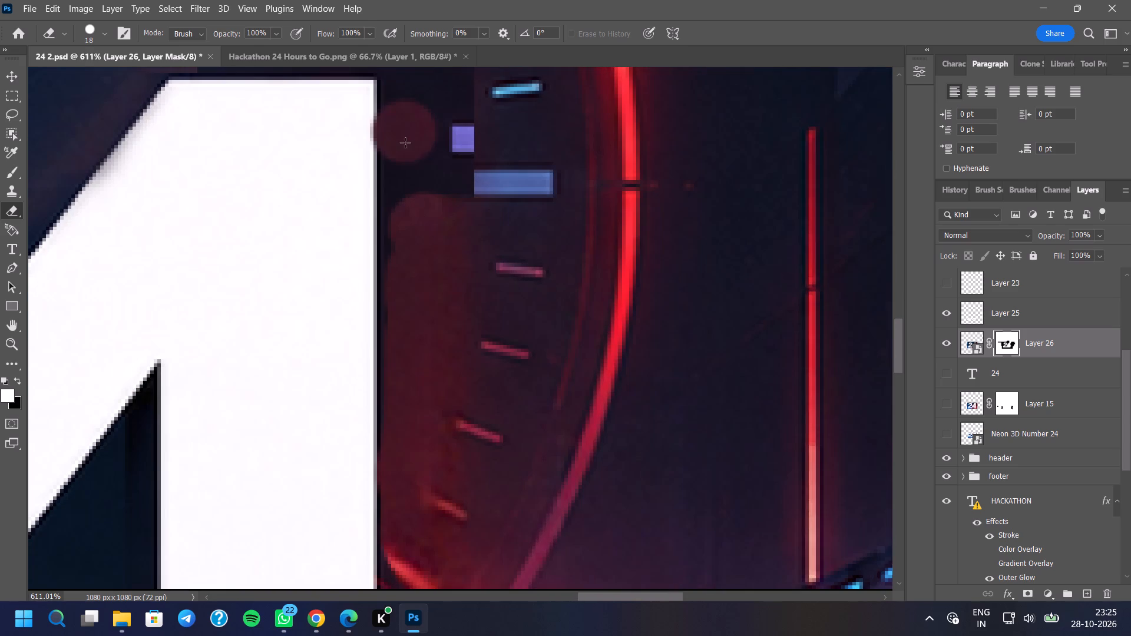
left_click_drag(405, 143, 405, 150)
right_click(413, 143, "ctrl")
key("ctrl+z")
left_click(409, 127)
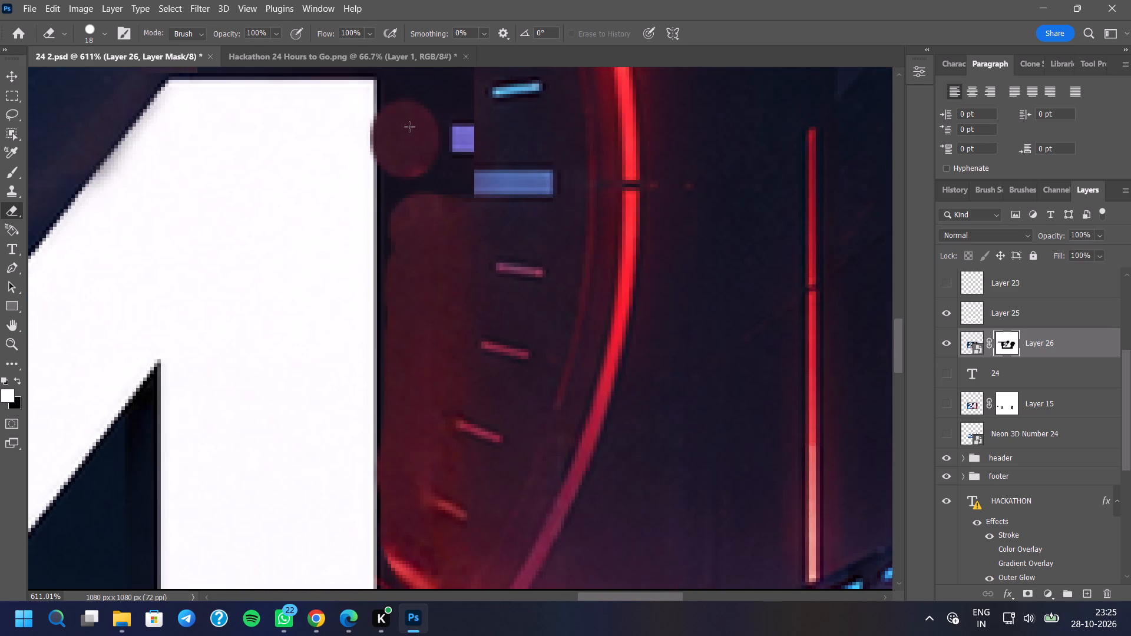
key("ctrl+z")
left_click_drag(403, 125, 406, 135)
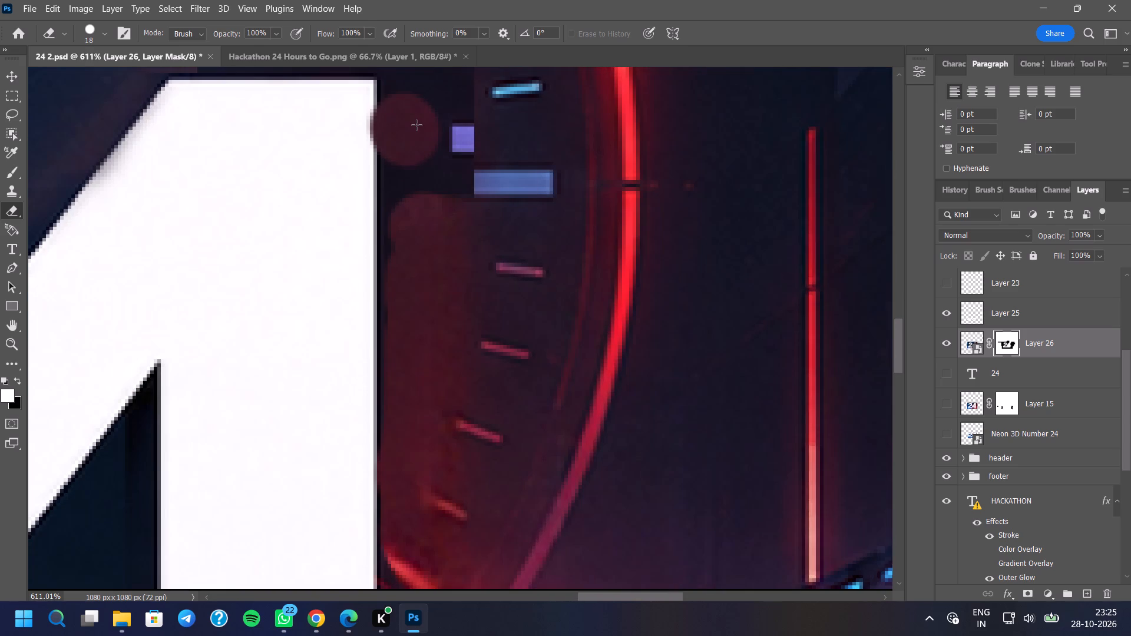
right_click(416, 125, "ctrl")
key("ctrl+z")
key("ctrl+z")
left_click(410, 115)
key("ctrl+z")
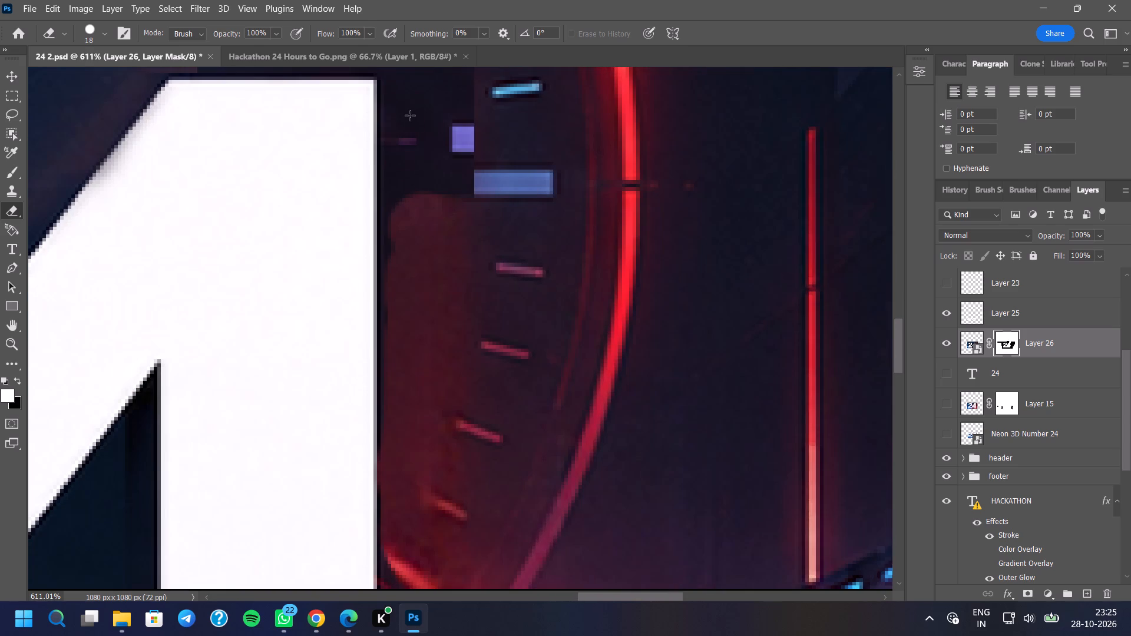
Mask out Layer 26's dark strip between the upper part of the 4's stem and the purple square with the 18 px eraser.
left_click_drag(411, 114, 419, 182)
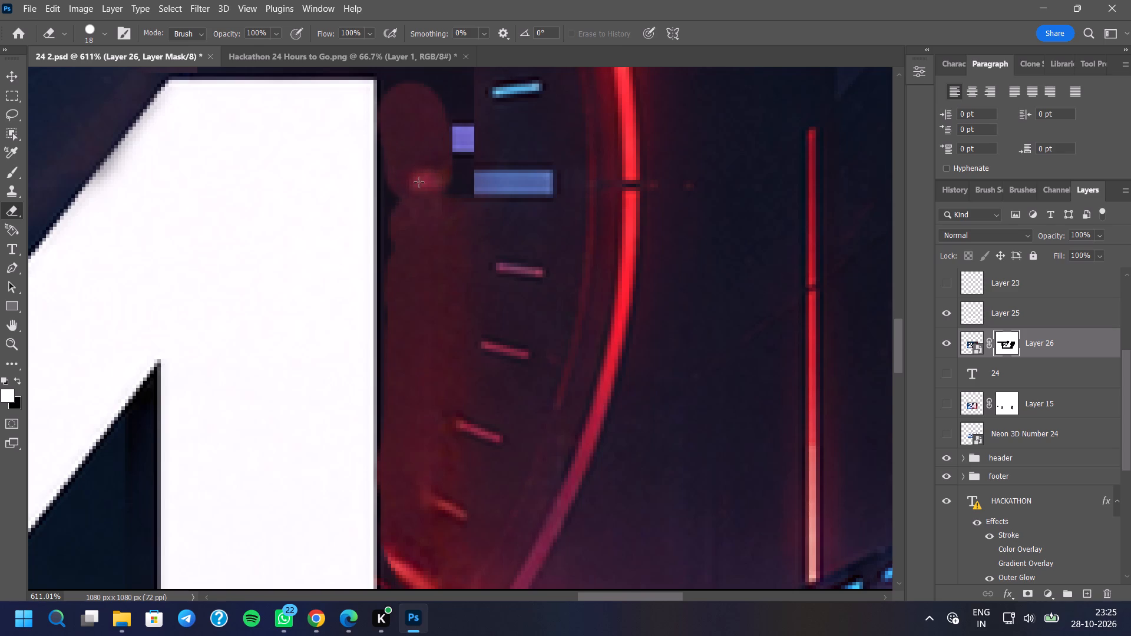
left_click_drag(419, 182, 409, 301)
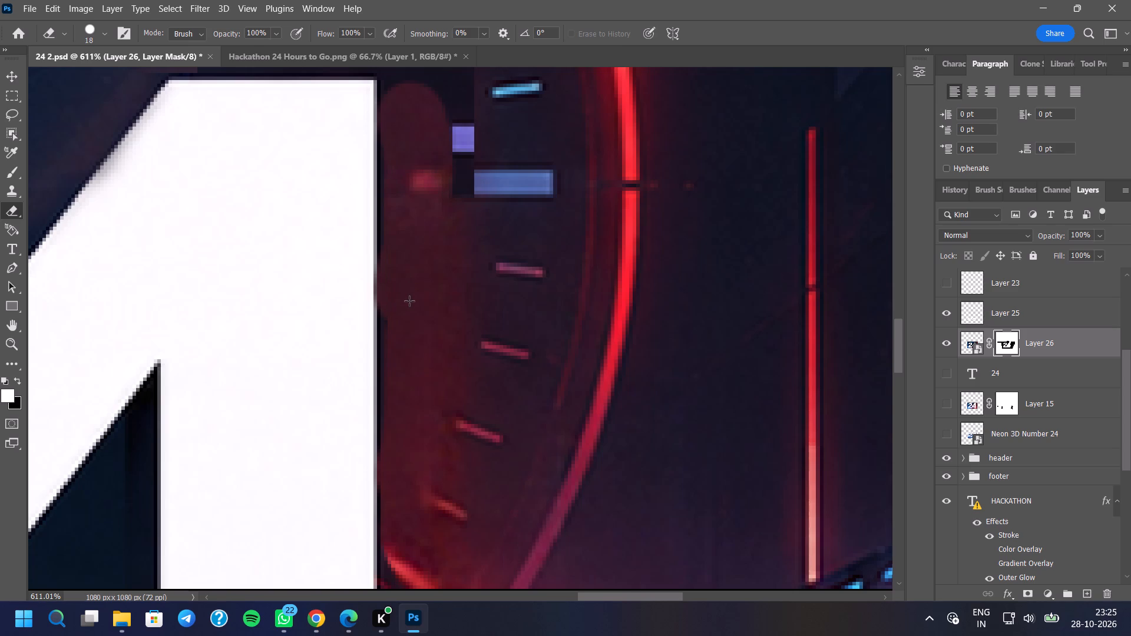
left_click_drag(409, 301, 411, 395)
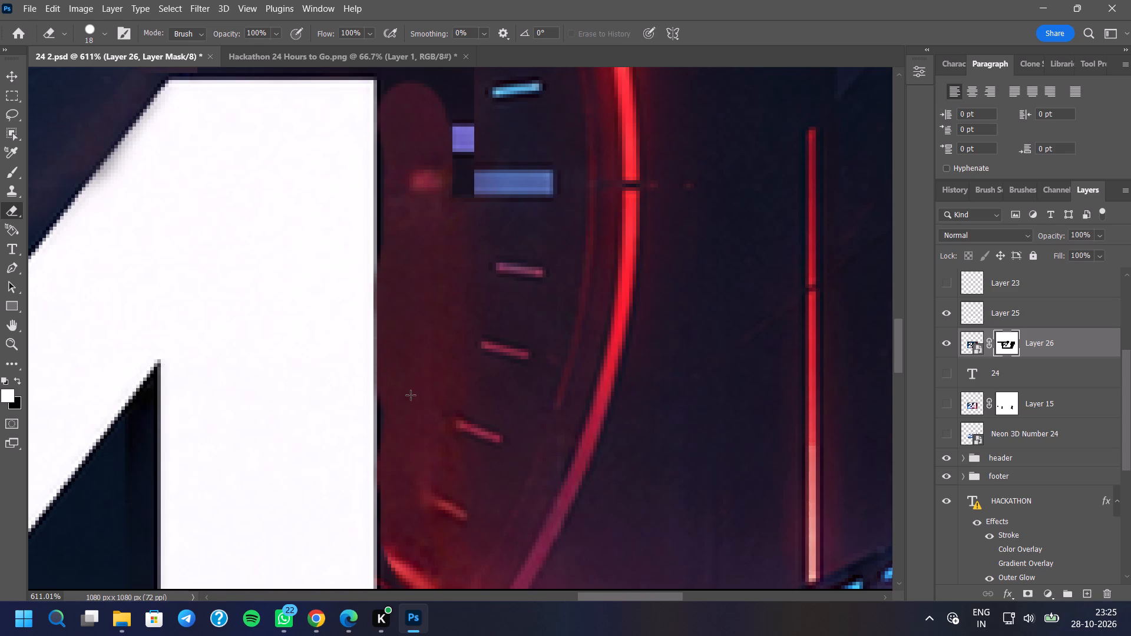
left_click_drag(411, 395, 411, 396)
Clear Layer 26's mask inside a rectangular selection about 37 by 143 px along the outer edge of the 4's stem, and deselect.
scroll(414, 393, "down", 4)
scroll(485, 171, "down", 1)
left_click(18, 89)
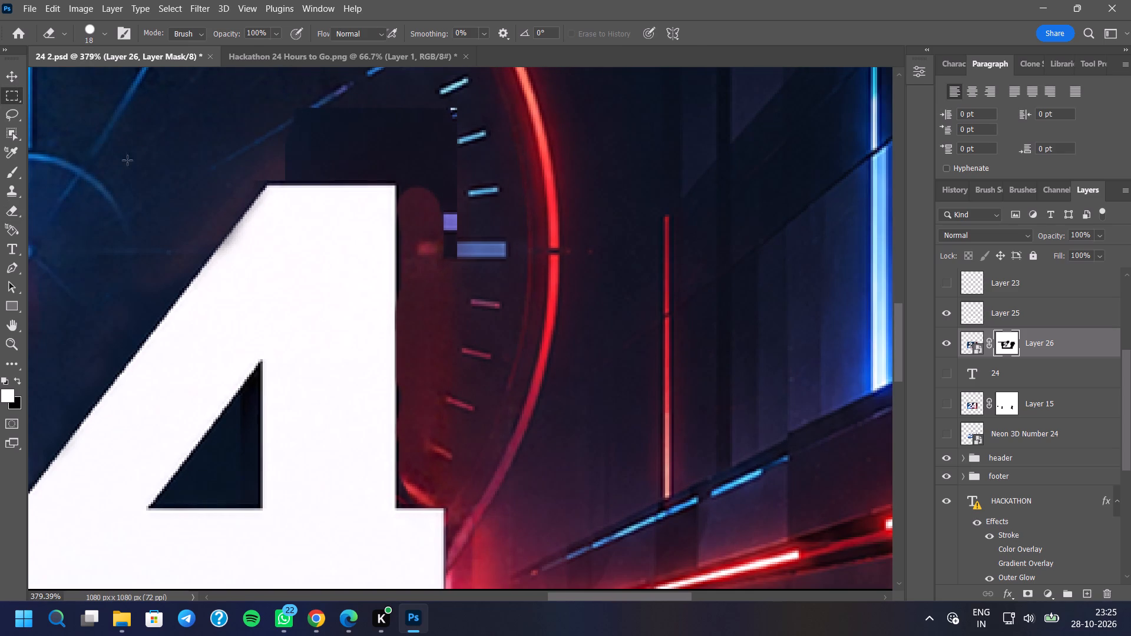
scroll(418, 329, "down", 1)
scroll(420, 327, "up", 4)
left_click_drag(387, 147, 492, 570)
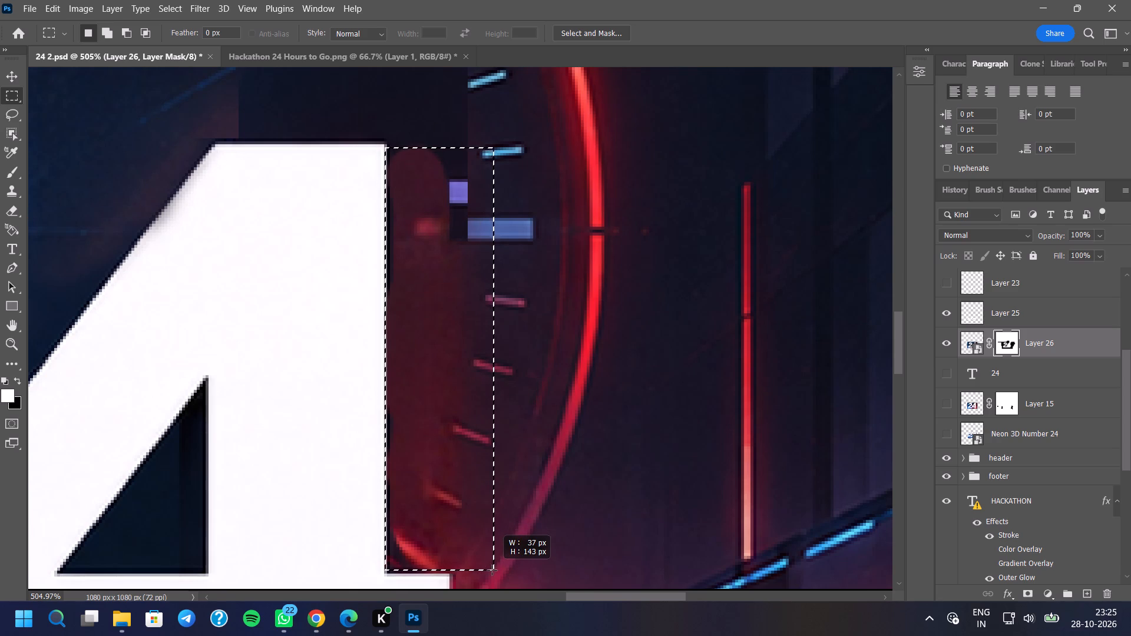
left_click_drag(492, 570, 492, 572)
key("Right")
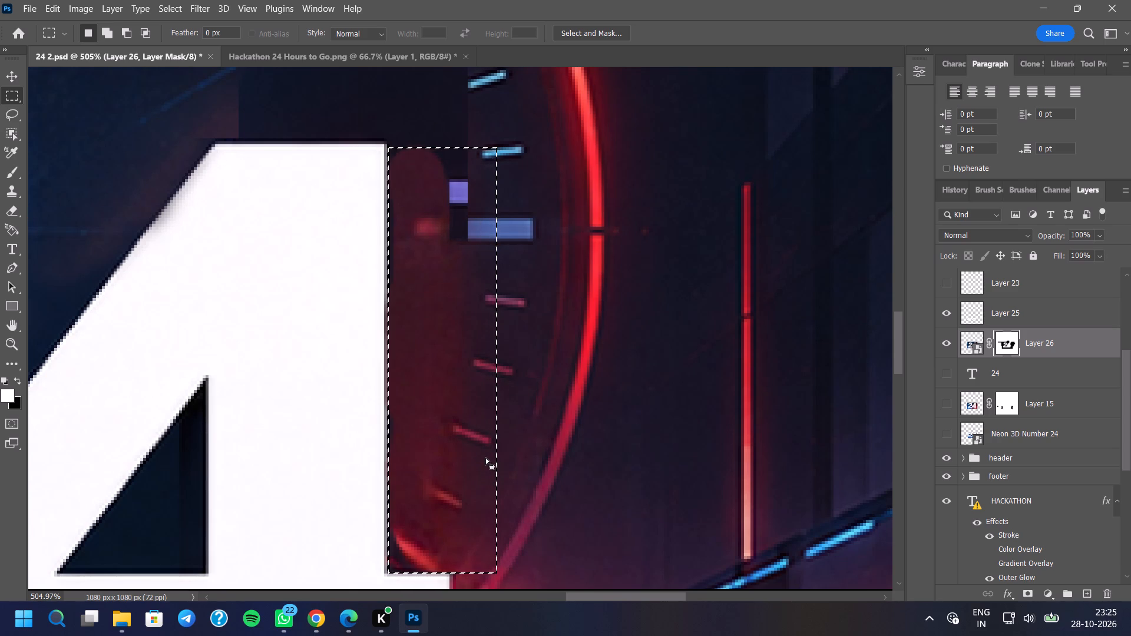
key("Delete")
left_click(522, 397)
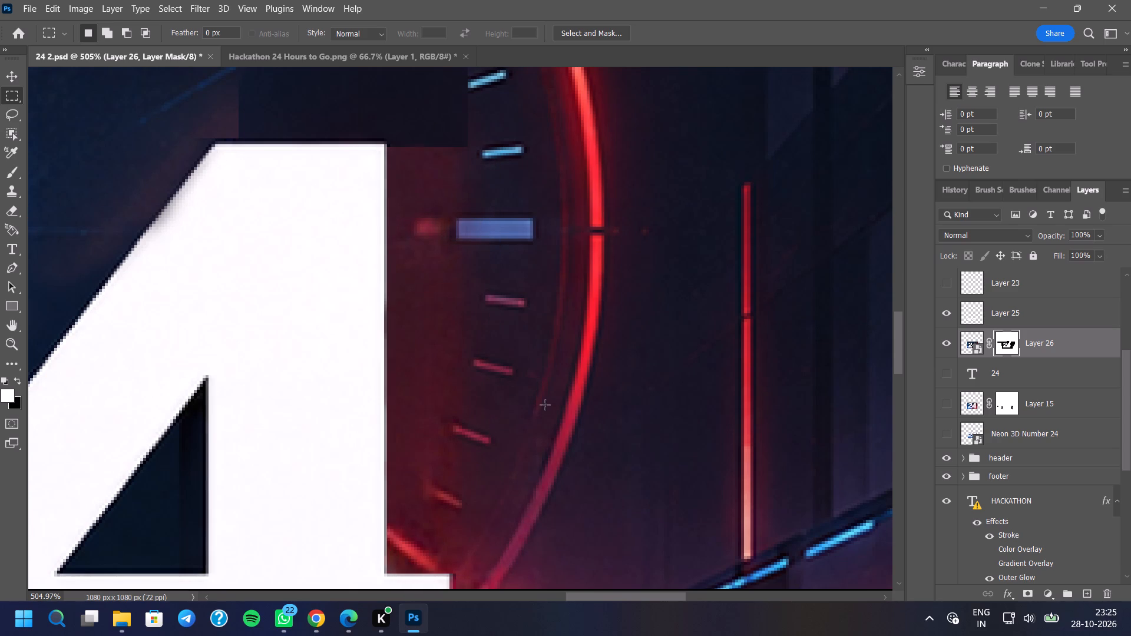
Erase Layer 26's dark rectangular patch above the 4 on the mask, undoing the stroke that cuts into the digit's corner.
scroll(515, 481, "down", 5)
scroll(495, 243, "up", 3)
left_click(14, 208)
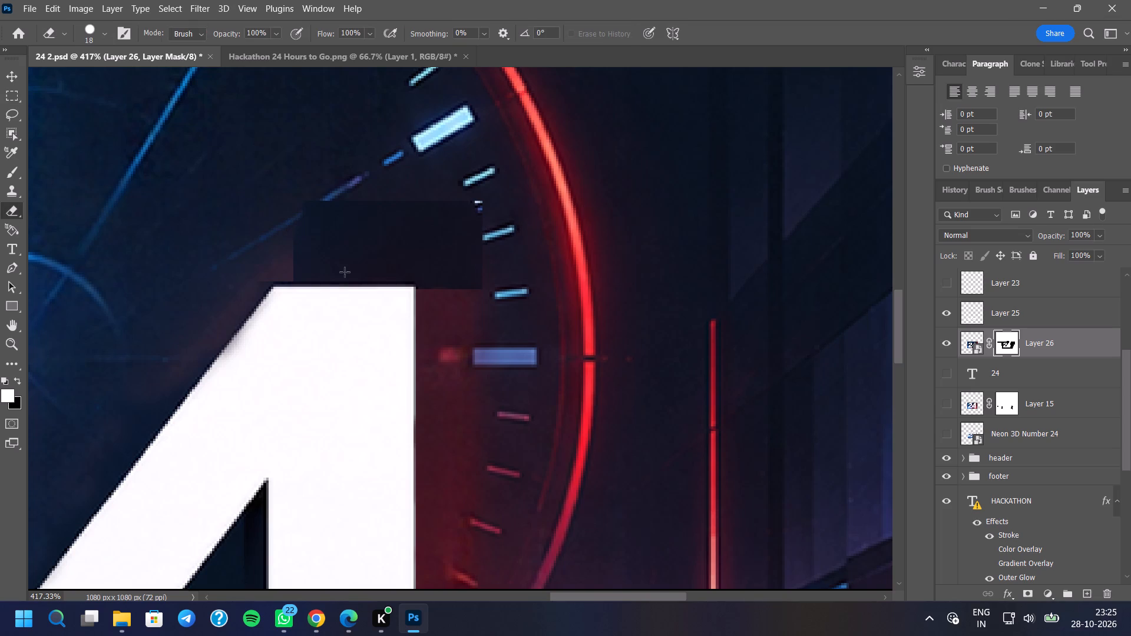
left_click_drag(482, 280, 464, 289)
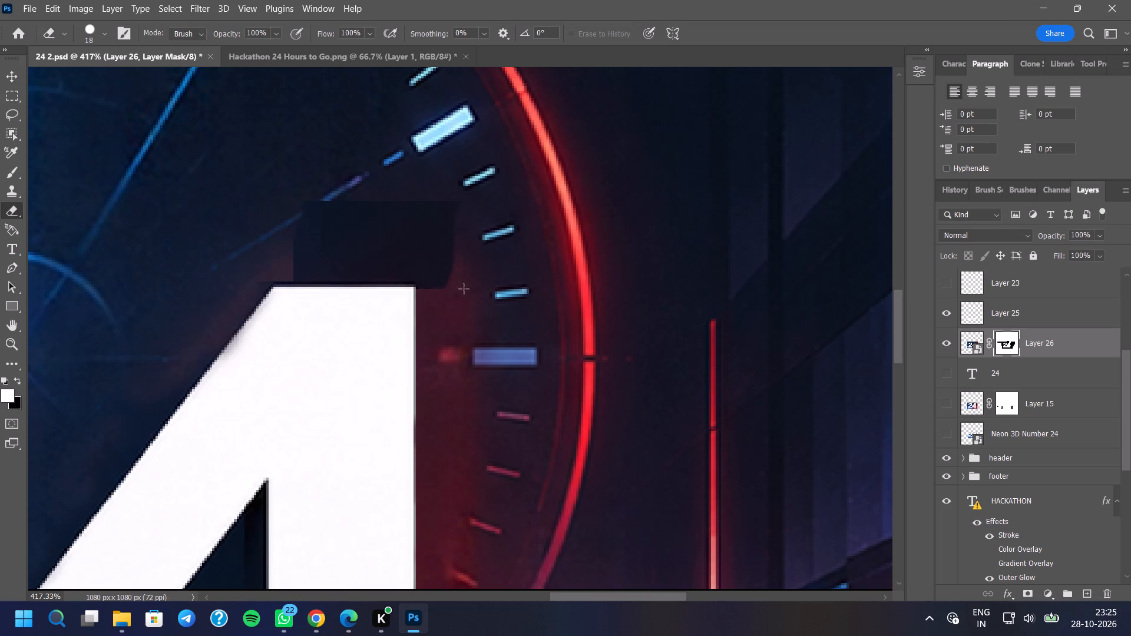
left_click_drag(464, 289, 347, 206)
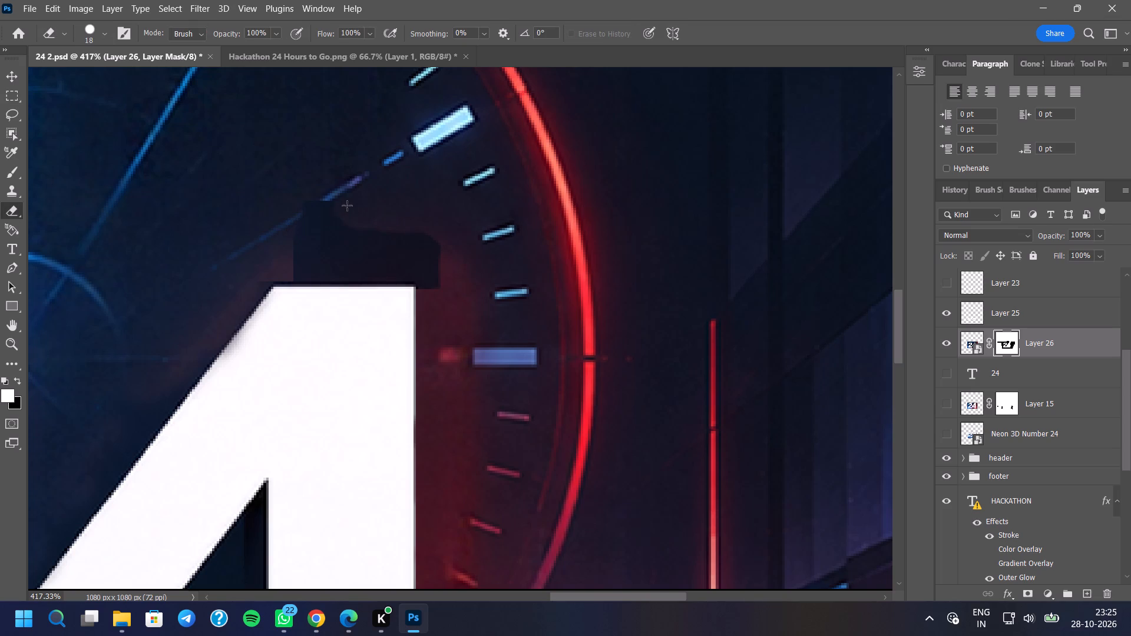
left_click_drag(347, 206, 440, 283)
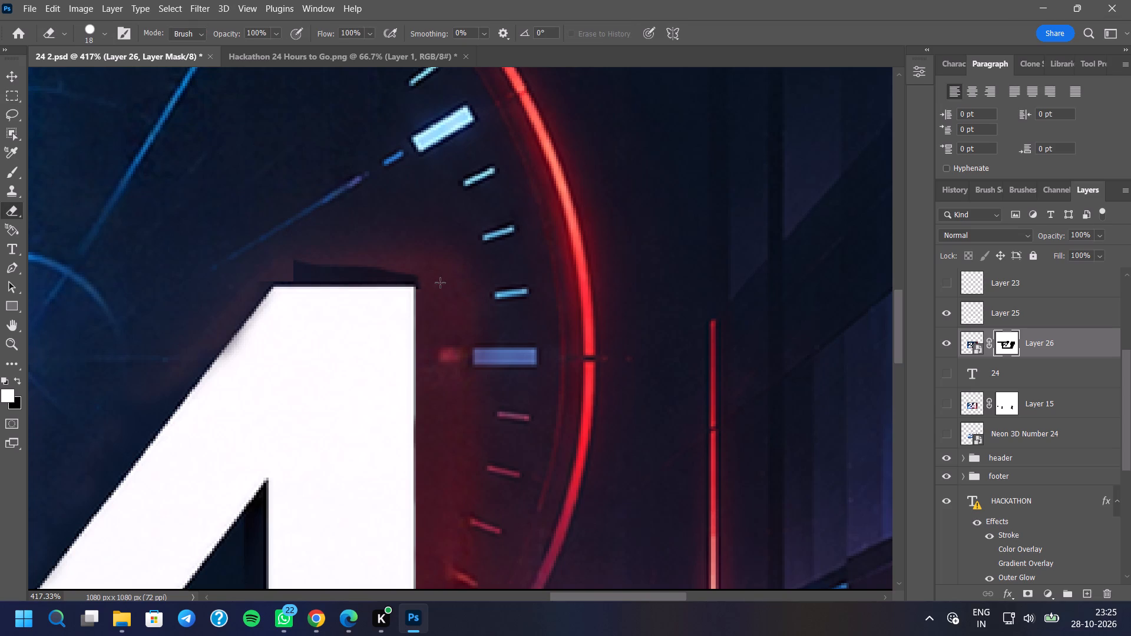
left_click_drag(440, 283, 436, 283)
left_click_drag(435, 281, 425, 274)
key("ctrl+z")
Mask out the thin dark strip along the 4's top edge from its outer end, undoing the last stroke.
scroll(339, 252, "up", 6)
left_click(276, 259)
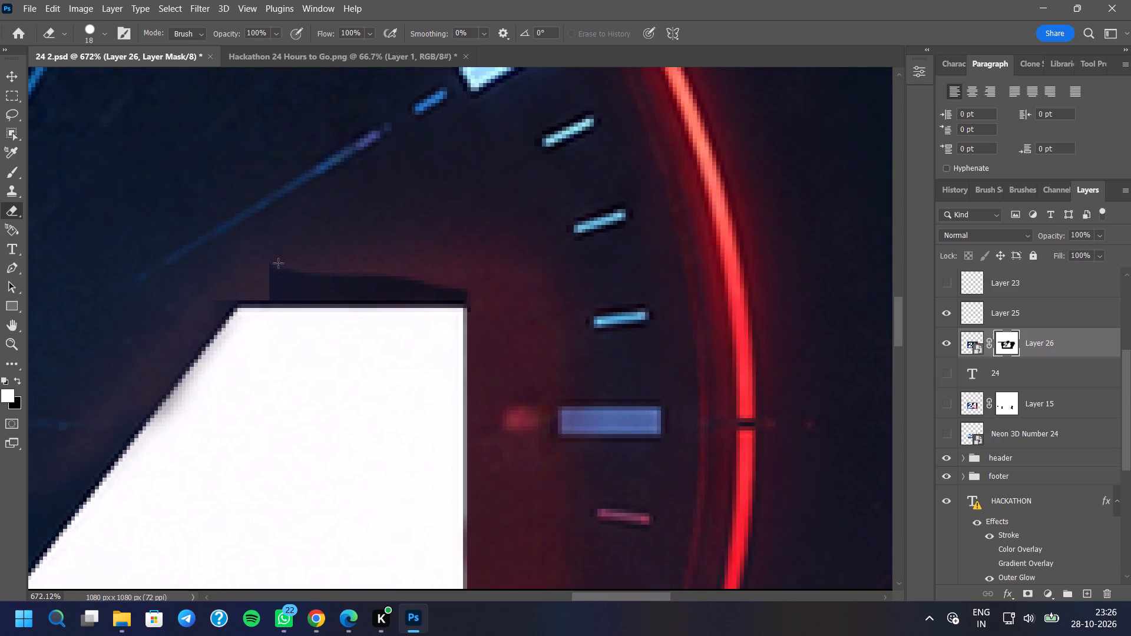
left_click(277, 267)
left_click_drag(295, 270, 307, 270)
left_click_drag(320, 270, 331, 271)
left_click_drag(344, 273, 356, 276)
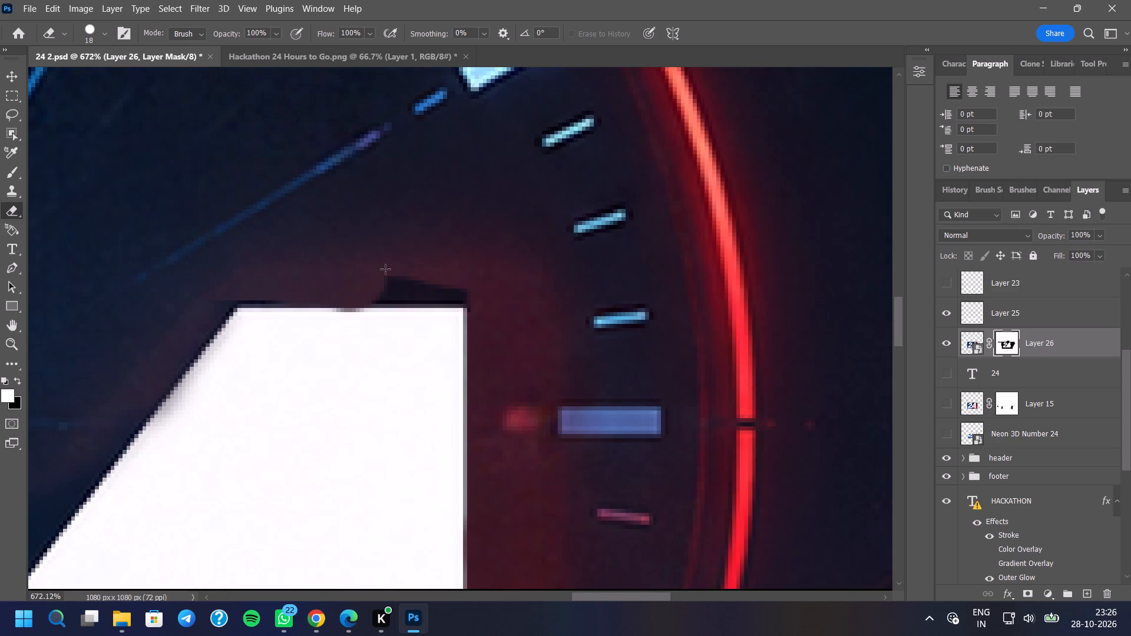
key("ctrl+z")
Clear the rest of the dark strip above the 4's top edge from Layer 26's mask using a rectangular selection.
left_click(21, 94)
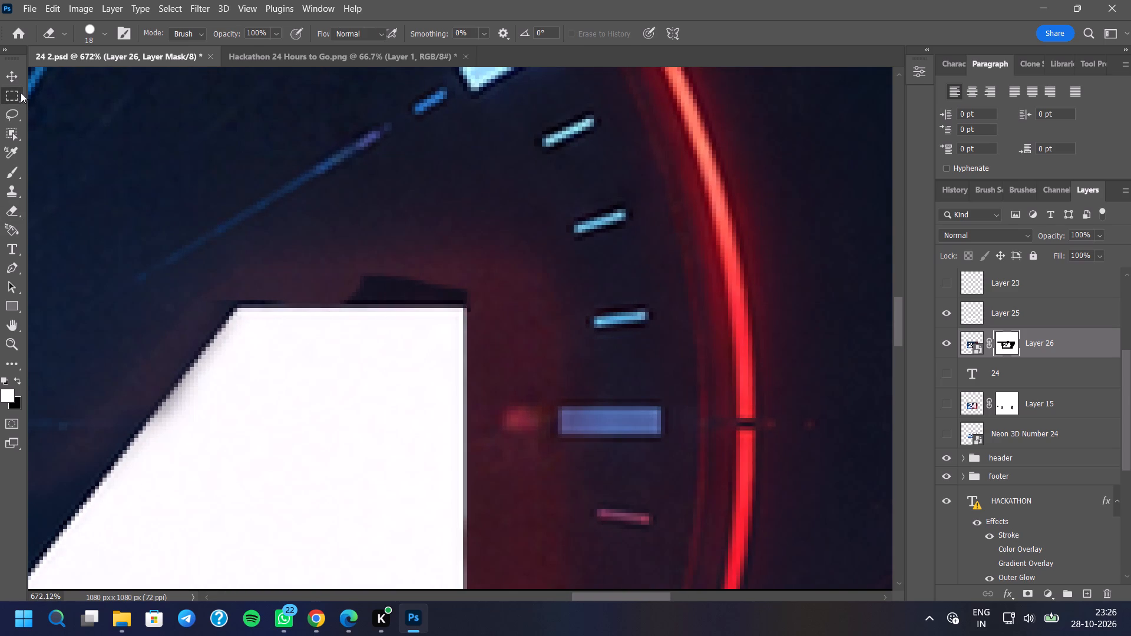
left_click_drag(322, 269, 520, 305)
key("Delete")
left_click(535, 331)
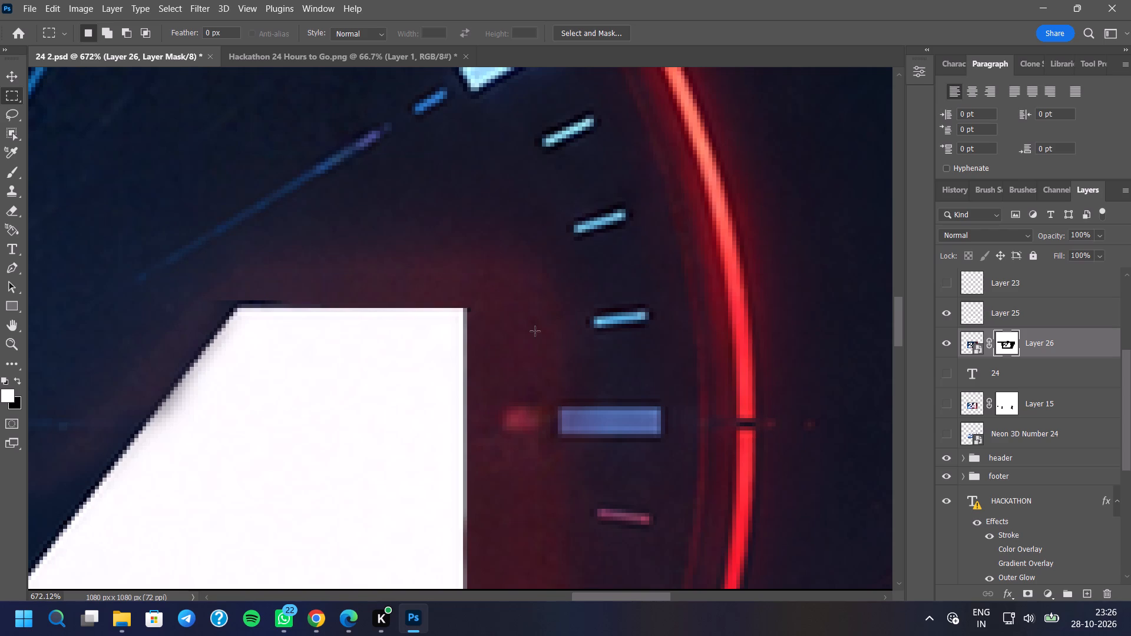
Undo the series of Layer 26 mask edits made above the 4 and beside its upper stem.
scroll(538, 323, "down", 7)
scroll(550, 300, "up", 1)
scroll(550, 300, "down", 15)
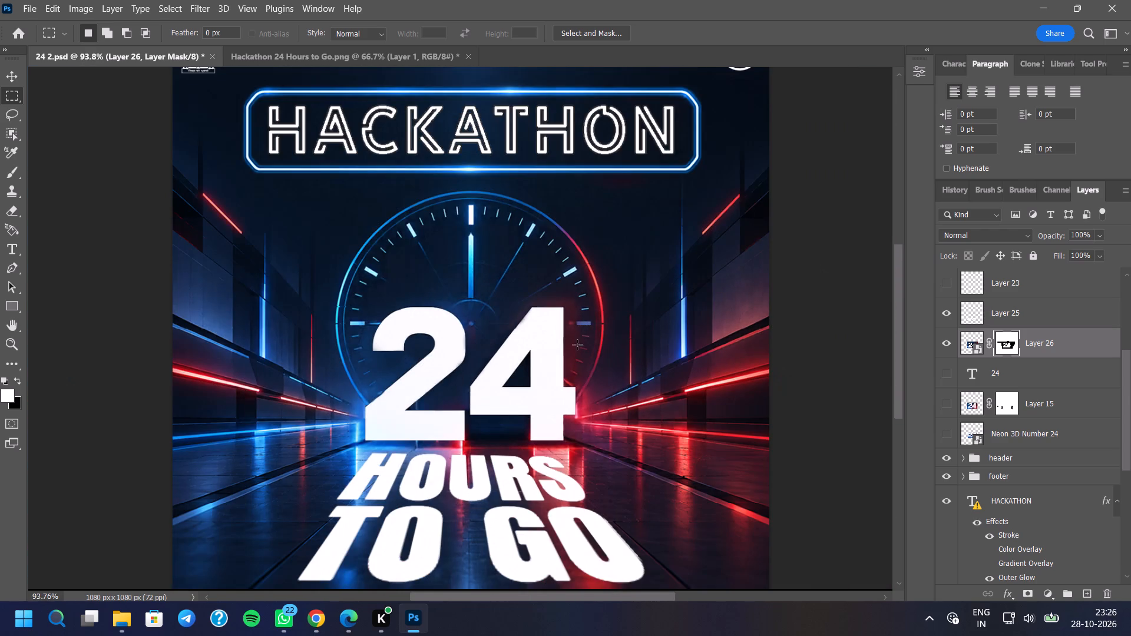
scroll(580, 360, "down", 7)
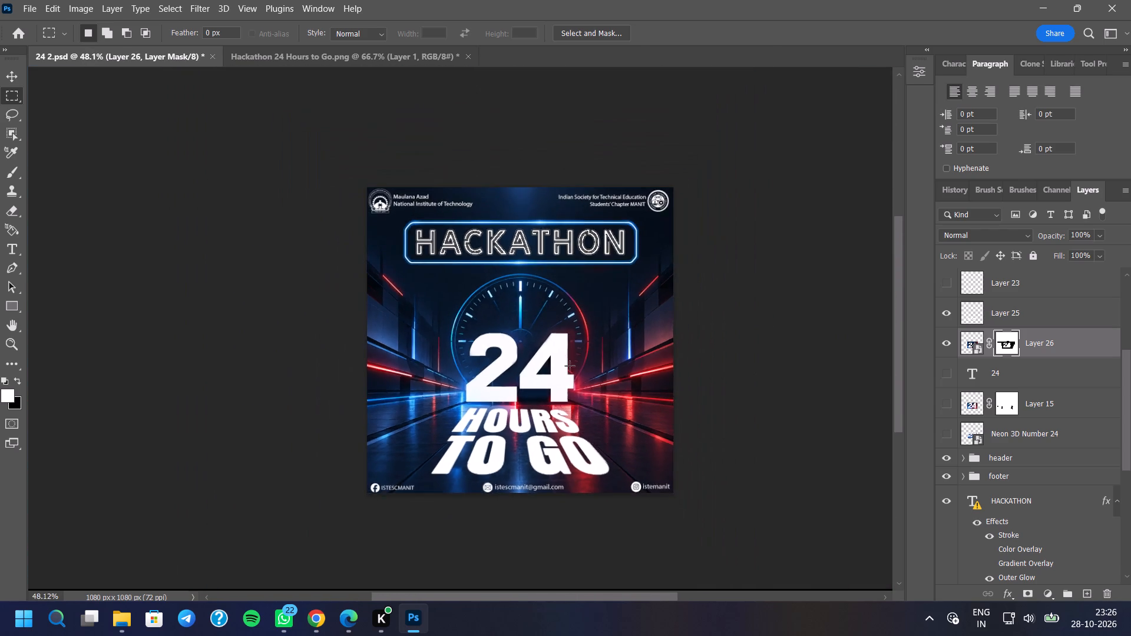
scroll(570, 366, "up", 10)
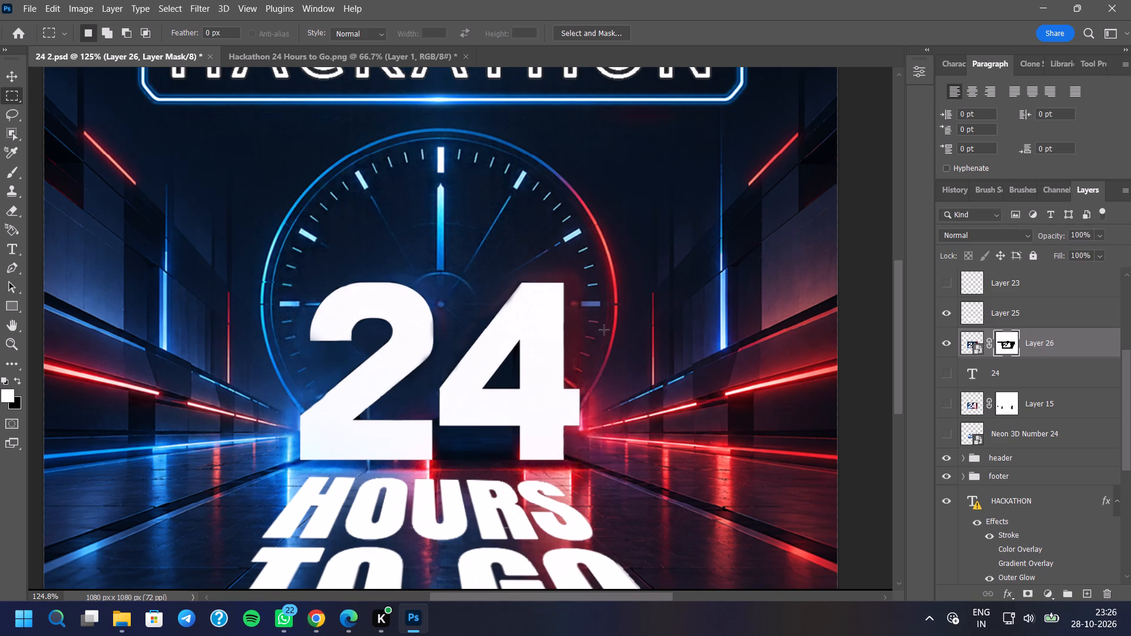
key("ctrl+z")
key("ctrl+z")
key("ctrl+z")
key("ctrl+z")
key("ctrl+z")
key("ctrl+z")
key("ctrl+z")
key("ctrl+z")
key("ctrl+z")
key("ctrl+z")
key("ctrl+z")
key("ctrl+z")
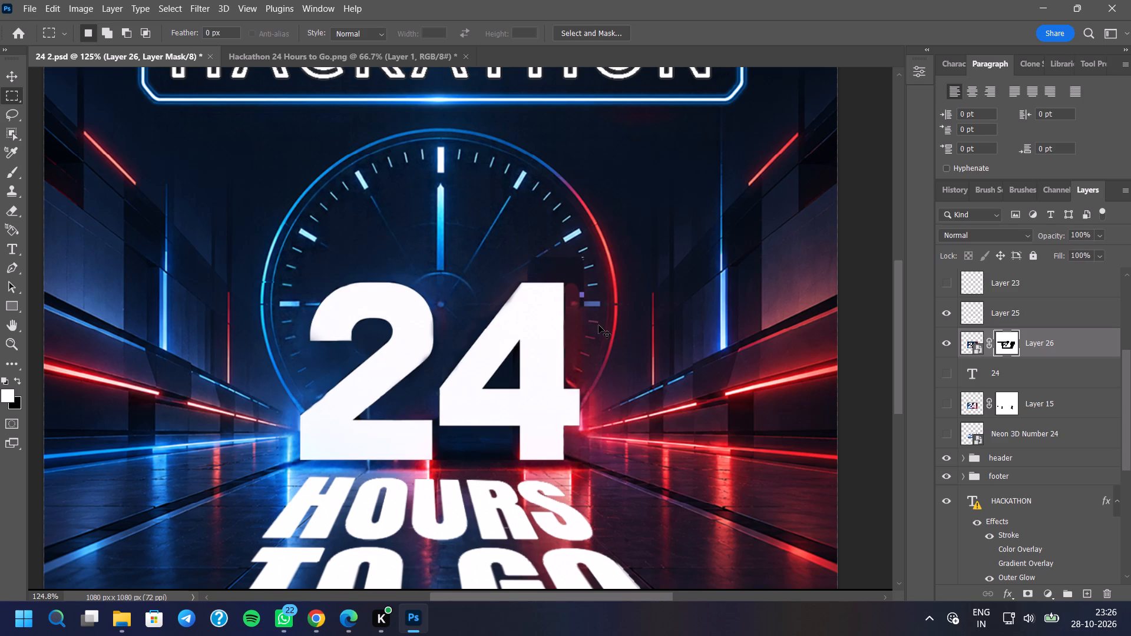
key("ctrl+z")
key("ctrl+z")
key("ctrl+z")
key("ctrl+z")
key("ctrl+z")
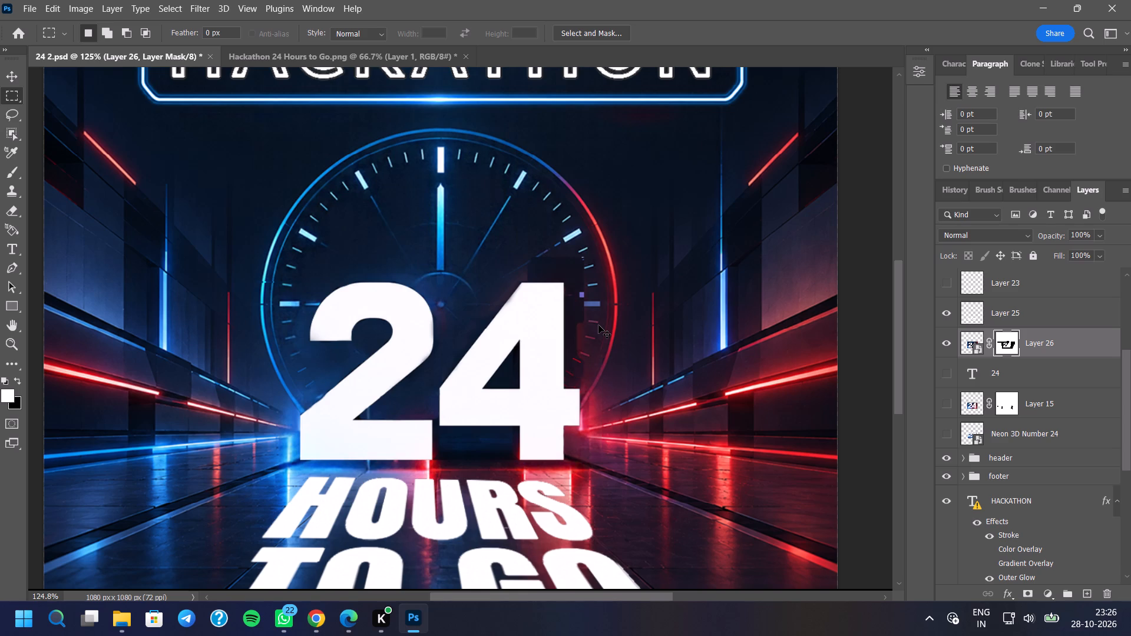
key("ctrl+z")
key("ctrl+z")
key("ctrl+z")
Paint white on Layer 26's mask over the clock ticks and red arc beside the 4 with a 26 px Hard Round brush.
scroll(605, 329, "up", 3)
scroll(487, 292, "up", 1)
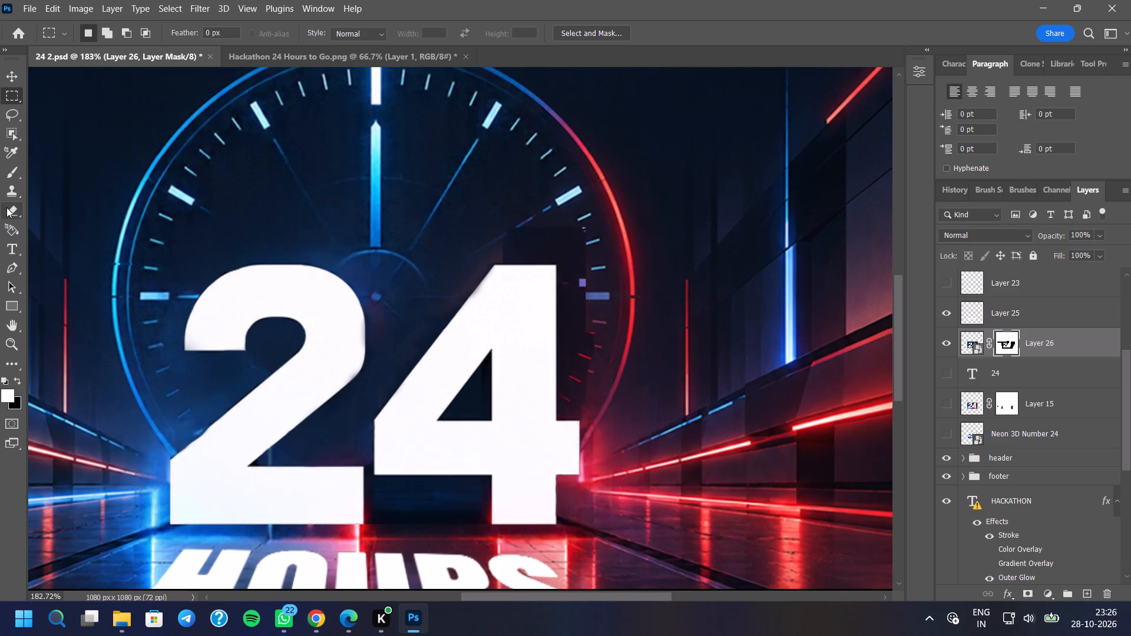
left_click(12, 174)
right_click(488, 248)
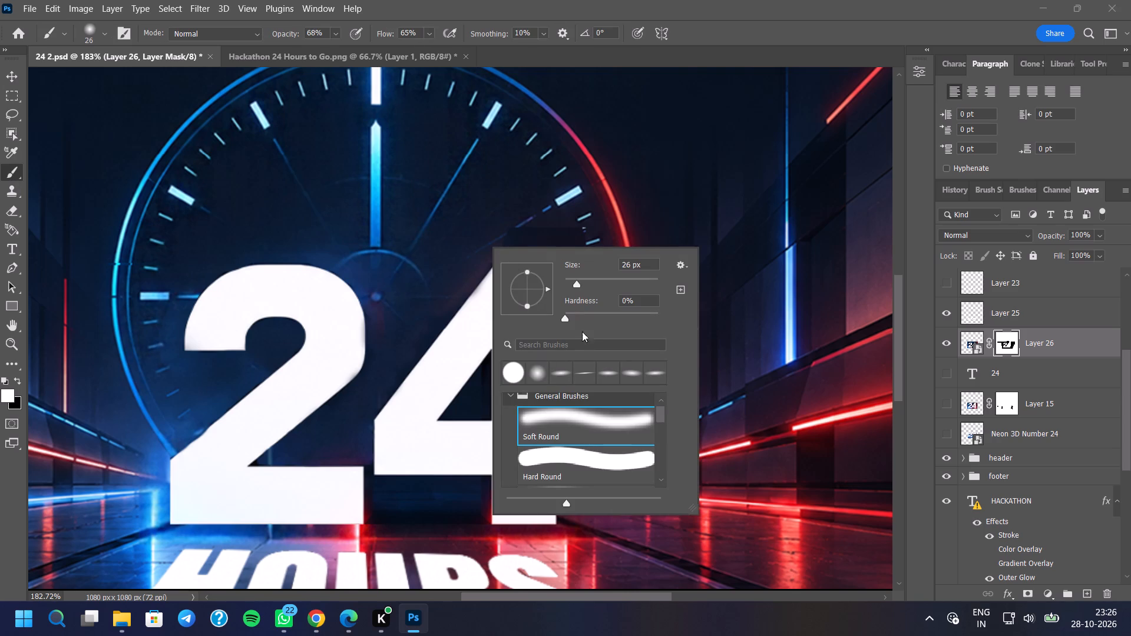
left_click(578, 452)
left_click(765, 322)
left_click_drag(611, 271, 597, 231)
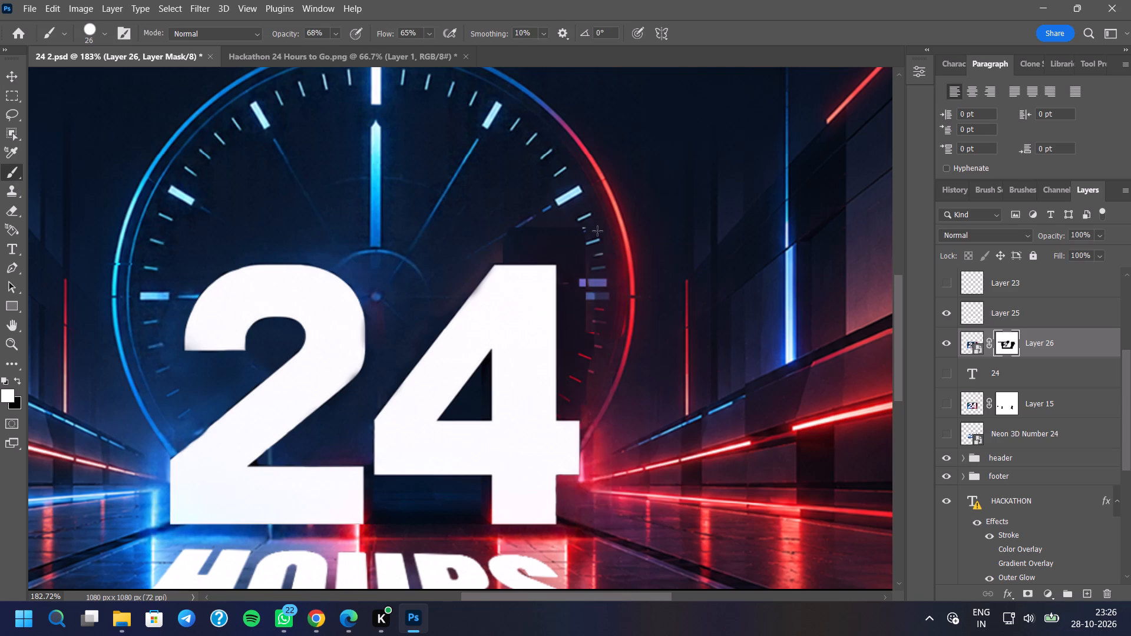
left_click_drag(597, 231, 594, 322)
left_click_drag(594, 322, 497, 228)
left_click_drag(497, 228, 484, 234)
left_click_drag(615, 312, 601, 390)
left_click_drag(601, 373, 637, 327)
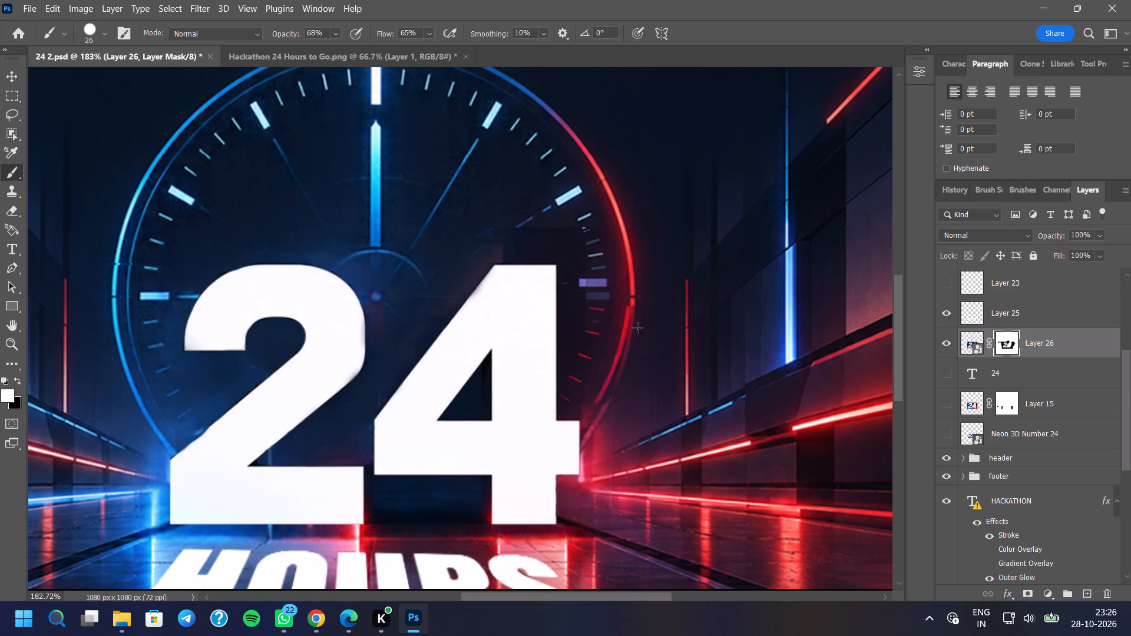
left_click_drag(637, 327, 597, 217)
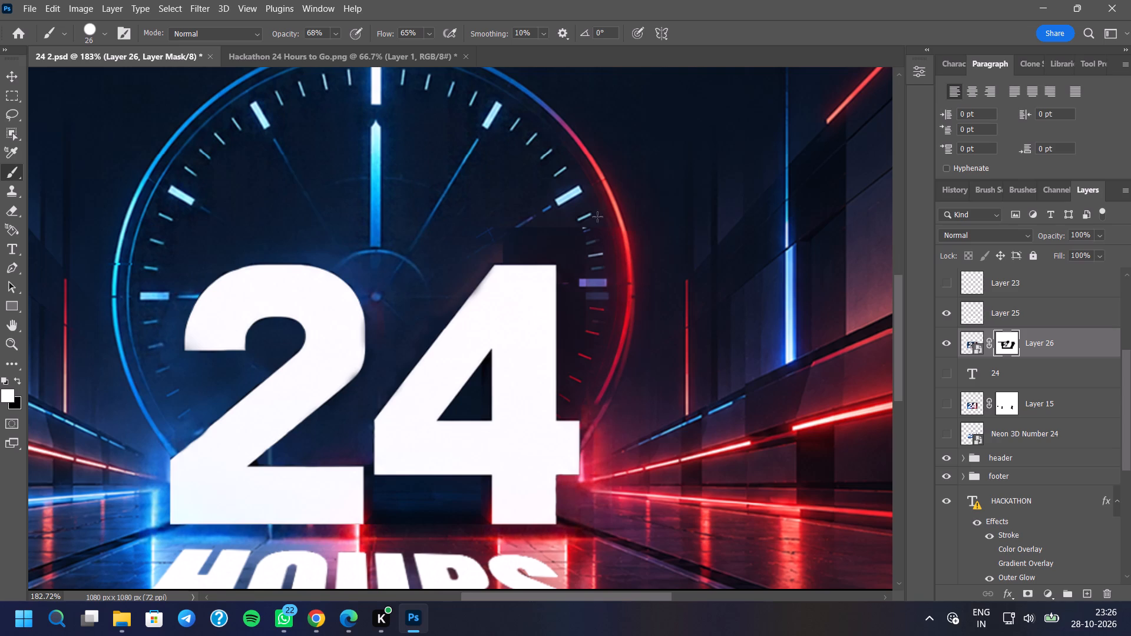
left_click_drag(597, 217, 601, 418)
left_click_drag(601, 418, 598, 421)
Paint white on Layer 26's mask around the arc's lower end beside the 4's crossbar, and undo the last two strokes.
scroll(611, 455, "up", 8)
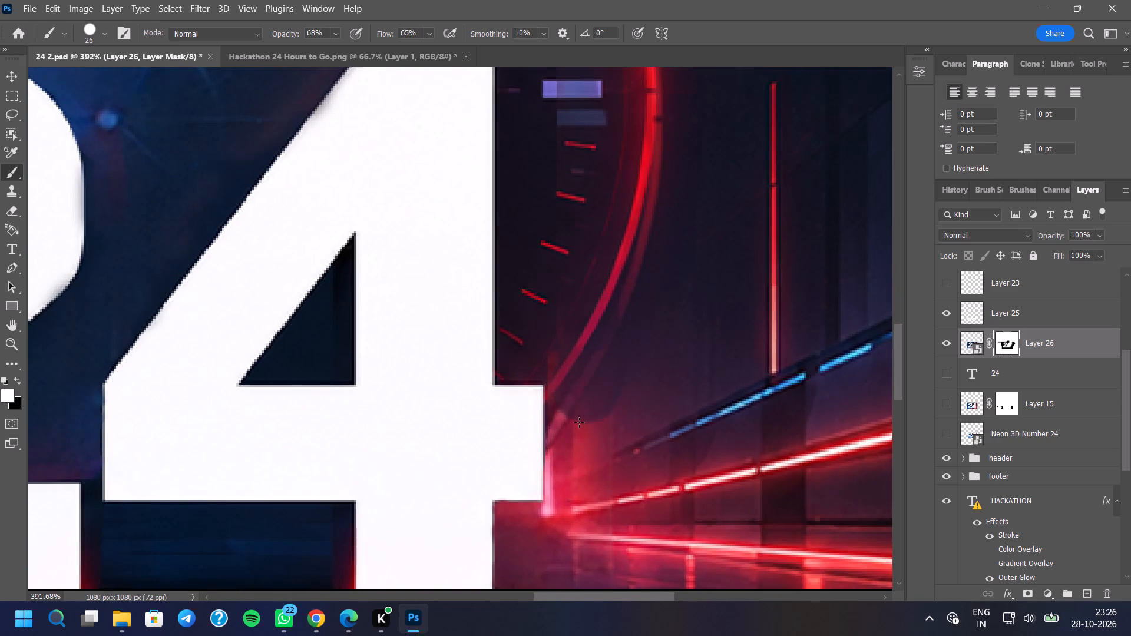
left_click_drag(579, 422, 579, 443)
left_click(580, 429)
left_click_drag(580, 430, 623, 396)
left_click_drag(614, 407, 624, 391)
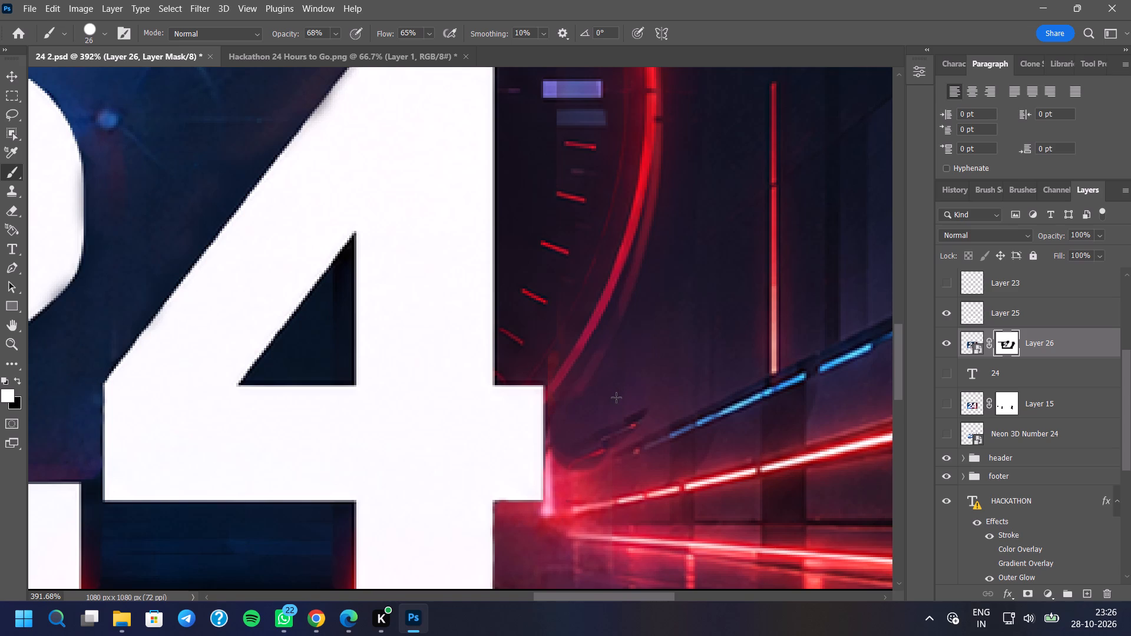
key("ctrl+z")
key("ctrl+z")
Undo the last stroke, and dab white on Layer 26's mask beside the 4's crossbar and along the arc's lower end with the 26 px brush.
key("ctrl+z")
right_click(607, 372)
left_click(663, 490)
left_click(640, 309)
left_click(589, 396)
left_click(589, 410)
left_click(592, 422)
left_click(584, 437)
left_click(584, 394)
left_click(584, 363)
left_click(567, 353)
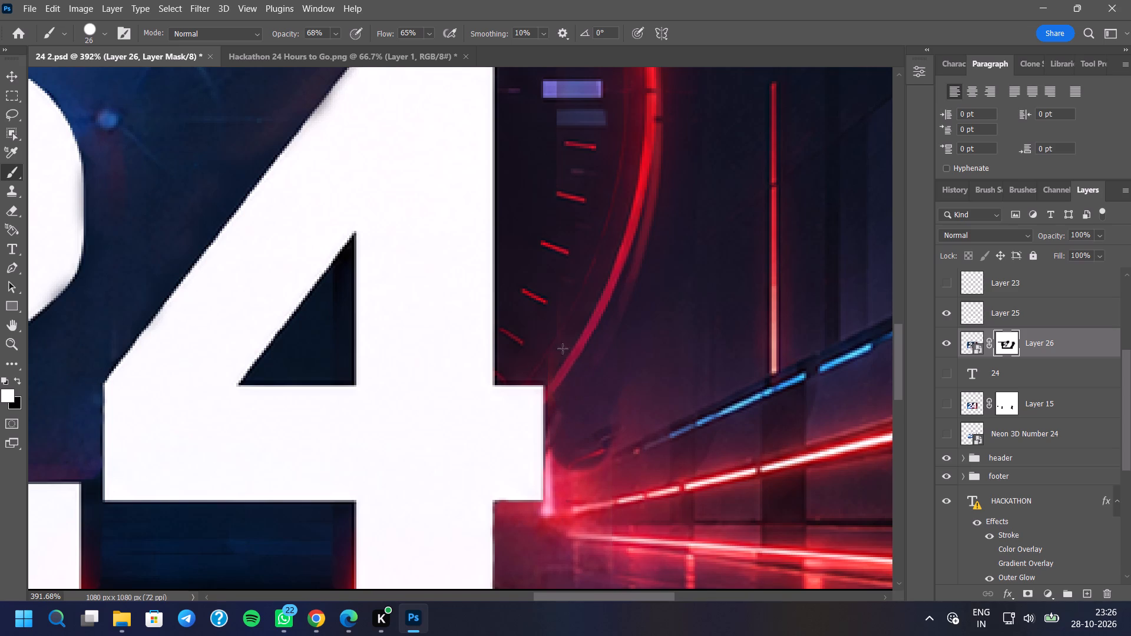
double_click(553, 347)
left_click(577, 313)
left_click(592, 291)
left_click_drag(600, 286, 600, 297)
Erase Layer 26's mask beside the end of the 4's crossbar with an 18 px Hard Round eraser, bringing back the red glow.
scroll(568, 402, "down", 15)
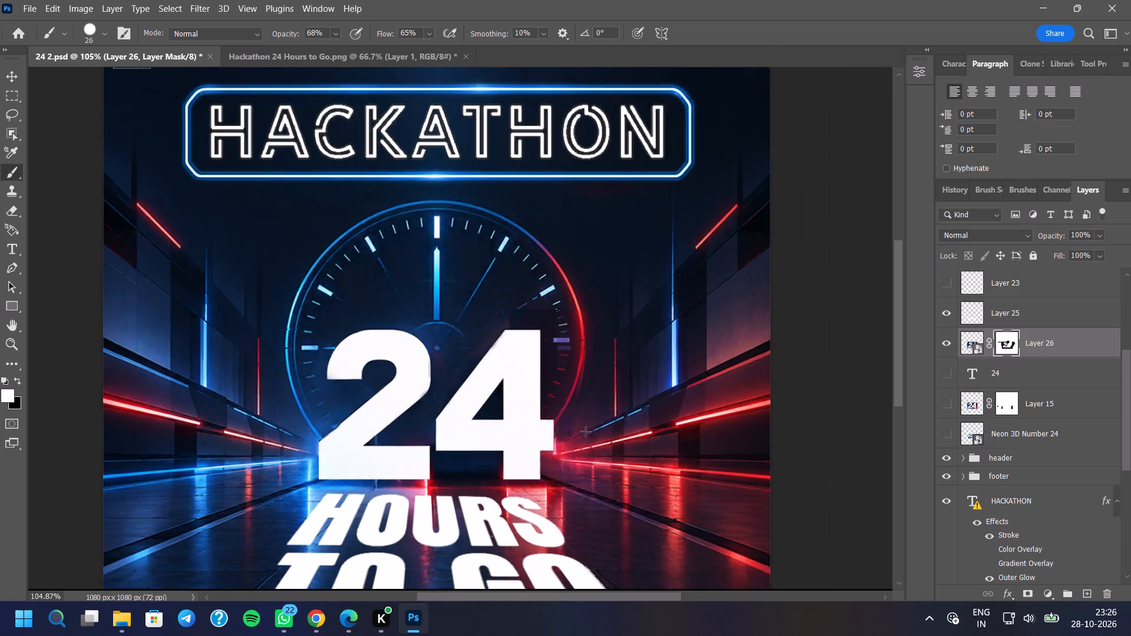
scroll(586, 432, "down", 6)
scroll(587, 428, "up", 20)
scroll(587, 428, "up", 3)
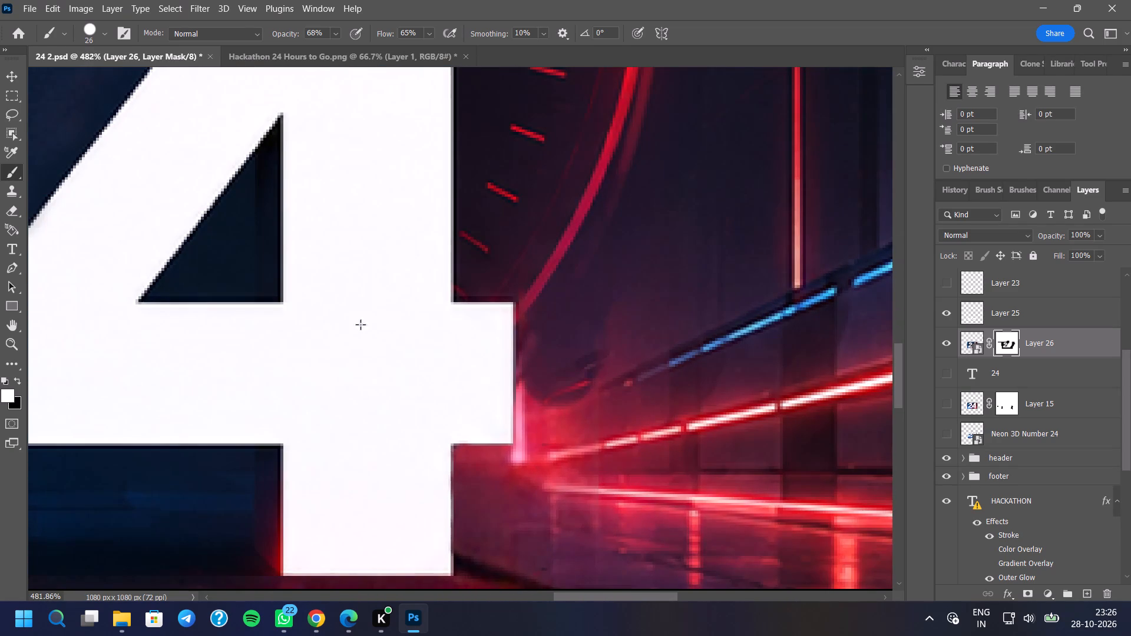
left_click(7, 207)
double_click(593, 407)
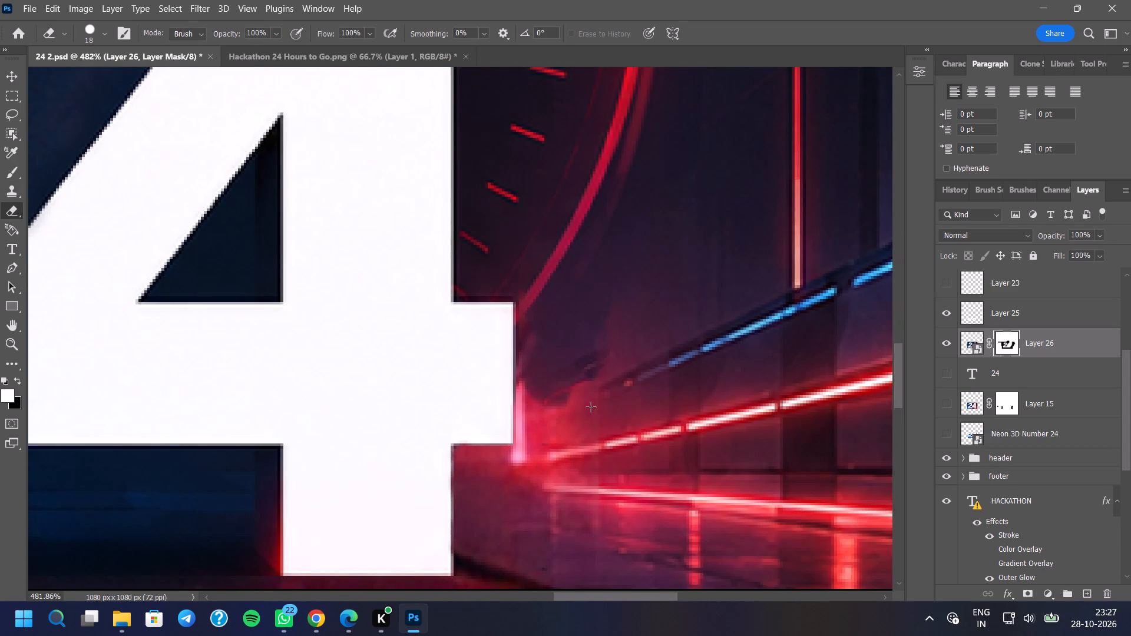
left_click(576, 408)
left_click(570, 409)
left_click(567, 409)
double_click(559, 409)
left_click(557, 400)
Erase Layer 26's mask with an 18 px Soft Round eraser over the dark smudges between the blue neon line's end and the crossbar.
right_click(585, 399)
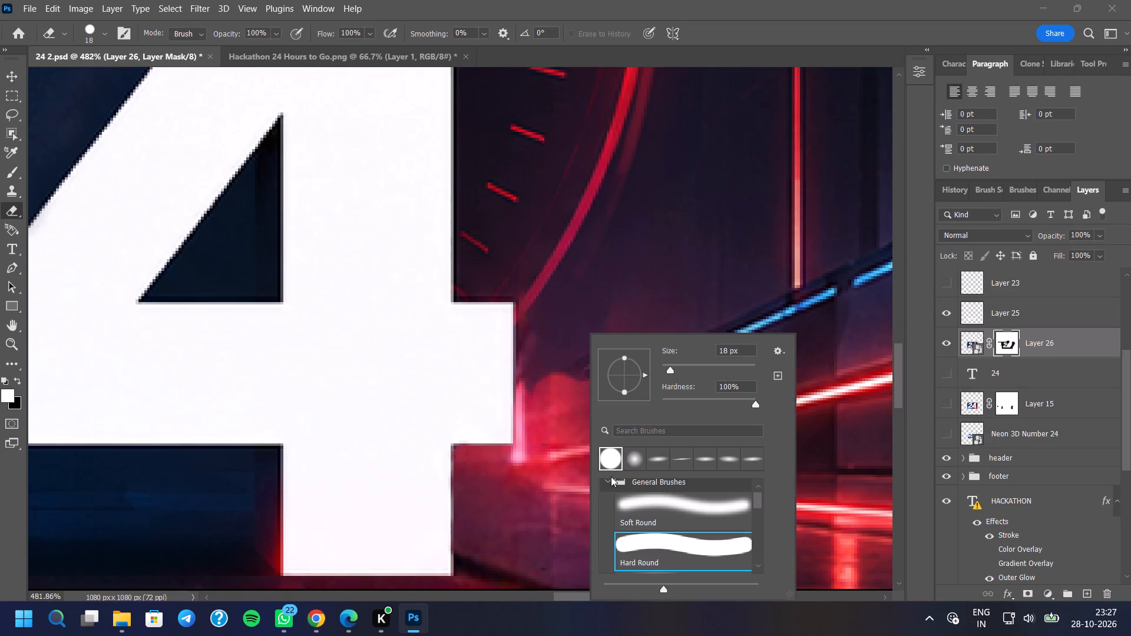
left_click(642, 499)
left_click(692, 338)
left_click(683, 283)
left_click(631, 373)
left_click(624, 376)
left_click(610, 376)
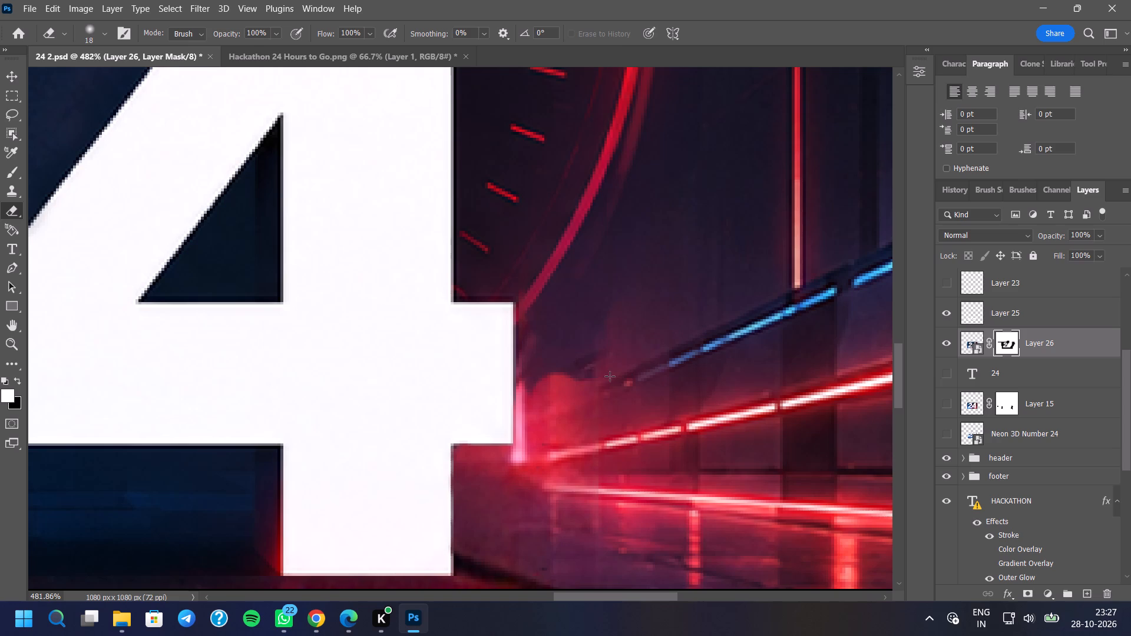
left_click(603, 373)
left_click(589, 376)
left_click(571, 378)
left_click(554, 381)
triple_click(548, 383)
Soften the red glow's upper edge beside the 4's crossbar by erasing Layer 26's mask up toward the clock arc.
left_click(550, 368)
left_click_drag(561, 366, 571, 366)
left_click(590, 364)
left_click(607, 353)
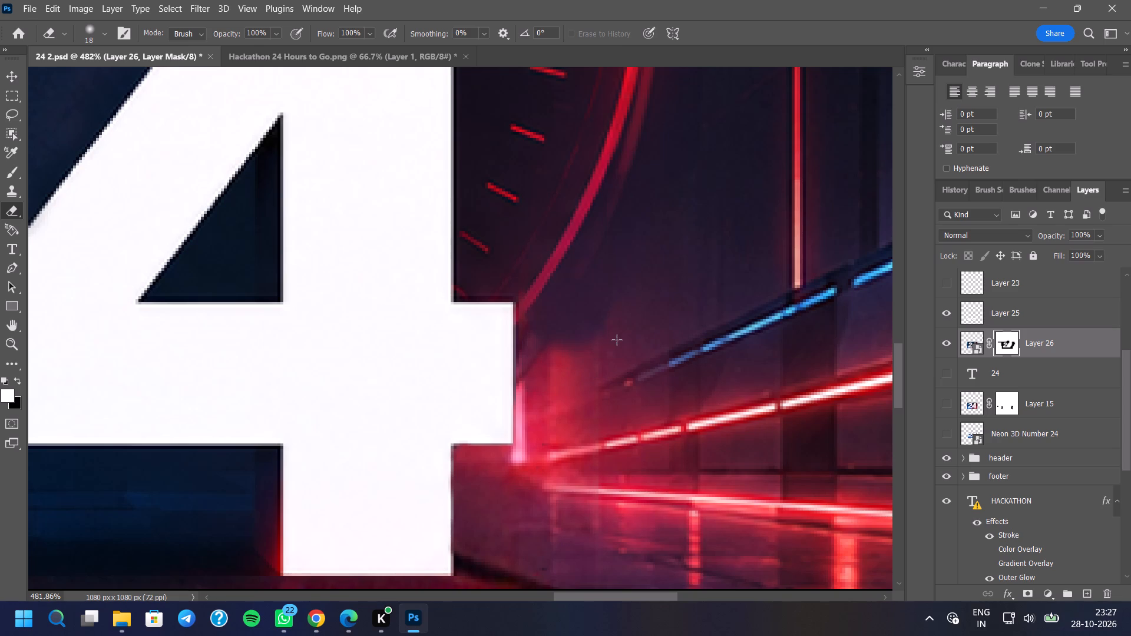
left_click(617, 340)
left_click(619, 336)
left_click_drag(619, 338, 607, 356)
left_click(596, 360)
left_click(593, 357)
left_click(591, 353)
double_click(593, 349)
left_click(601, 343)
left_click(605, 337)
left_click(614, 330)
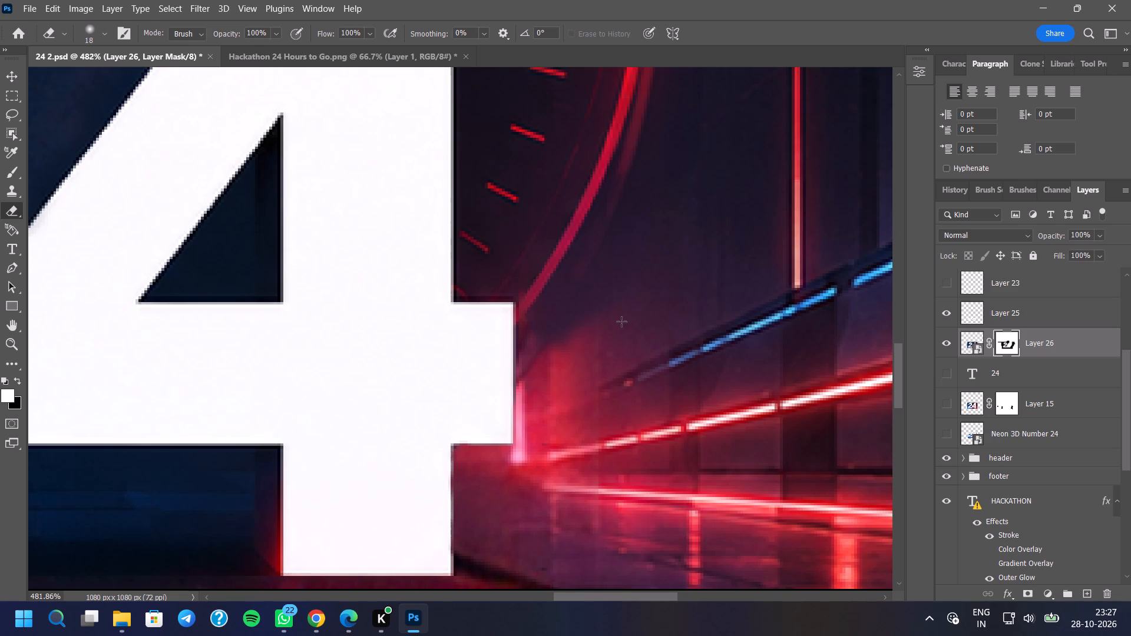
double_click(621, 320)
Examine how the masked 24 blends with the clock and background across the poster.
scroll(611, 403, "down", 12)
scroll(587, 455, "down", 4)
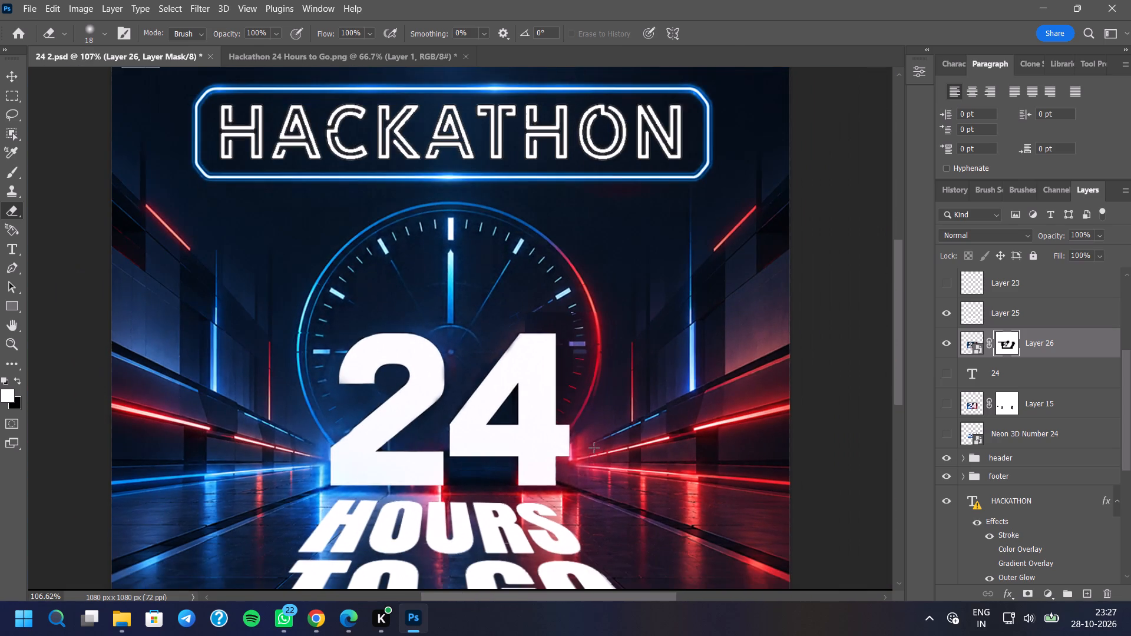
scroll(592, 447, "down", 4)
scroll(607, 415, "up", 5)
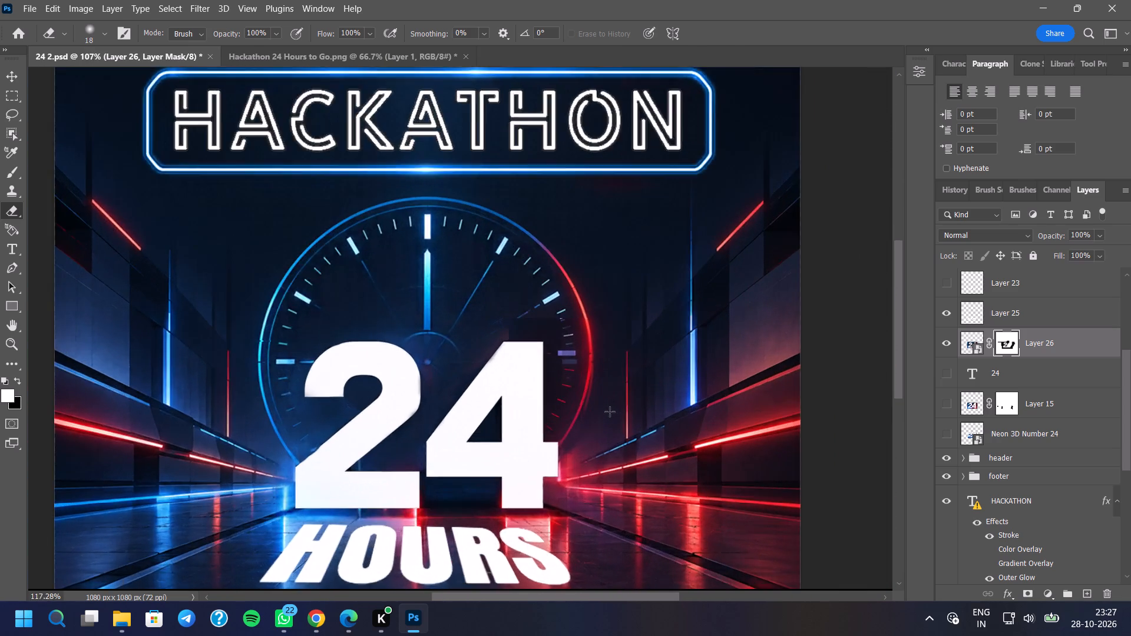
scroll(610, 412, "up", 4)
scroll(612, 416, "down", 9)
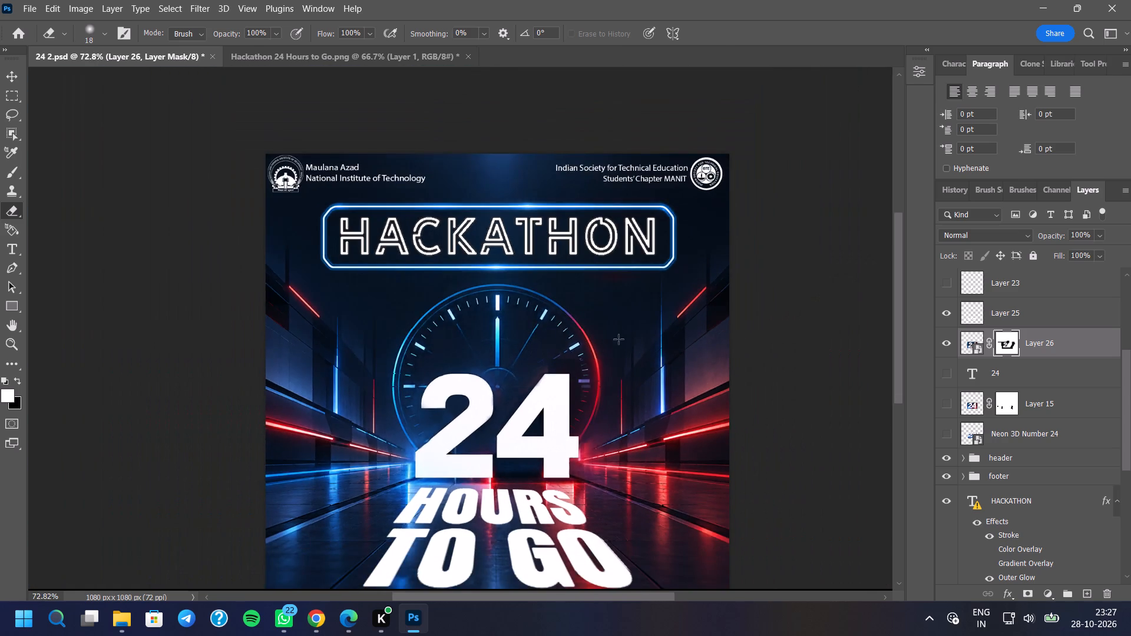
scroll(619, 339, "down", 4)
Add a new layer above Layer 26 and set the foreground colour to 161e32, sampled from the dark blue background between the digits.
scroll(571, 377, "up", 20)
scroll(571, 377, "up", 3)
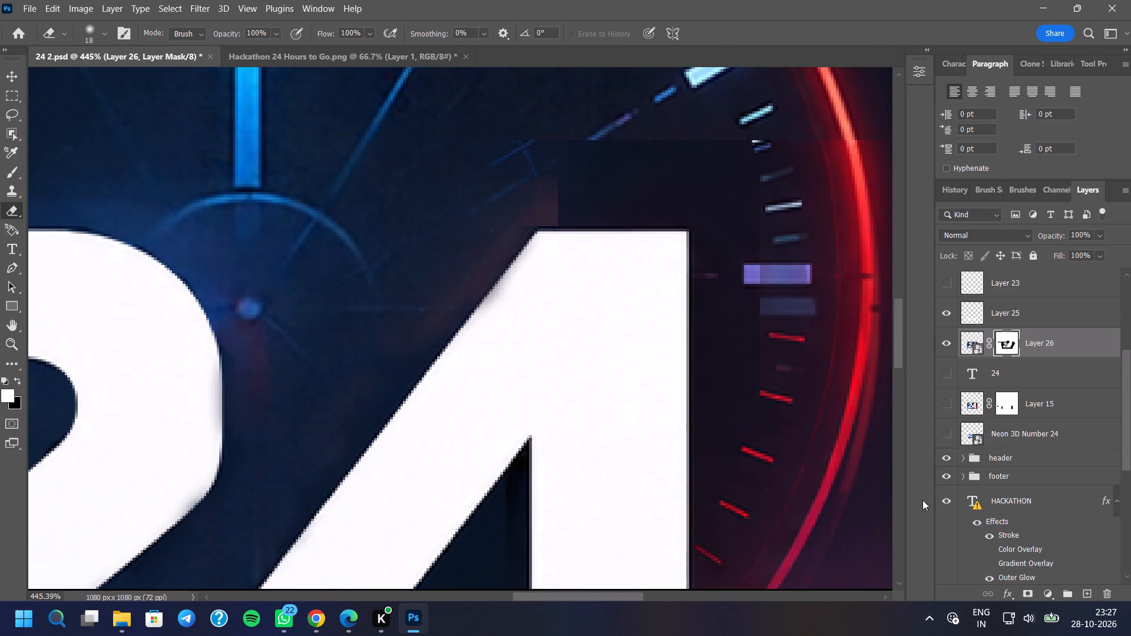
left_click(1085, 592)
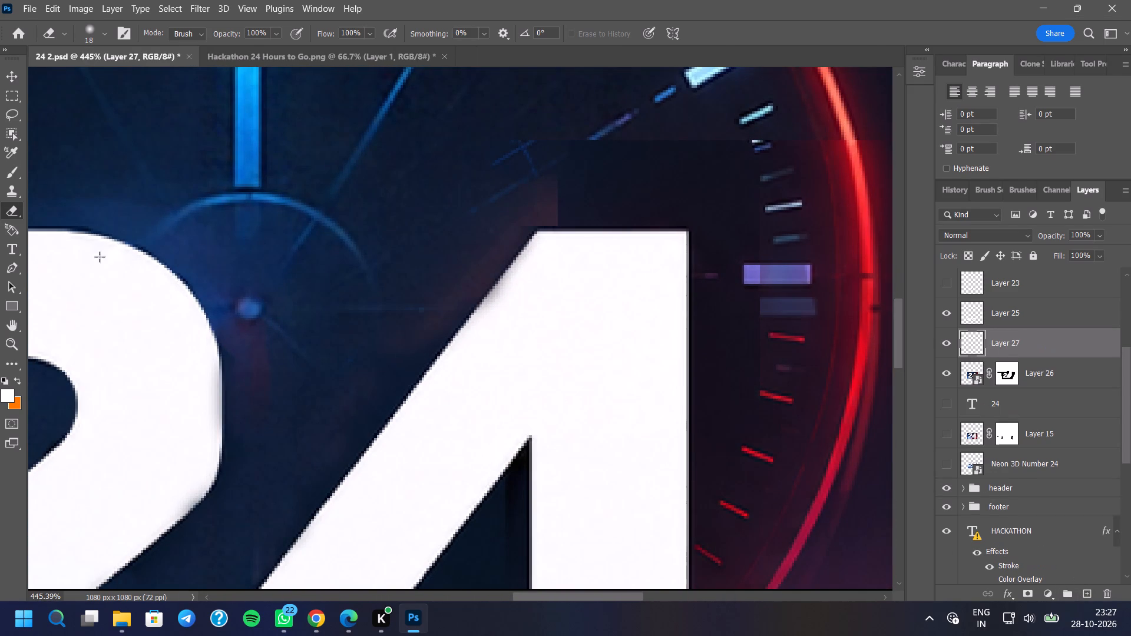
left_click(8, 171)
left_click(8, 390)
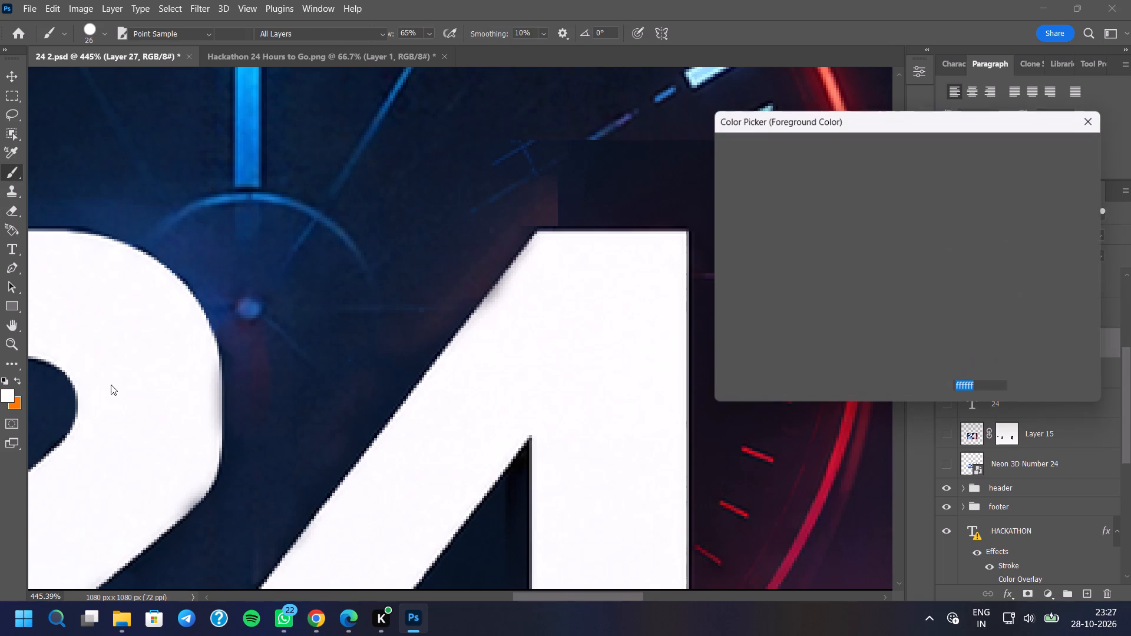
left_click(449, 233)
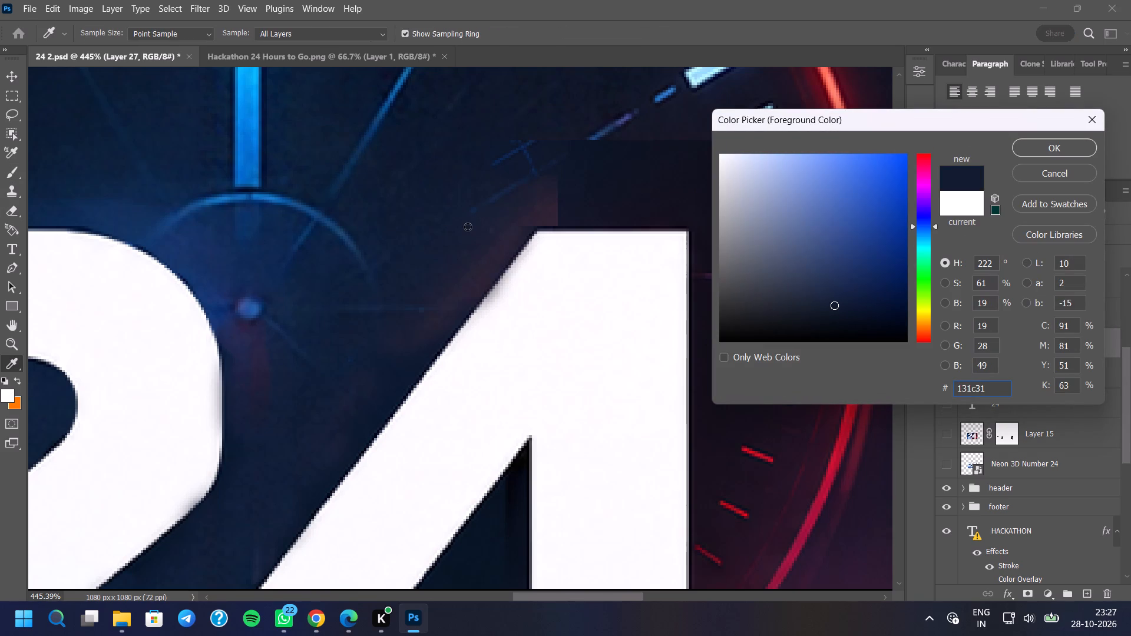
left_click_drag(451, 231, 447, 257)
left_click(1030, 148)
Paint the sampled blue over the reddish patch and its vertical border above the 4's upper corner with a 26 px Soft Round brush.
right_click(402, 190)
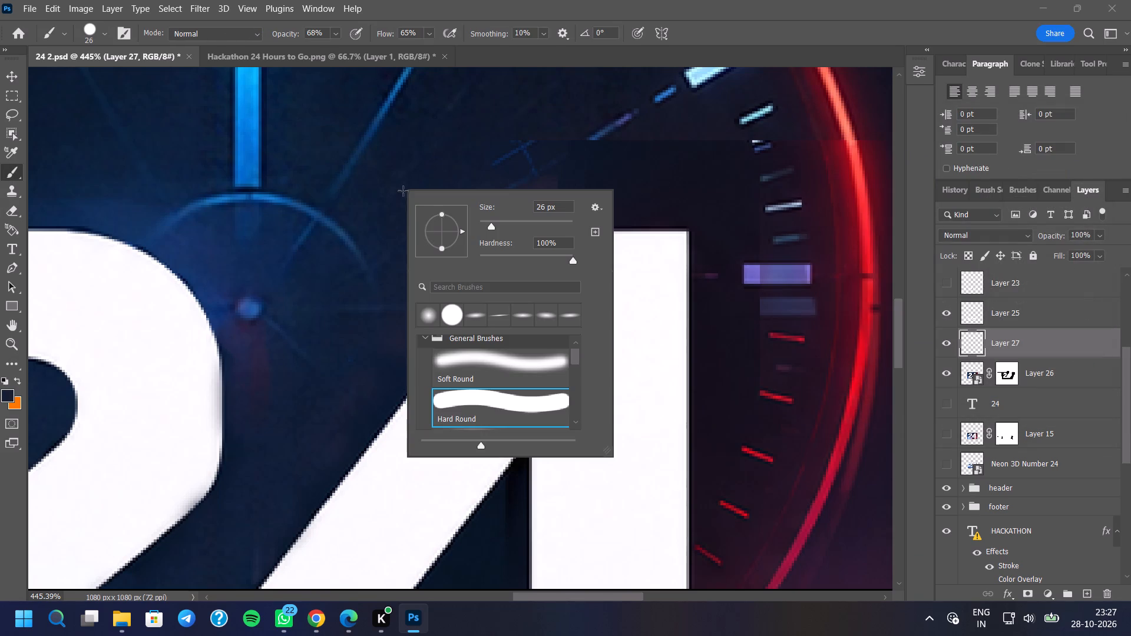
left_click(469, 364)
left_click(339, 273)
left_click(496, 213)
left_click(503, 208)
left_click(517, 202)
left_click(537, 196)
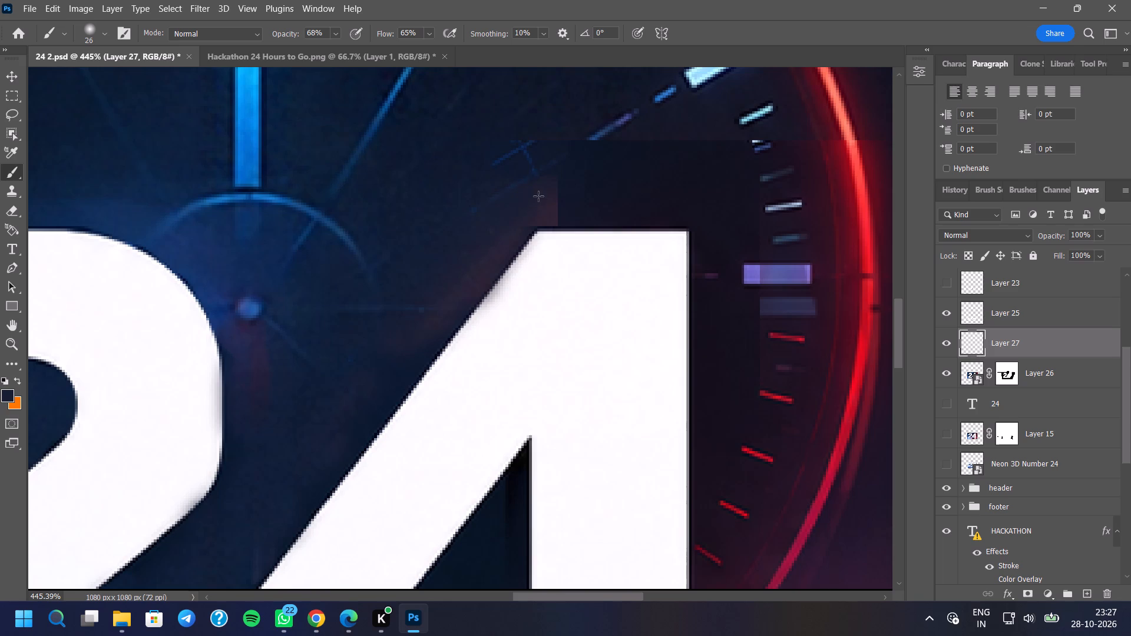
left_click(551, 194)
left_click(566, 186)
left_click(580, 174)
left_click(550, 187)
left_click(541, 193)
left_click(536, 196)
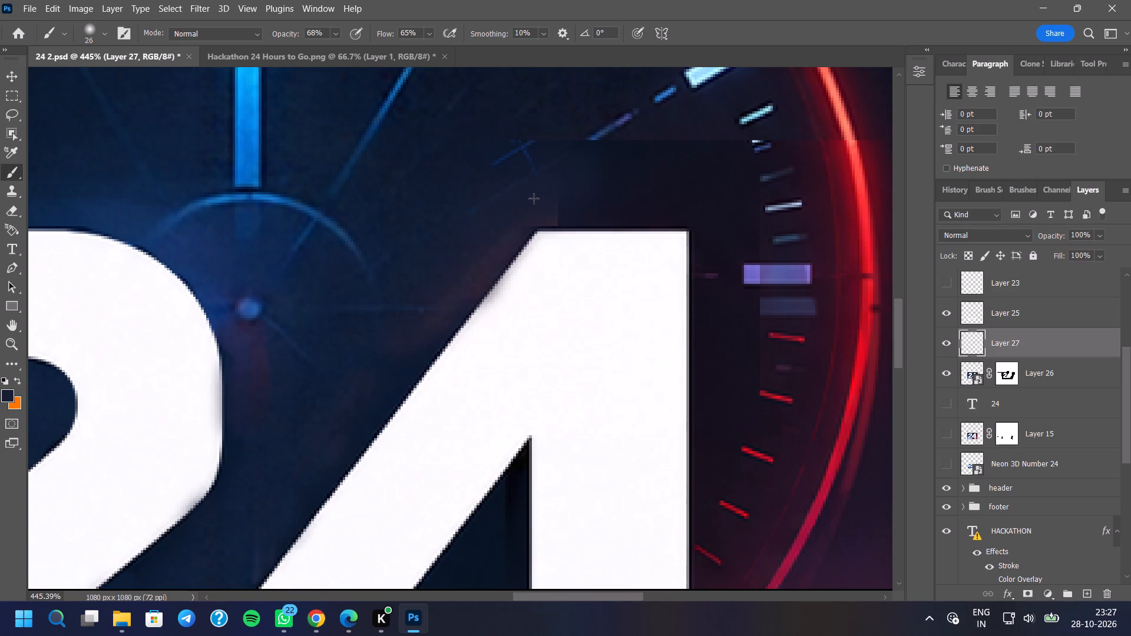
Paint the same blue over the reddish tint along the upper part of the 4's diagonal edge.
left_click(527, 205)
left_click(520, 216)
left_click(508, 223)
left_click(500, 233)
left_click_drag(485, 246, 480, 253)
left_click_drag(475, 257, 472, 263)
left_click_drag(467, 271, 464, 277)
left_click(463, 277)
left_click_drag(482, 263, 488, 260)
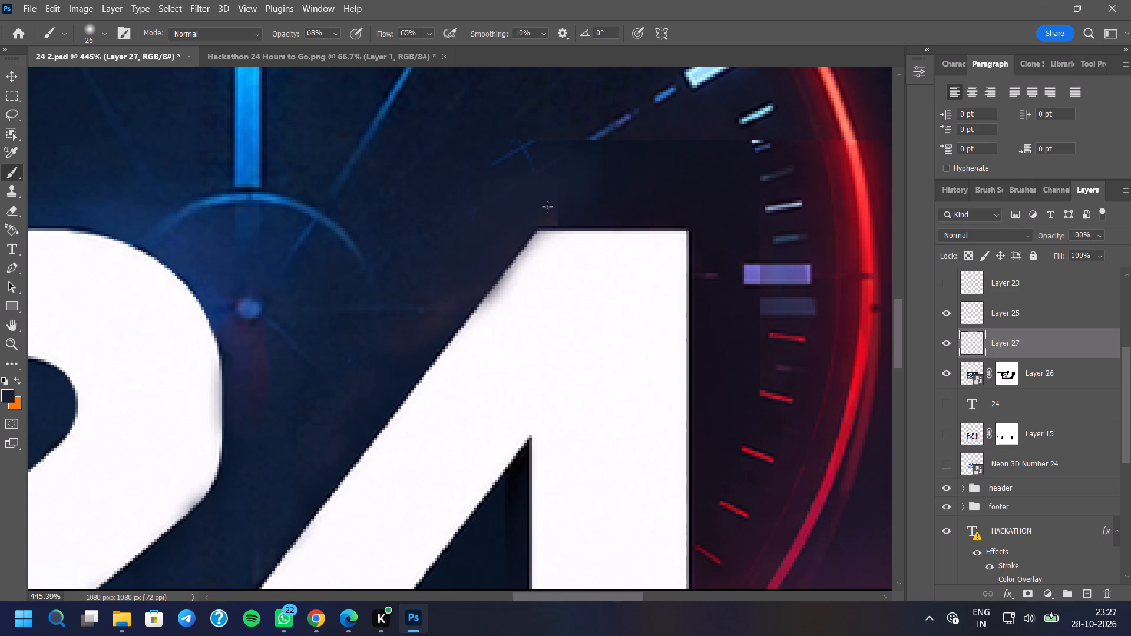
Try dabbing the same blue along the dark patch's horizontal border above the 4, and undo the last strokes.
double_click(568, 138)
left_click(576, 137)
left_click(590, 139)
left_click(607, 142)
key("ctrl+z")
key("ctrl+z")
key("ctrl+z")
Set the foreground colour to 131a2d, sampled above the 4, and paint over the dark patch's vertical border near the 4's upper corner.
left_click(7, 388)
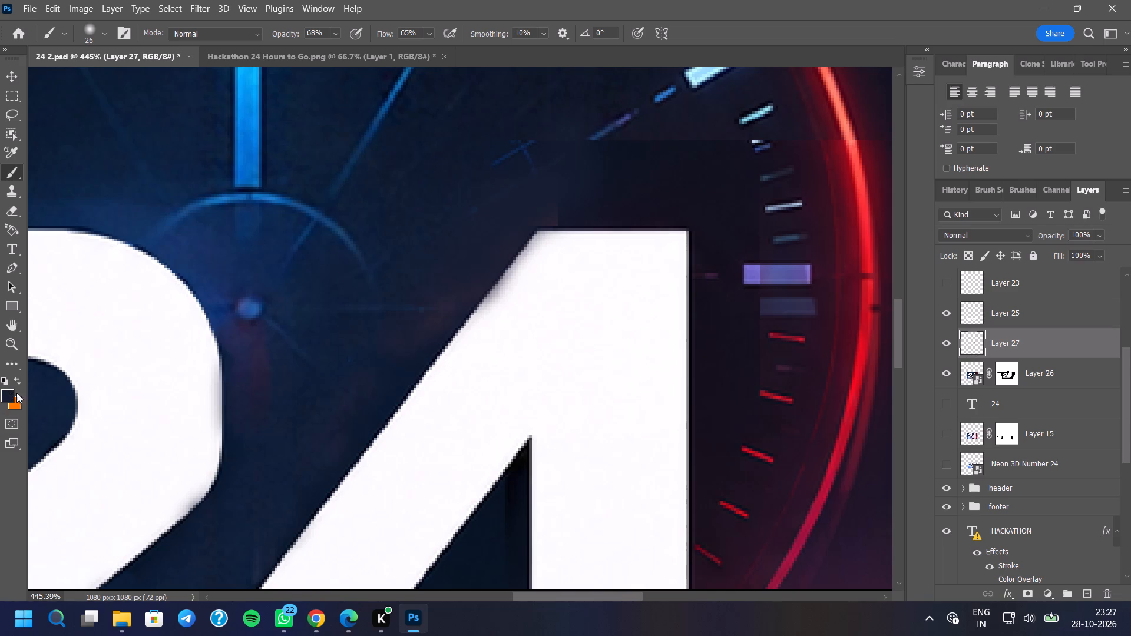
left_click(3, 394)
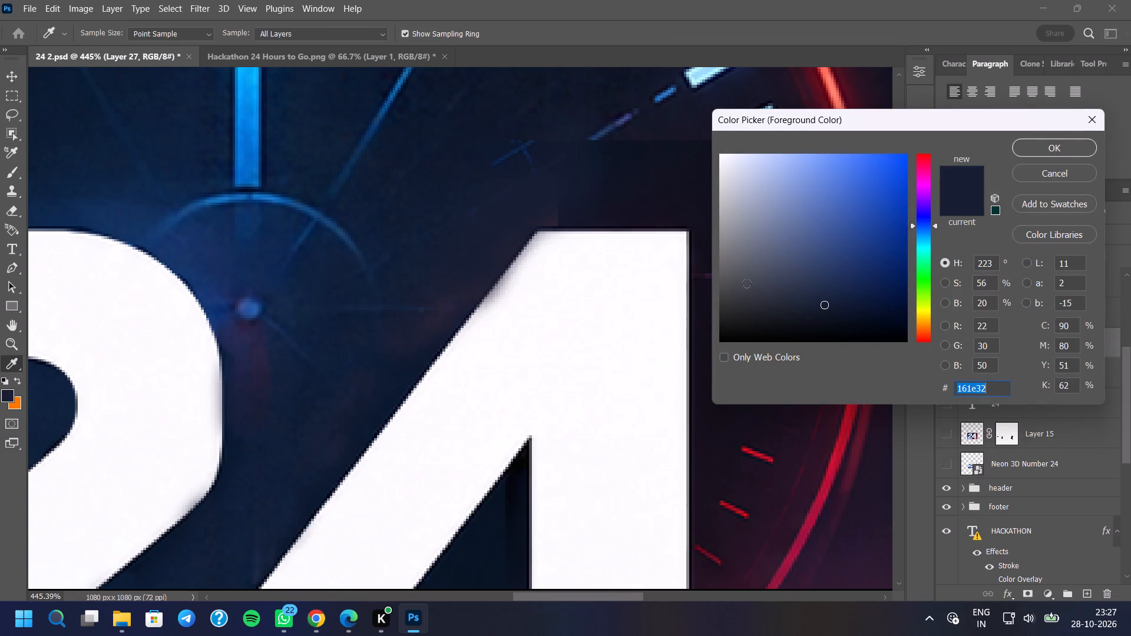
left_click(583, 190)
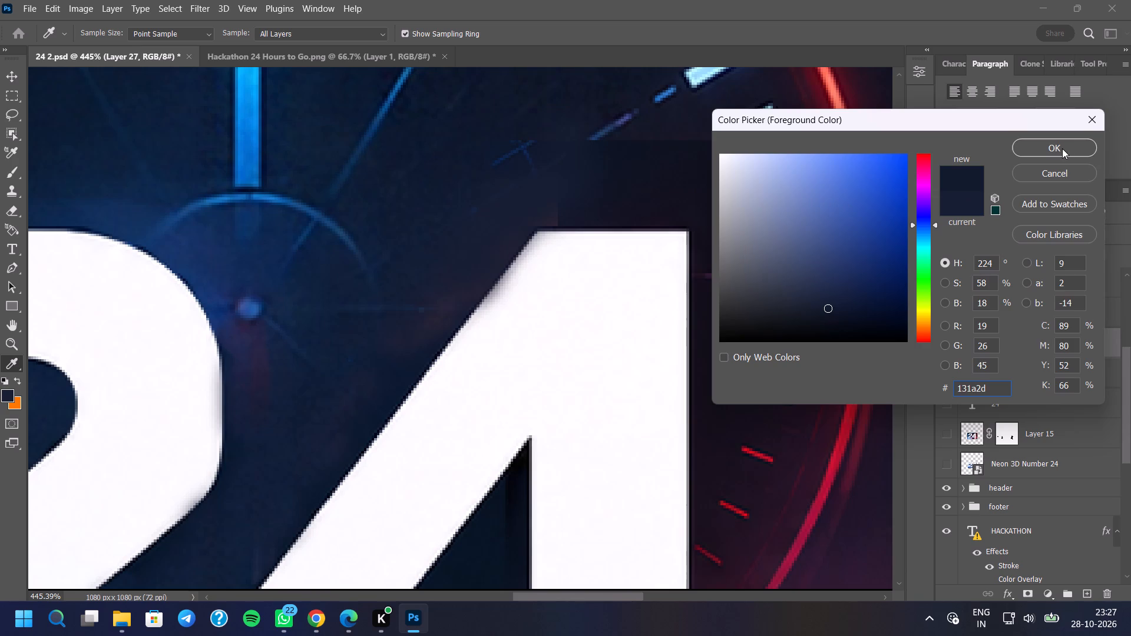
left_click(1062, 148)
left_click(542, 188)
left_click_drag(554, 206, 556, 211)
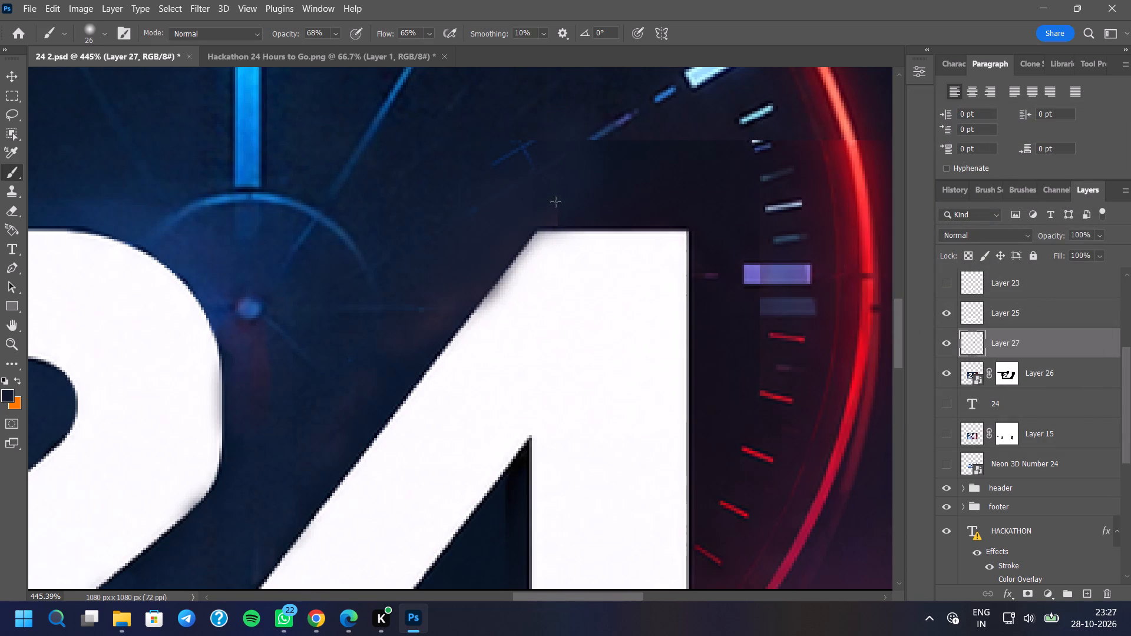
left_click(560, 188)
Paint 131a2d along the dark patch's horizontal border above the 4, from its corner to the clock ticks, and touch up the corner.
left_click(560, 159)
left_click(570, 149)
left_click(597, 138)
left_click_drag(621, 135, 627, 136)
left_click(641, 136)
left_click(682, 141)
left_click(696, 139)
left_click(715, 140)
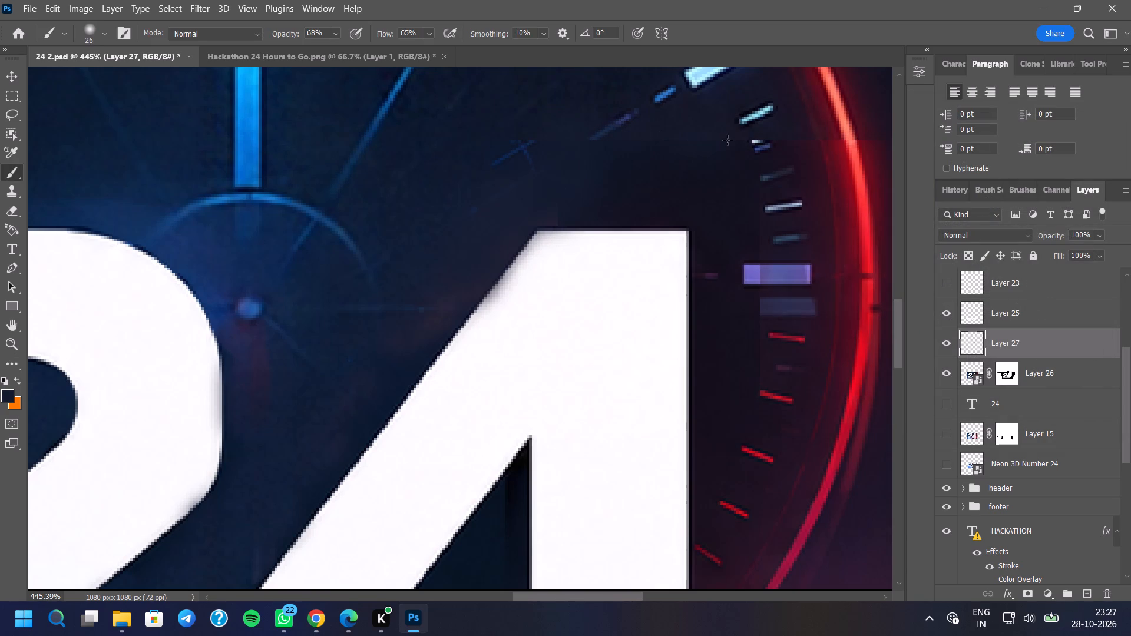
left_click(727, 140)
left_click_drag(649, 150, 633, 151)
left_click(557, 156)
left_click_drag(550, 168, 549, 174)
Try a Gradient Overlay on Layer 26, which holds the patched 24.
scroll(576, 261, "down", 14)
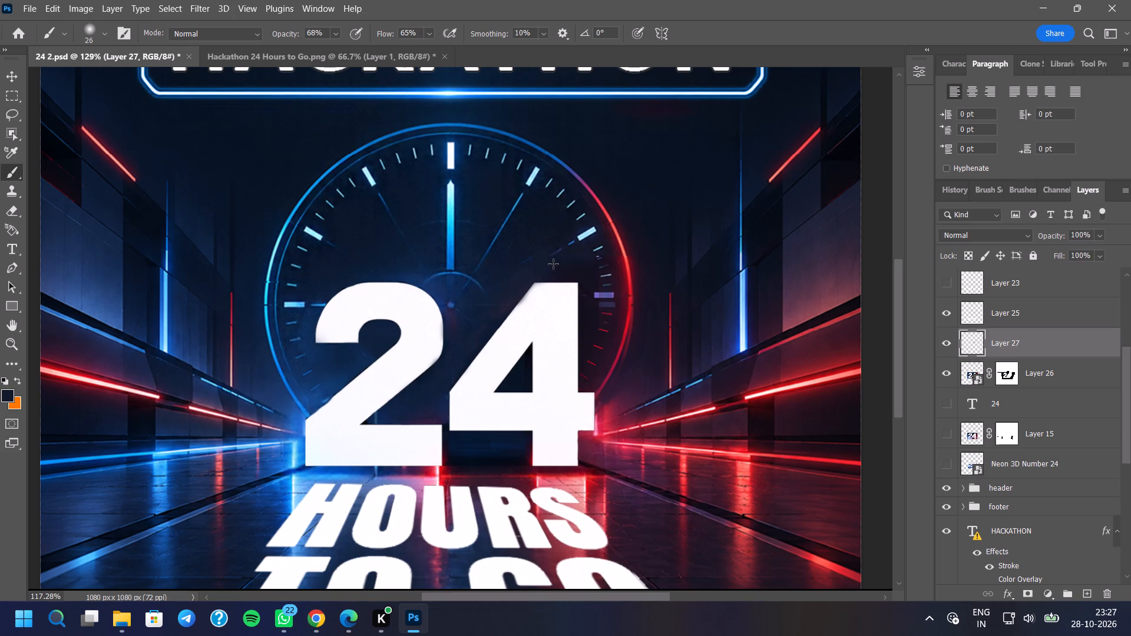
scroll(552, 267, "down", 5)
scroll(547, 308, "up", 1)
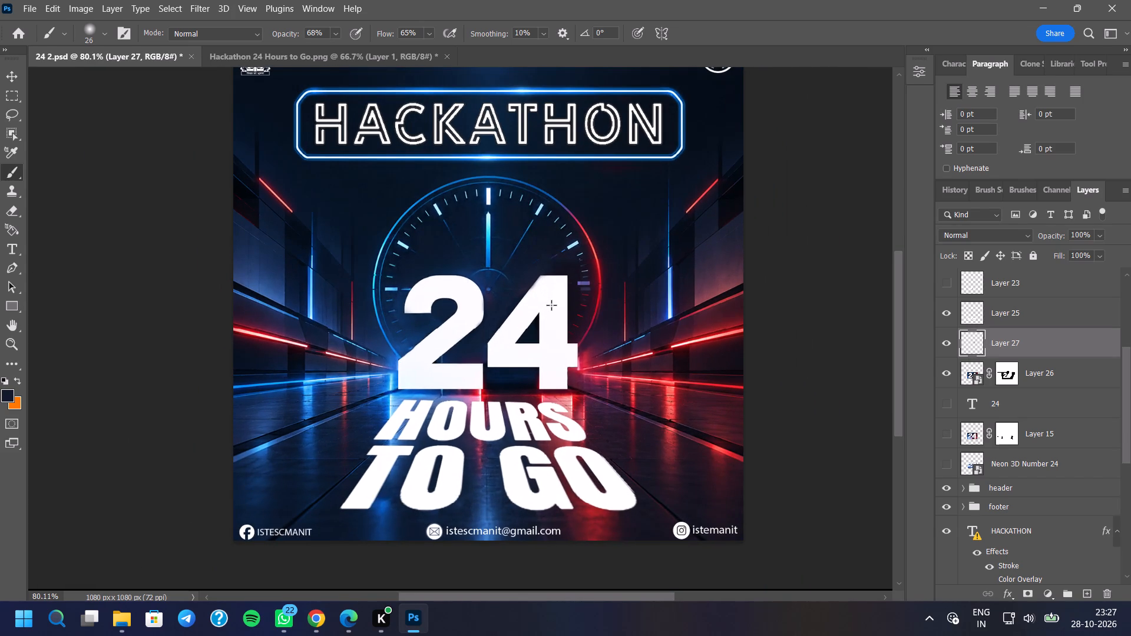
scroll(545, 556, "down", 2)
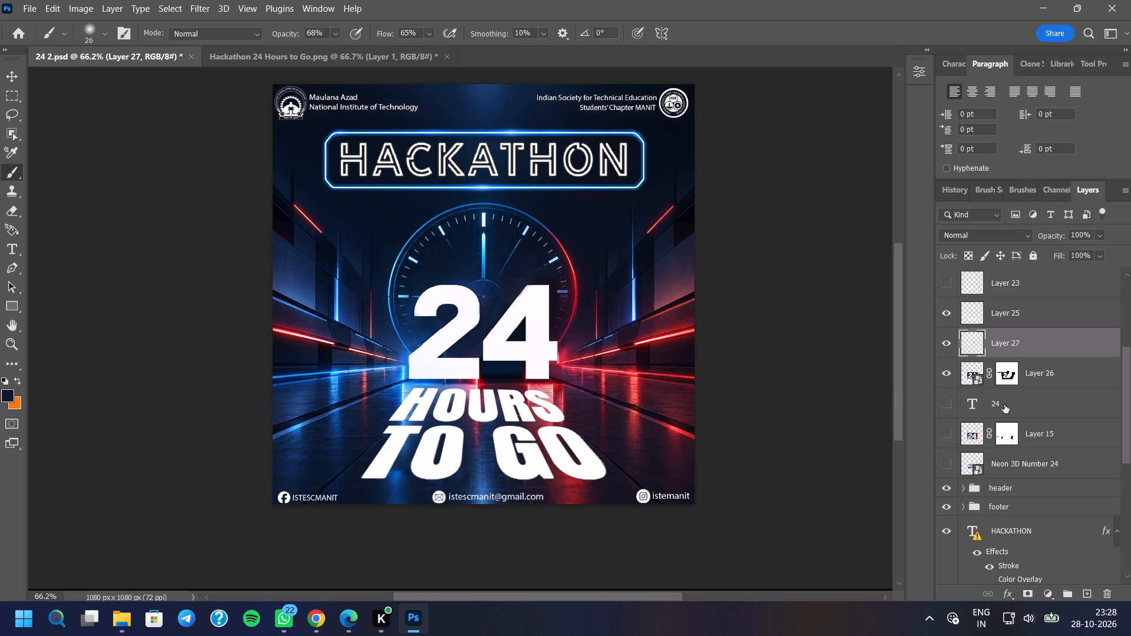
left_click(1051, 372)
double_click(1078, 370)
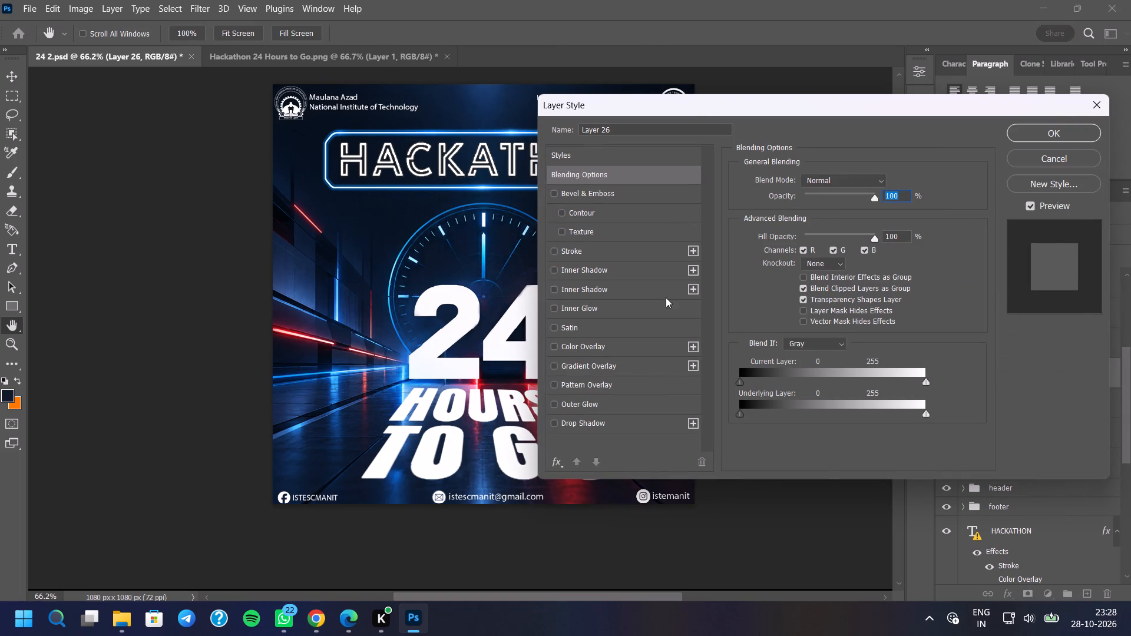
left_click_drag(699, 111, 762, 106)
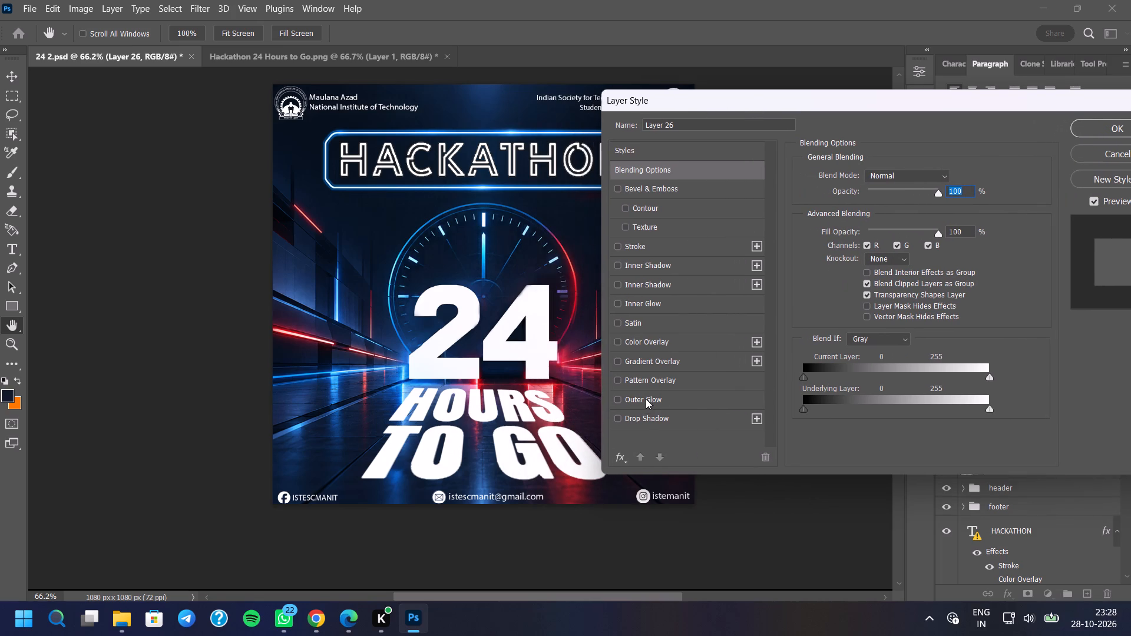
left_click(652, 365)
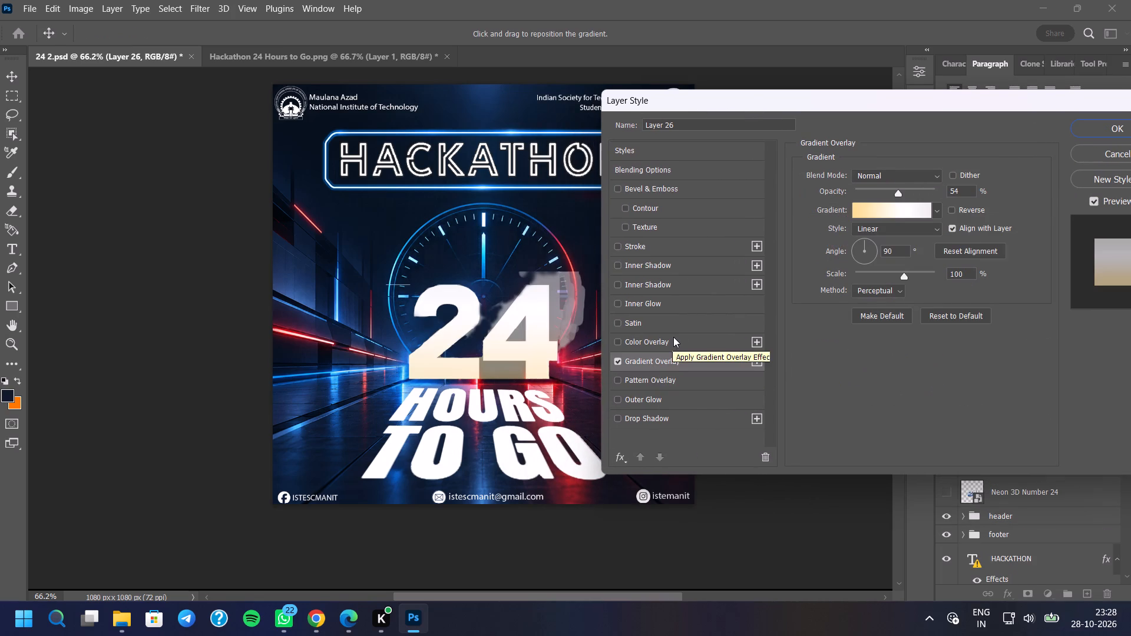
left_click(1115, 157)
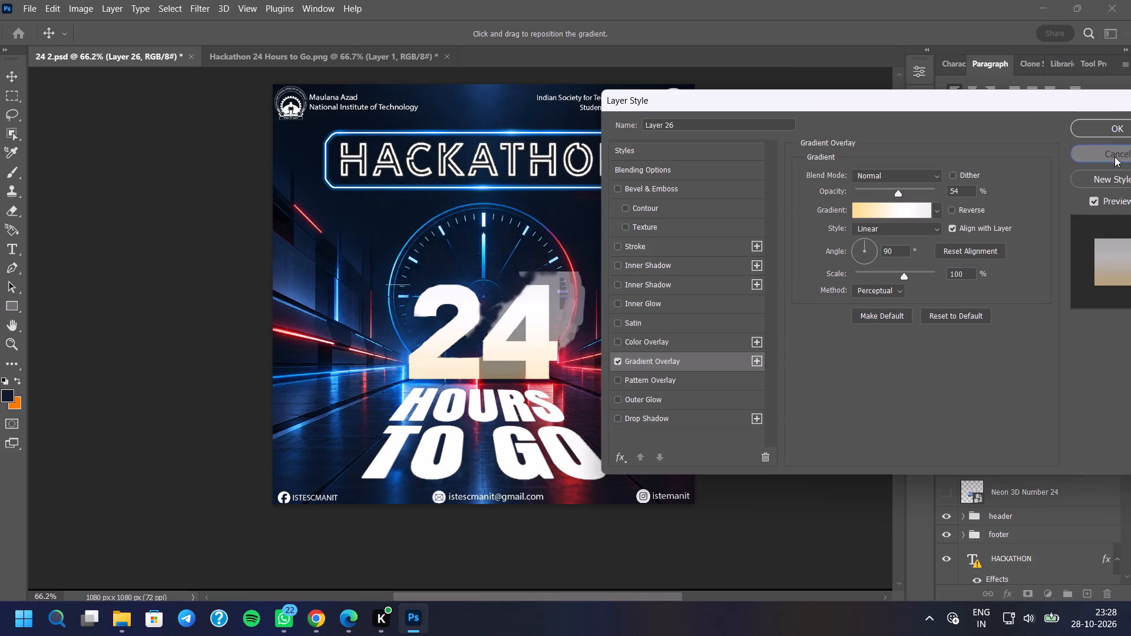
Show the live 24 text layer and hide Layer 26 and Layer 27.
scroll(516, 410, "down", 3)
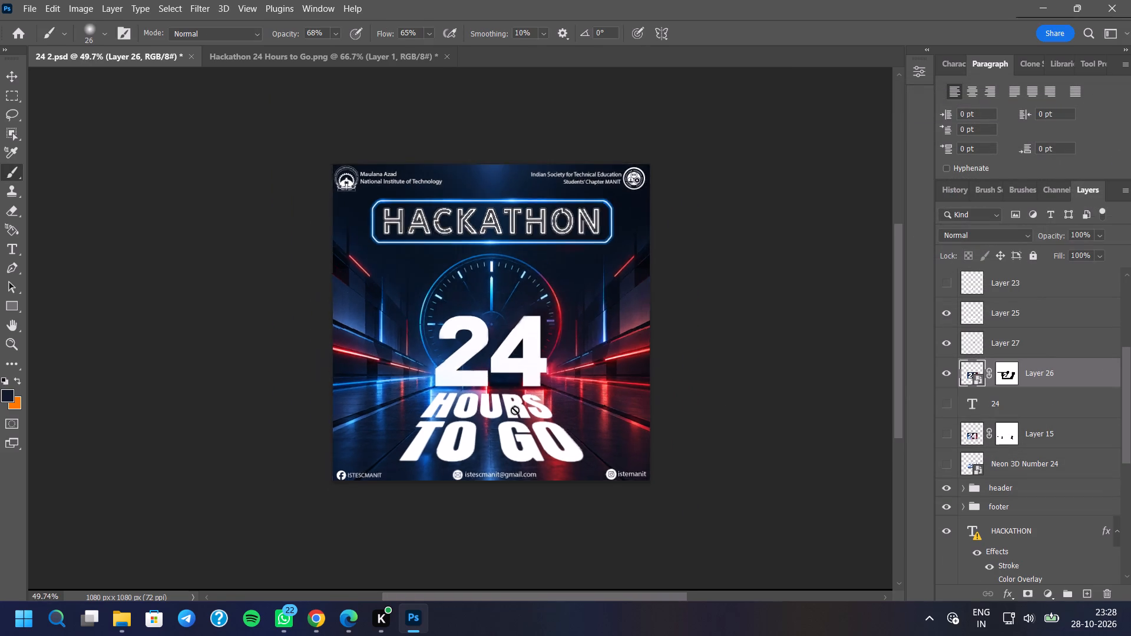
scroll(515, 410, "up", 11)
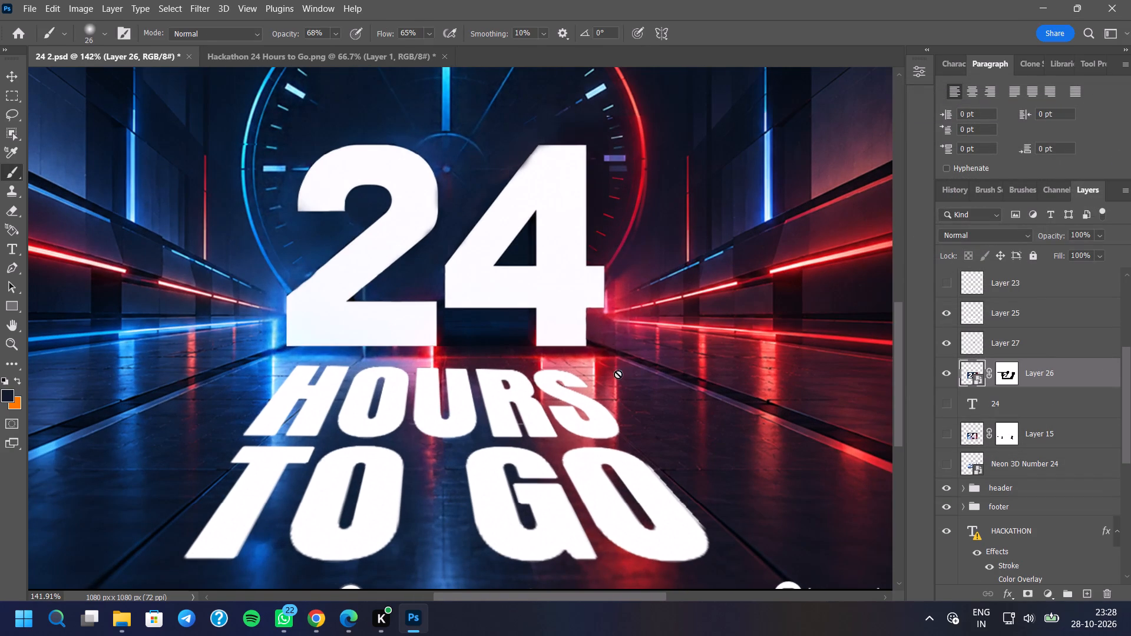
left_click(945, 402)
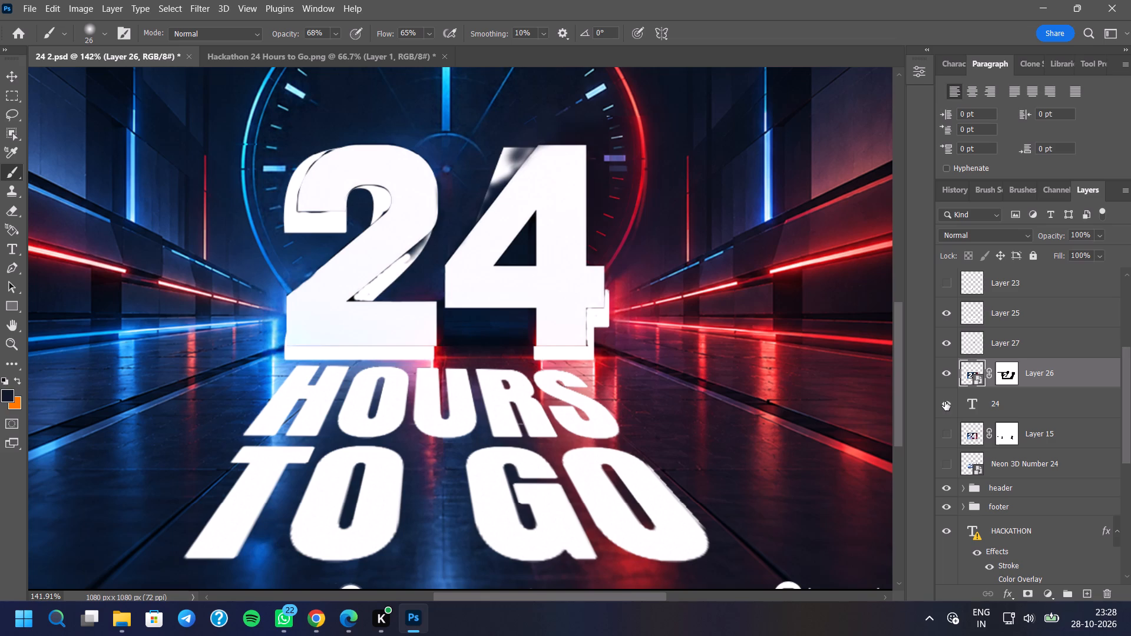
left_click(947, 377)
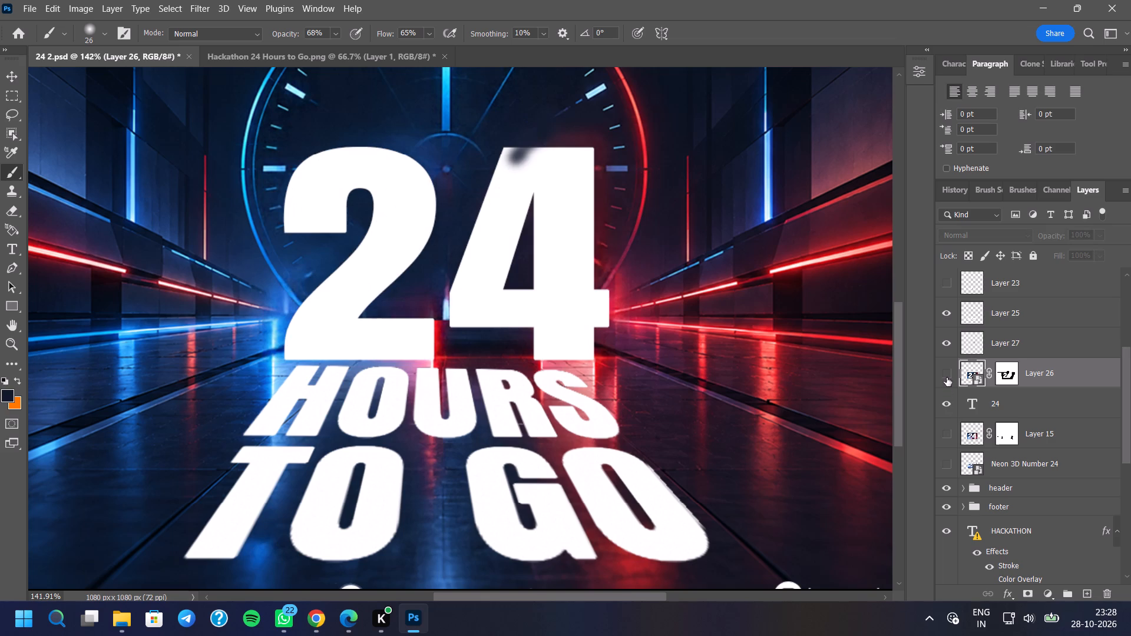
left_click(948, 343)
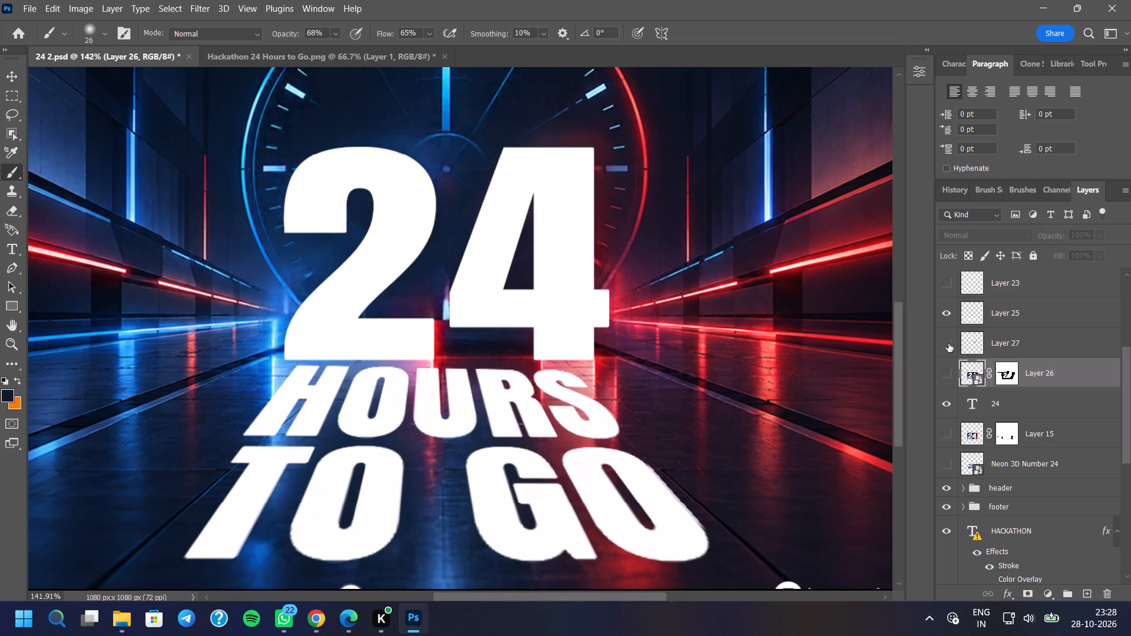
Compare the patched 24 with the live 24 text by switching their layers' visibility, ending on the live text alone.
scroll(702, 383, "down", 6)
scroll(554, 409, "down", 4)
scroll(603, 384, "up", 5)
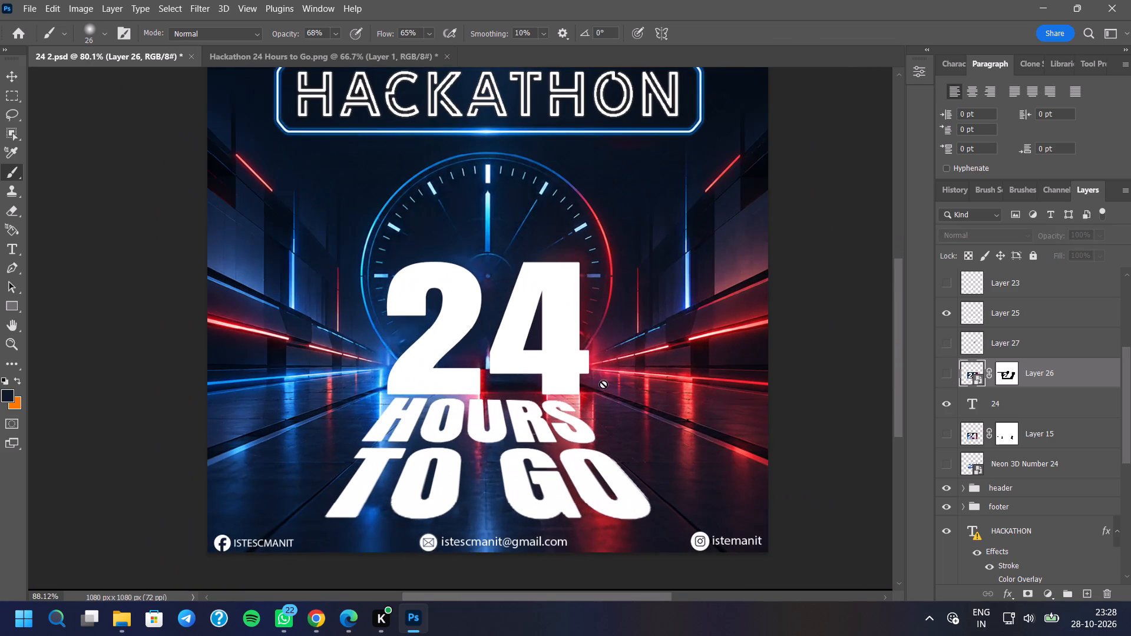
left_click(943, 369)
left_click(951, 341)
left_click(949, 398)
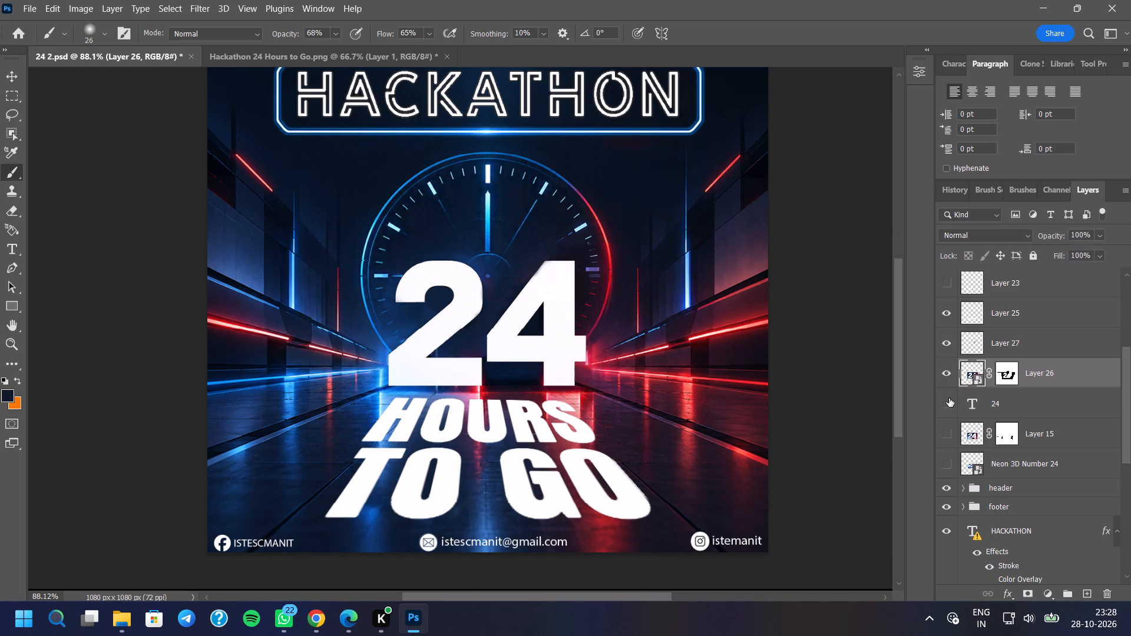
left_click(949, 398)
left_click(946, 377)
left_click(953, 340)
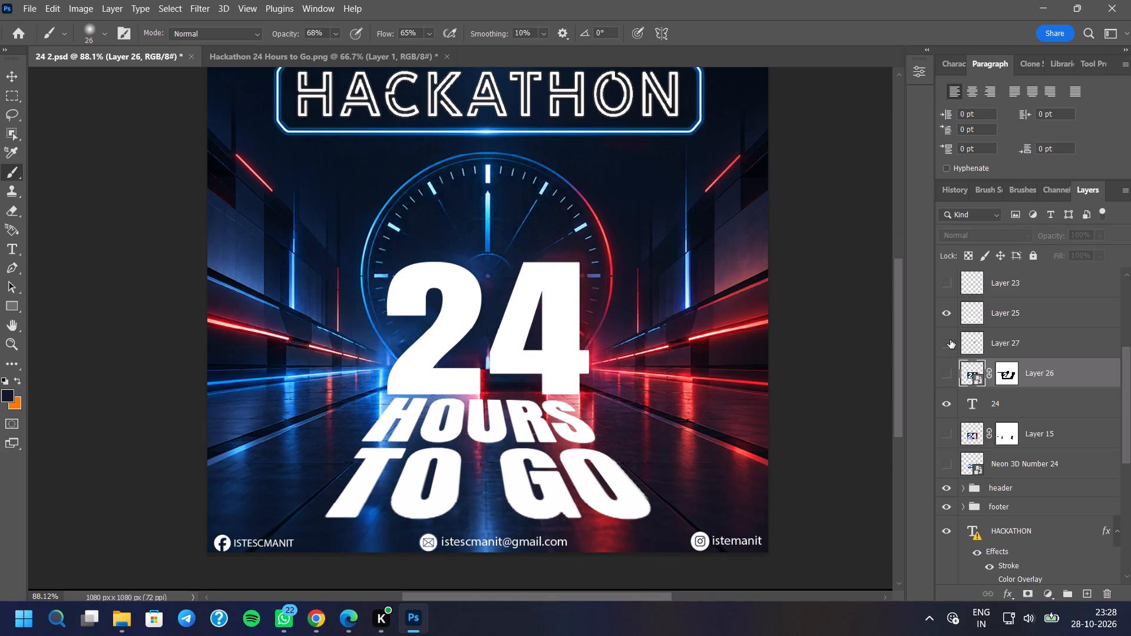
Centre the live 24 text horizontally at X 540 px, and stretch its 2 side outwards to about 102.18% width.
scroll(614, 316, "up", 13)
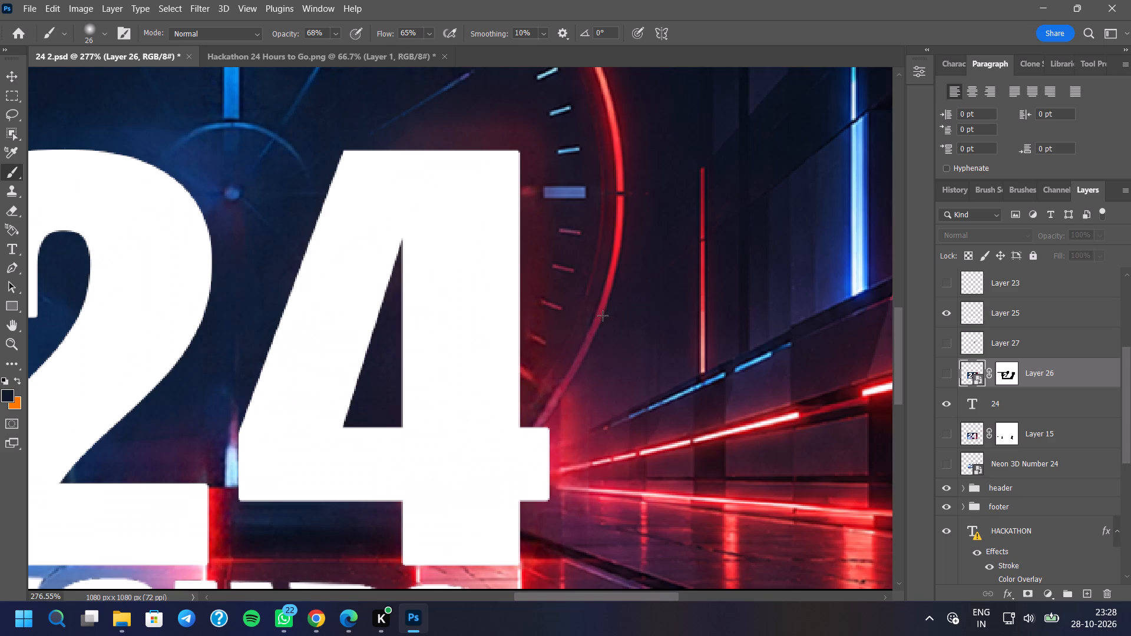
scroll(609, 332, "down", 15)
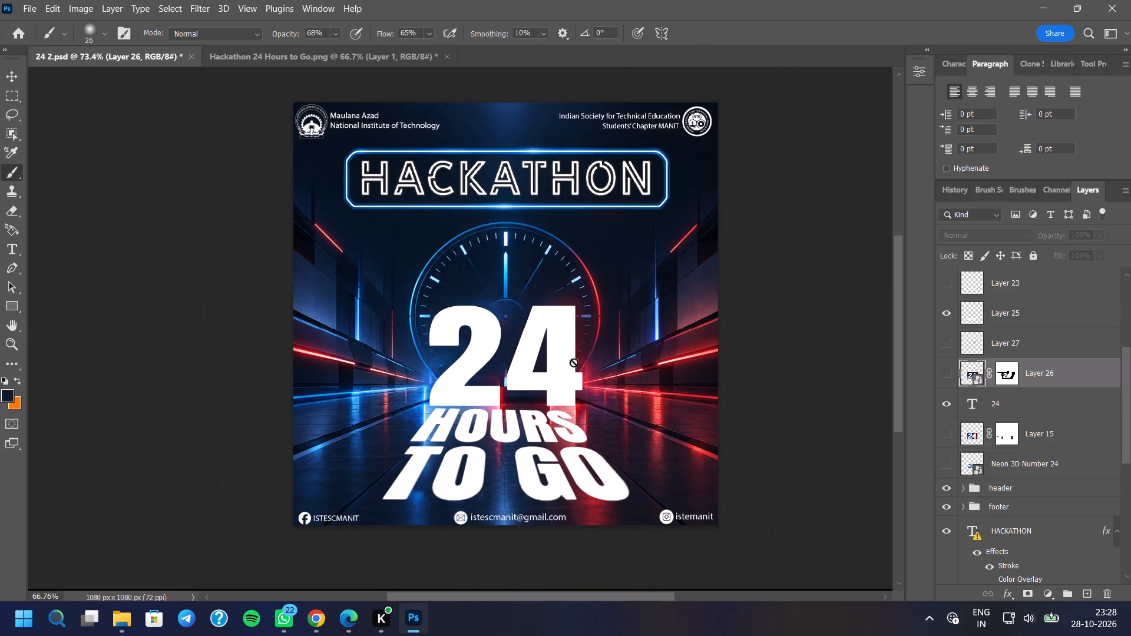
left_click(1030, 404)
key("ctrl+t")
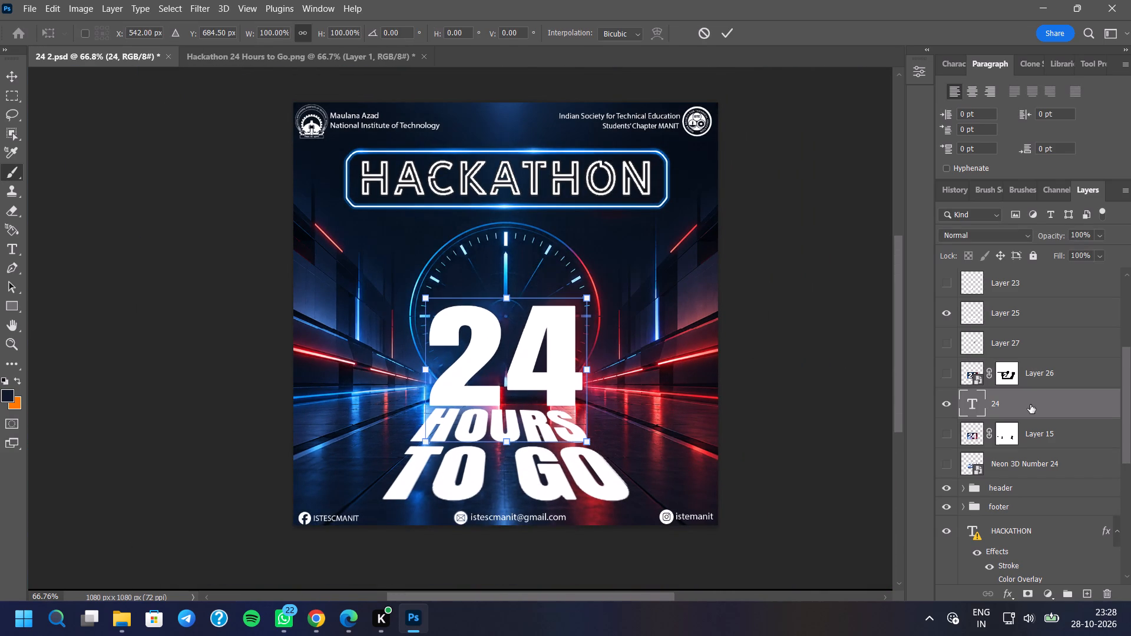
left_click(540, 370)
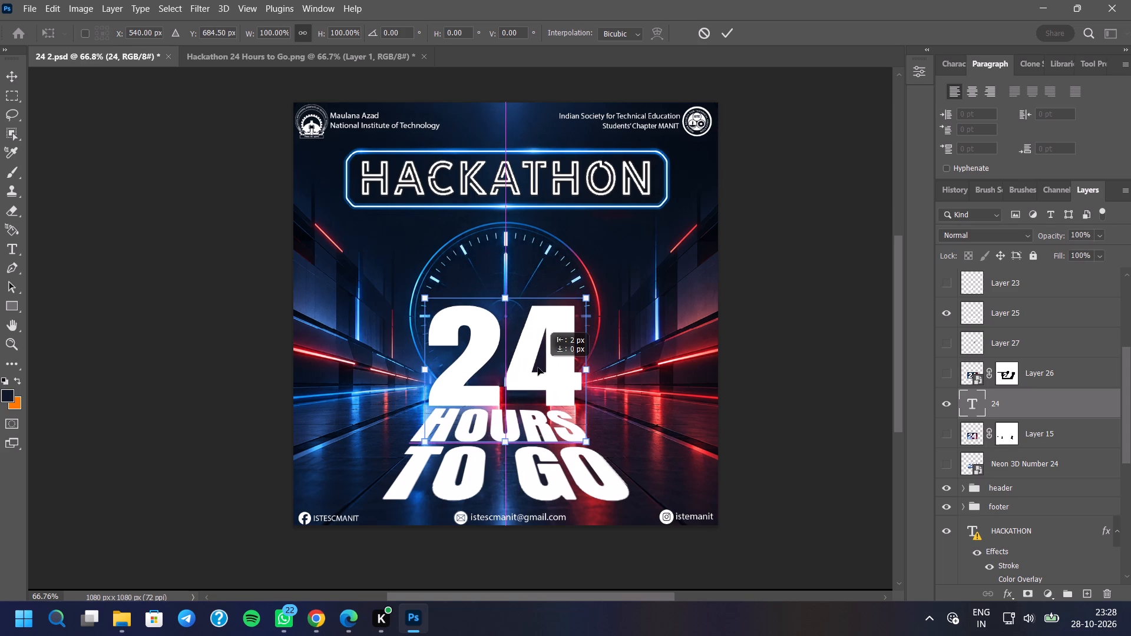
left_click(426, 369, "shift")
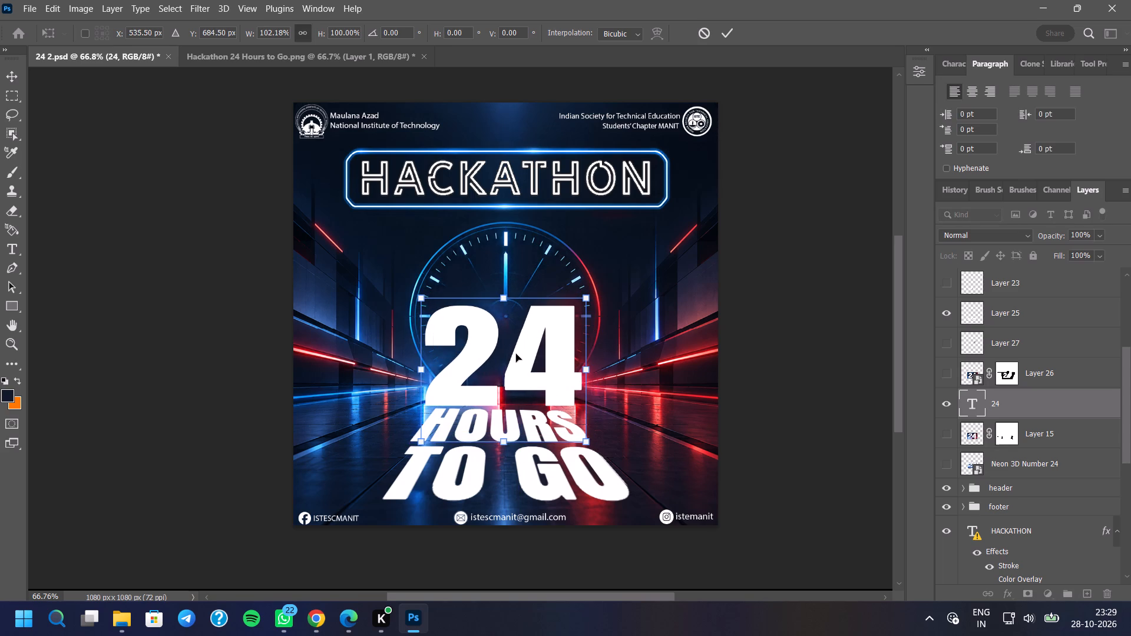
double_click(511, 324)
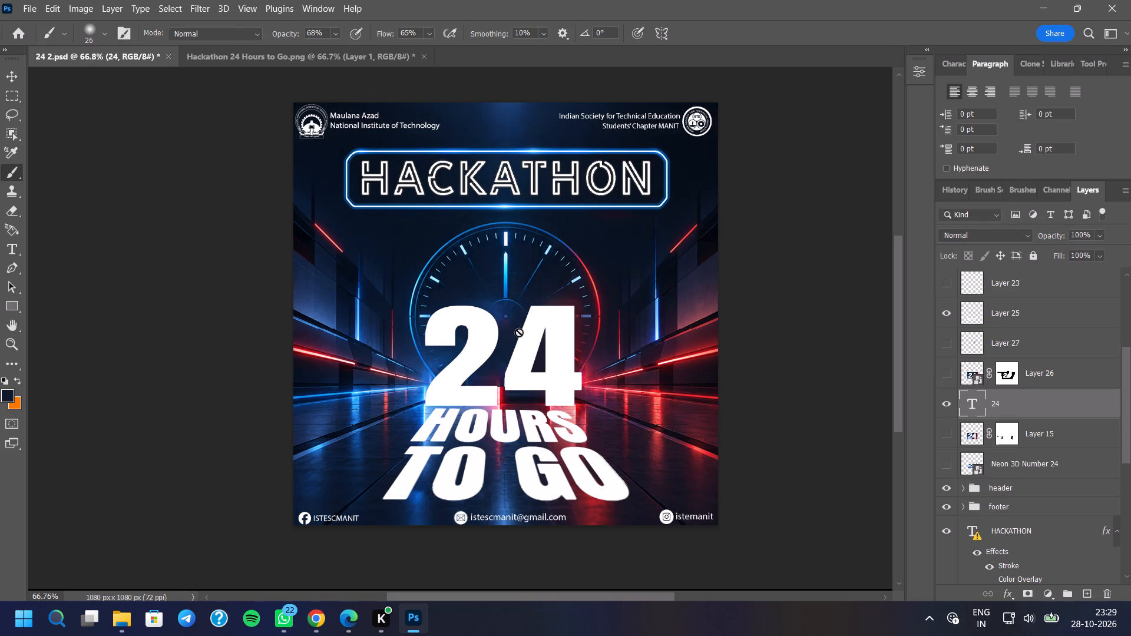
Nudge the 24 text up and slightly right, to about X 540 px and Y 677 px.
key("ctrl+t")
key("Up")
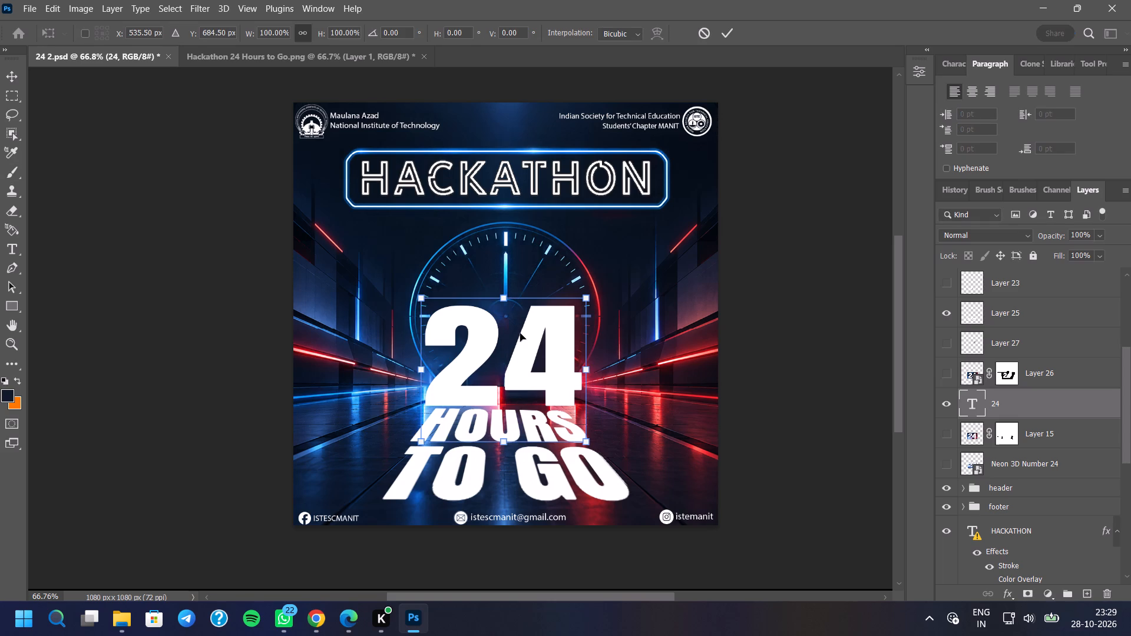
key("Up")
key("Up")
key("Up")
key("Up")
key("Up")
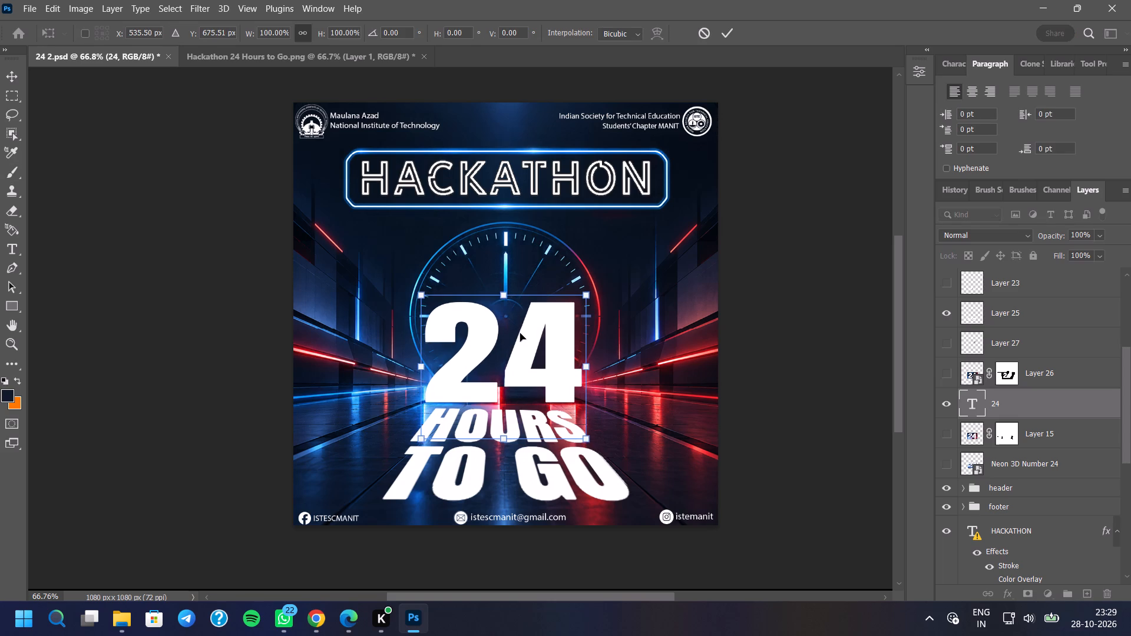
key("Right")
key("Right")
key("Right")
key("Down")
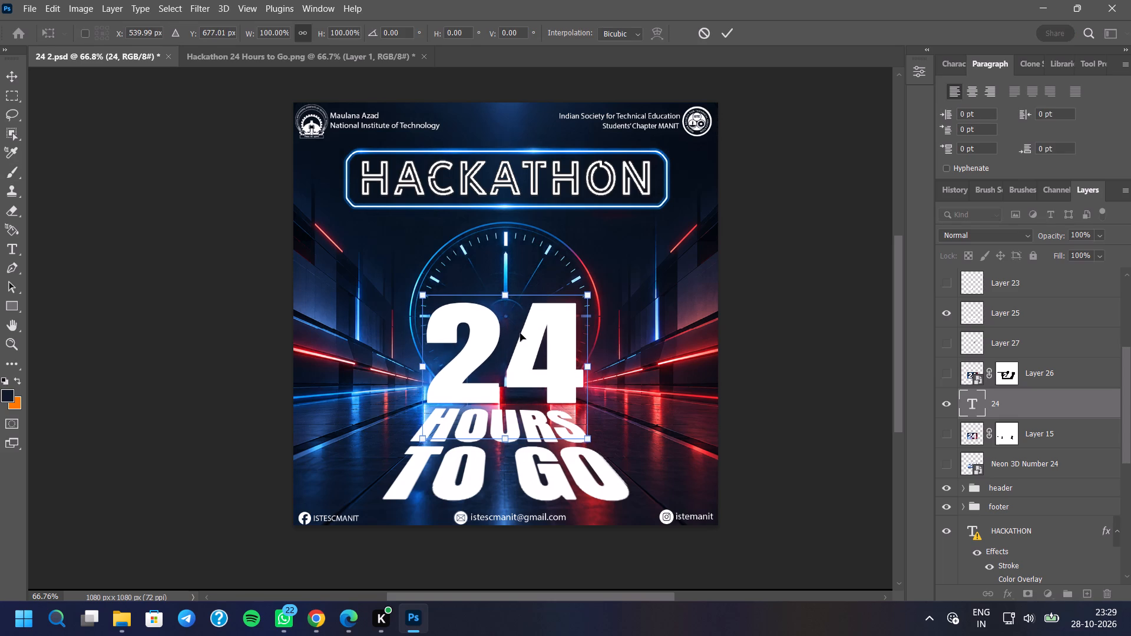
left_click(729, 28)
Inspect the repositioned 24 text up close and compare it with Layer 26, ending with only the live text shown.
scroll(491, 396, "up", 8)
scroll(518, 356, "up", 4)
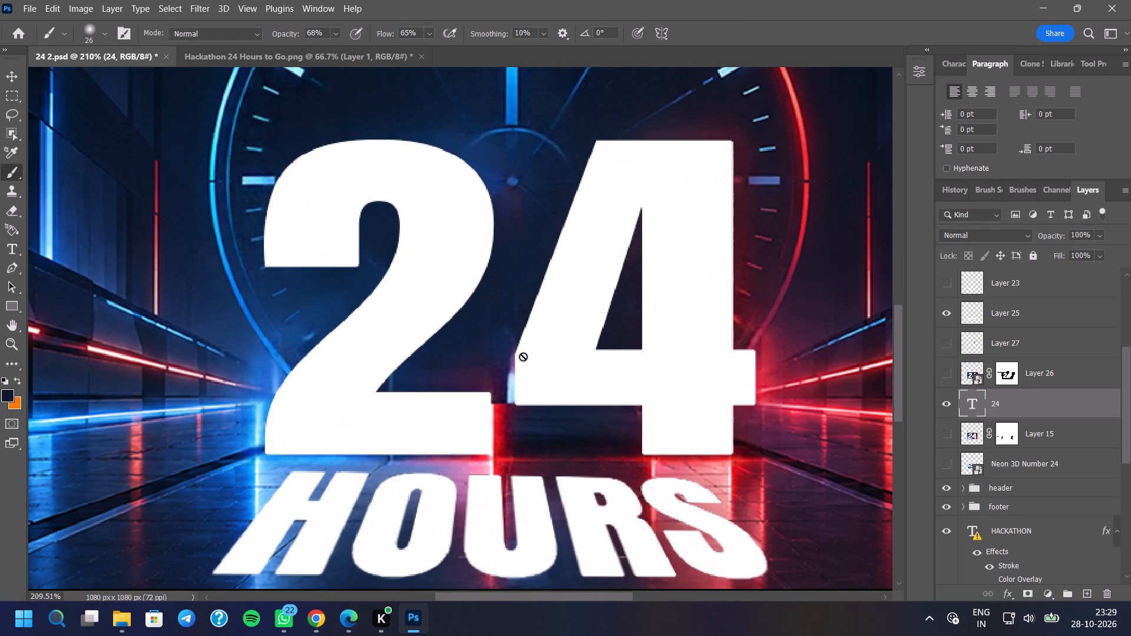
scroll(523, 356, "up", 8)
scroll(525, 356, "down", 13)
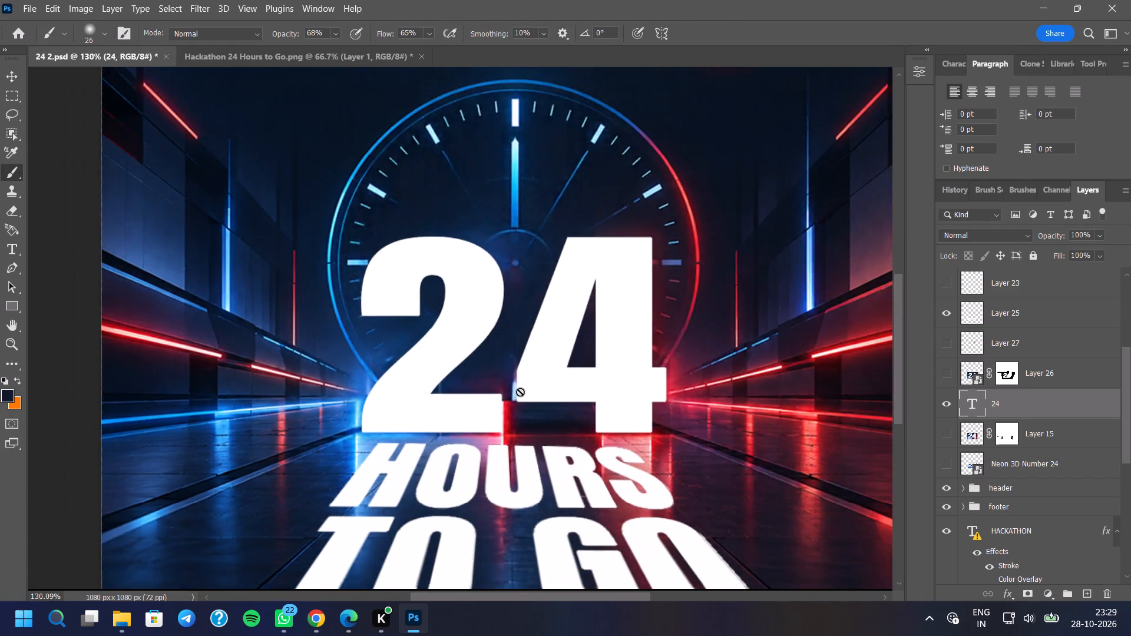
scroll(520, 392, "down", 7)
scroll(556, 367, "up", 2)
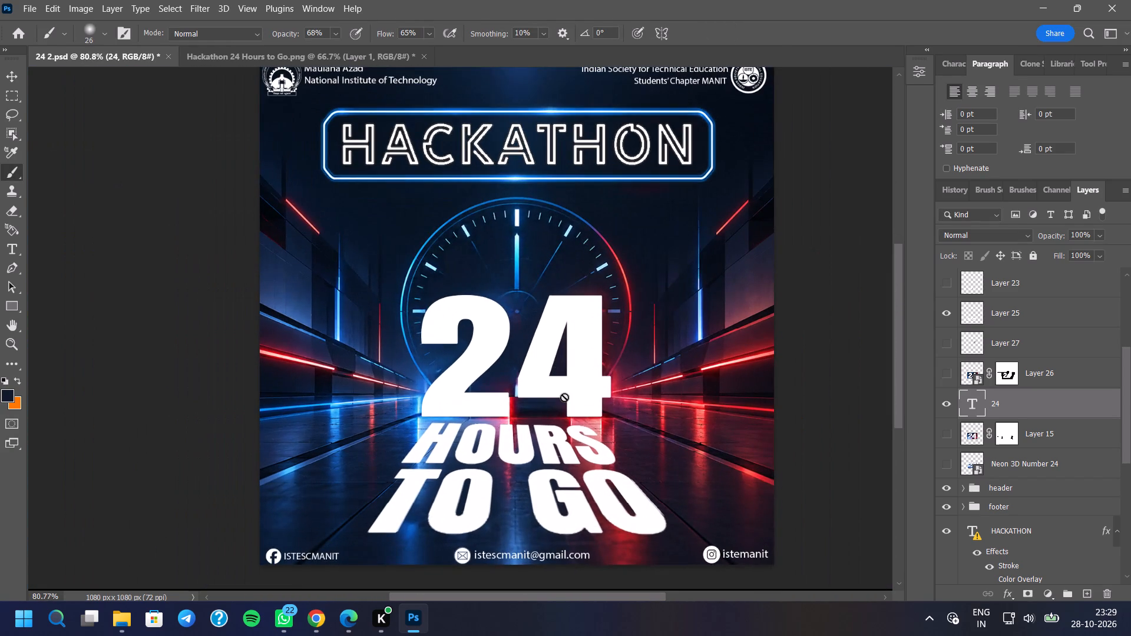
left_click(946, 370)
left_click(947, 405)
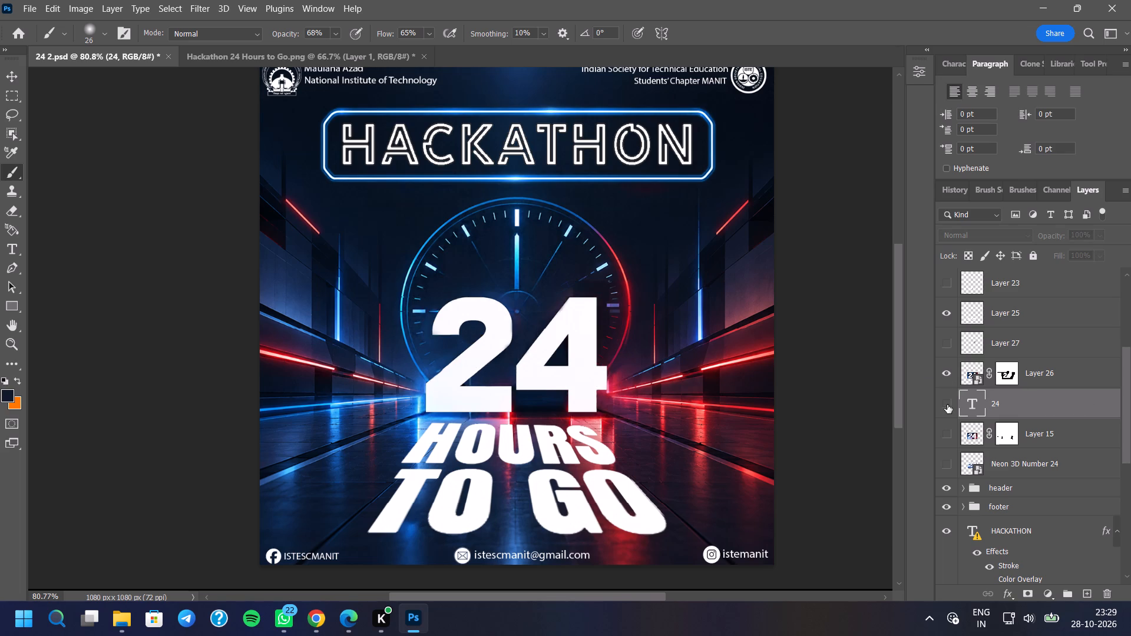
left_click(947, 405)
left_click(945, 388)
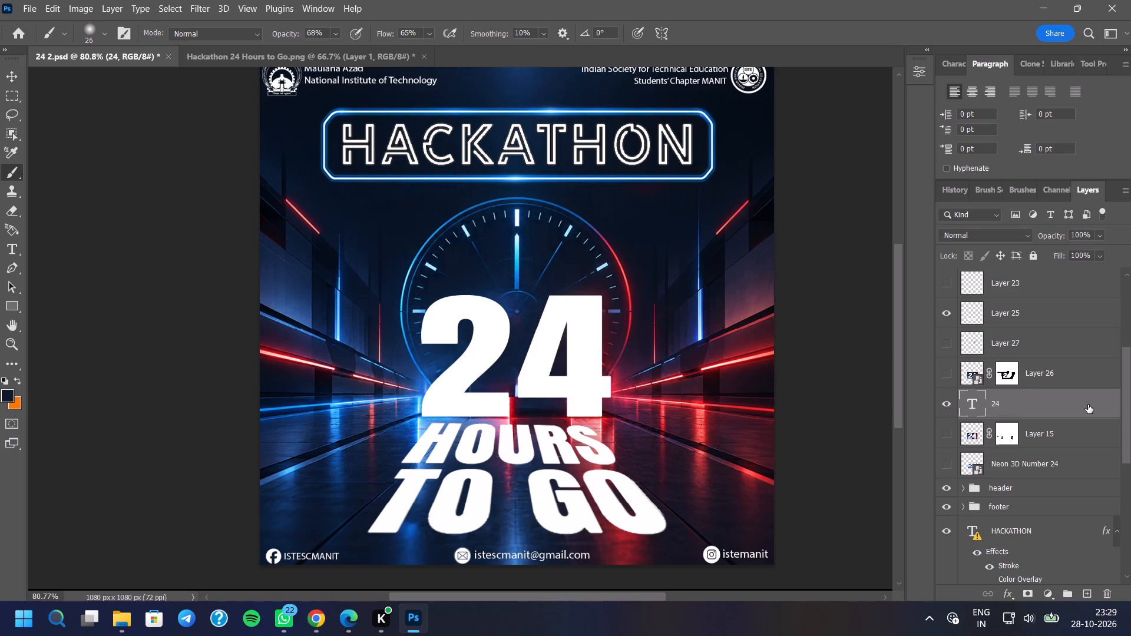
Stretch the 24 text outwards on the 4's side to about 102.85% width, and switch to the Move tool.
key("ctrl+t")
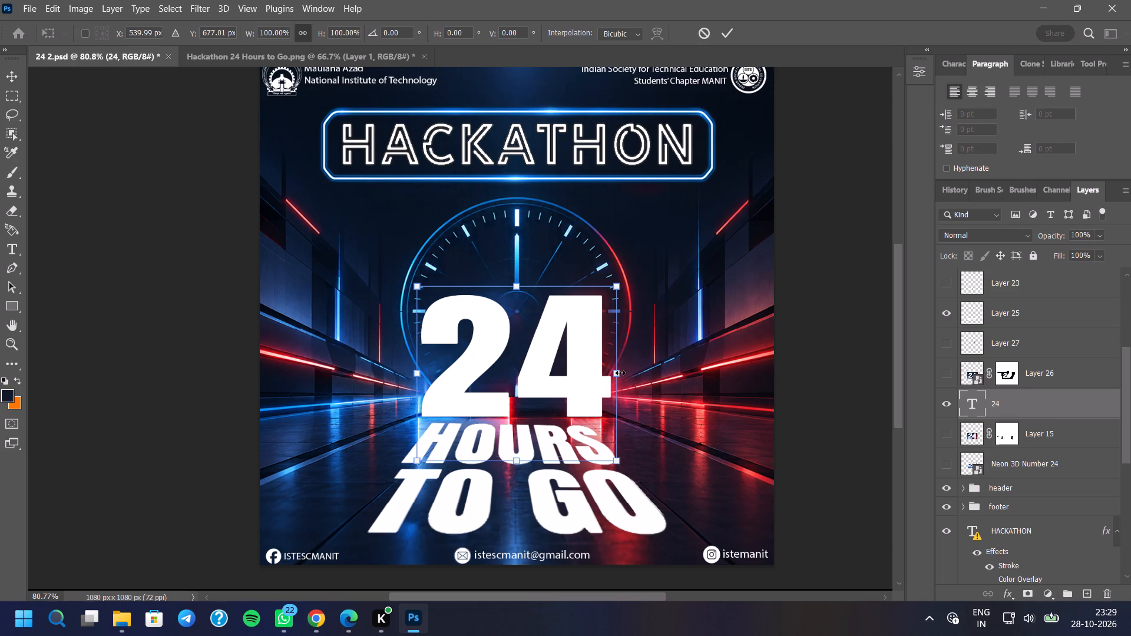
left_click_drag(620, 373, 626, 366, "shift")
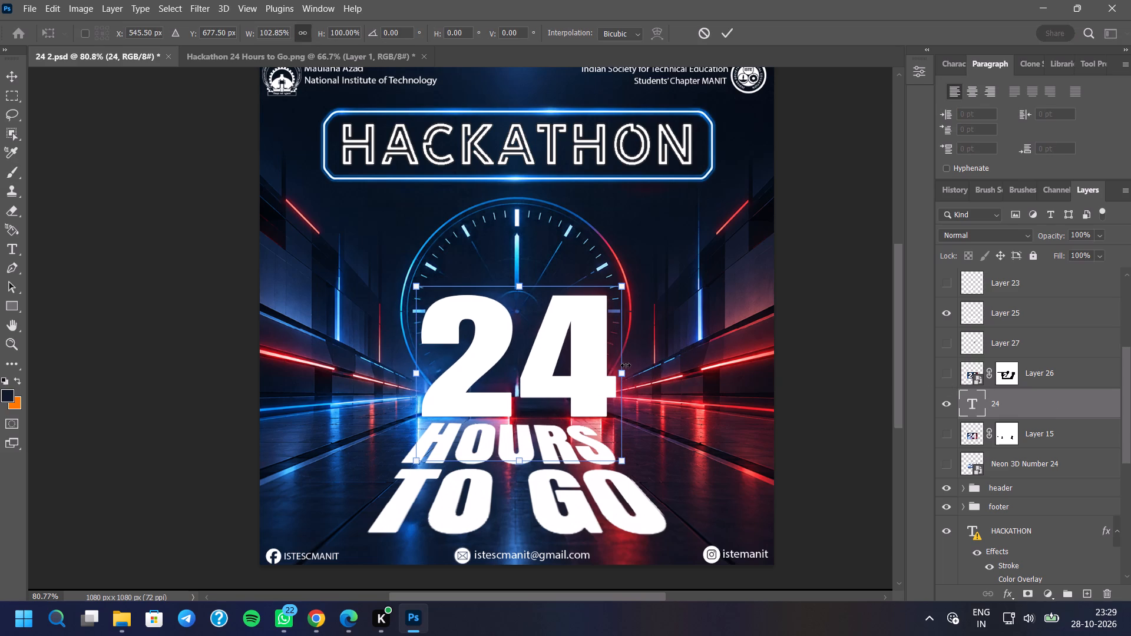
left_click(727, 31)
left_click(7, 71)
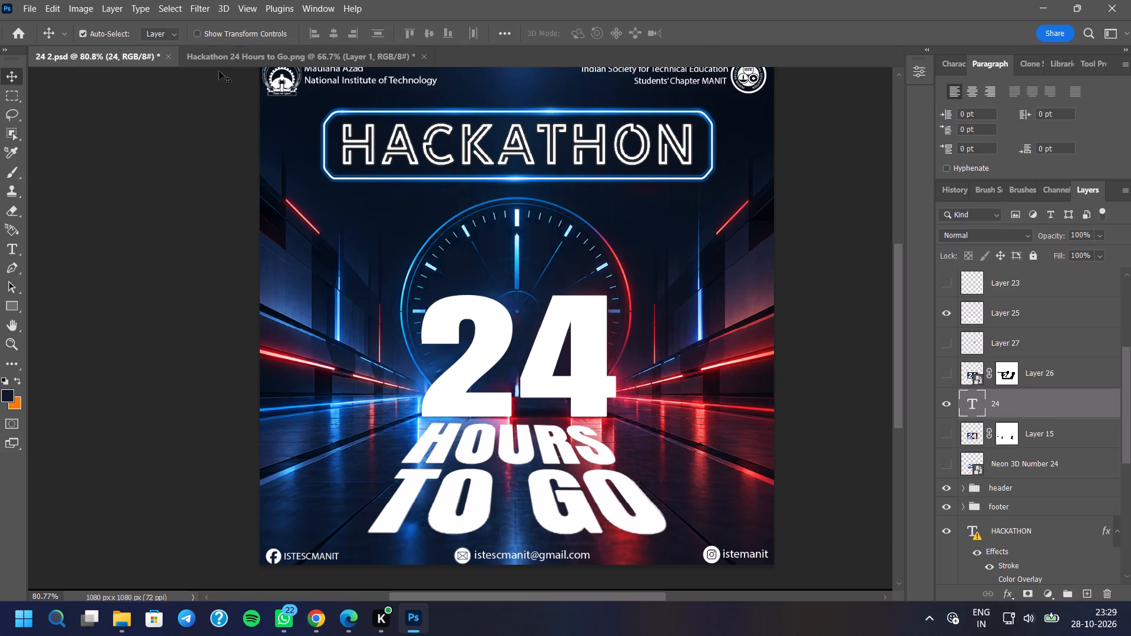
Align the 24 text to the canvas by its horizontal centre.
left_click(511, 28)
left_click(544, 167)
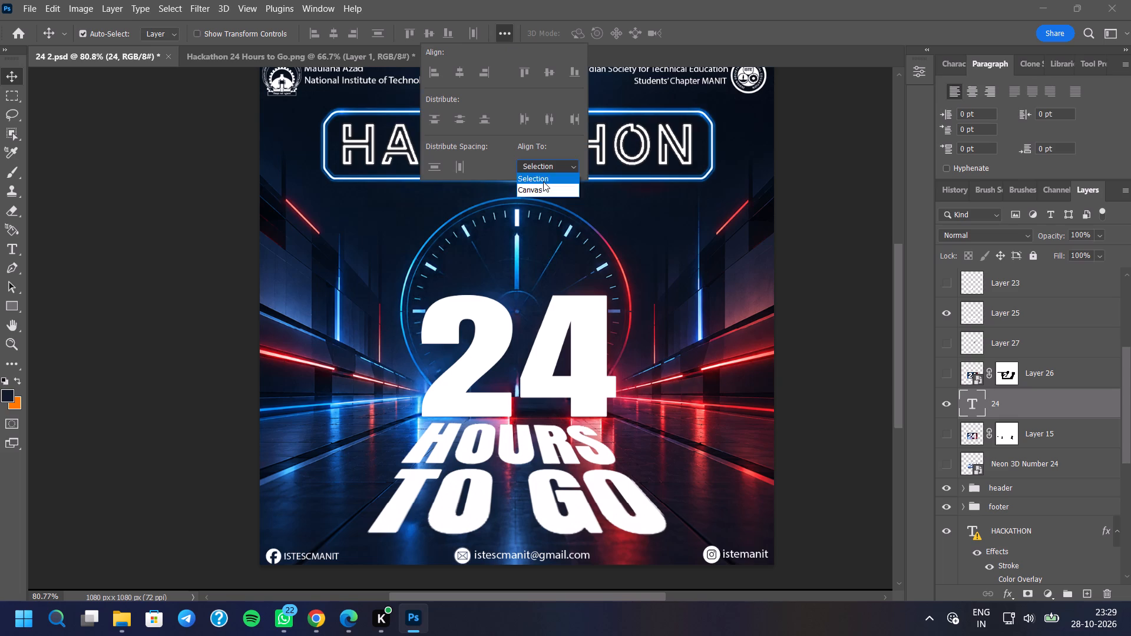
left_click(542, 189)
left_click(332, 34)
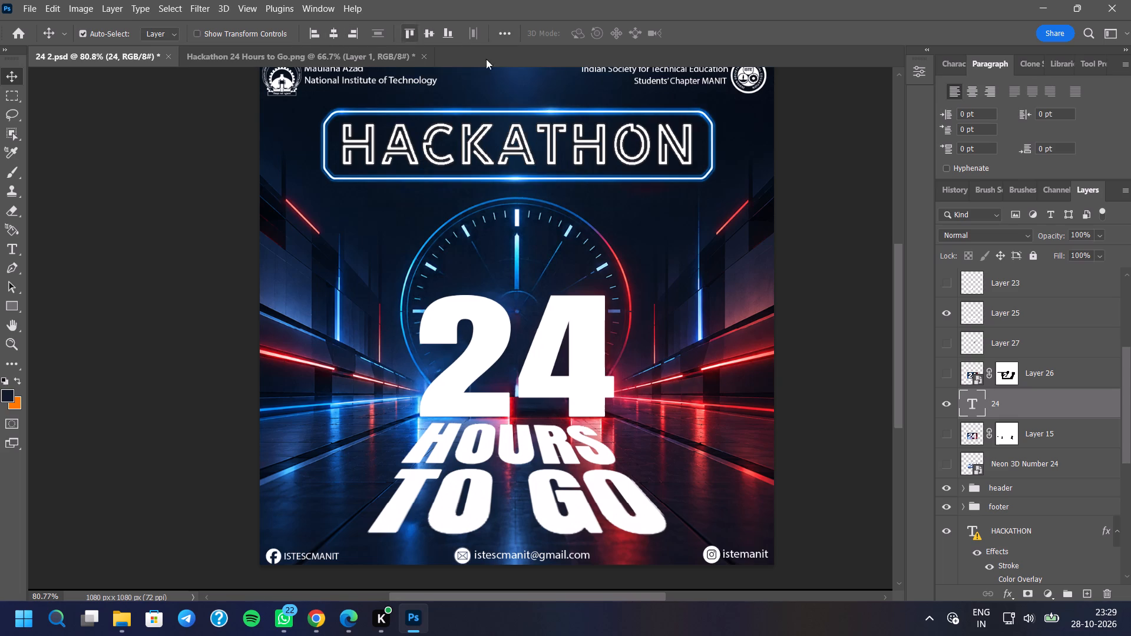
Add a Gradient Overlay effect to the live 24 text, keeping the white-to-pale-gold gradient.
triple_click(1092, 399)
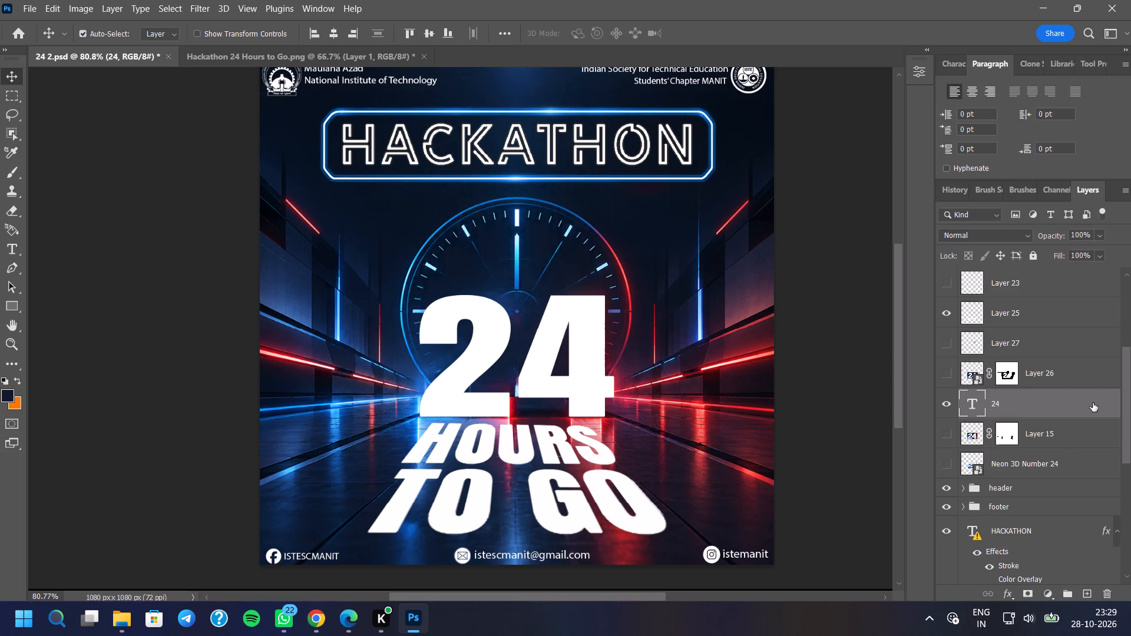
double_click(1090, 406)
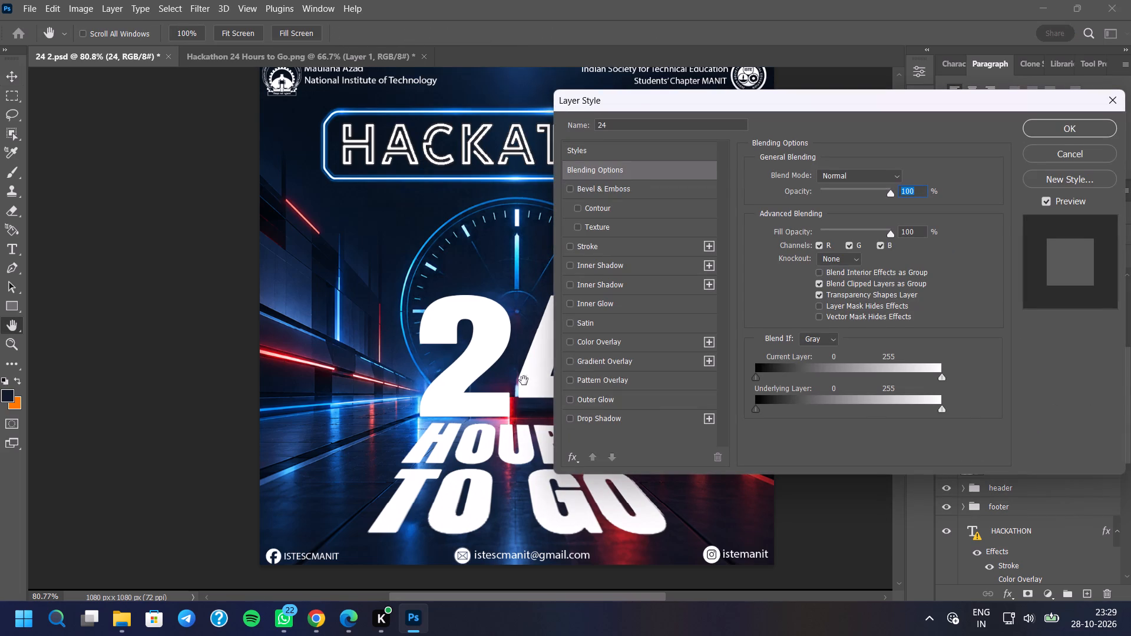
left_click(573, 360)
left_click_drag(557, 593, 604, 603)
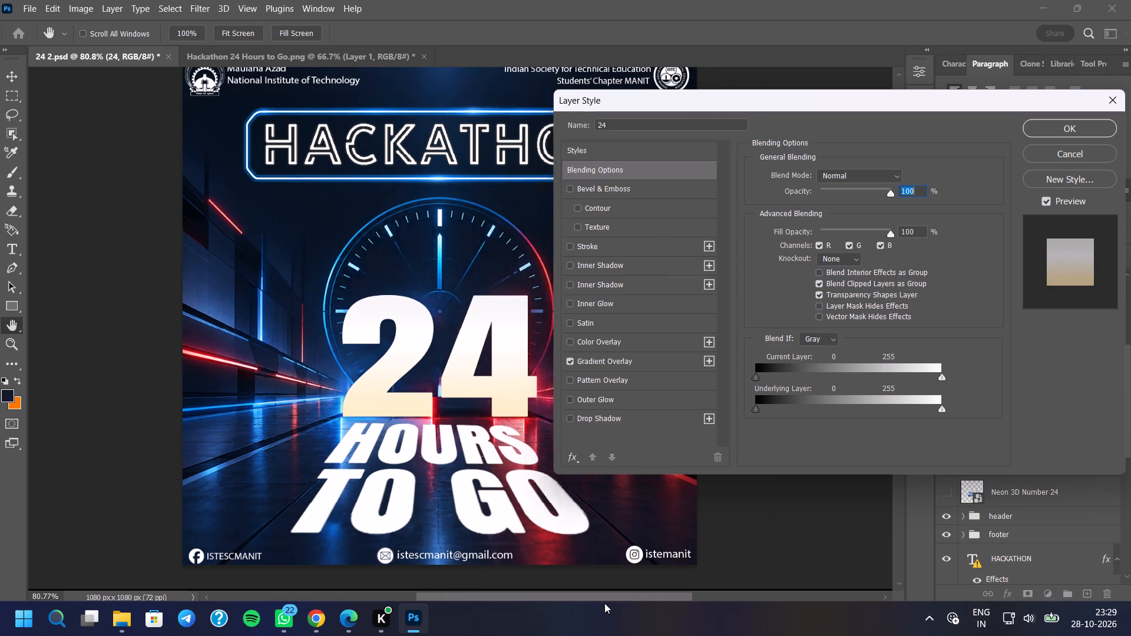
left_click_drag(604, 603, 591, 606)
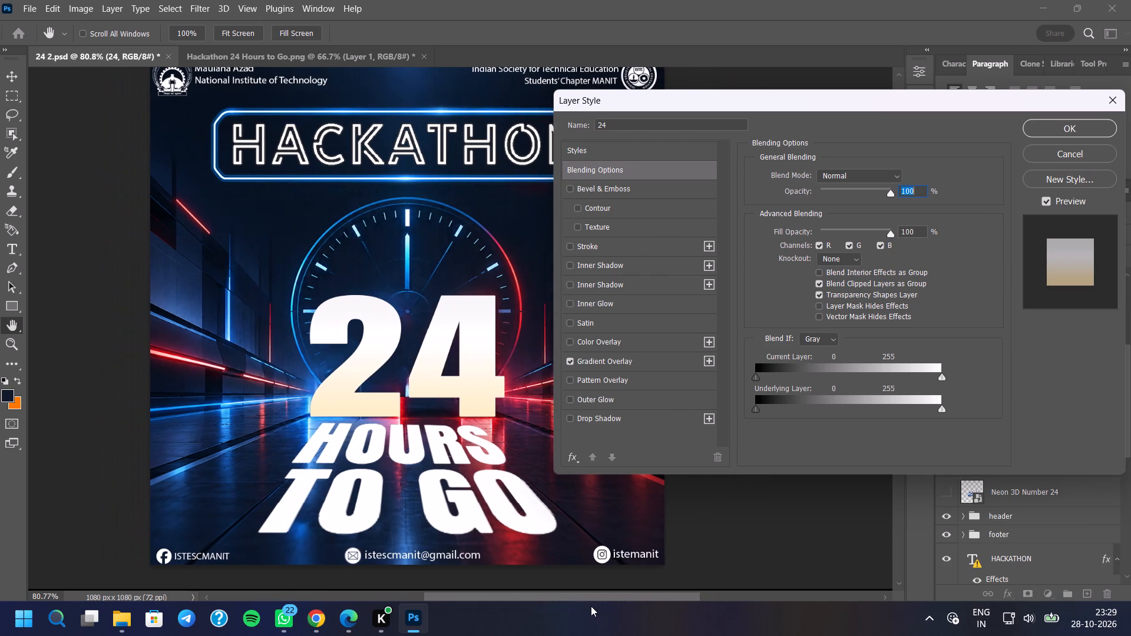
left_click_drag(591, 606, 591, 607)
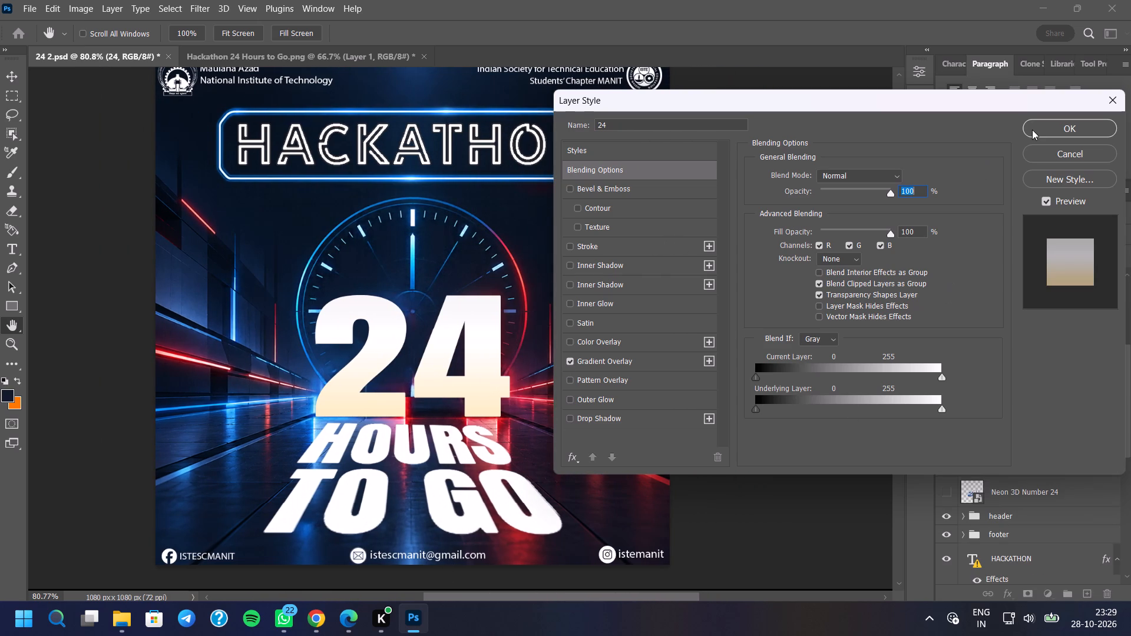
left_click(1033, 130)
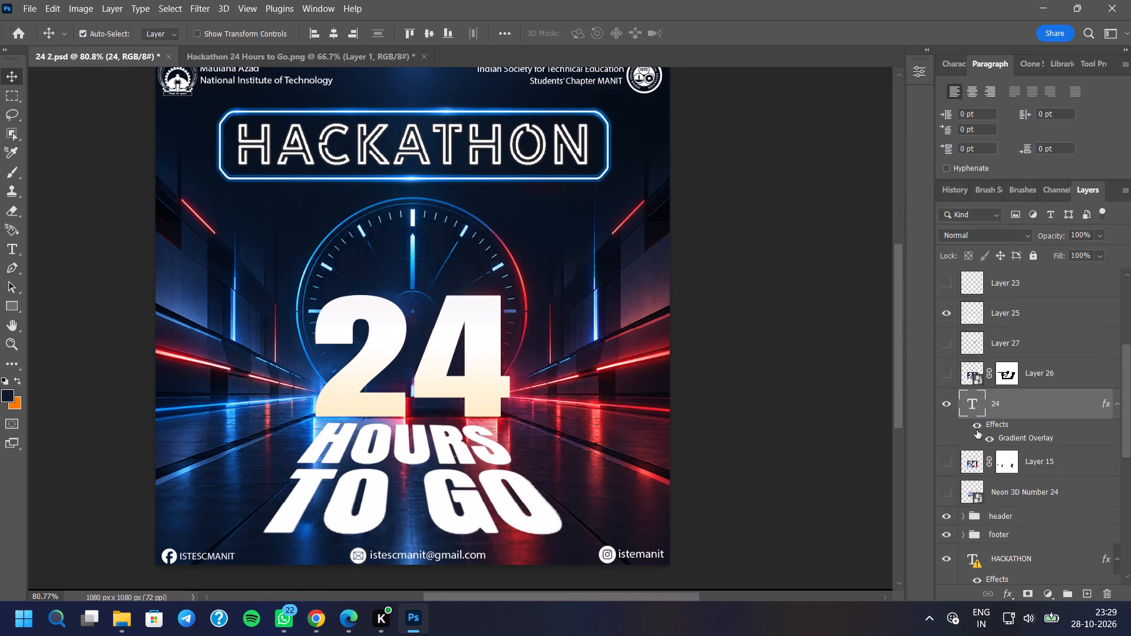
Check which artwork Layer 25 and Layer 24 hold, and move Layer 24 up the stack to sit between Layer 25 and Layer 27.
left_click(1030, 316)
left_click(944, 314)
left_click(944, 314)
scroll(981, 320, "up", 3)
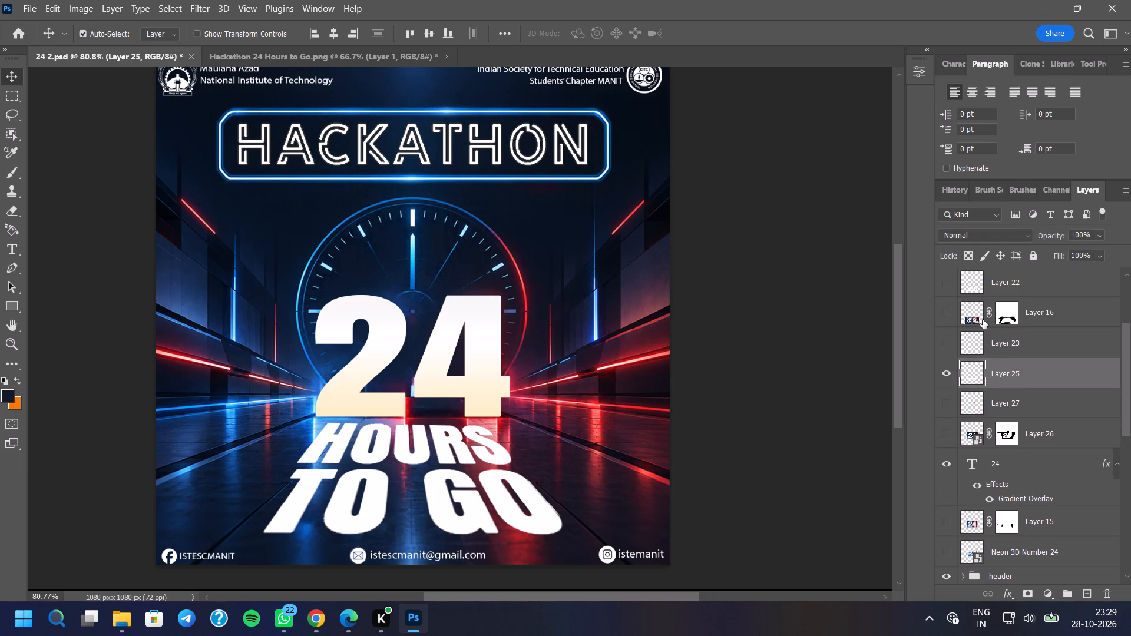
scroll(984, 326, "down", 19)
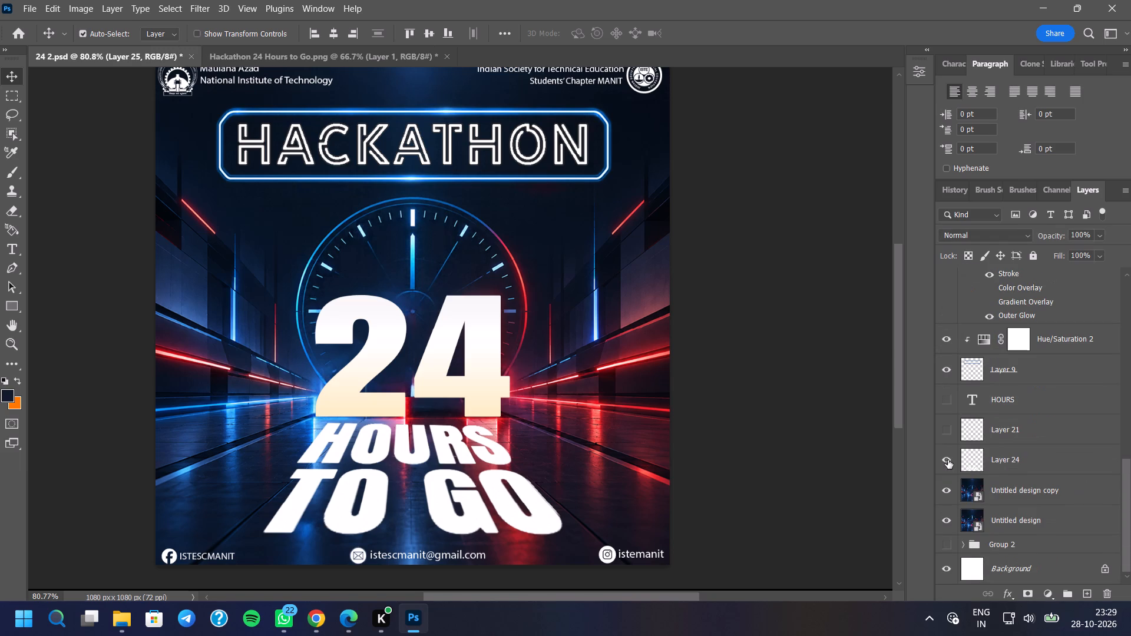
left_click(948, 460)
left_click(948, 460)
left_click(1015, 457)
left_click_drag(1015, 457, 1017, 439)
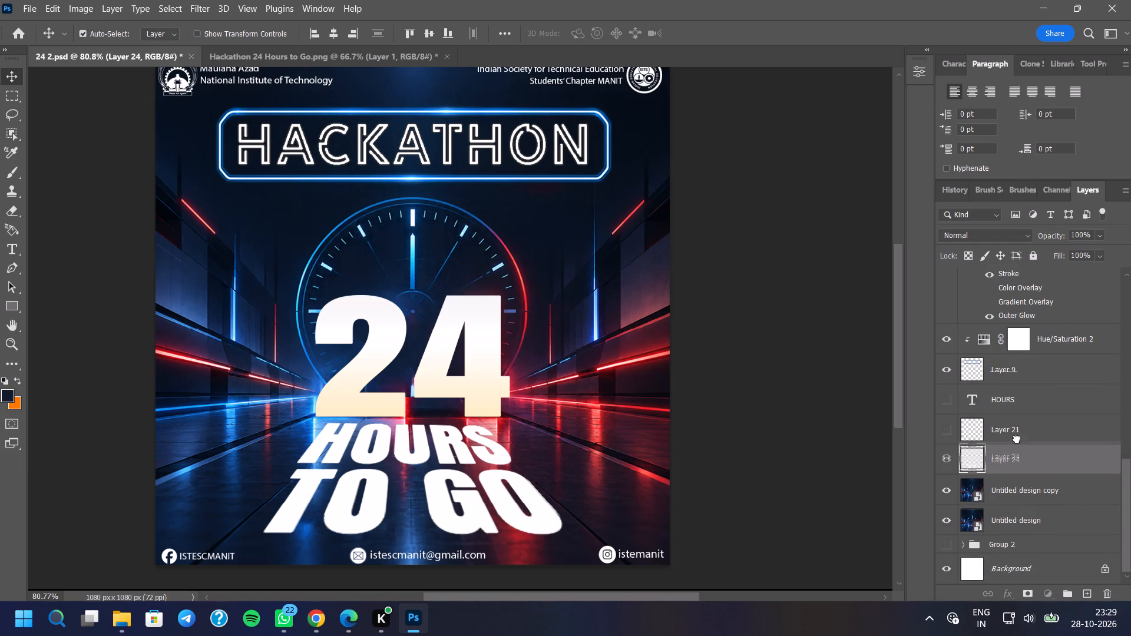
left_click_drag(1017, 439, 1044, 269)
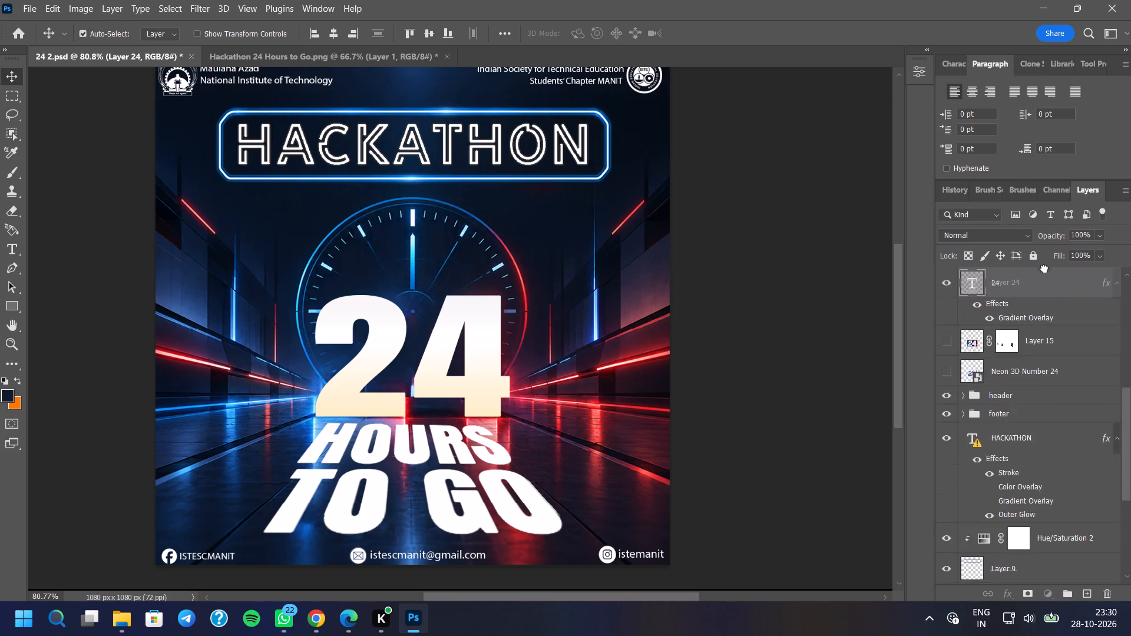
left_click_drag(1044, 269, 1051, 266)
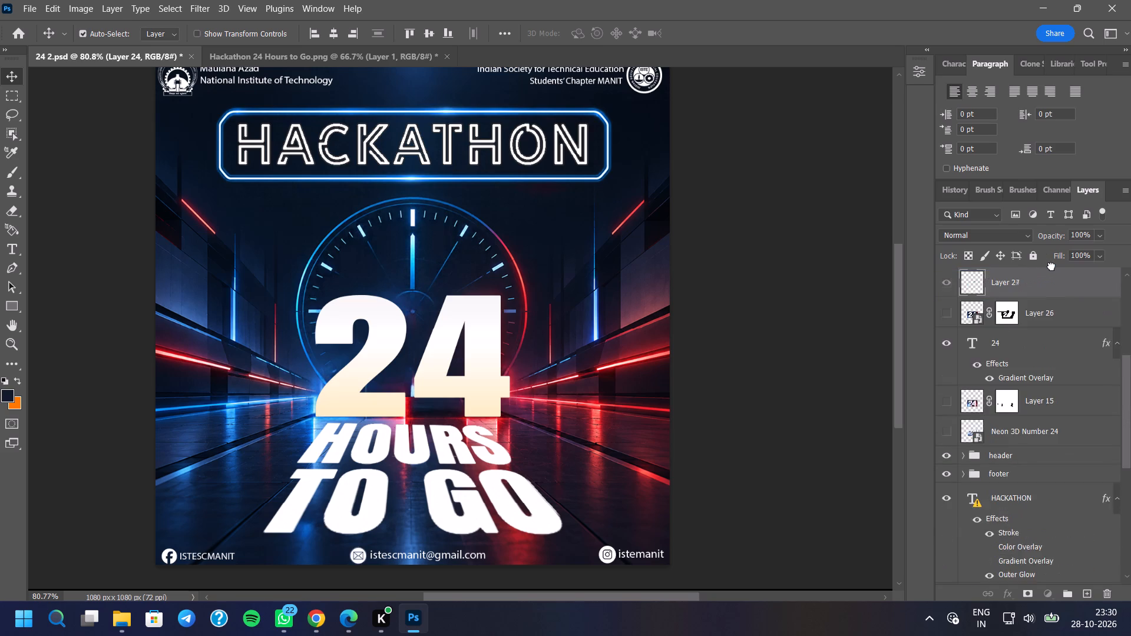
left_click_drag(1051, 266, 1054, 326)
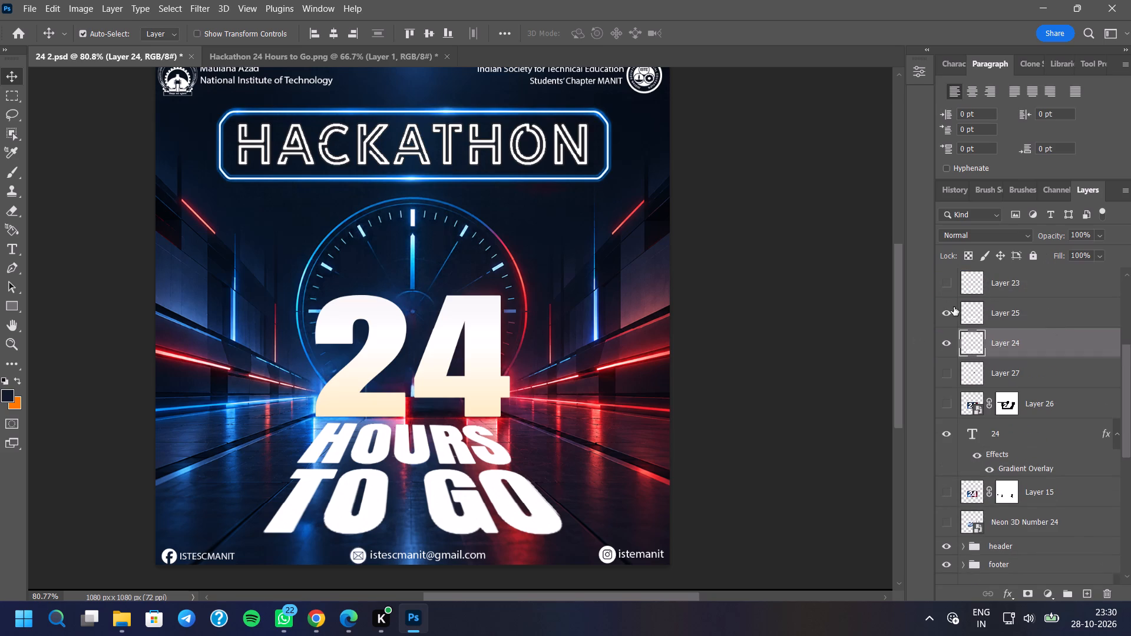
Add the same white-to-pale-gold Gradient Overlay to Layer 25, the HOURS lettering.
double_click(951, 317)
left_click(1041, 311)
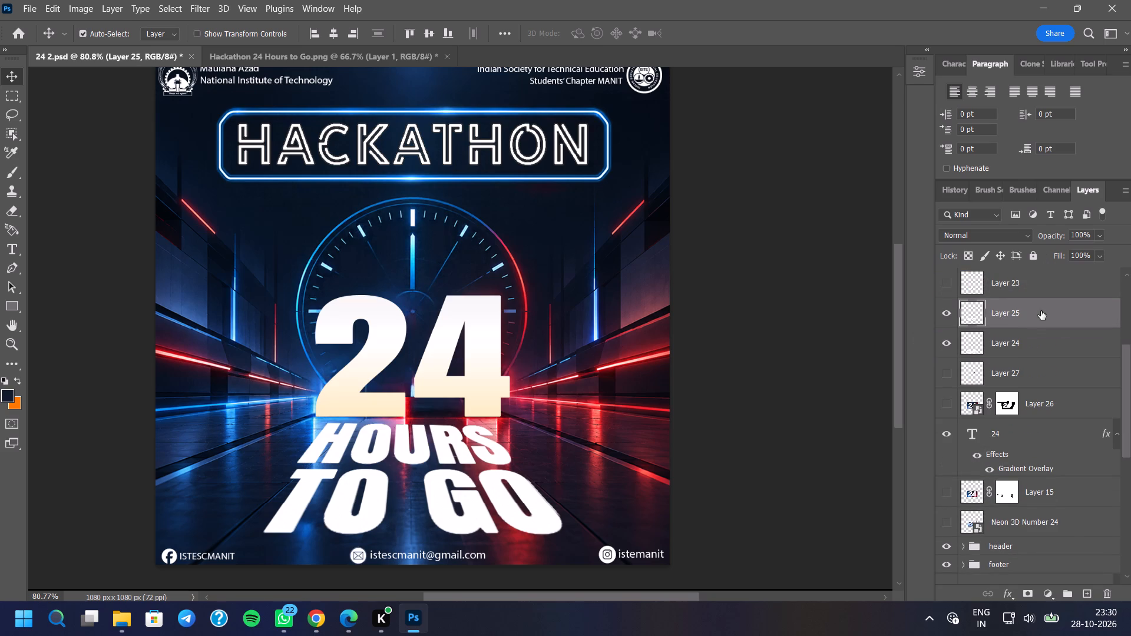
double_click(1050, 309)
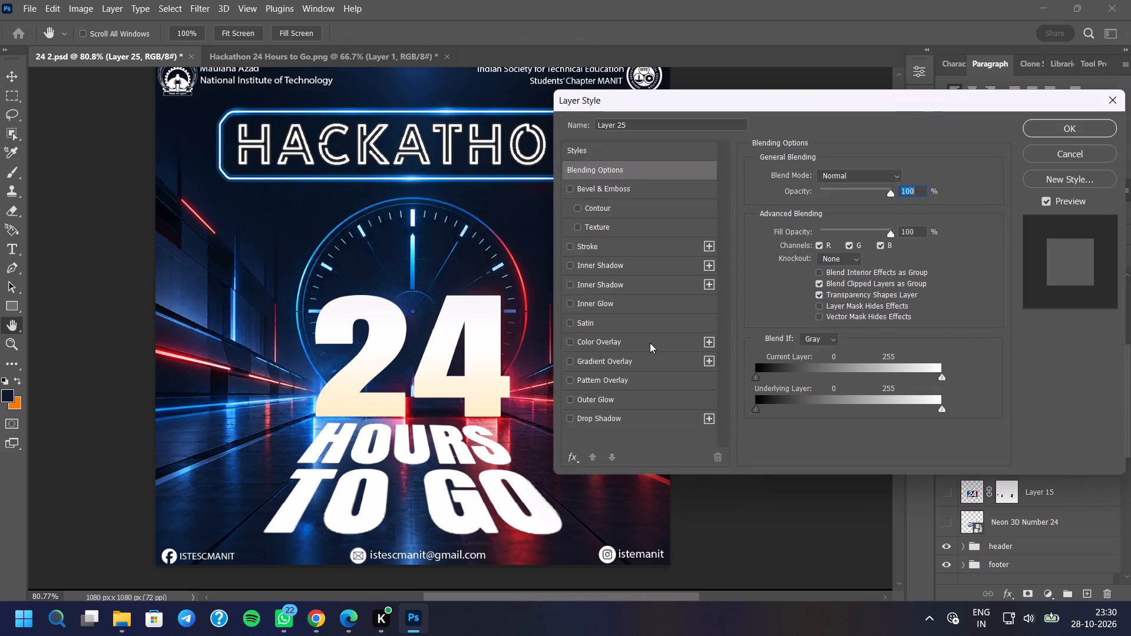
left_click(571, 362)
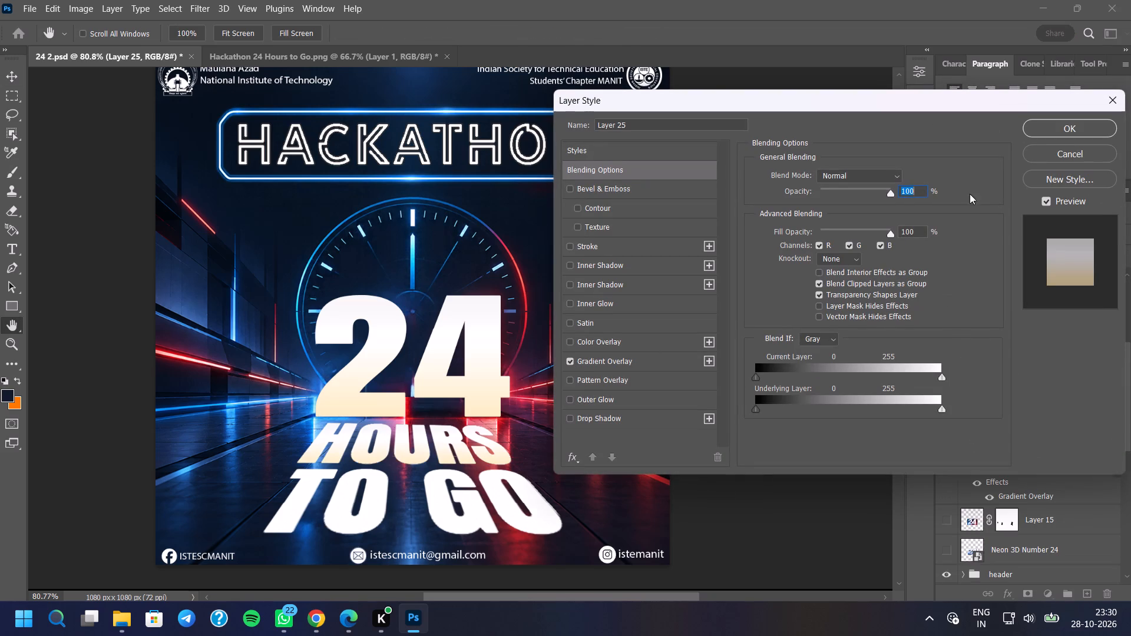
left_click(1053, 122)
Add the same Gradient Overlay to Layer 24, the TO GO lettering.
double_click(1066, 367)
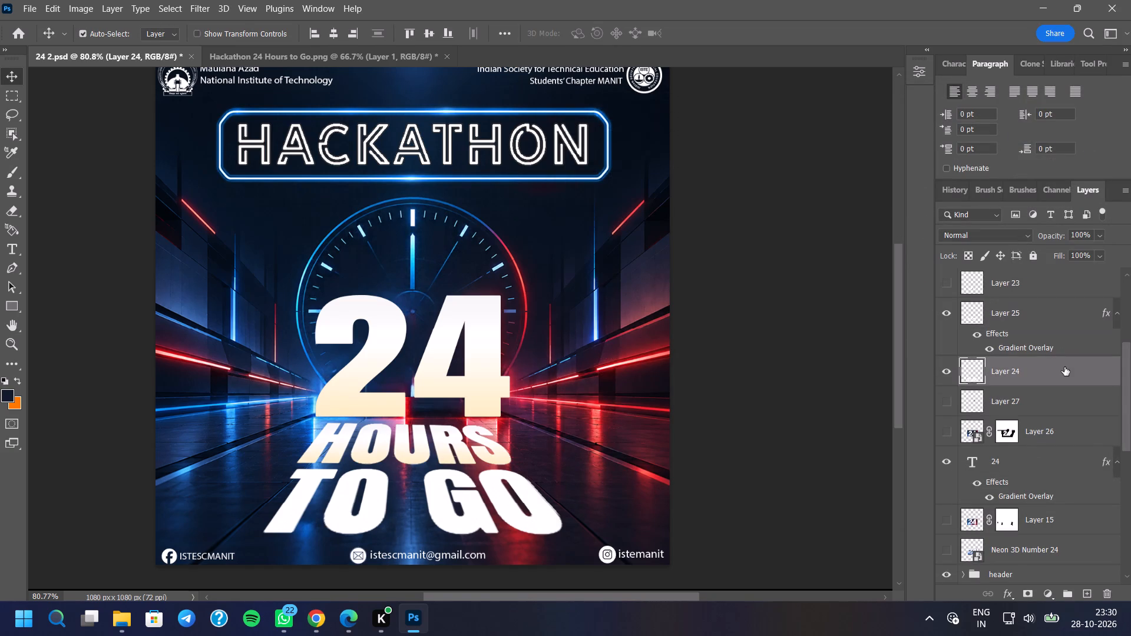
left_click(566, 360)
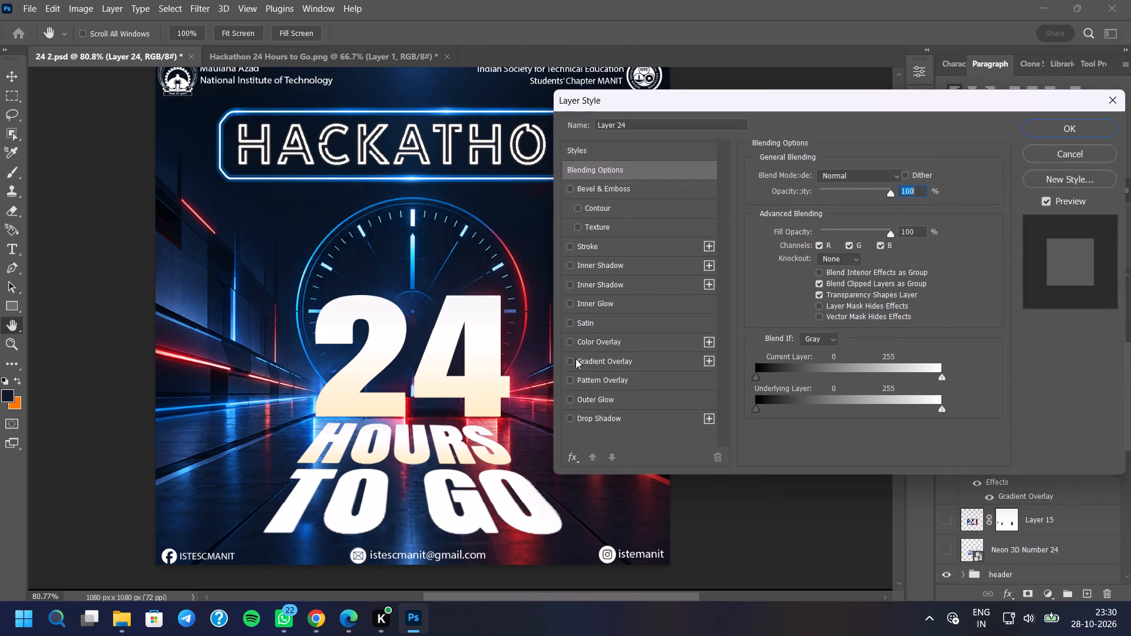
left_click(1078, 124)
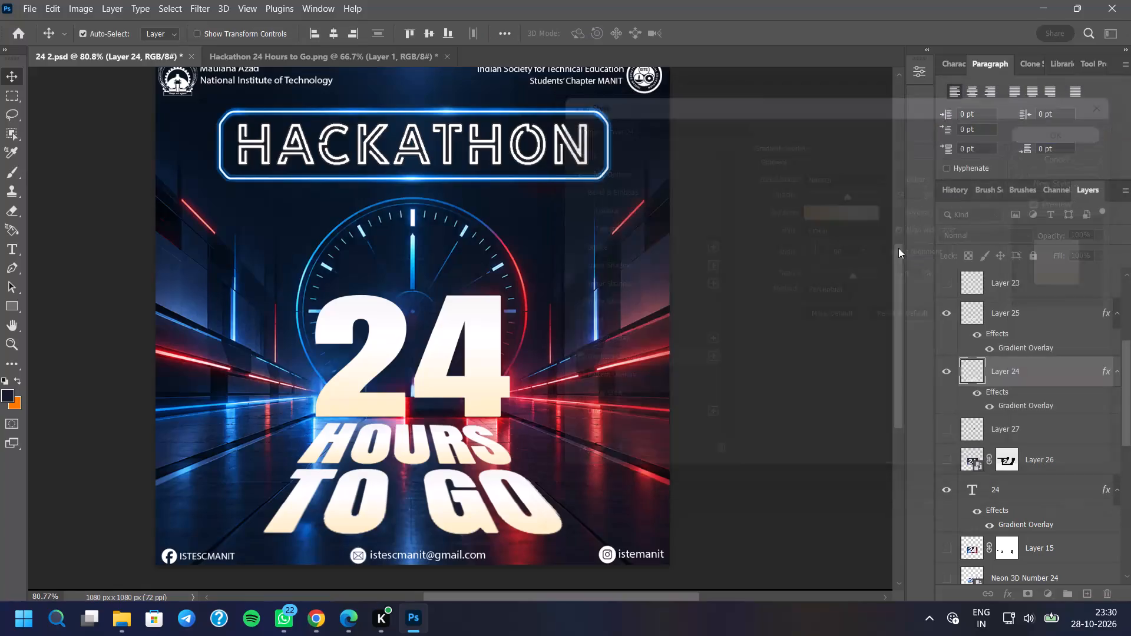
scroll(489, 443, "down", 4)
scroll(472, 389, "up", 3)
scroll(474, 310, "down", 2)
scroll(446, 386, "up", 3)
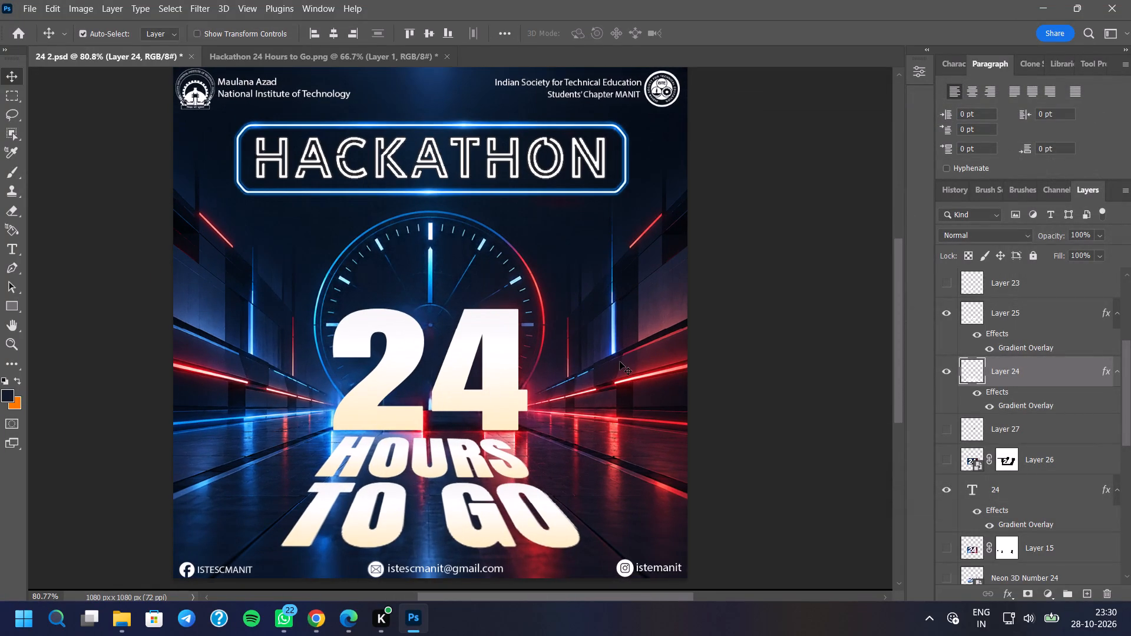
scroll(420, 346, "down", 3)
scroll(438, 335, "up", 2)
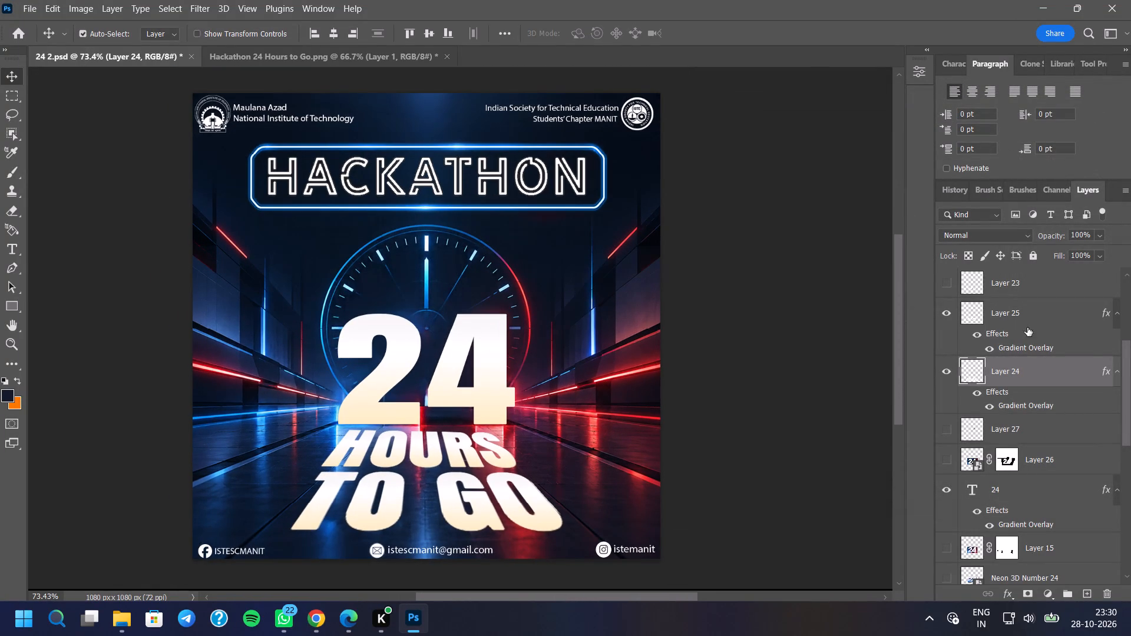
Open the 24 text's overlay gradient for editing and try the lighter Blues presets, such as Blue_01, Blue_03, Blue_06 and Blue_09.
left_click(1050, 316)
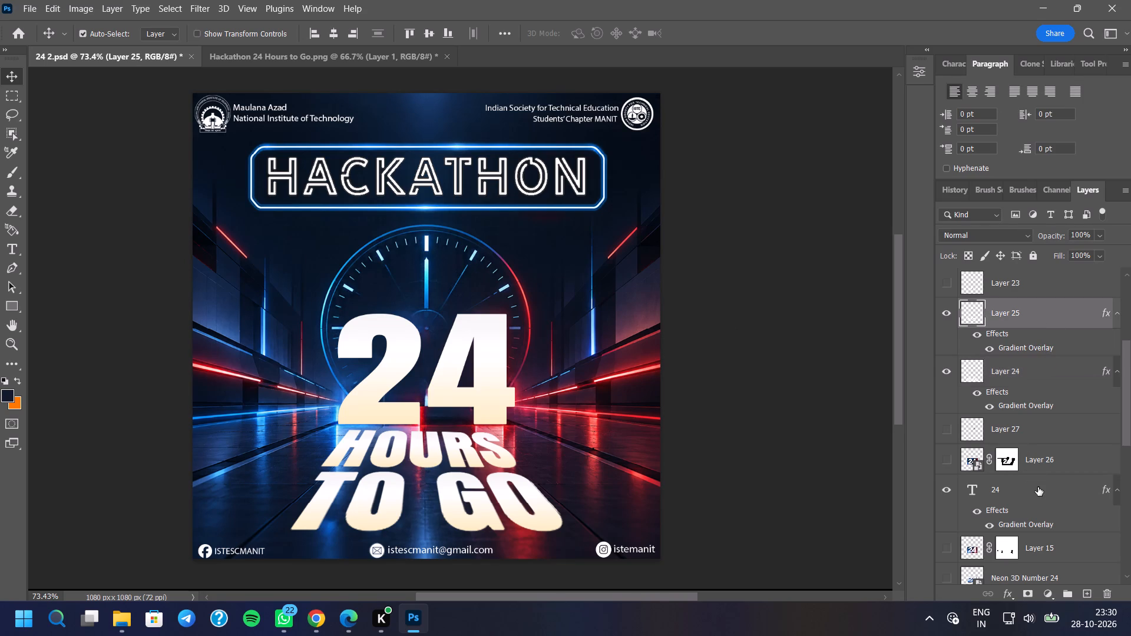
left_click(1050, 492)
double_click(1069, 495)
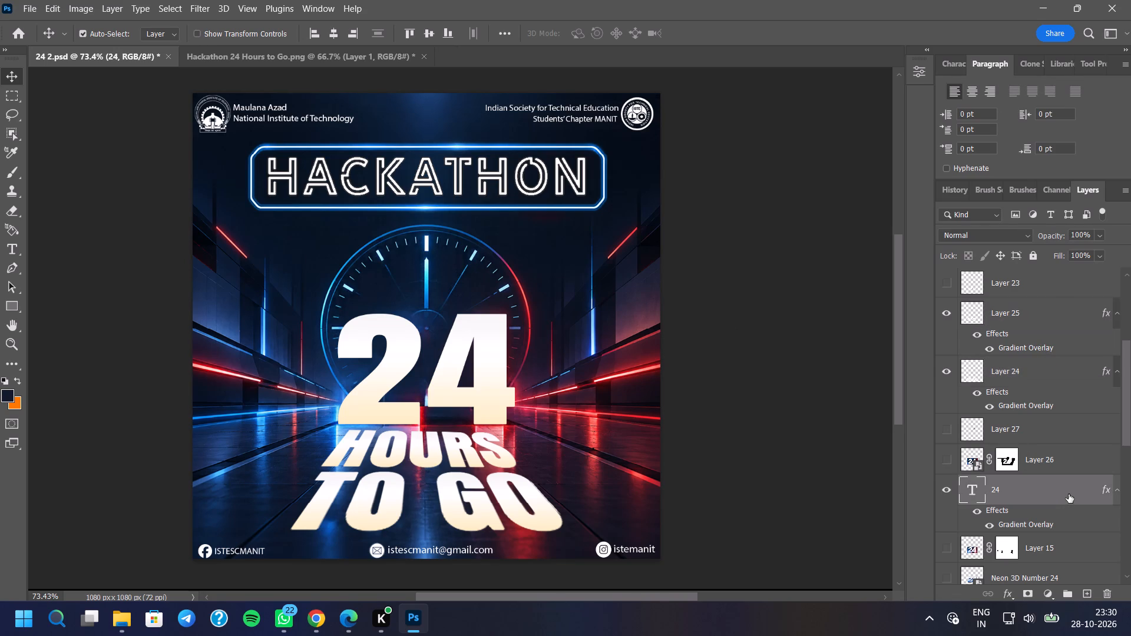
left_click(662, 359)
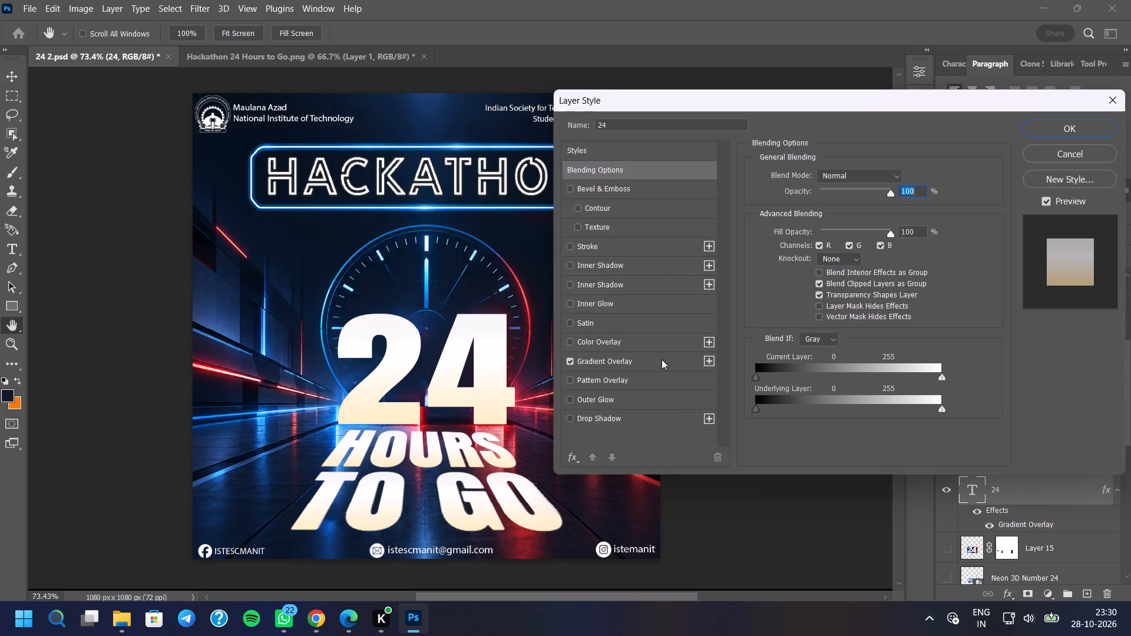
left_click(871, 210)
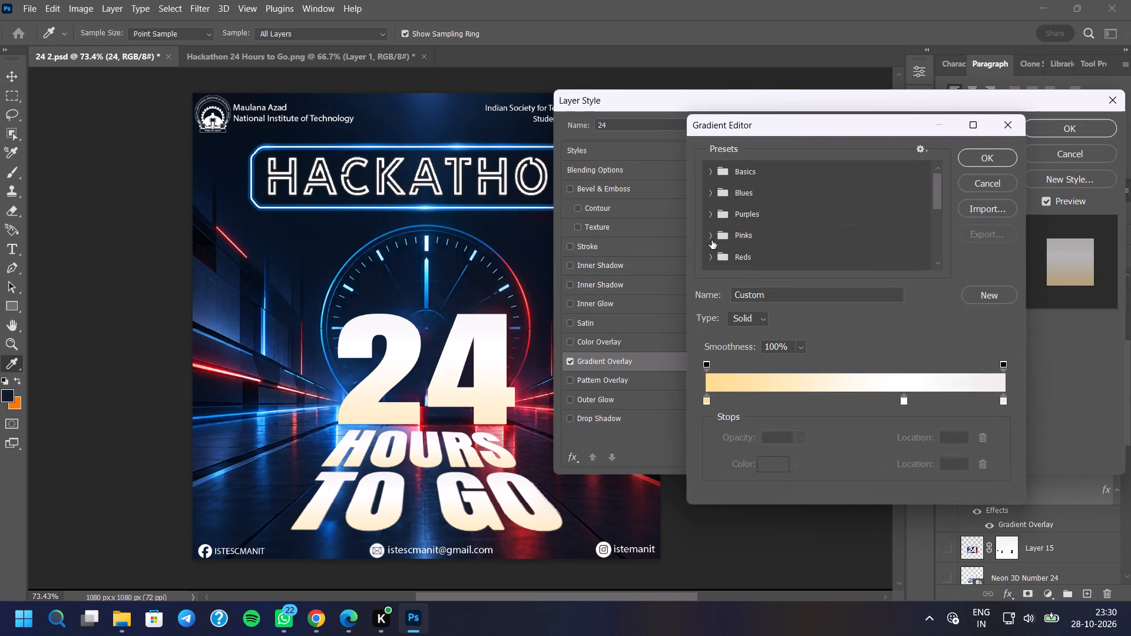
left_click(713, 193)
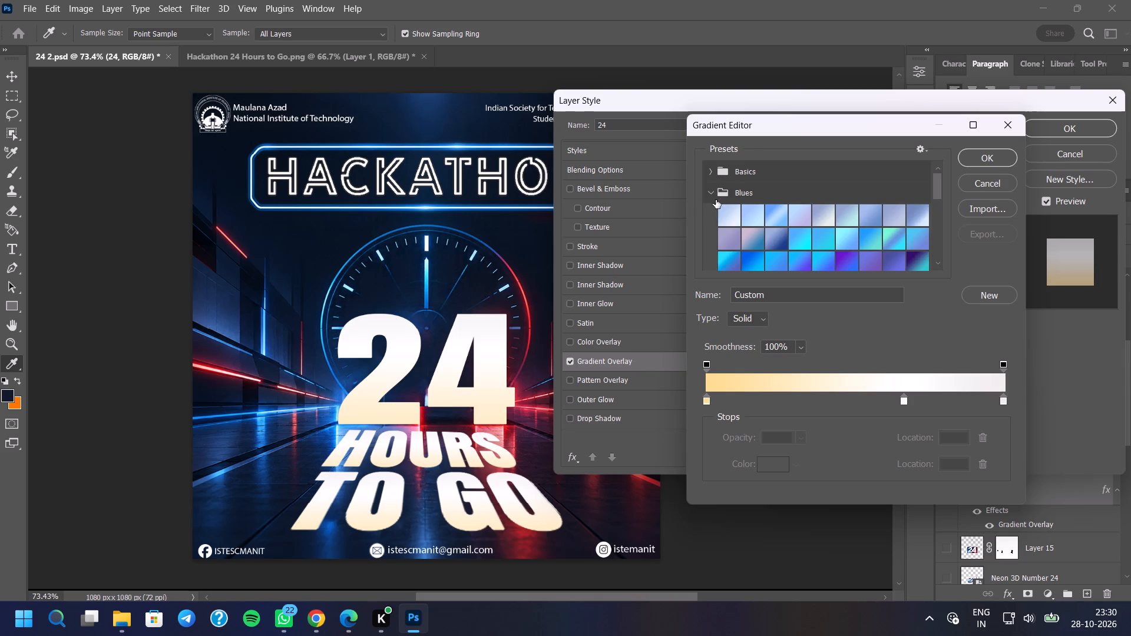
left_click(728, 217)
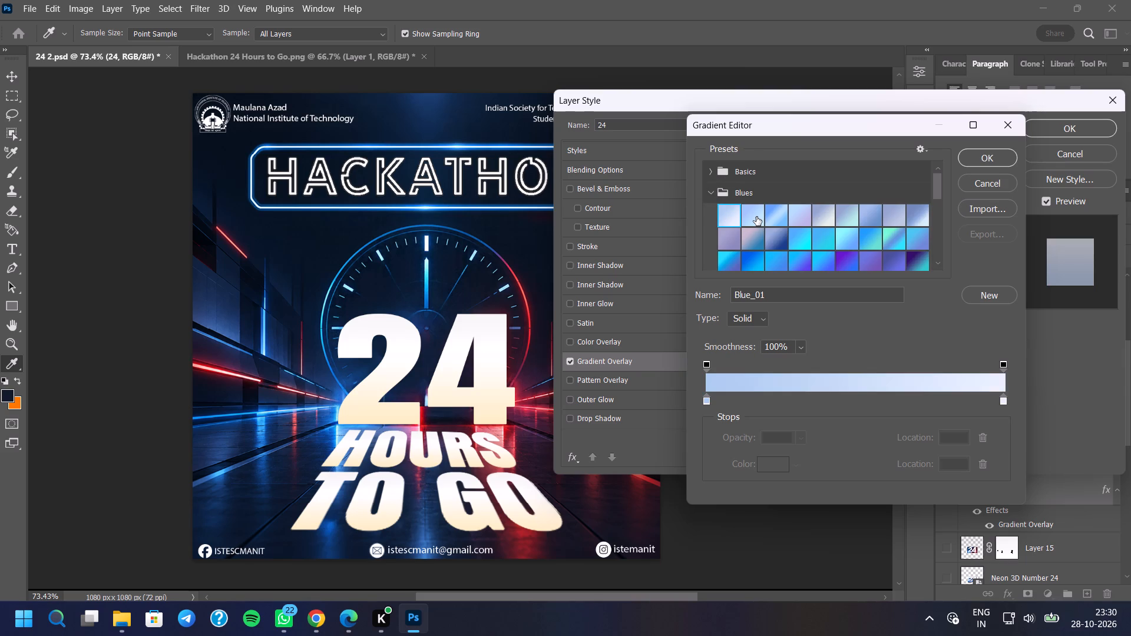
left_click(756, 217)
left_click(779, 215)
scroll(781, 217, "down", 2)
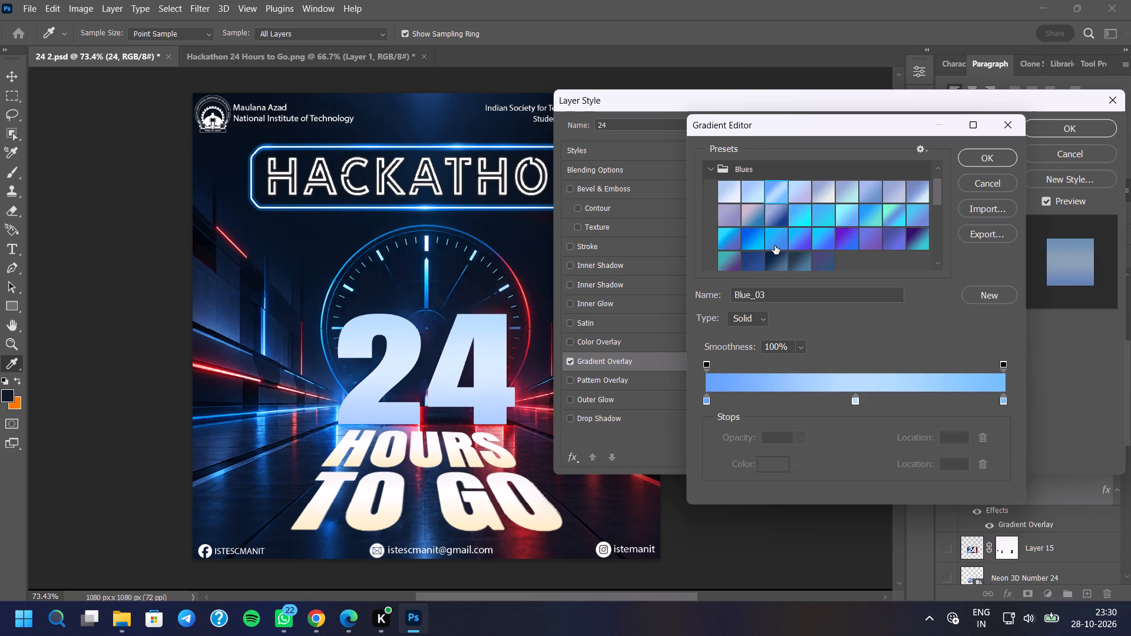
left_click(732, 200)
left_click(856, 194)
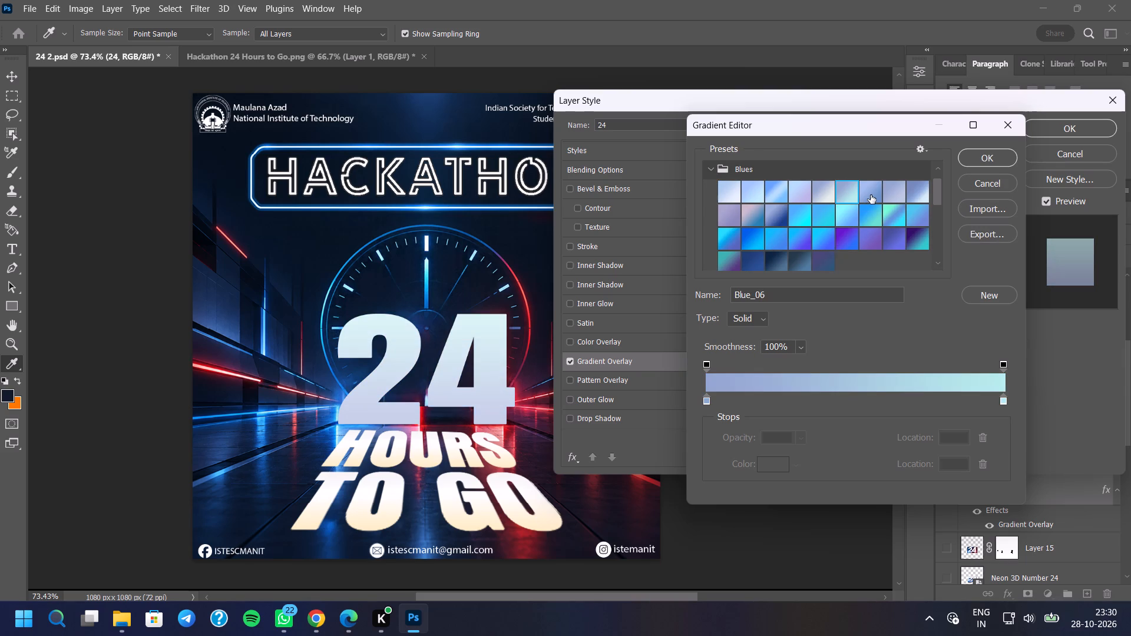
left_click(871, 195)
left_click(888, 195)
left_click(908, 188)
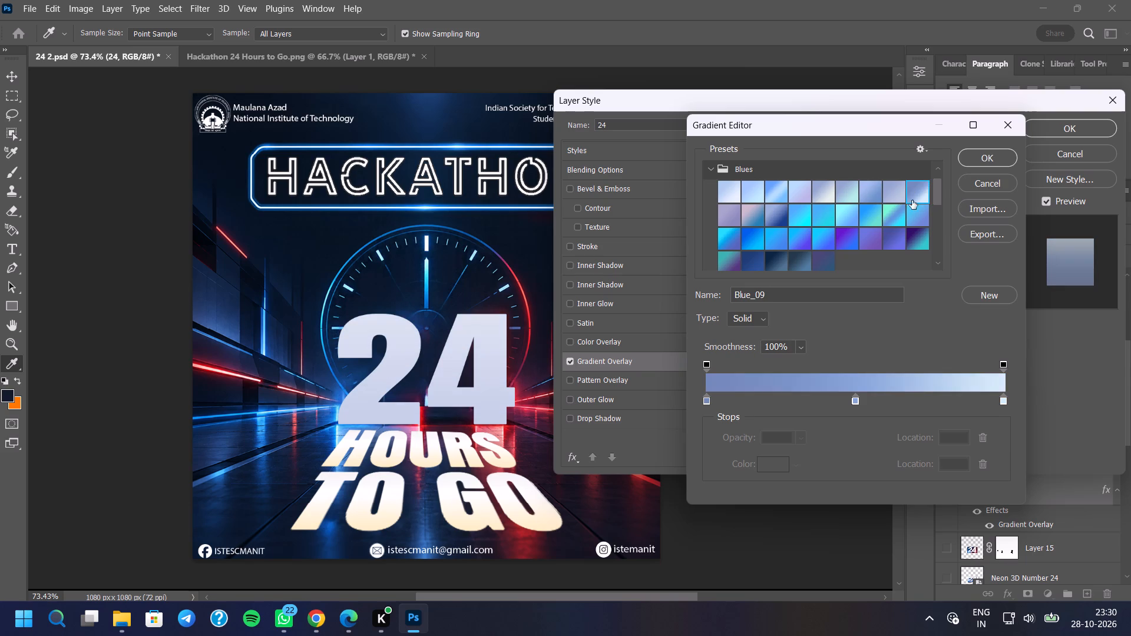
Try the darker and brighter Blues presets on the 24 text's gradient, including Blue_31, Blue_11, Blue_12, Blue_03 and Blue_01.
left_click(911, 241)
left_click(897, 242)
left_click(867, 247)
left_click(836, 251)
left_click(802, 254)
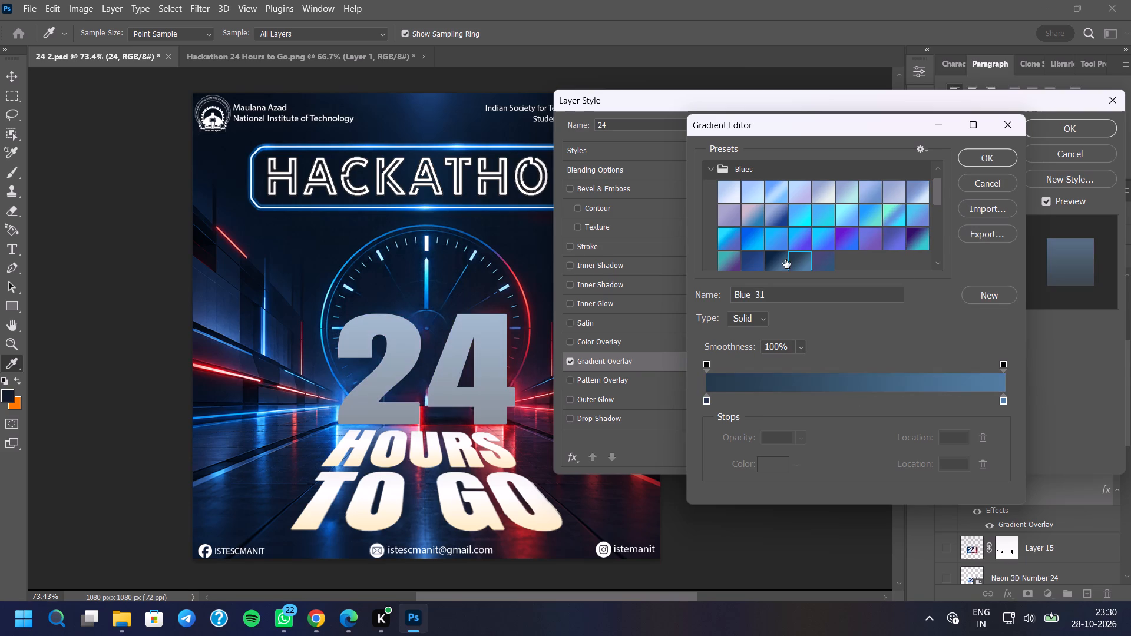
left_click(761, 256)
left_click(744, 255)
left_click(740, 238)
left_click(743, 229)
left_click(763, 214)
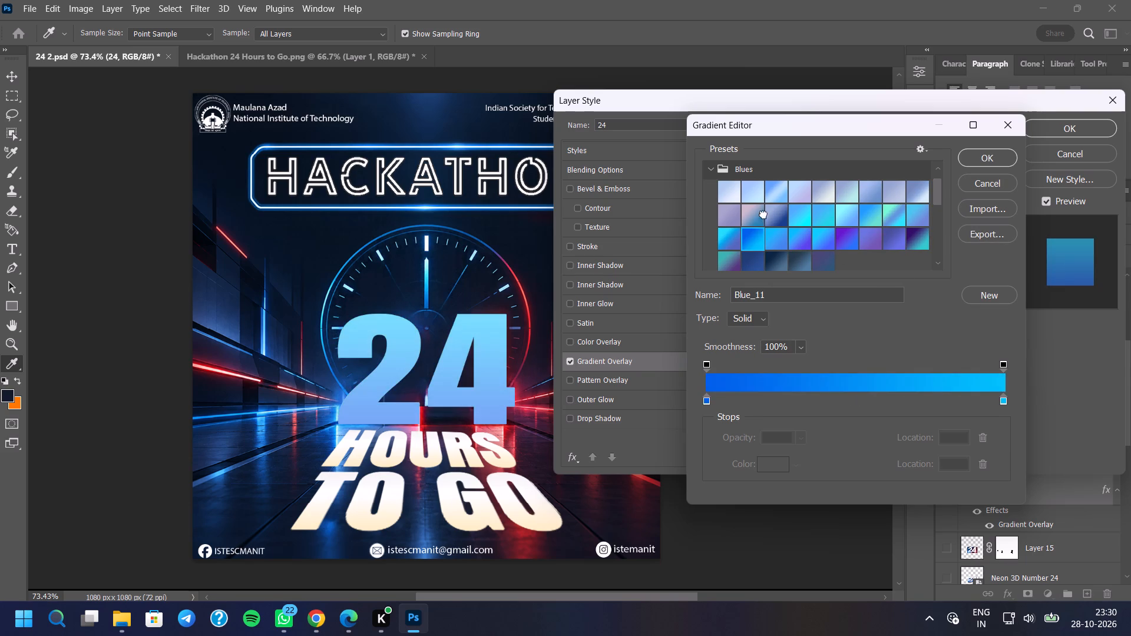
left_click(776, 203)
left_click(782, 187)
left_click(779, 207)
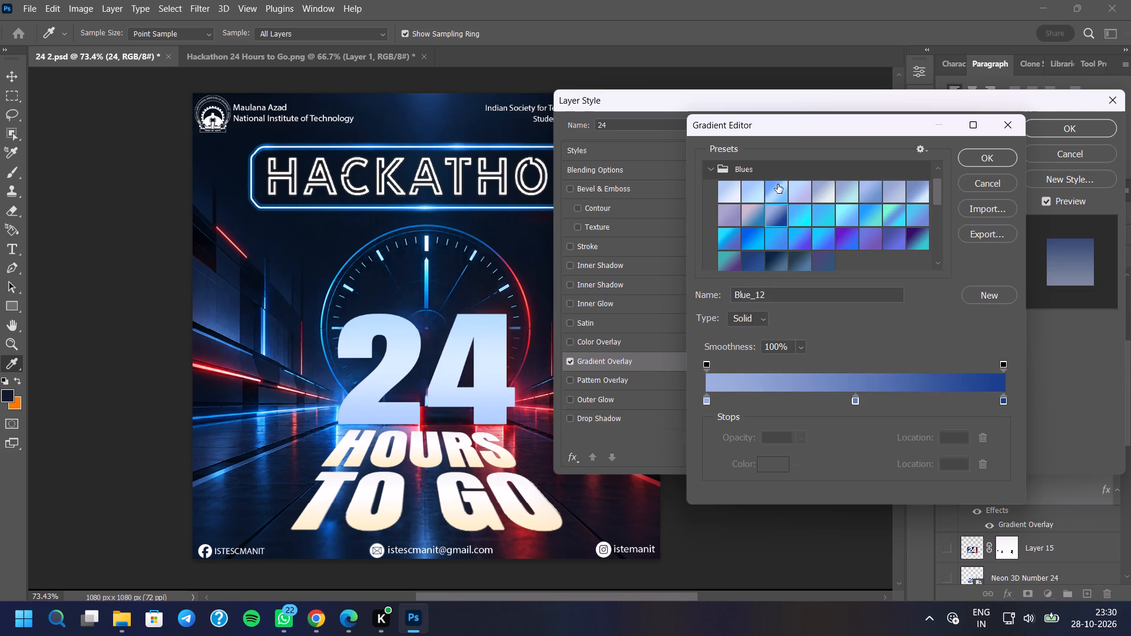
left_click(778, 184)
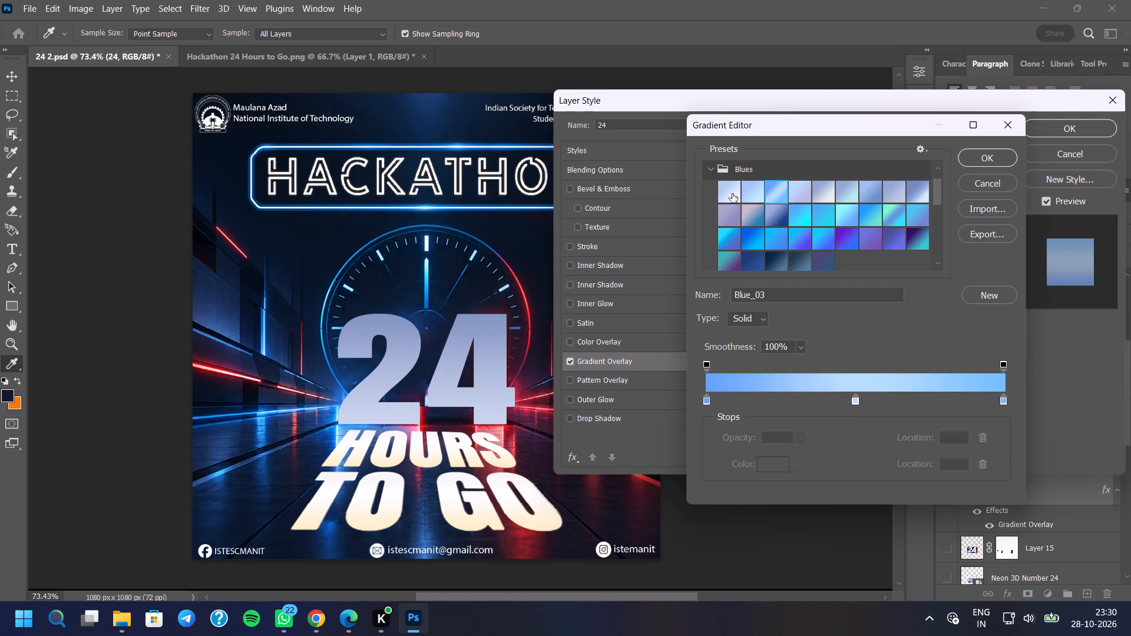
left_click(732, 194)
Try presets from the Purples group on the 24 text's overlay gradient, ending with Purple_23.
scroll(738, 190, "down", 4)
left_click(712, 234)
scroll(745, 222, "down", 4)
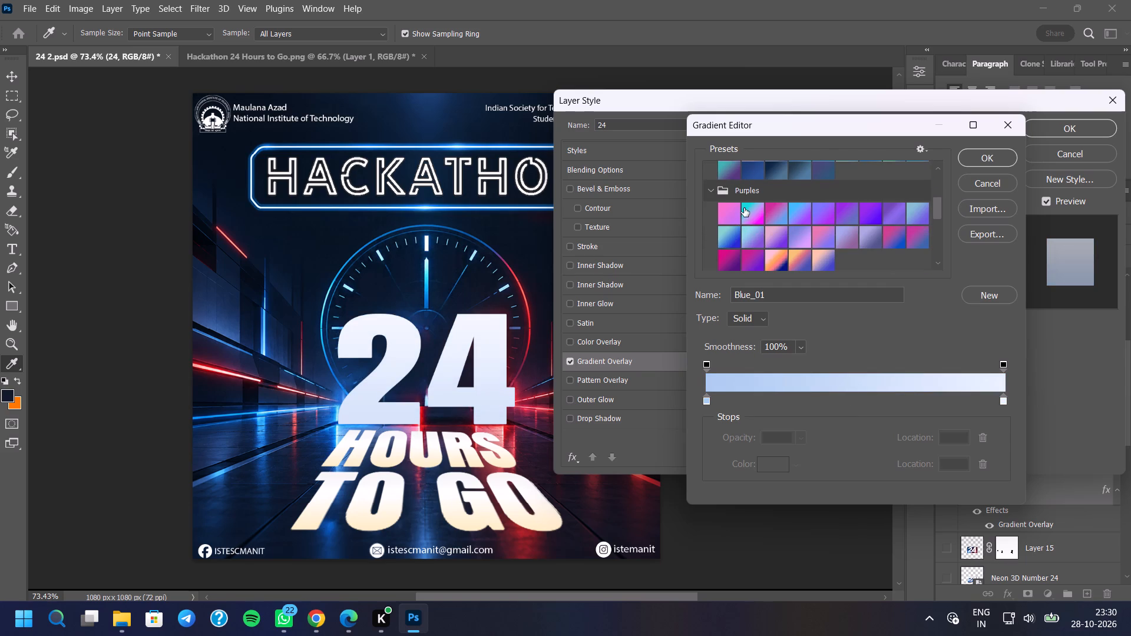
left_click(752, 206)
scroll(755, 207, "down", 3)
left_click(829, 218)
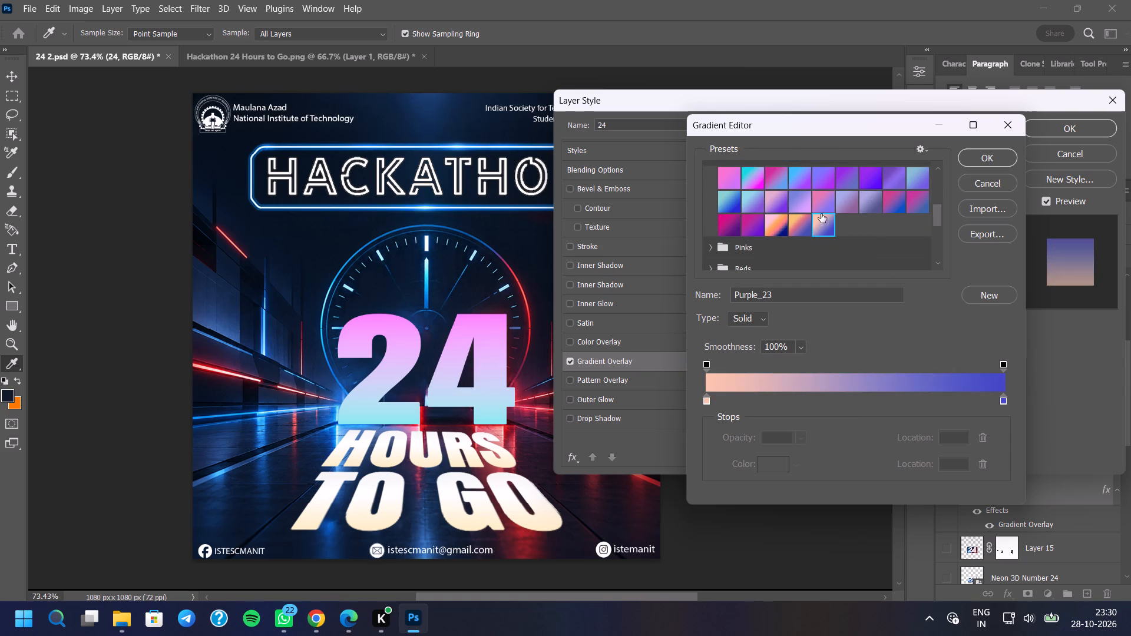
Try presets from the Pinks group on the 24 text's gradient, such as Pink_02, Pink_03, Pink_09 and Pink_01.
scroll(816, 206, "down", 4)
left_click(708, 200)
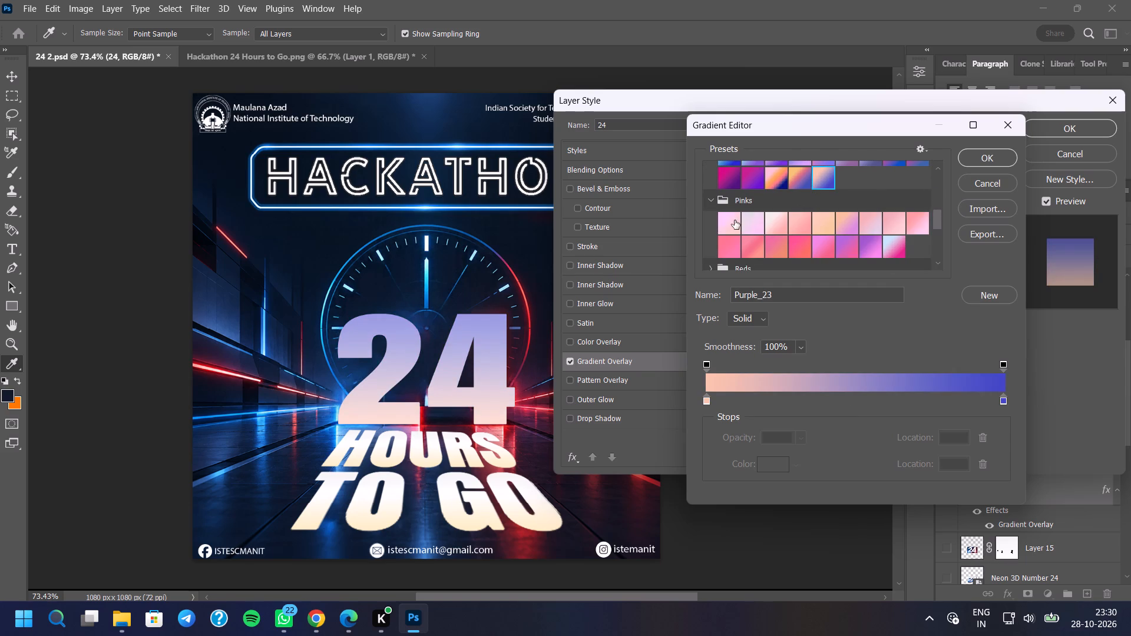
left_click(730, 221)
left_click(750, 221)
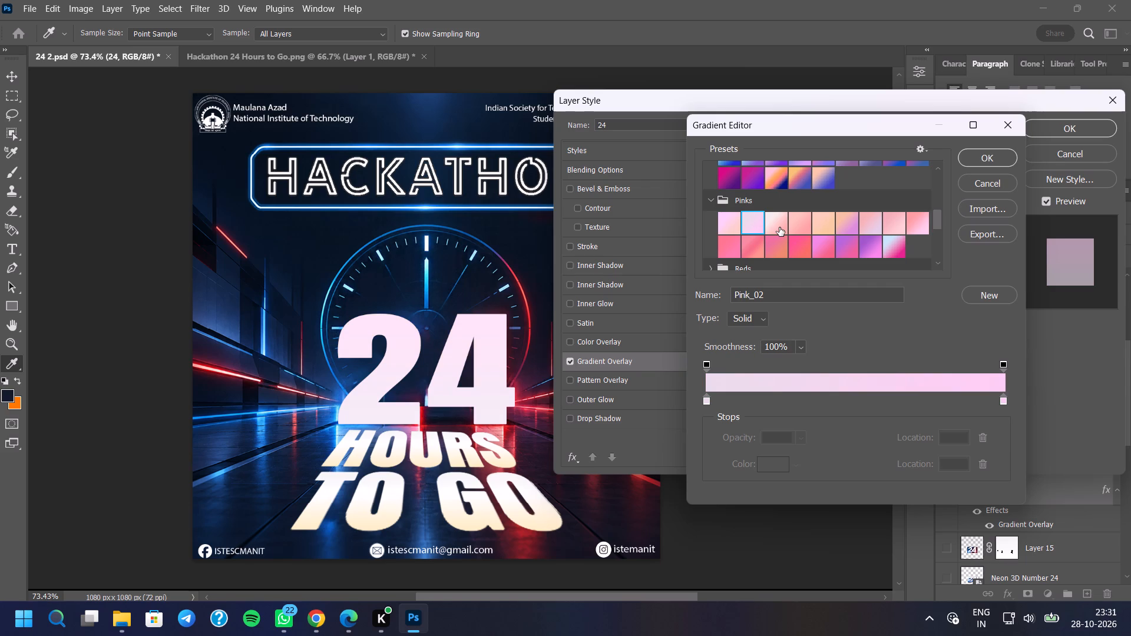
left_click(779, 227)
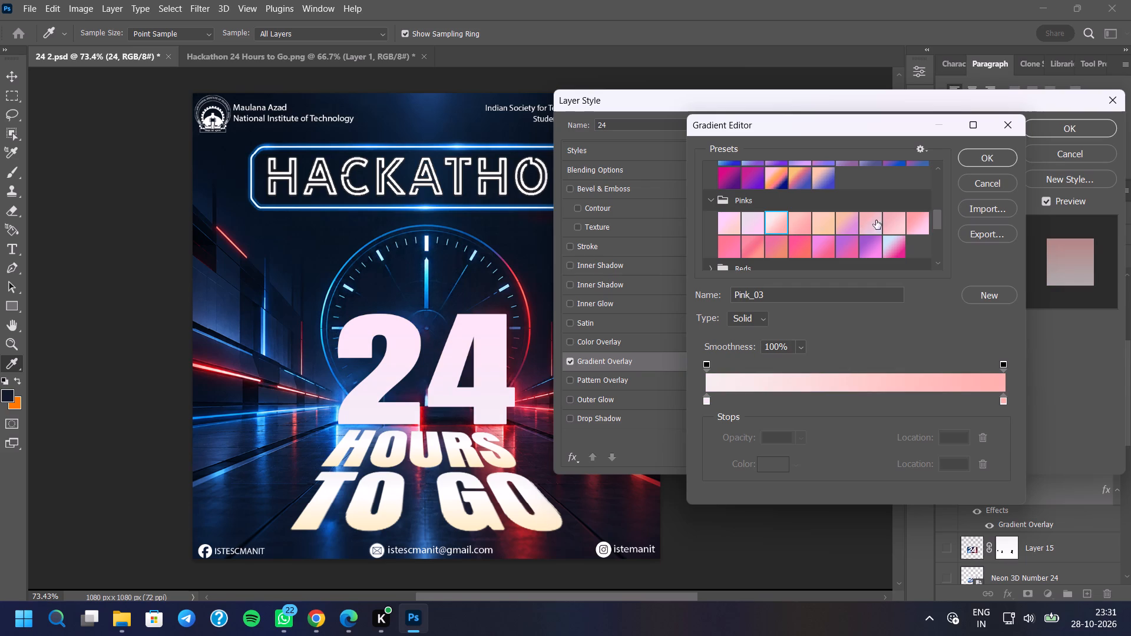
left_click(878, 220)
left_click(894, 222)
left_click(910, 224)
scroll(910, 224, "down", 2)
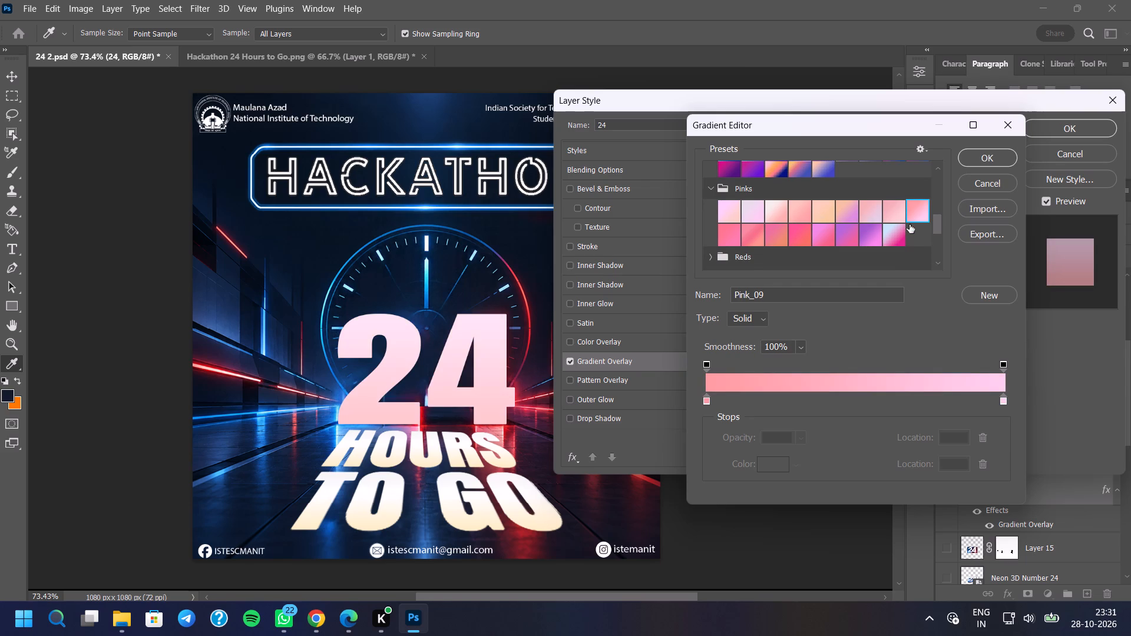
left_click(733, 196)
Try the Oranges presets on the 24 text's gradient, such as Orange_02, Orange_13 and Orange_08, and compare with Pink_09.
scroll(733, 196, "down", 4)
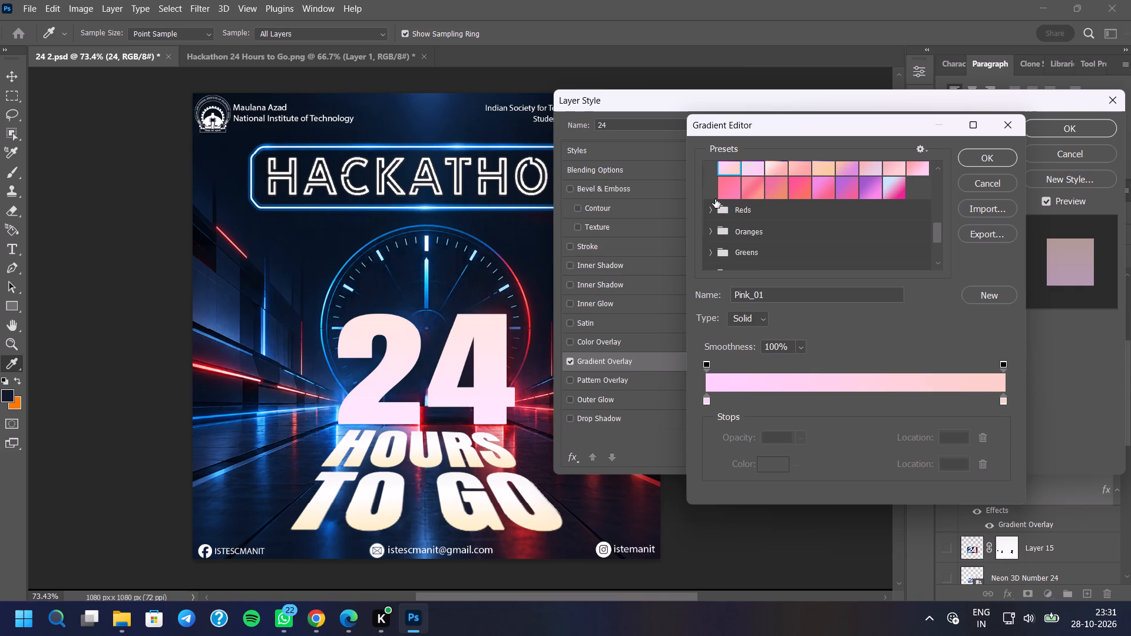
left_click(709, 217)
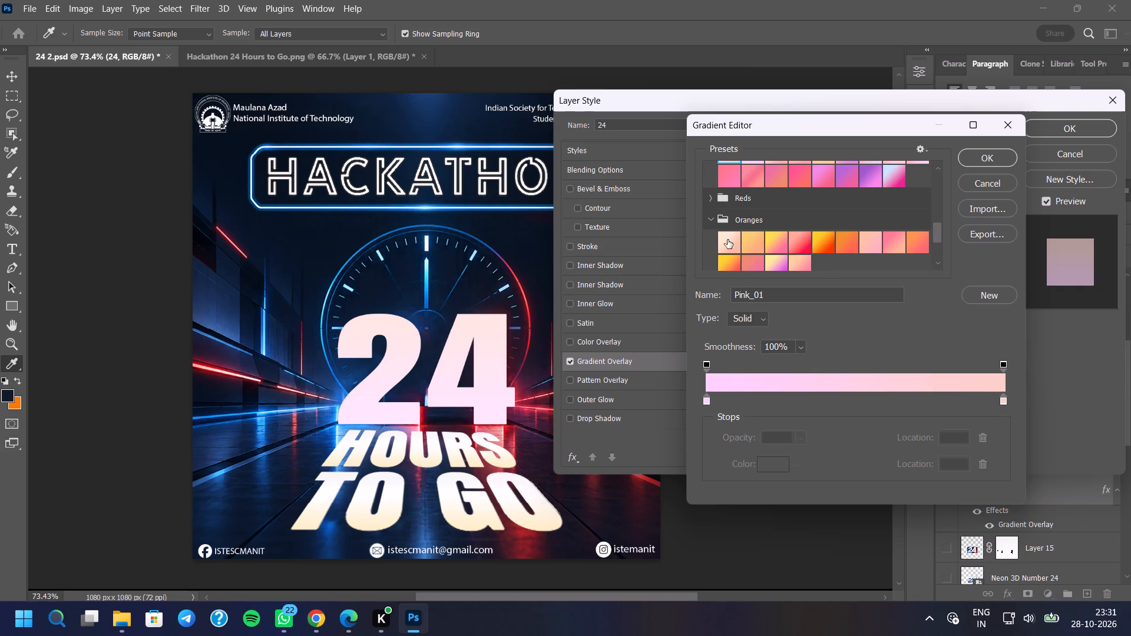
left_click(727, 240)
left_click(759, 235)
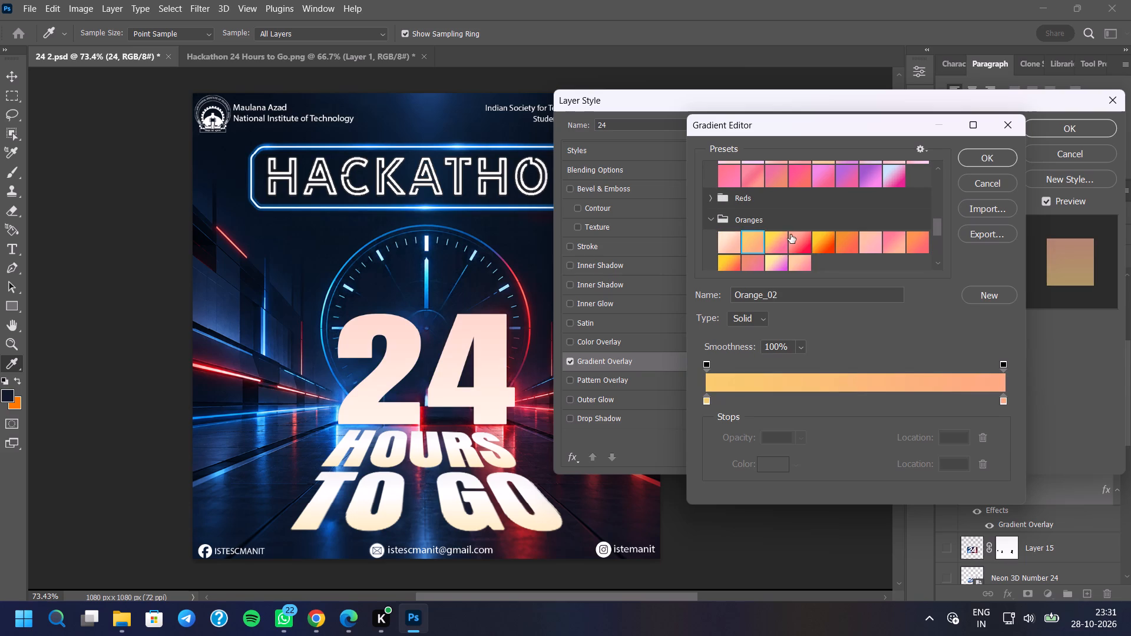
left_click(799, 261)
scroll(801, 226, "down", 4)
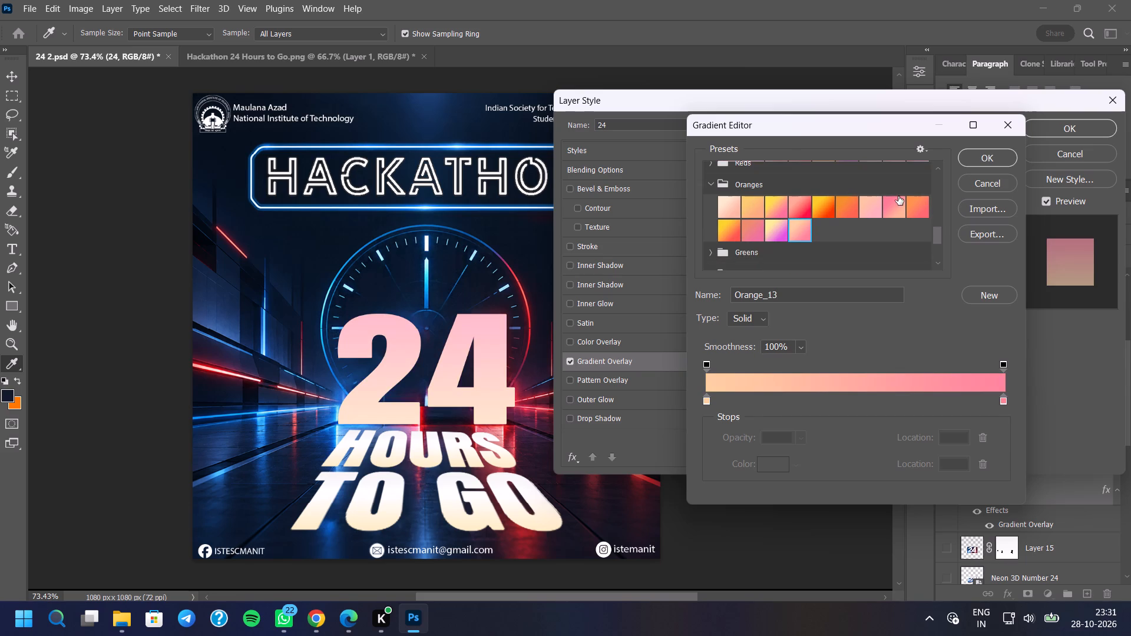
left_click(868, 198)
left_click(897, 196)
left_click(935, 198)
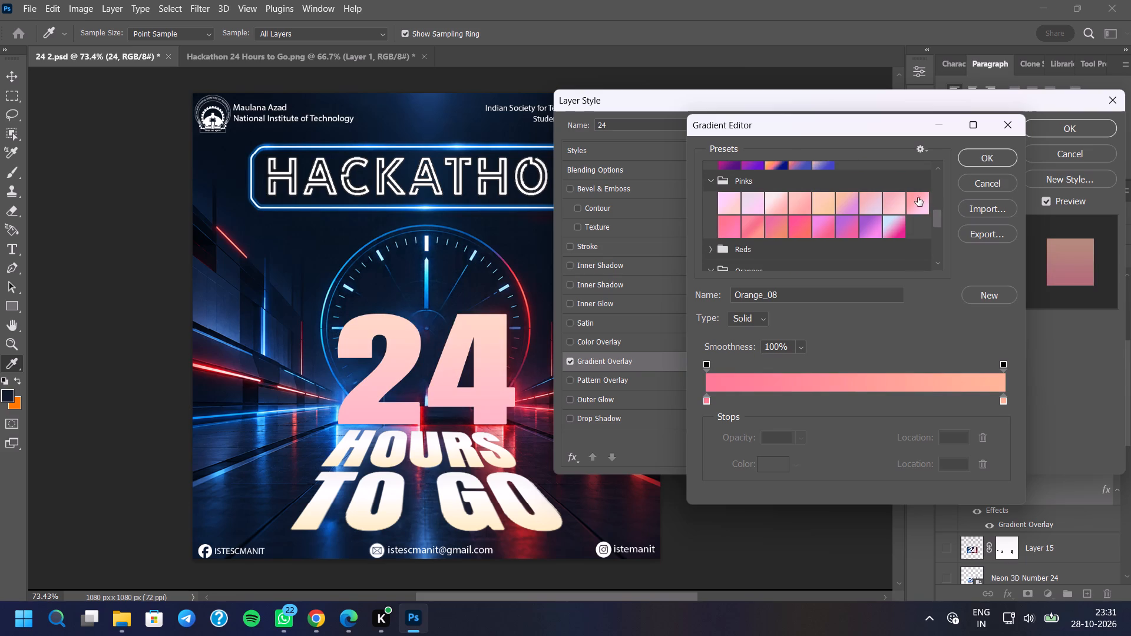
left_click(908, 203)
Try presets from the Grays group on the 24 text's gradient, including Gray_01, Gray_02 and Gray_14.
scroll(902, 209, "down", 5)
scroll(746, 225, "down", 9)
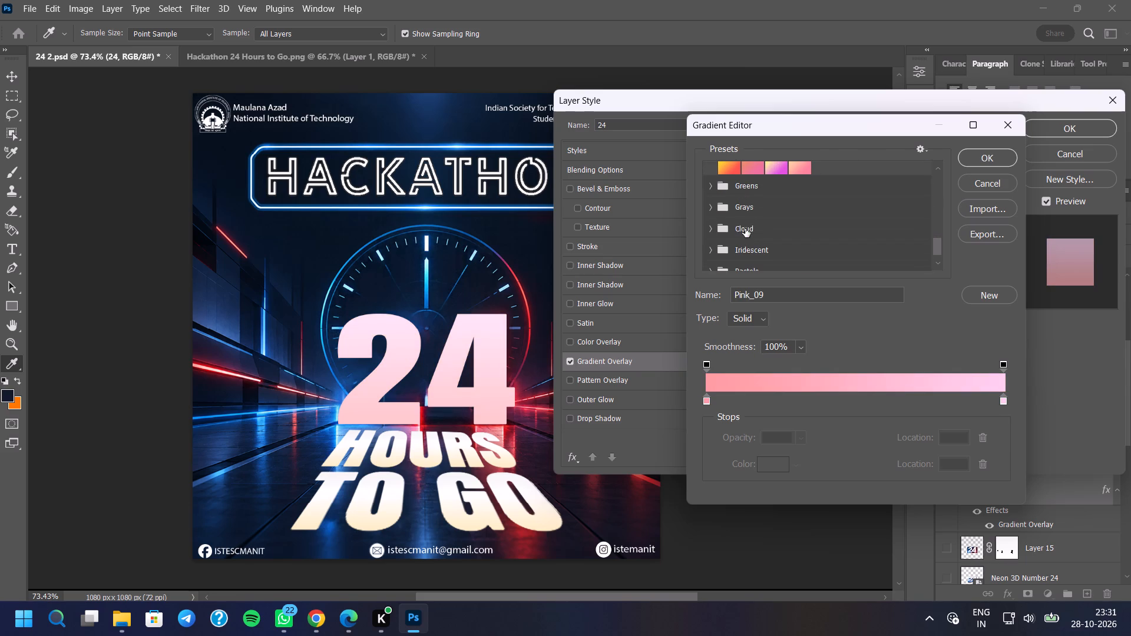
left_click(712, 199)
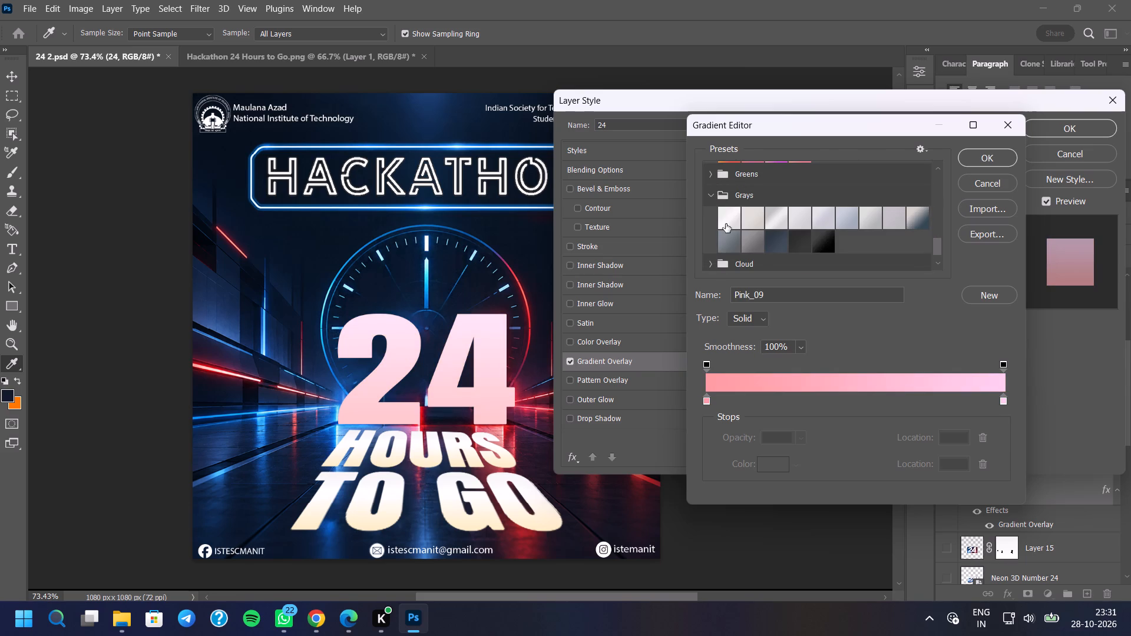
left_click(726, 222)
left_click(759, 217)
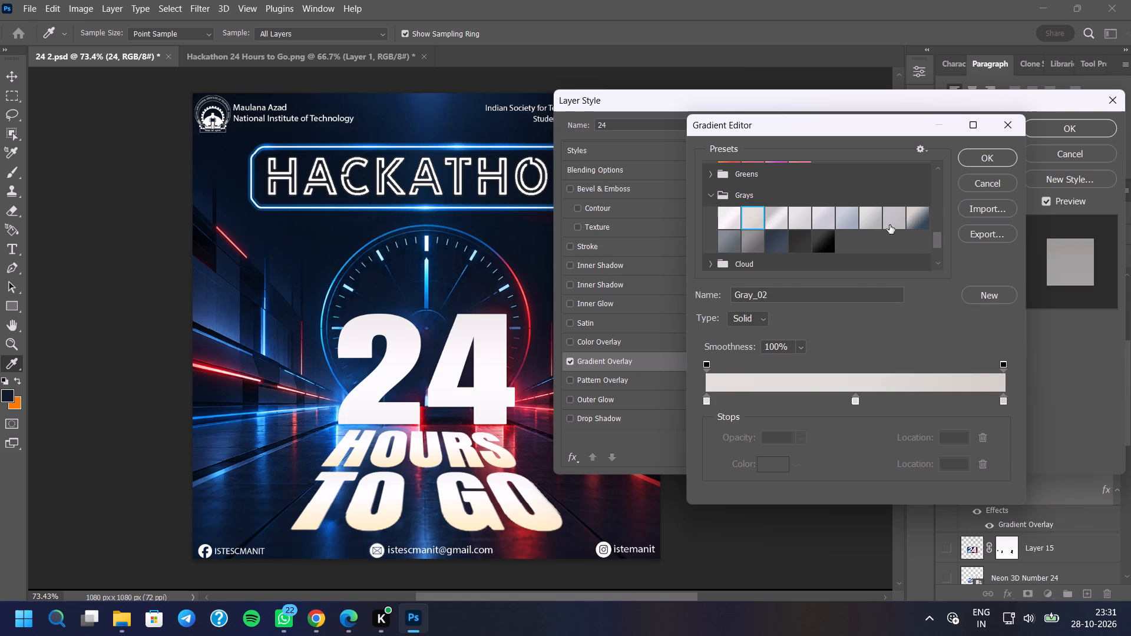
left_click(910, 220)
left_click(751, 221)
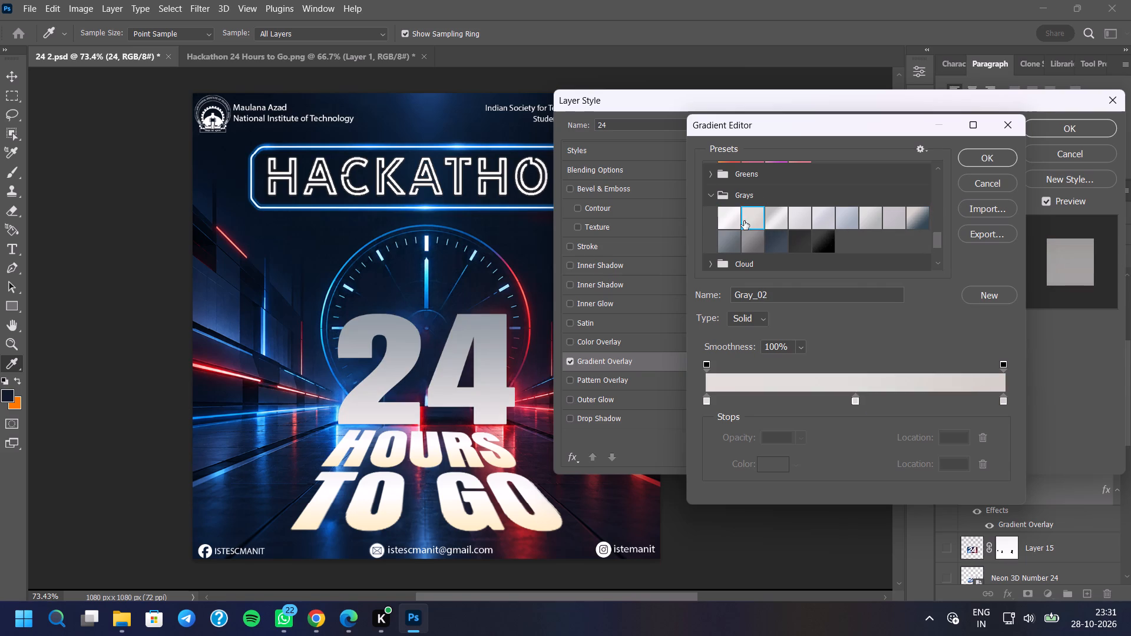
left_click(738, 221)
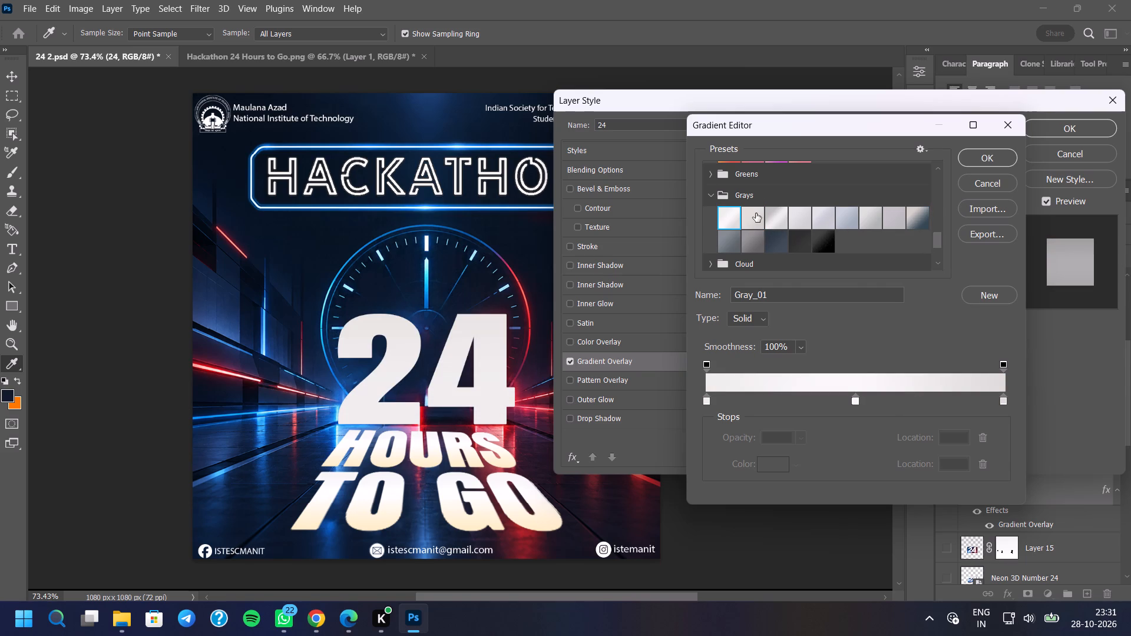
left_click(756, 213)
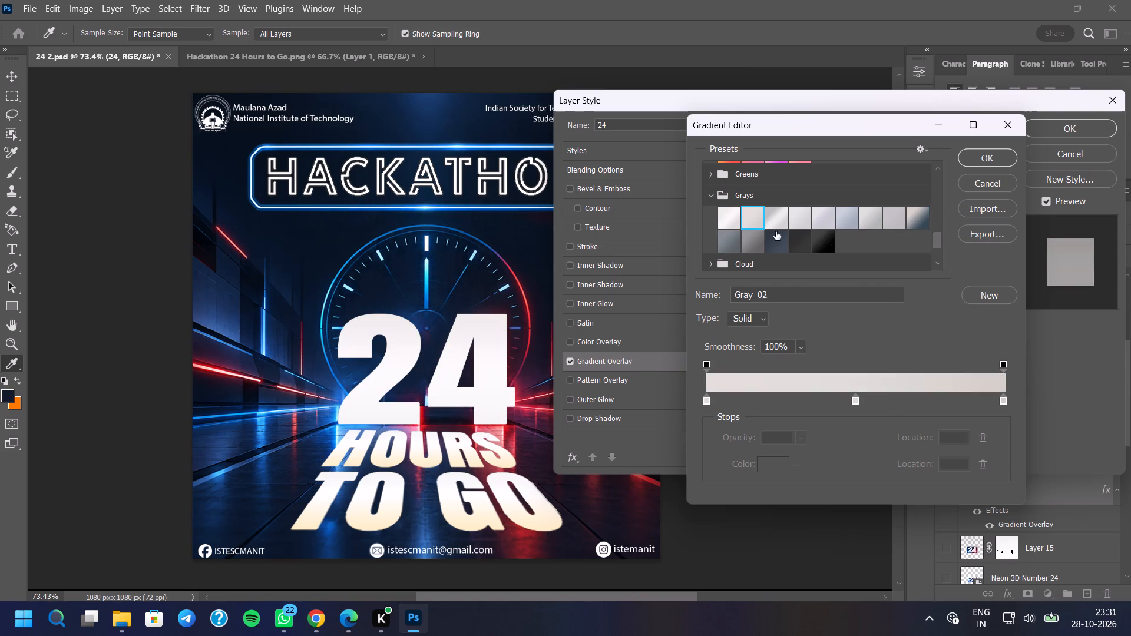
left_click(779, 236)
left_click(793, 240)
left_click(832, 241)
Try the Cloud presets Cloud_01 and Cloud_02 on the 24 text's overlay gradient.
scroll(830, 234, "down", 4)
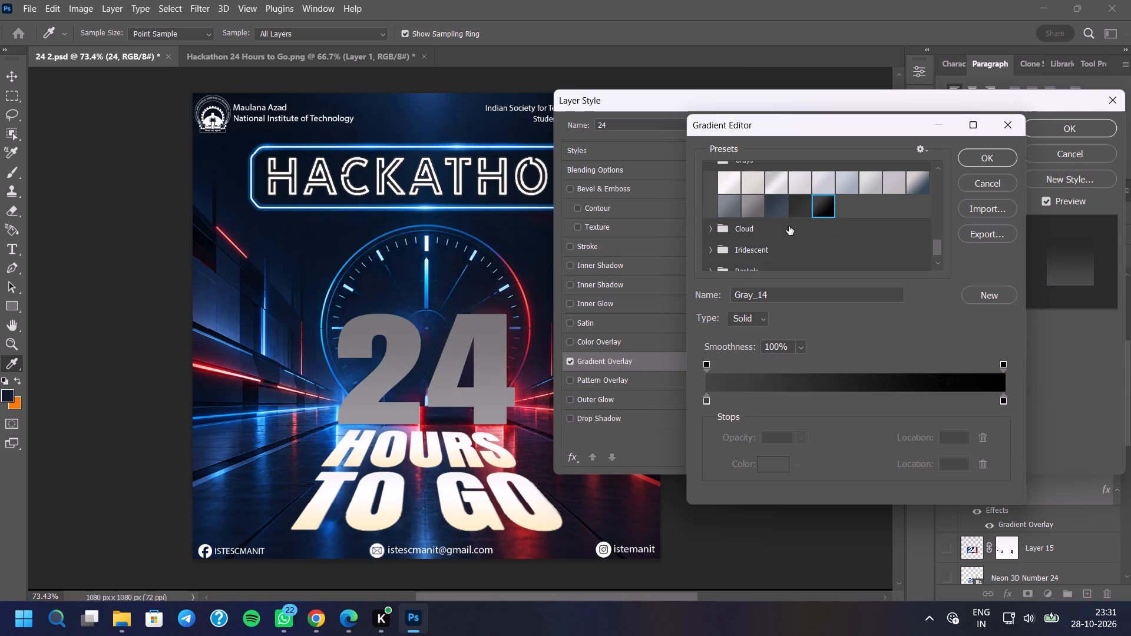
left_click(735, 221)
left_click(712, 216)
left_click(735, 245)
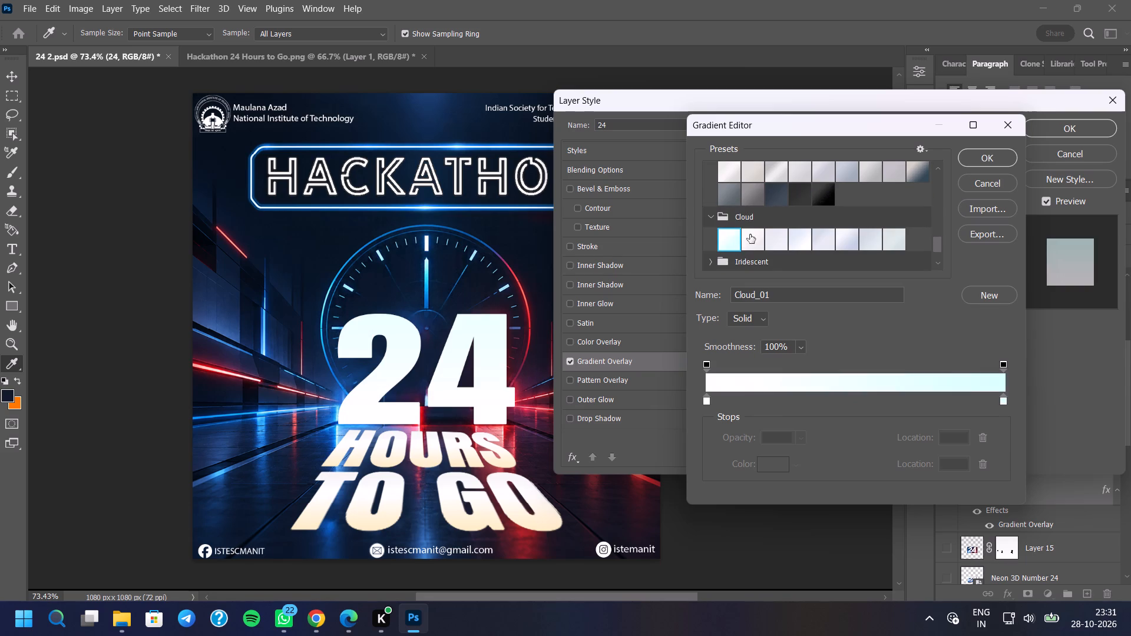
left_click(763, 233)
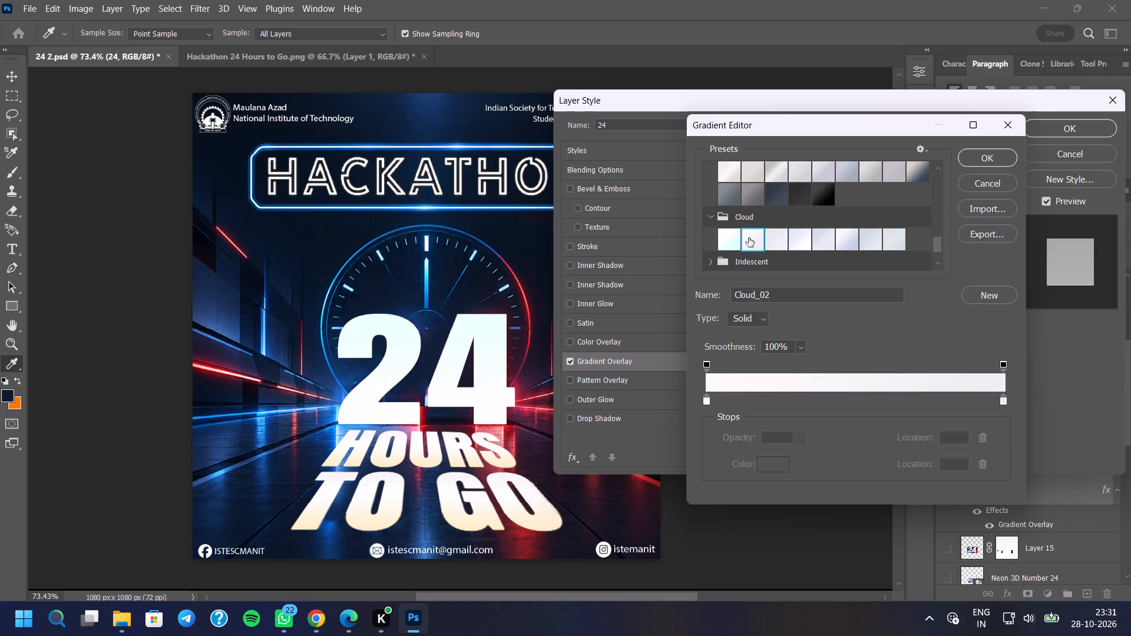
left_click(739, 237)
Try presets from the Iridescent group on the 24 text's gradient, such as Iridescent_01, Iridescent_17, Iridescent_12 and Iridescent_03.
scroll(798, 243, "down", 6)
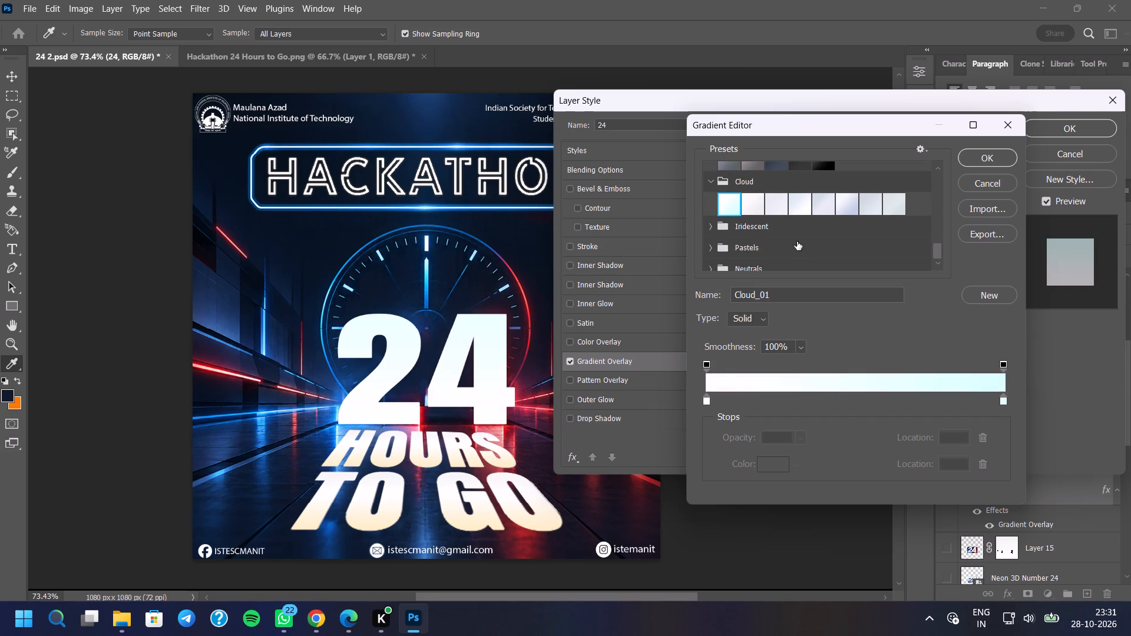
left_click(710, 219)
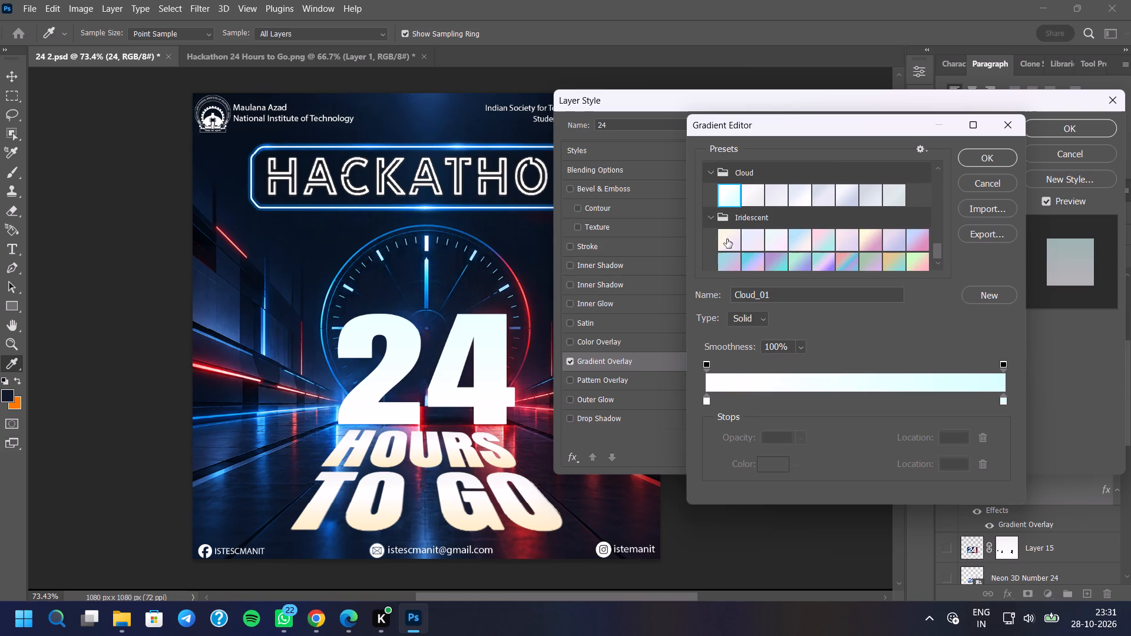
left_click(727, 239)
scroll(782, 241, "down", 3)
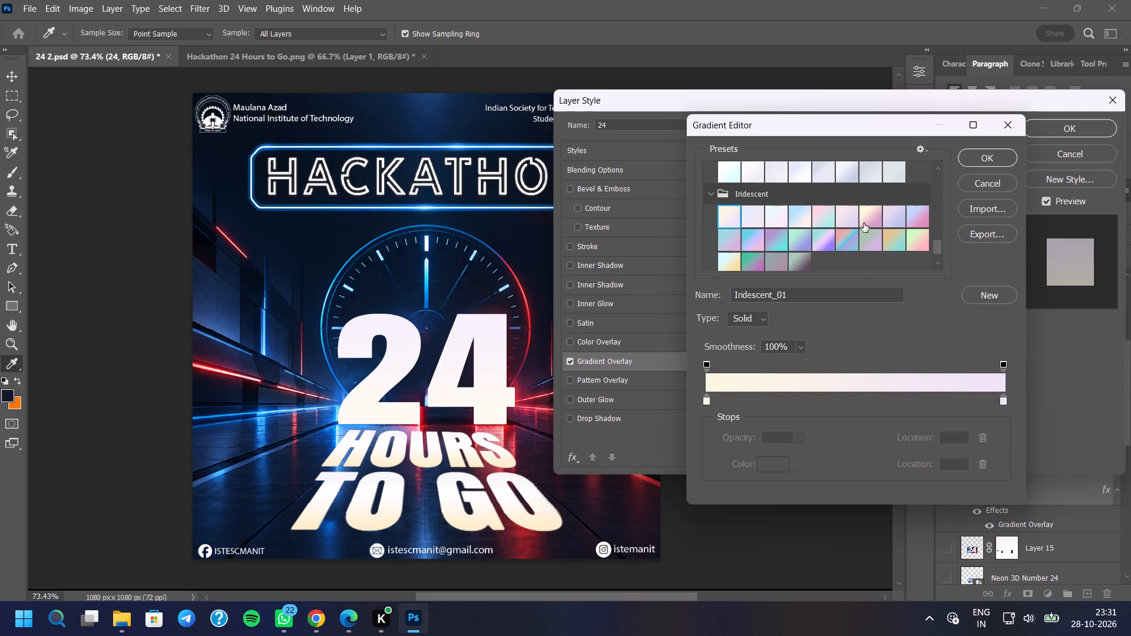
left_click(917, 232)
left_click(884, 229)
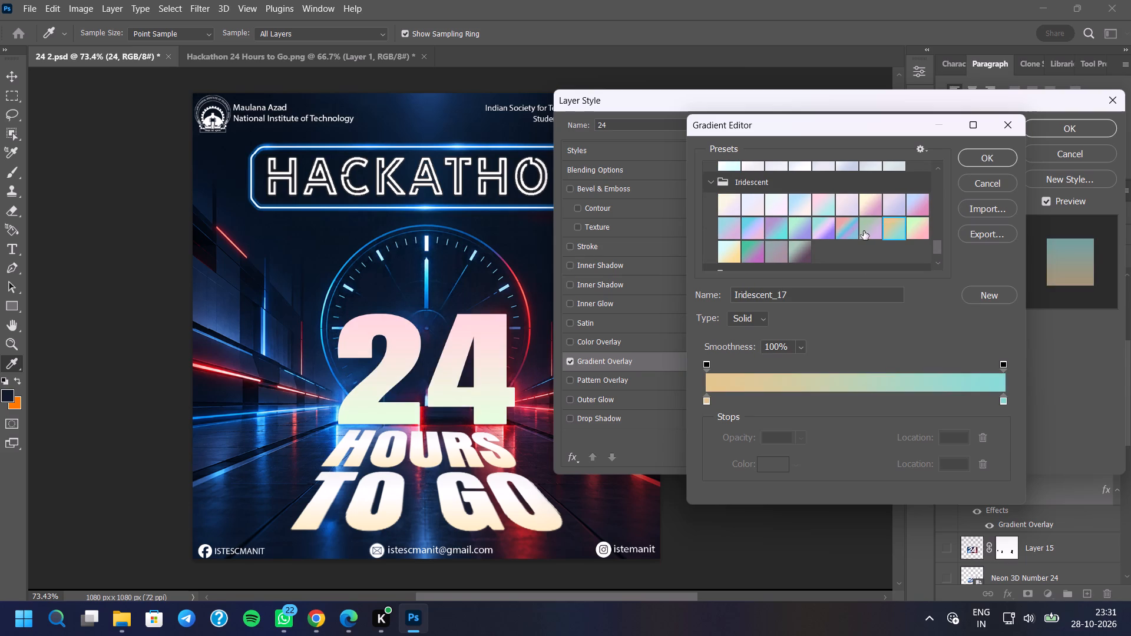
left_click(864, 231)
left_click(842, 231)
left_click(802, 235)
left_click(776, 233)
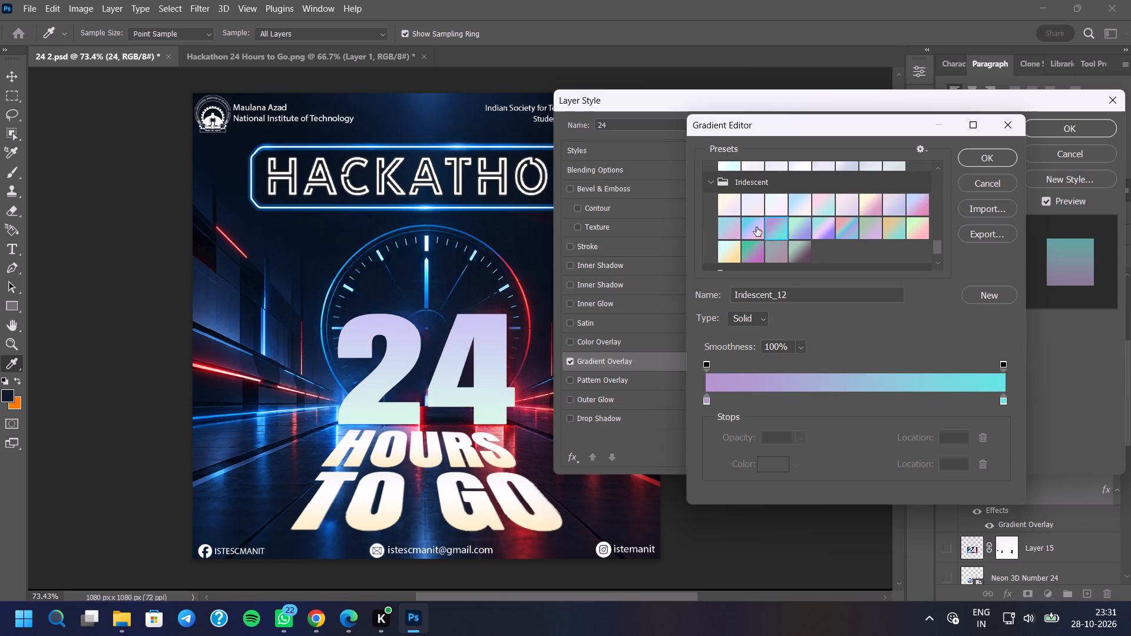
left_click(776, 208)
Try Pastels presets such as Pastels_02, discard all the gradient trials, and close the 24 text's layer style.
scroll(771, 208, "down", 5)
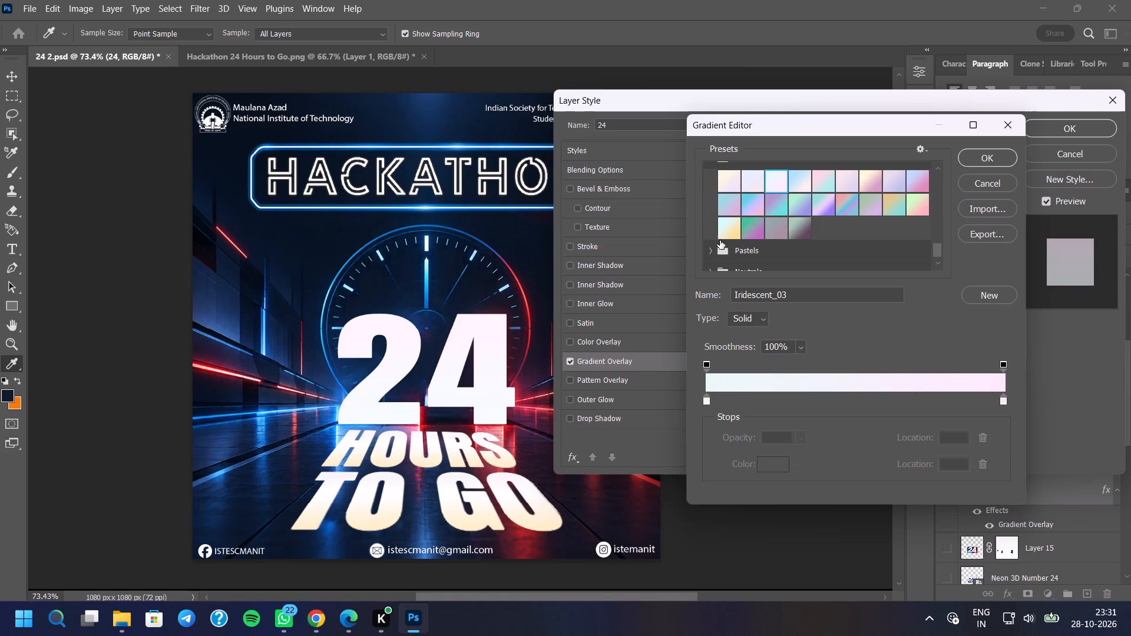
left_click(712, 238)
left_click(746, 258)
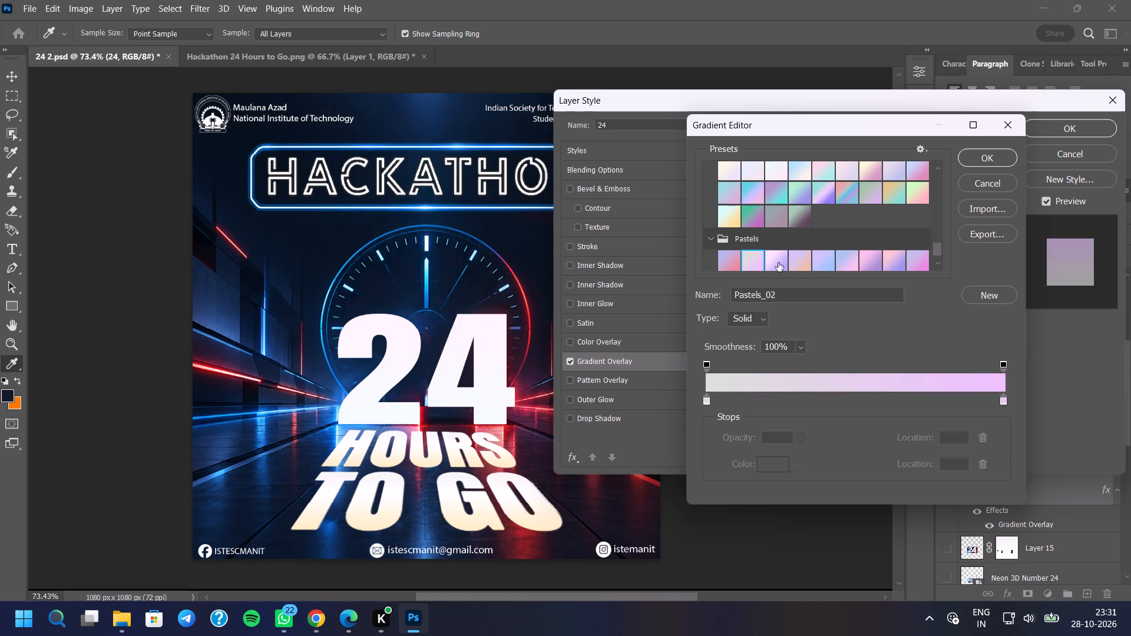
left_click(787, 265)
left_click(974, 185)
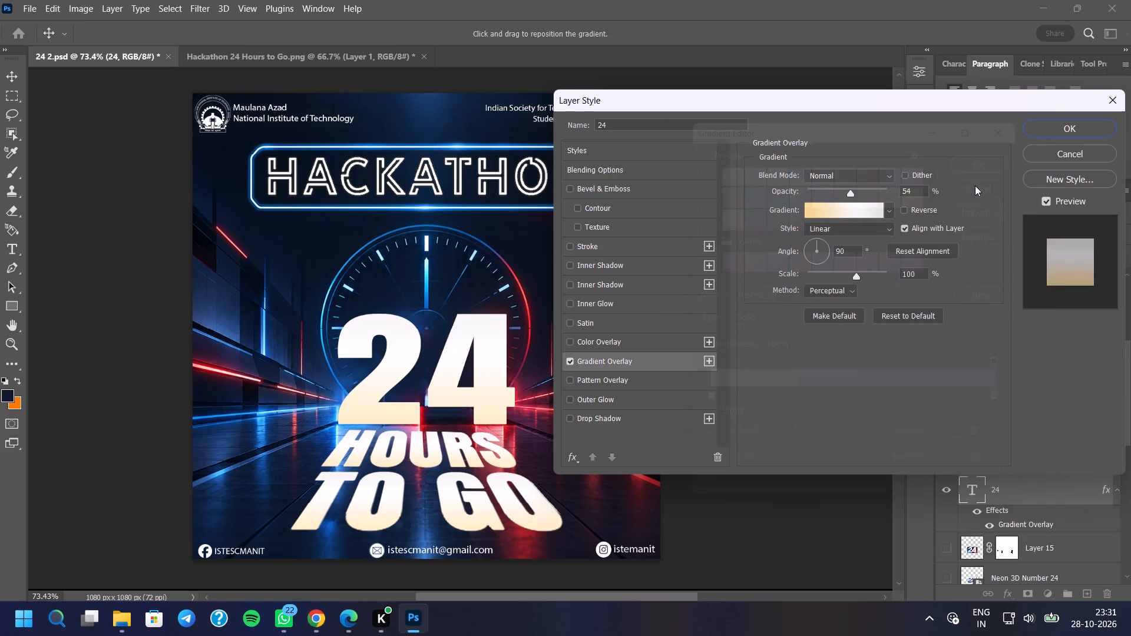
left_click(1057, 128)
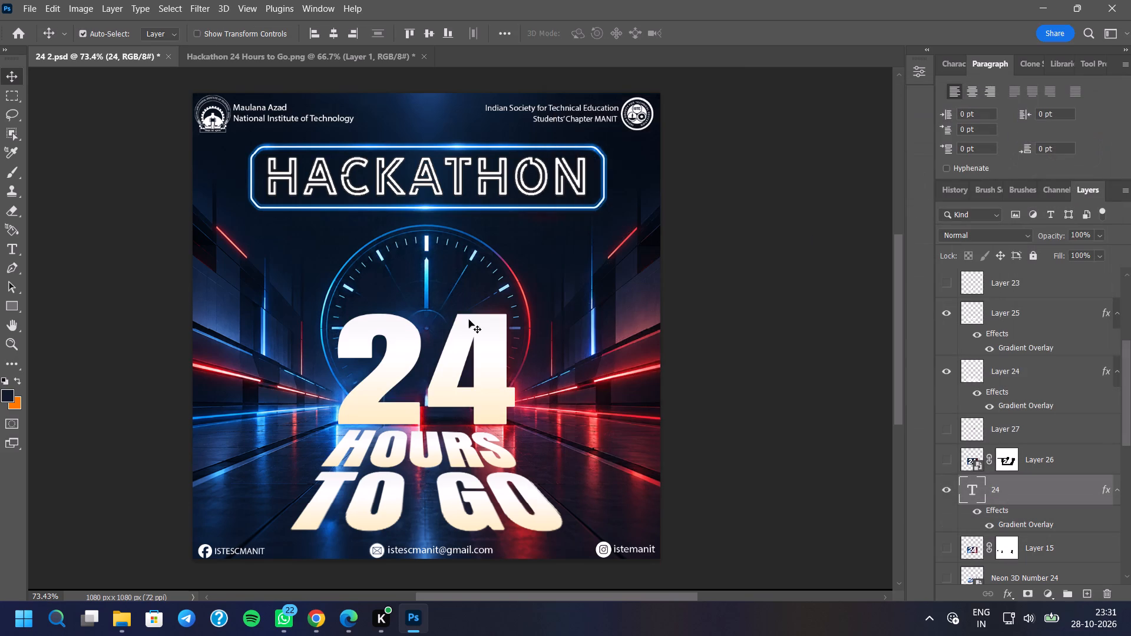
Examine the gradient-styled 24, HOURS and TO GO lettering up close.
scroll(459, 270, "down", 4)
scroll(454, 319, "up", 3)
scroll(436, 432, "down", 1)
scroll(429, 433, "up", 9)
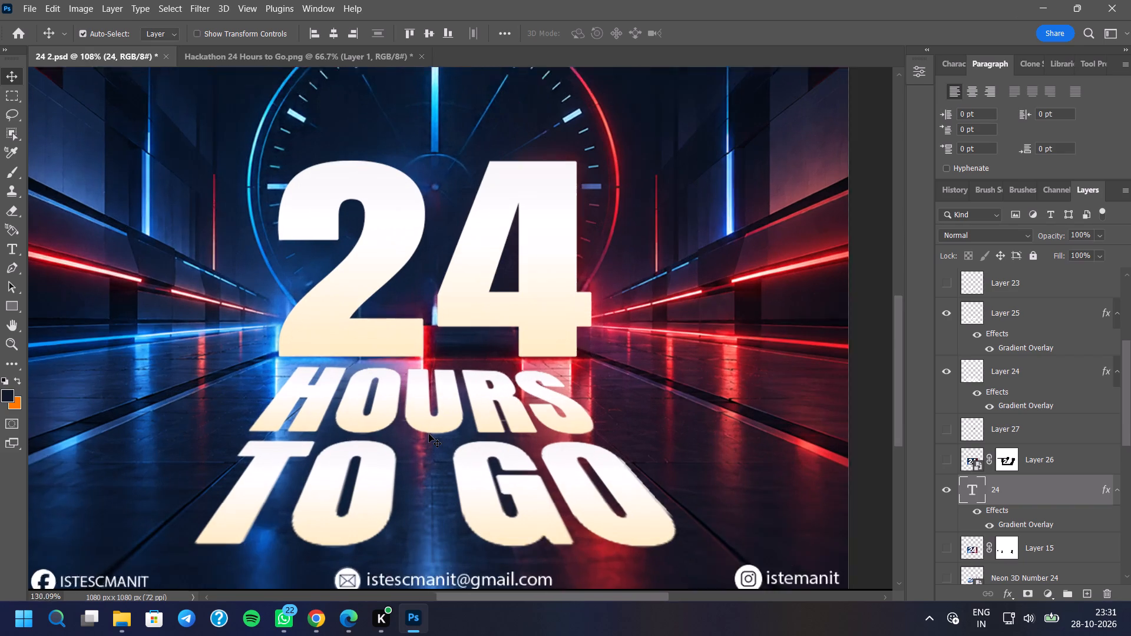
scroll(429, 434, "up", 4)
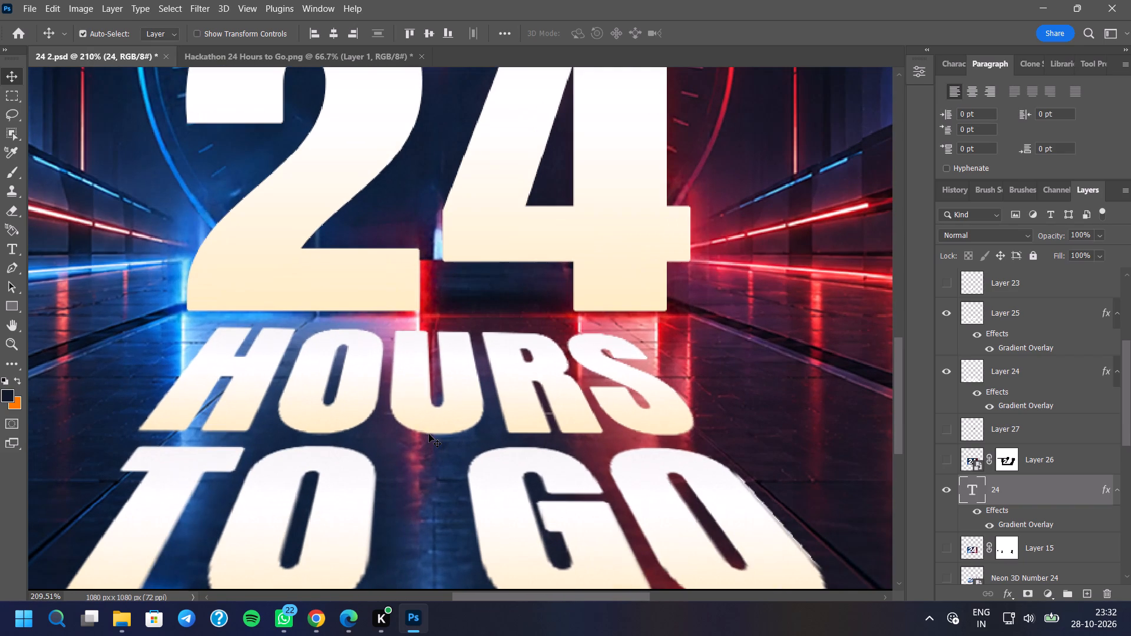
Examine the edges and gradient shading of the 24, HOURS and TO GO lettering, both up close and against the whole poster.
scroll(429, 434, "down", 13)
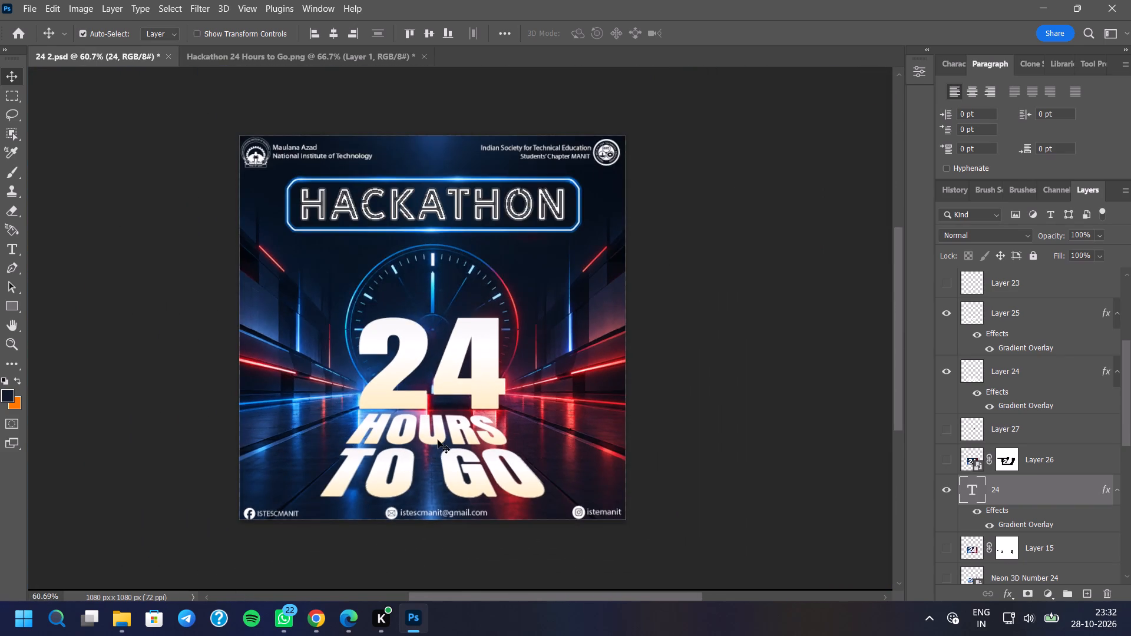
scroll(438, 440, "up", 3)
left_click(422, 433)
scroll(422, 435, "up", 9)
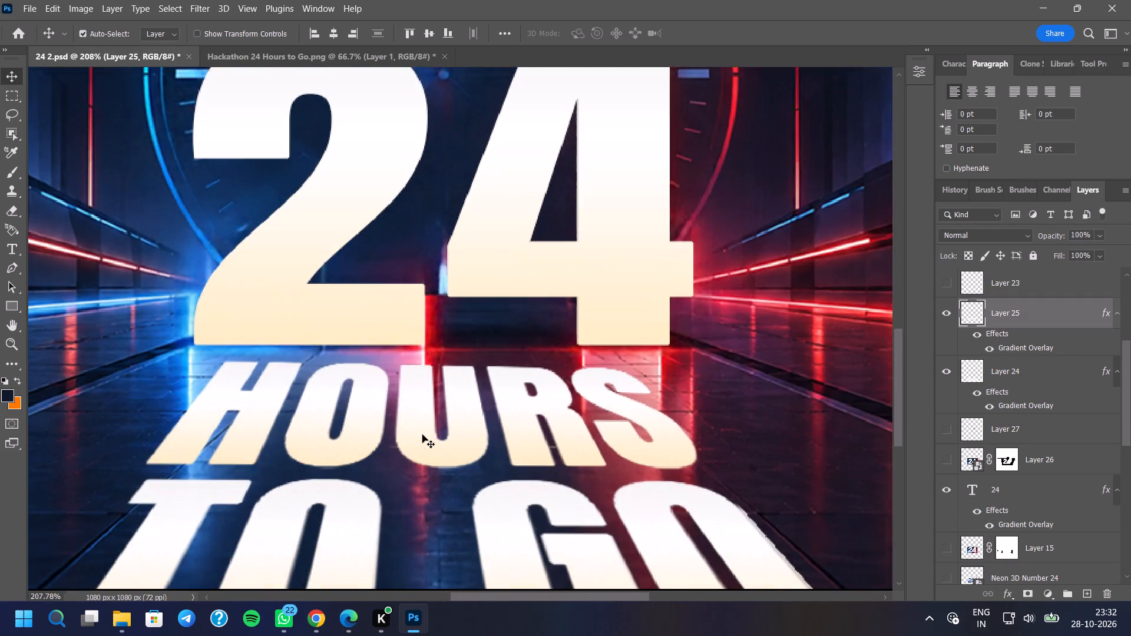
scroll(422, 435, "up", 18)
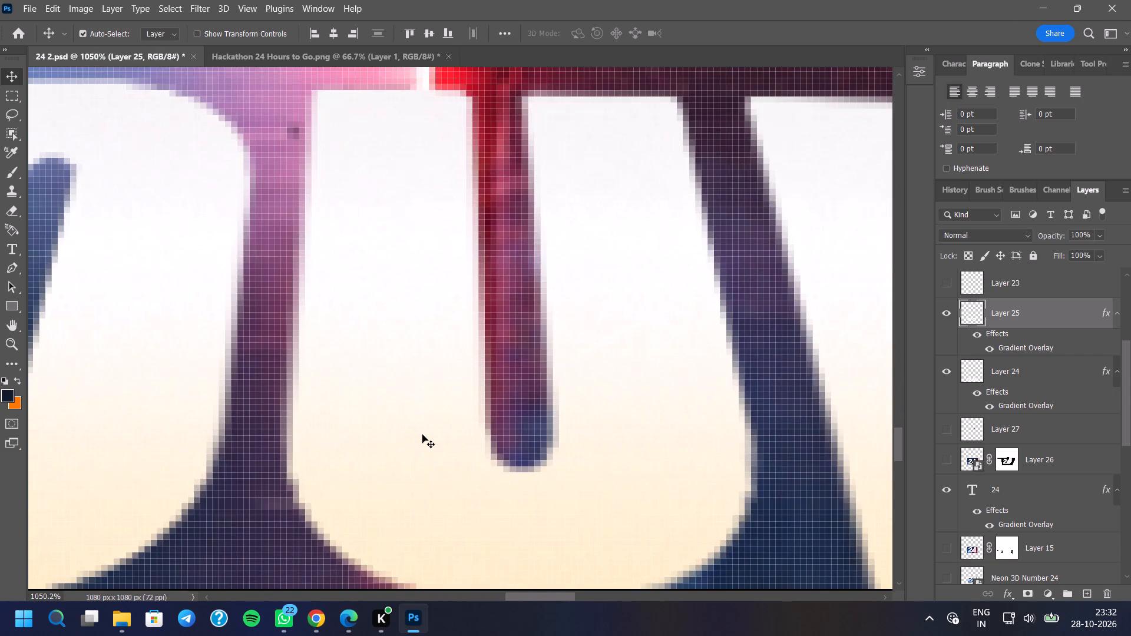
scroll(422, 435, "down", 18)
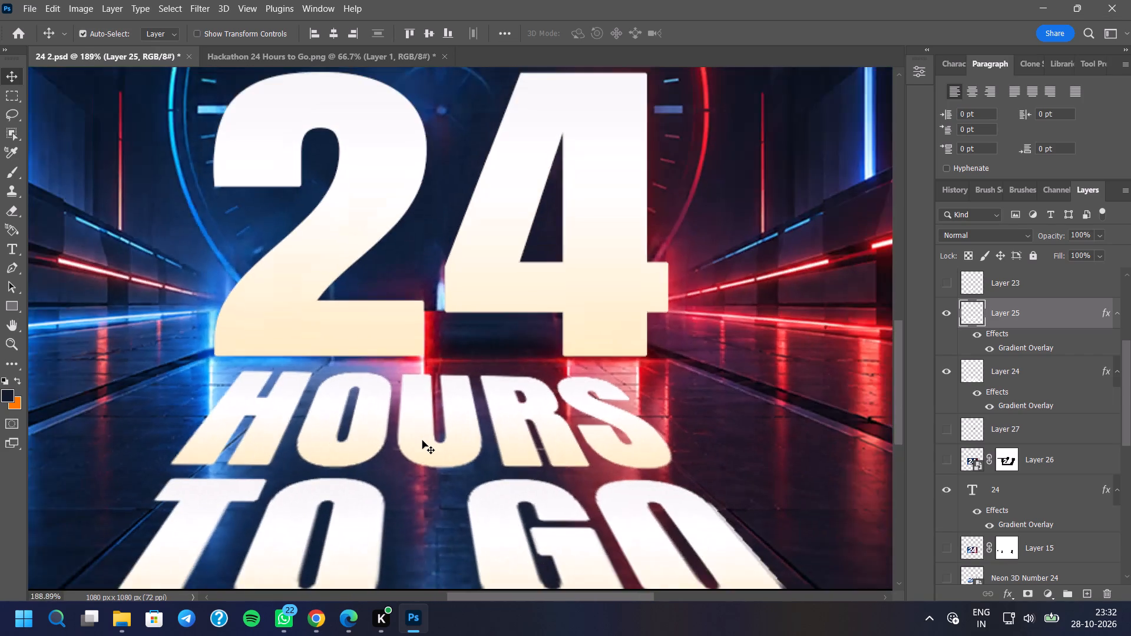
scroll(422, 440, "down", 12)
scroll(436, 433, "up", 2)
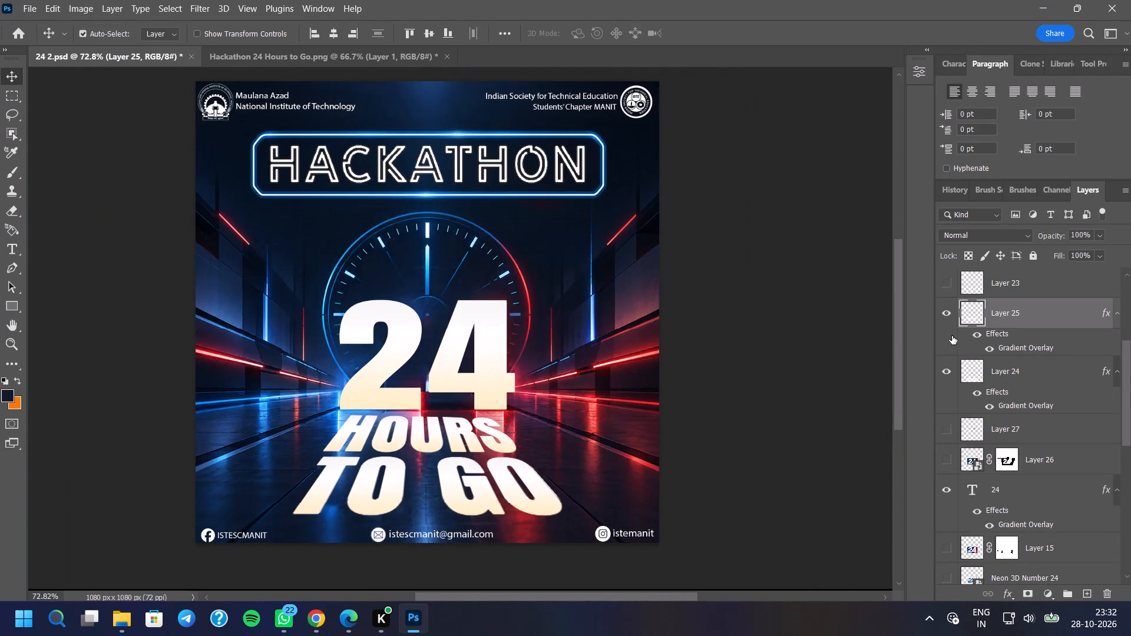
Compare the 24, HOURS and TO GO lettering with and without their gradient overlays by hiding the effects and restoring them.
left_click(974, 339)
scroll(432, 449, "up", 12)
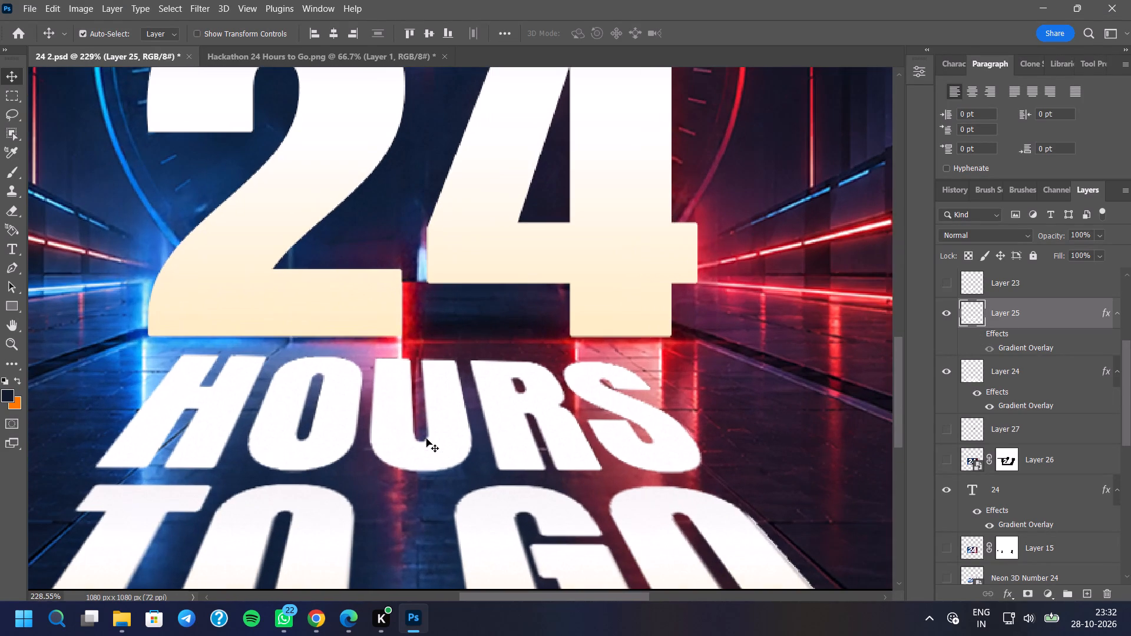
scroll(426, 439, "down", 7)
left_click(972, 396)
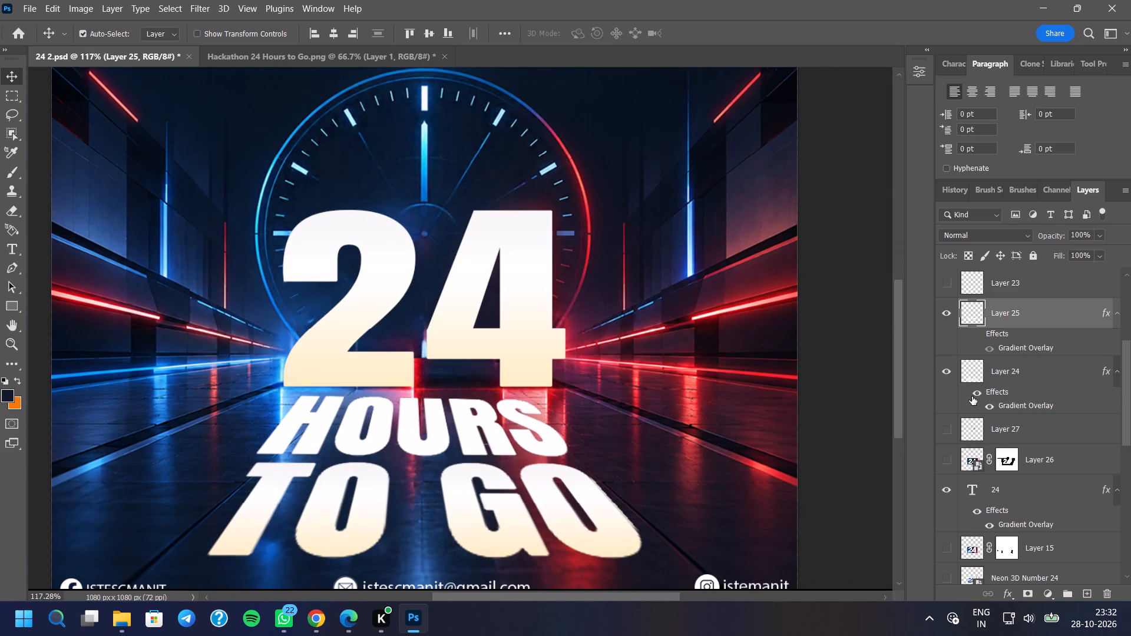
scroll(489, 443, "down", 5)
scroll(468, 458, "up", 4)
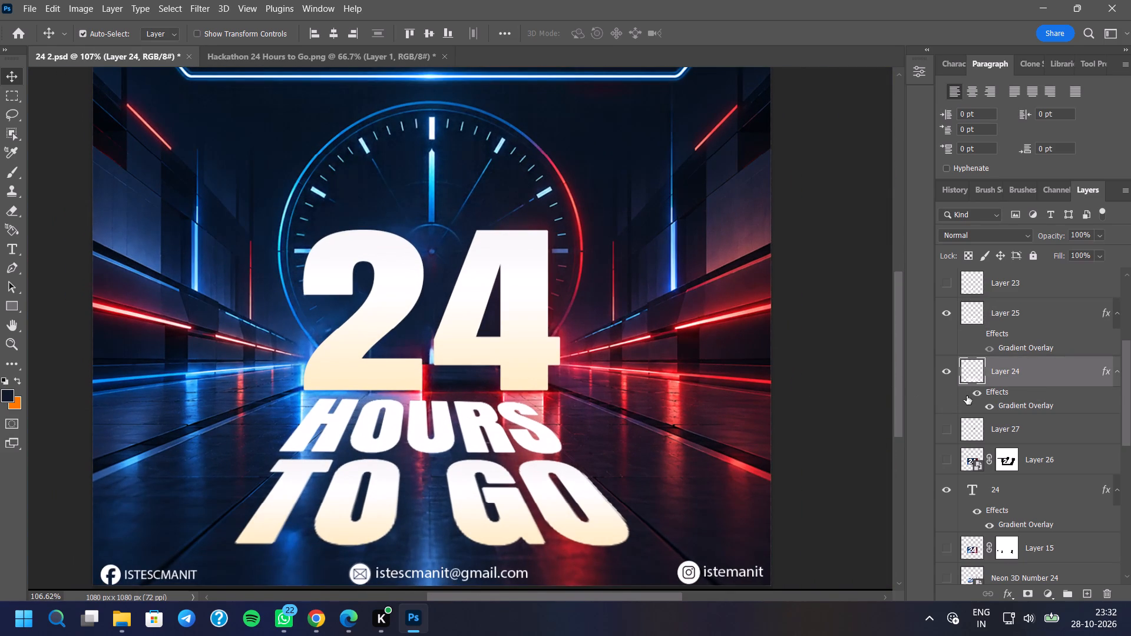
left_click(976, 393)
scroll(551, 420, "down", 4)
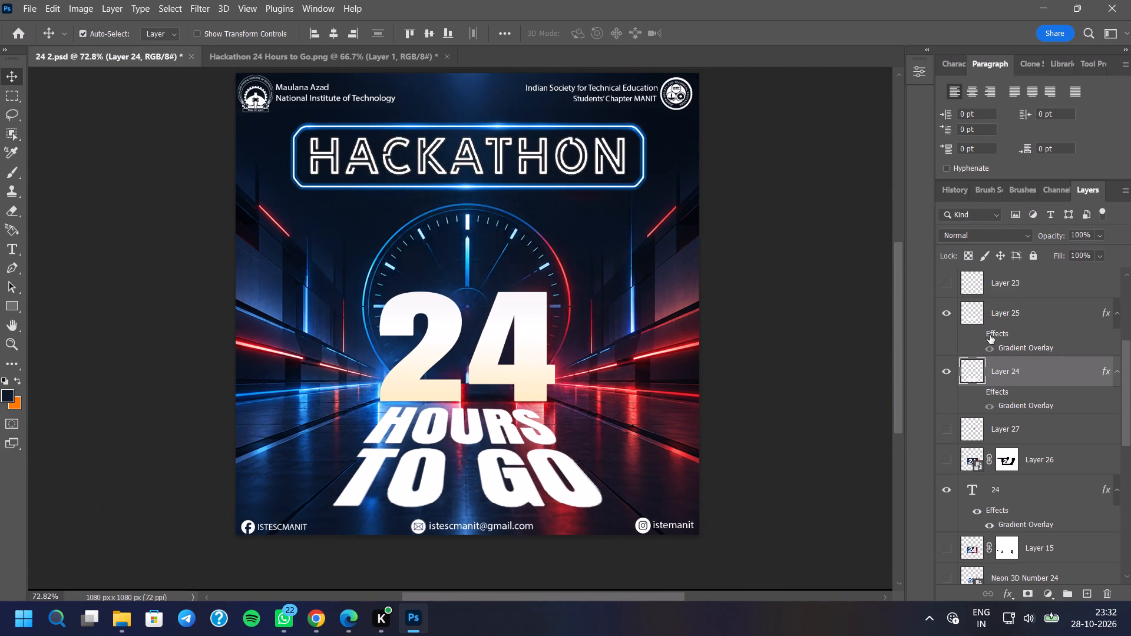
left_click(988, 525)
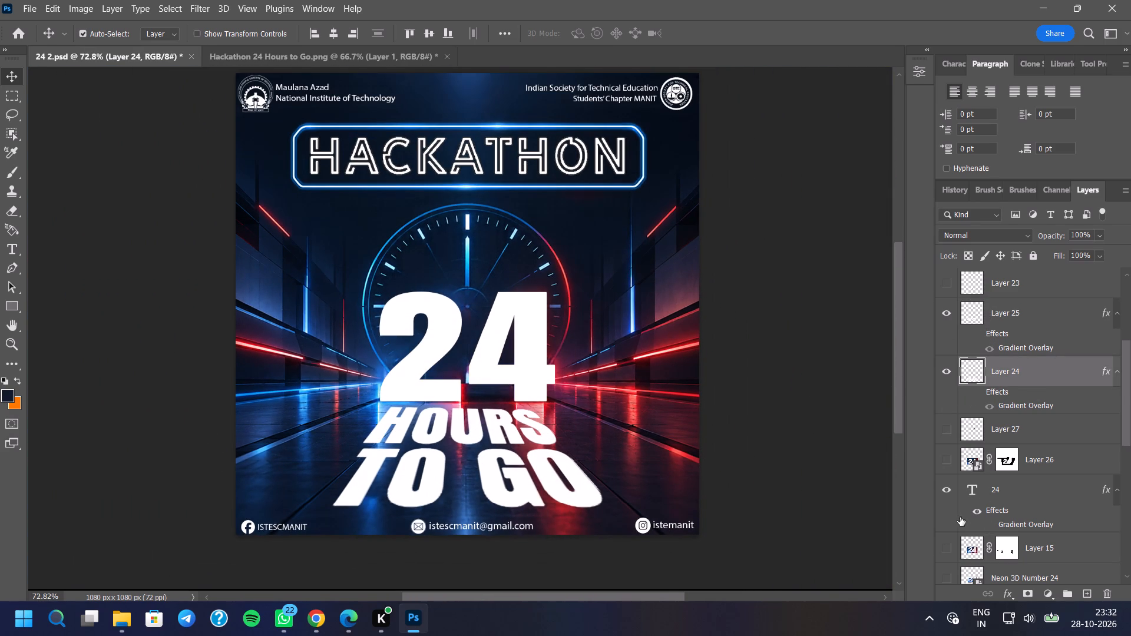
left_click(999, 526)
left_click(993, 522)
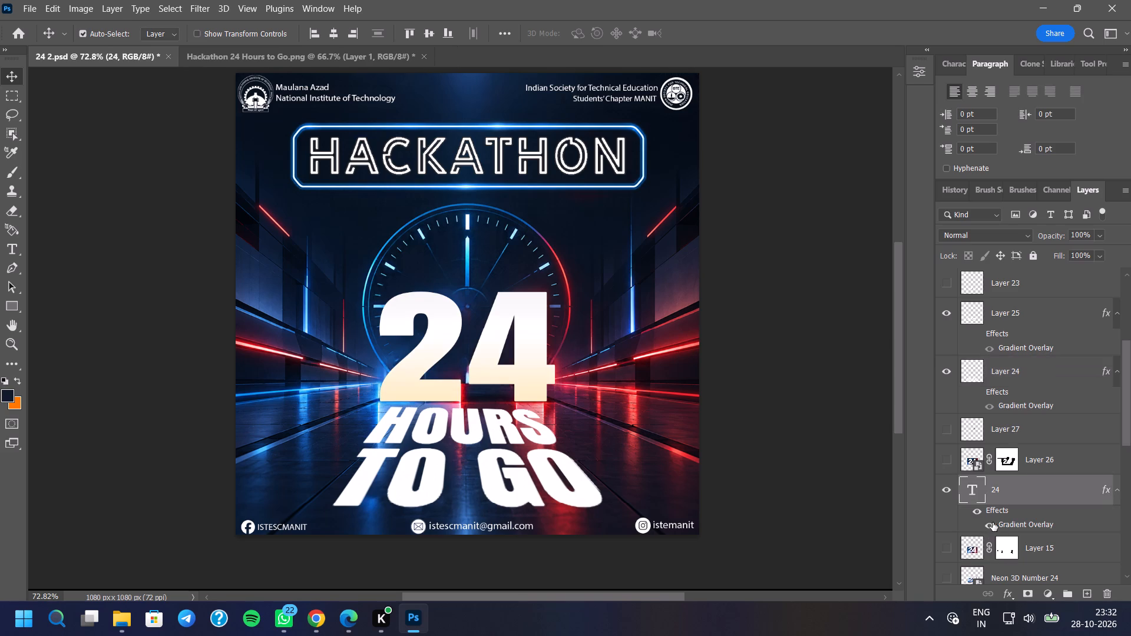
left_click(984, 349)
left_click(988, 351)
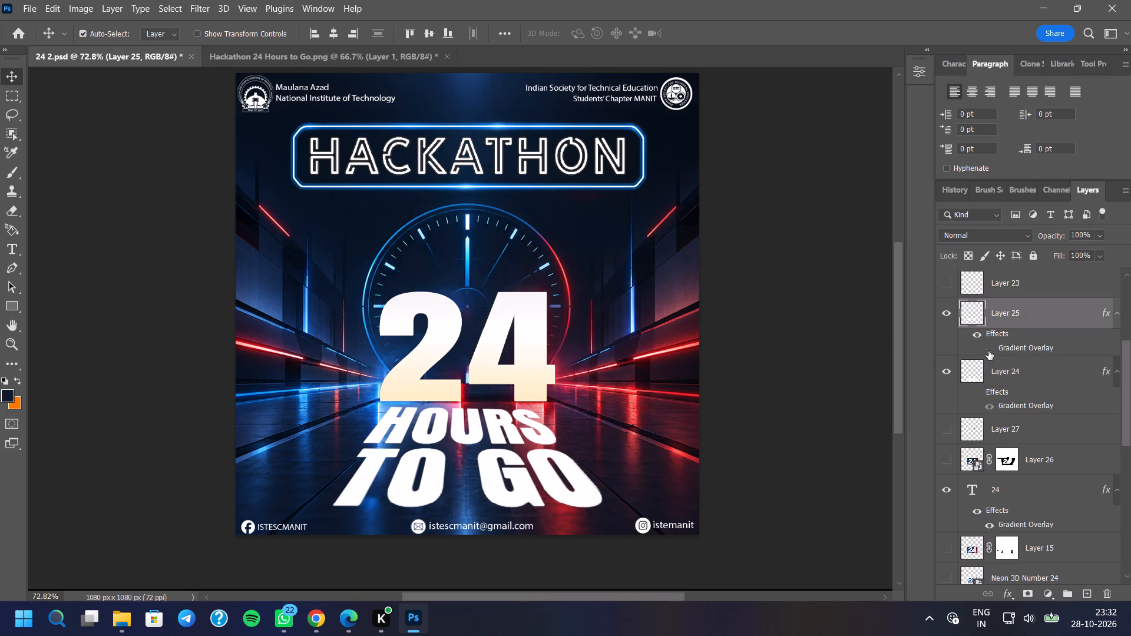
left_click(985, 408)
Open the 24 text's layer style, briefly try Stroke and Inner Shadow, and enable Inner Glow.
left_click(1064, 491)
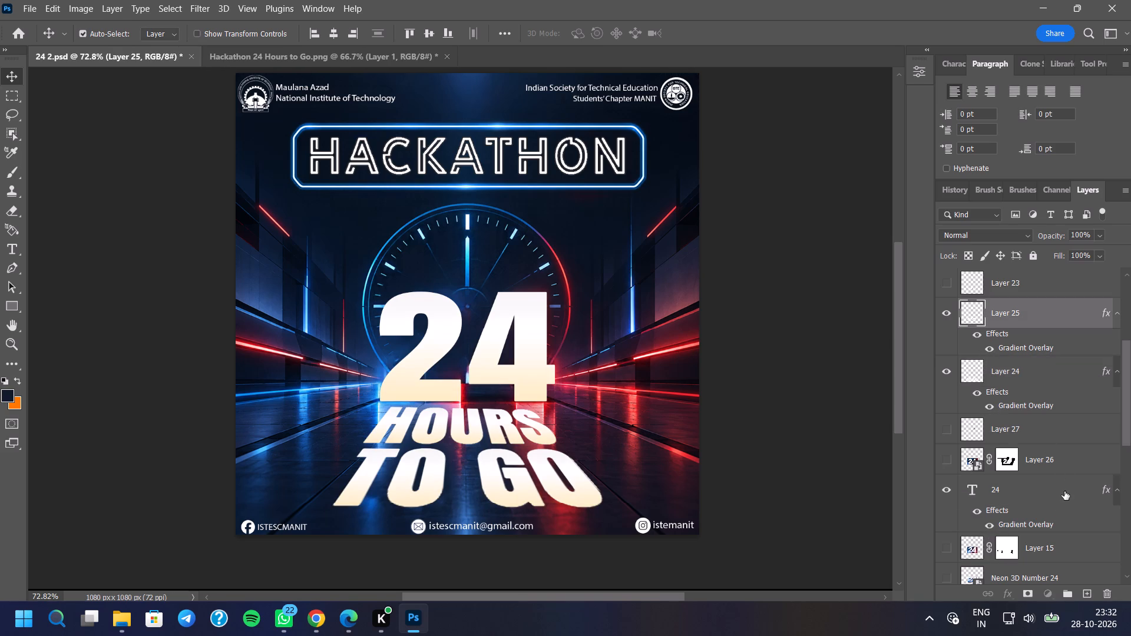
double_click(1064, 491)
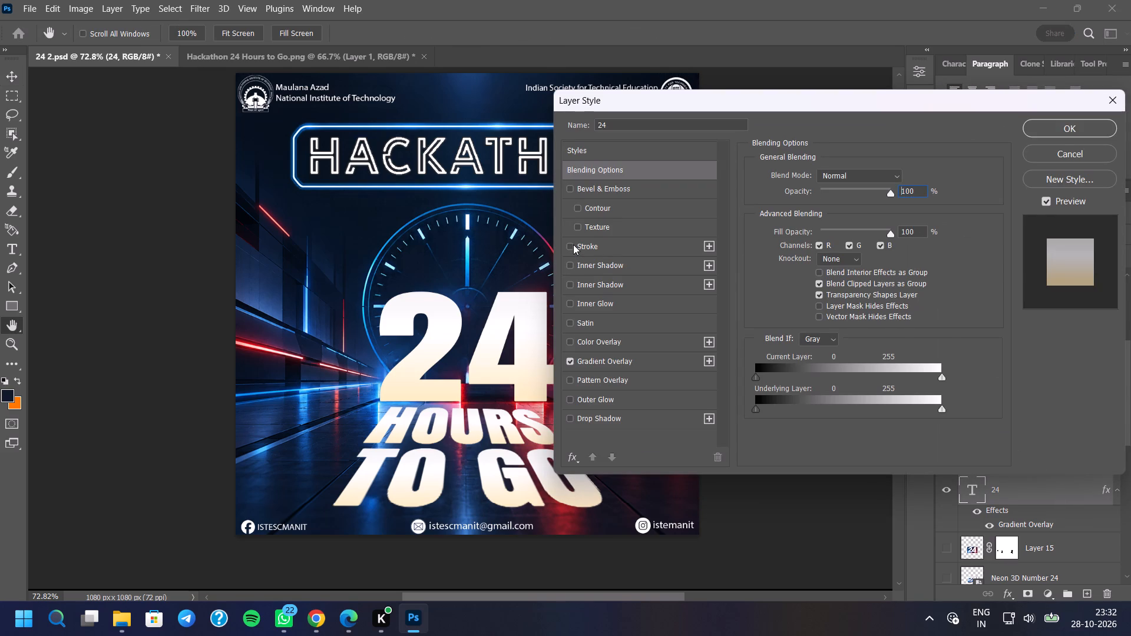
left_click(573, 244)
left_click(573, 243)
left_click(570, 263)
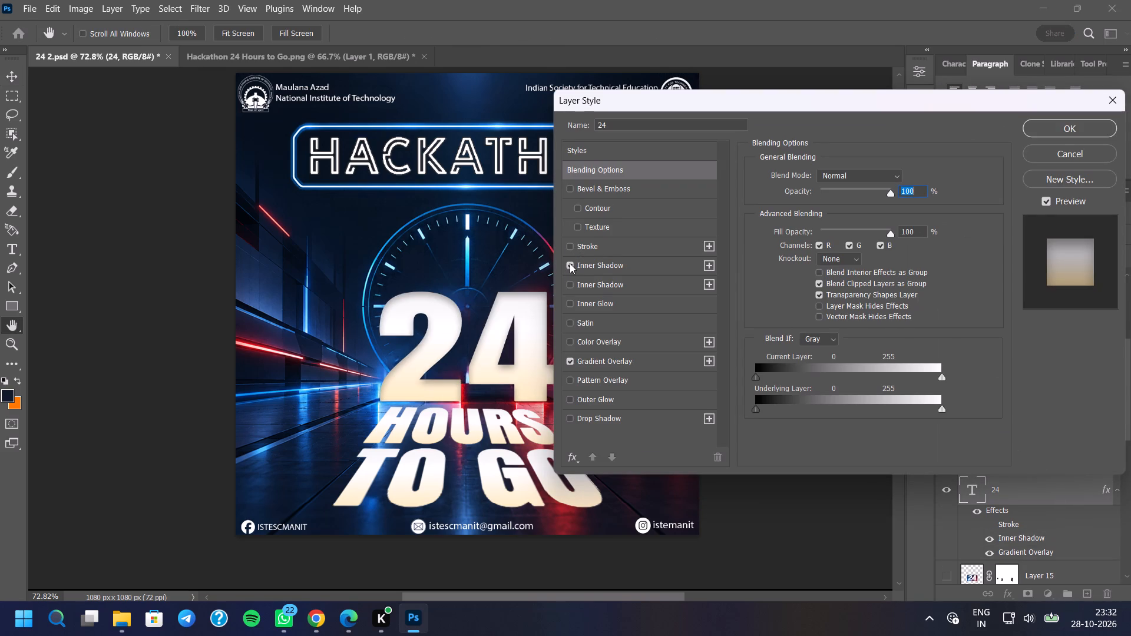
left_click(570, 263)
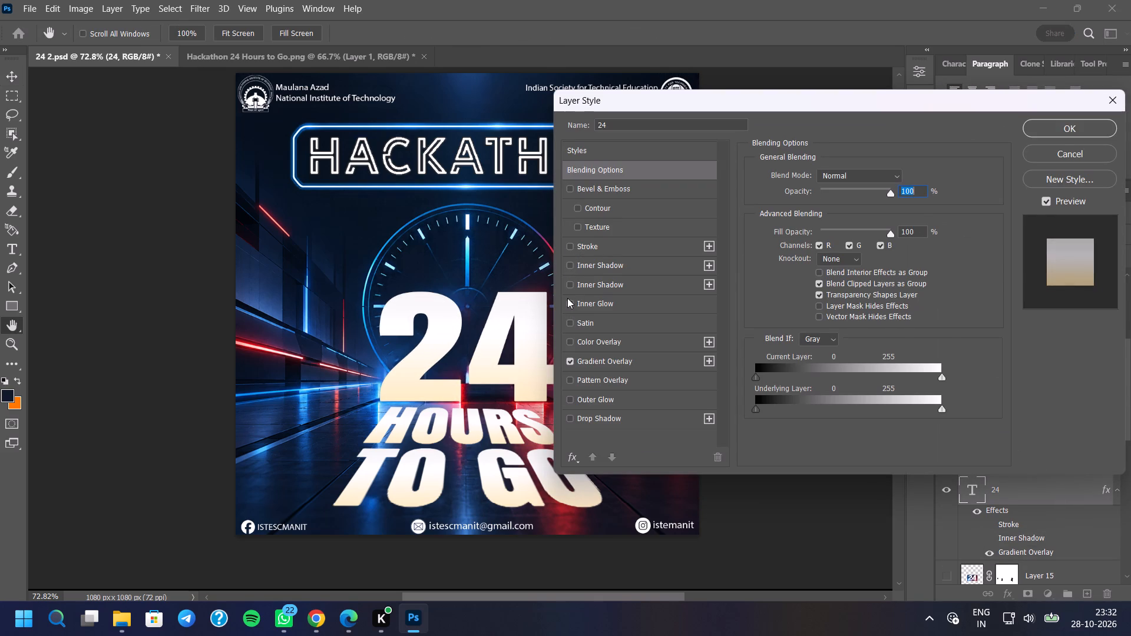
left_click(567, 298)
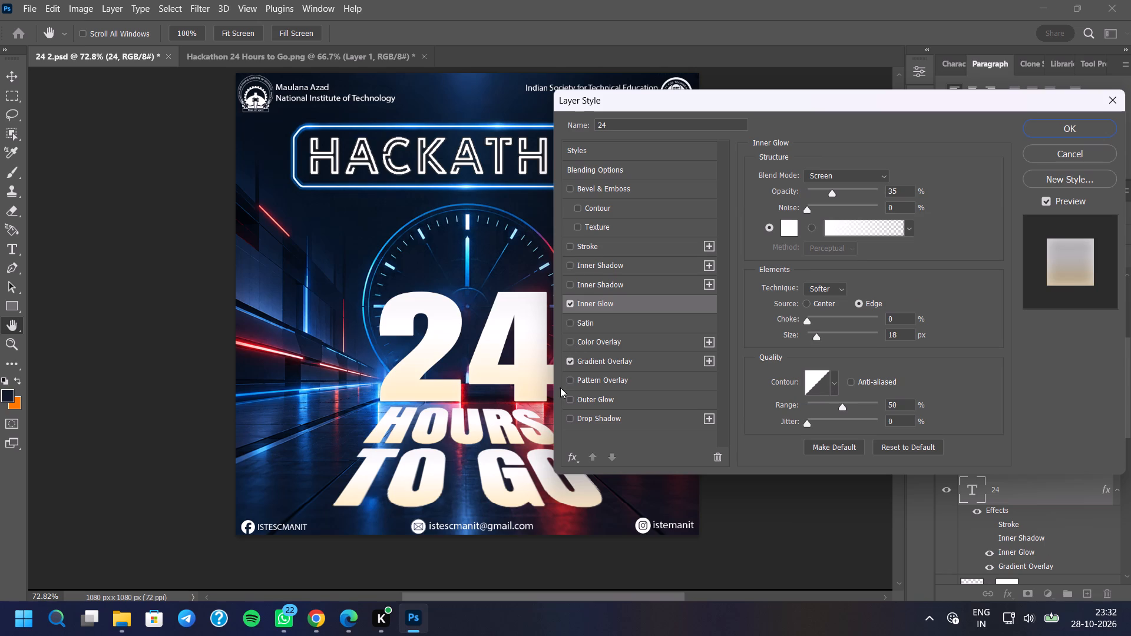
Enable a cyan Outer Glow on the 24 text with 14% opacity and a 29% range.
left_click(570, 399)
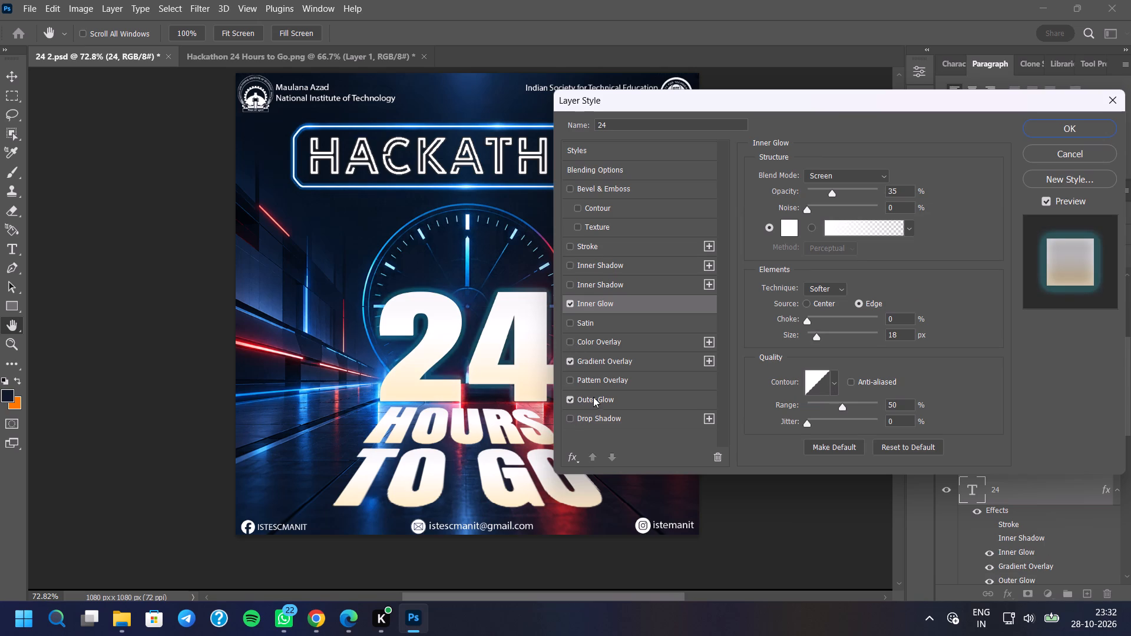
left_click(608, 399)
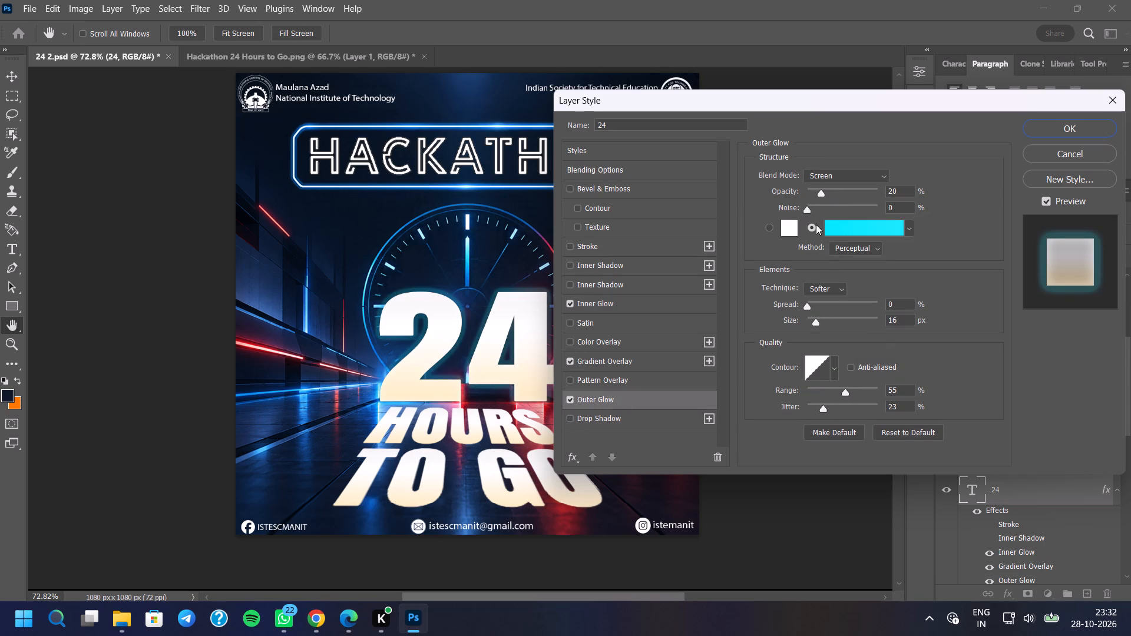
left_click(818, 186)
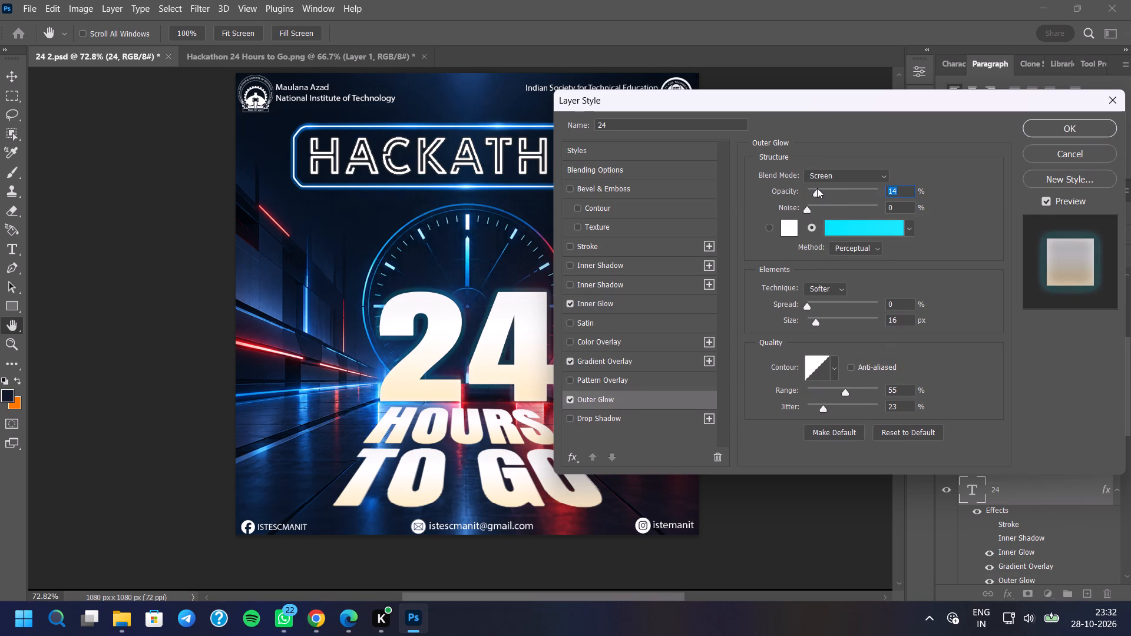
triple_click(839, 385)
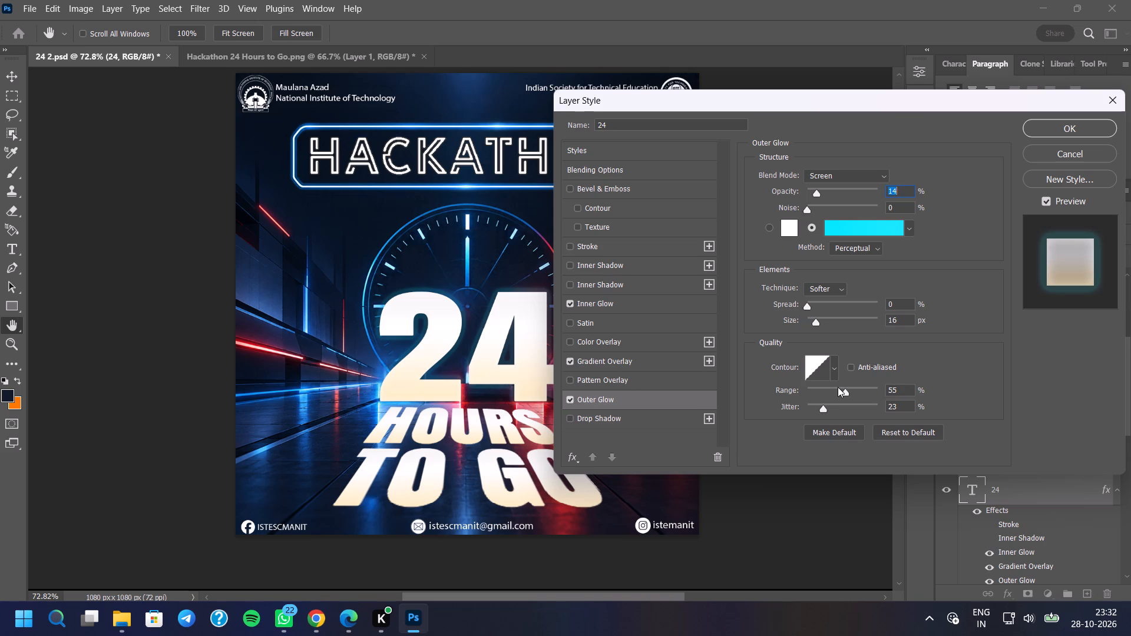
left_click(832, 384)
left_click(826, 384)
left_click(827, 392)
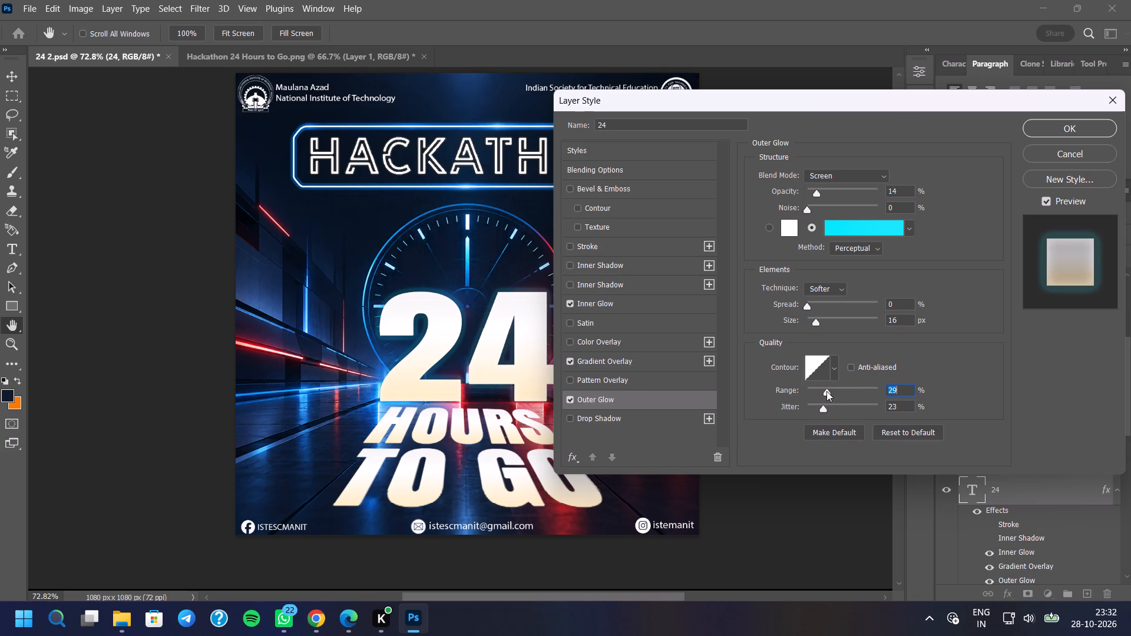
Enable a Drop Shadow on the 24 text, compare it on and off, and apply the layer style.
left_click(619, 421)
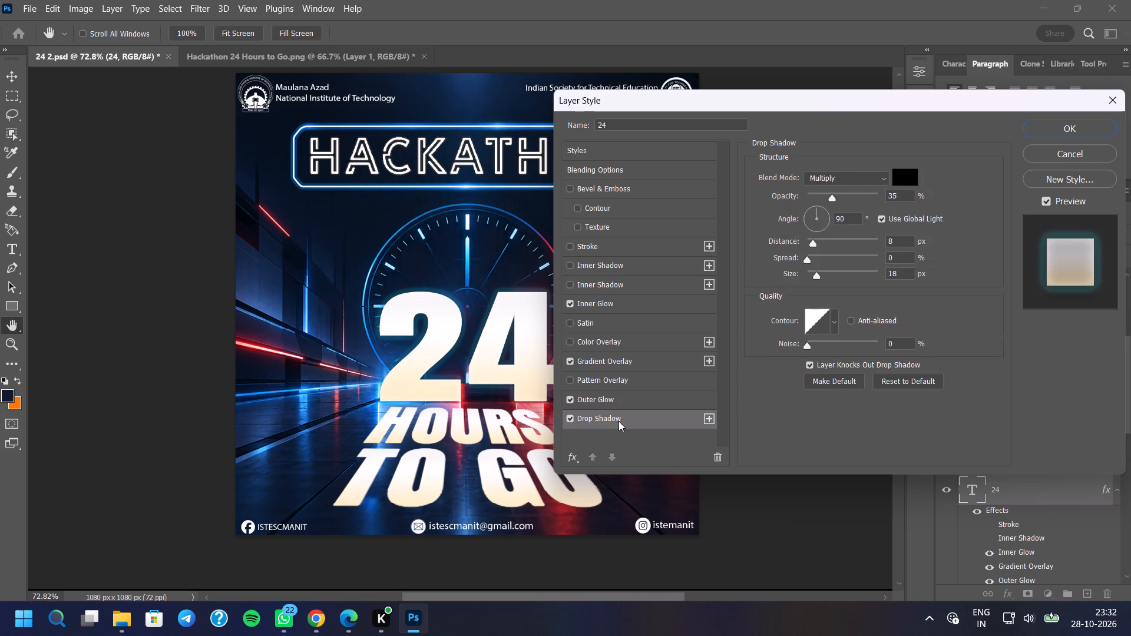
left_click(619, 421)
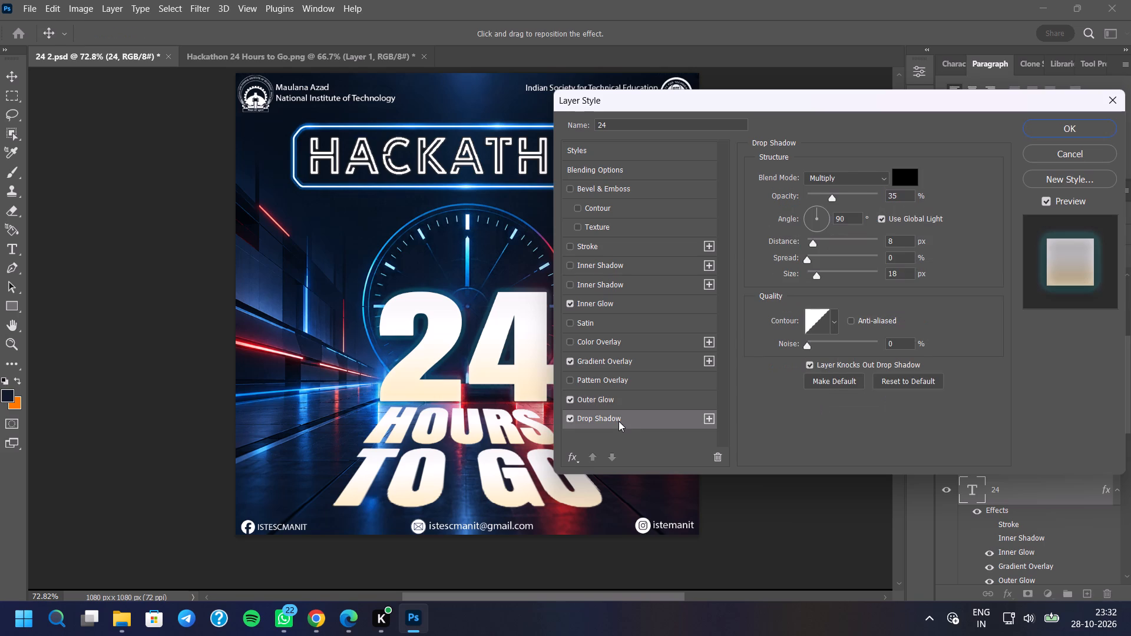
left_click(619, 421)
left_click(574, 420)
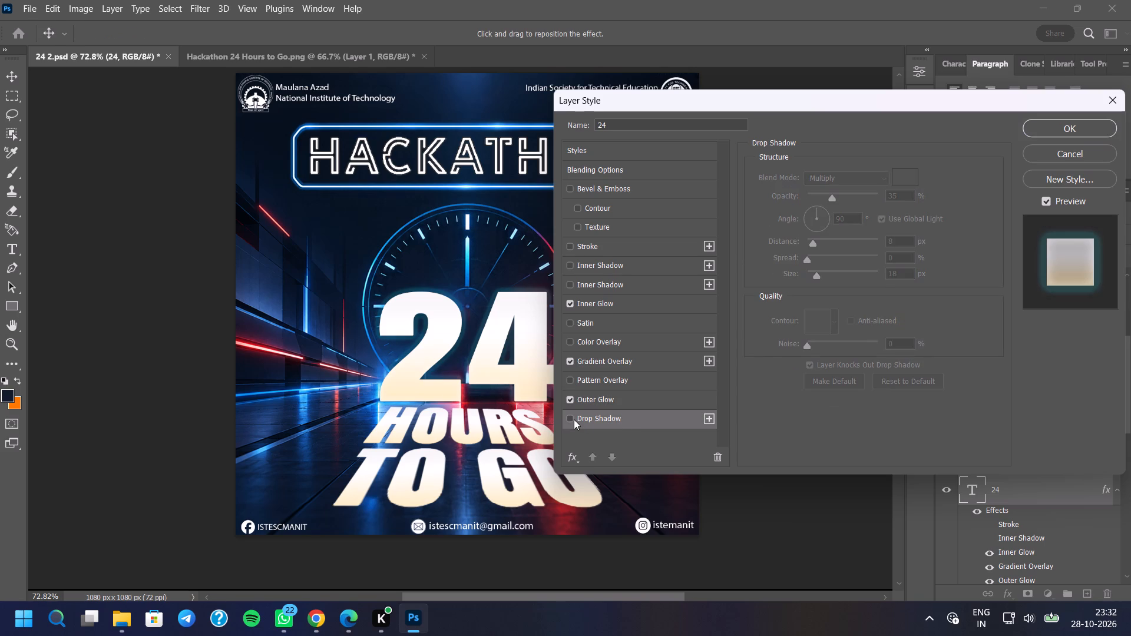
left_click(574, 419)
left_click(1036, 131)
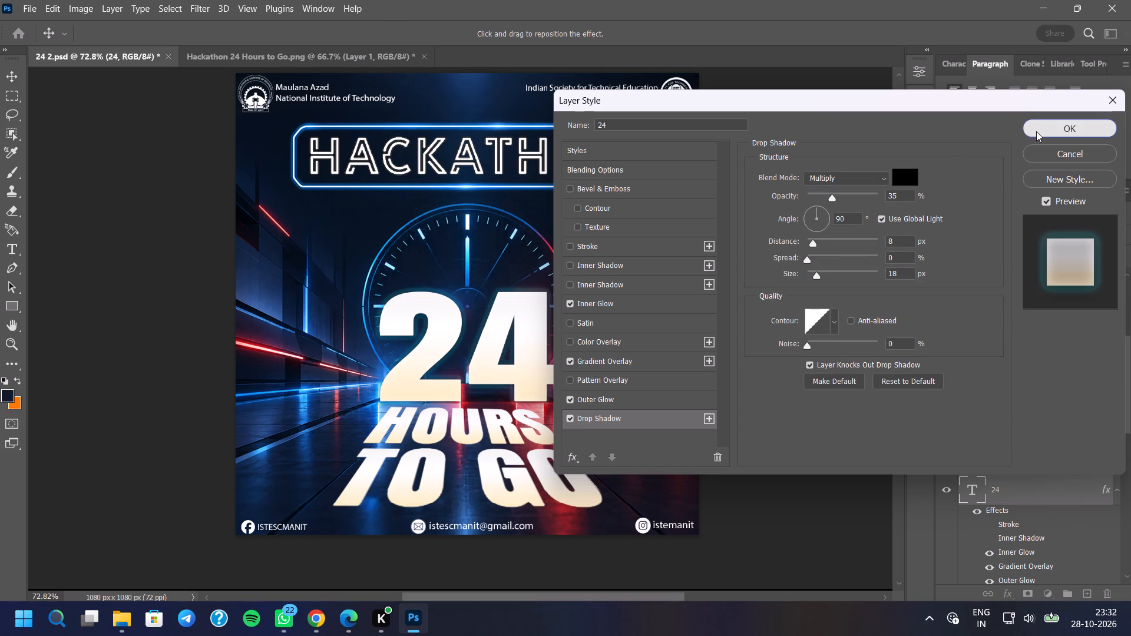
Check the styled 24 against the whole poster and hide the Gradient Overlay effects on the 24, HOURS and TO GO layers.
scroll(425, 373, "up", 13)
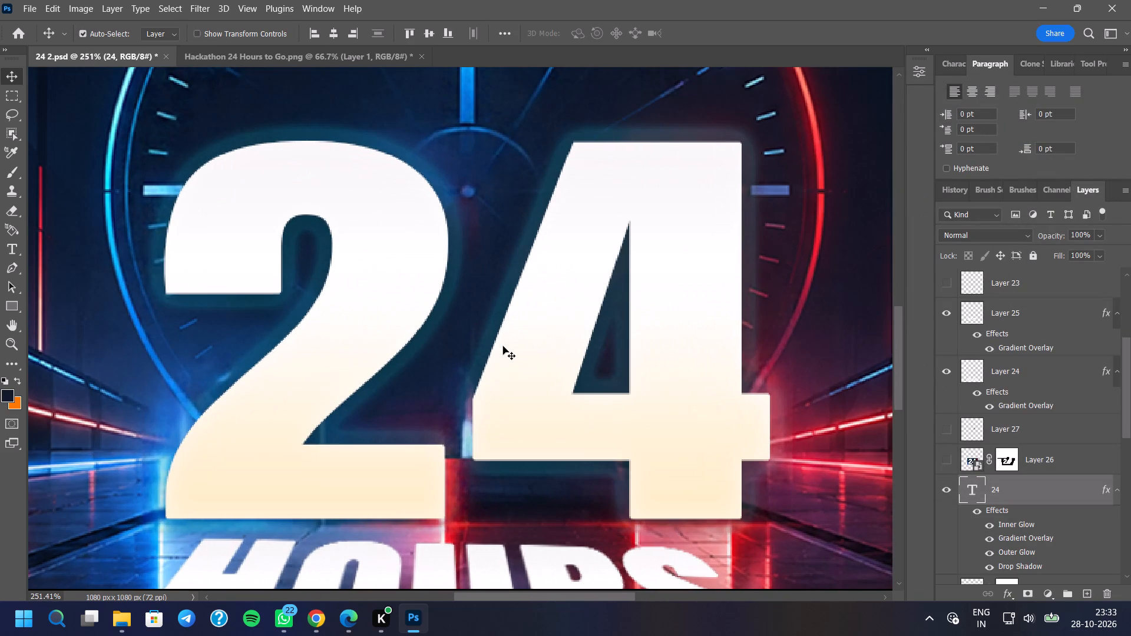
scroll(503, 346, "down", 16)
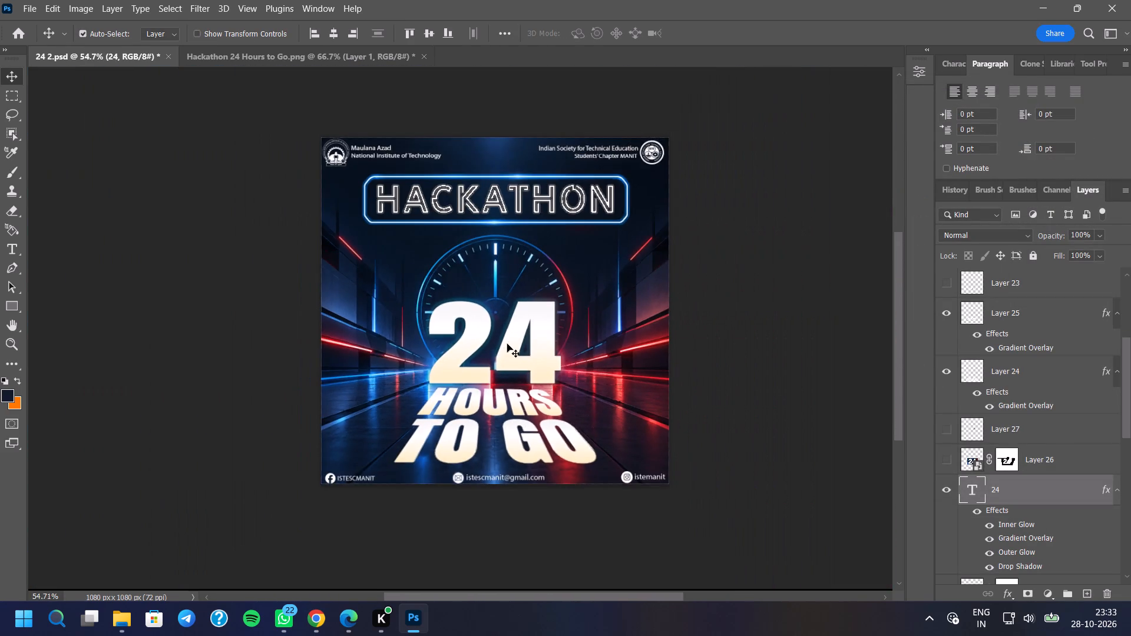
scroll(514, 334, "up", 4)
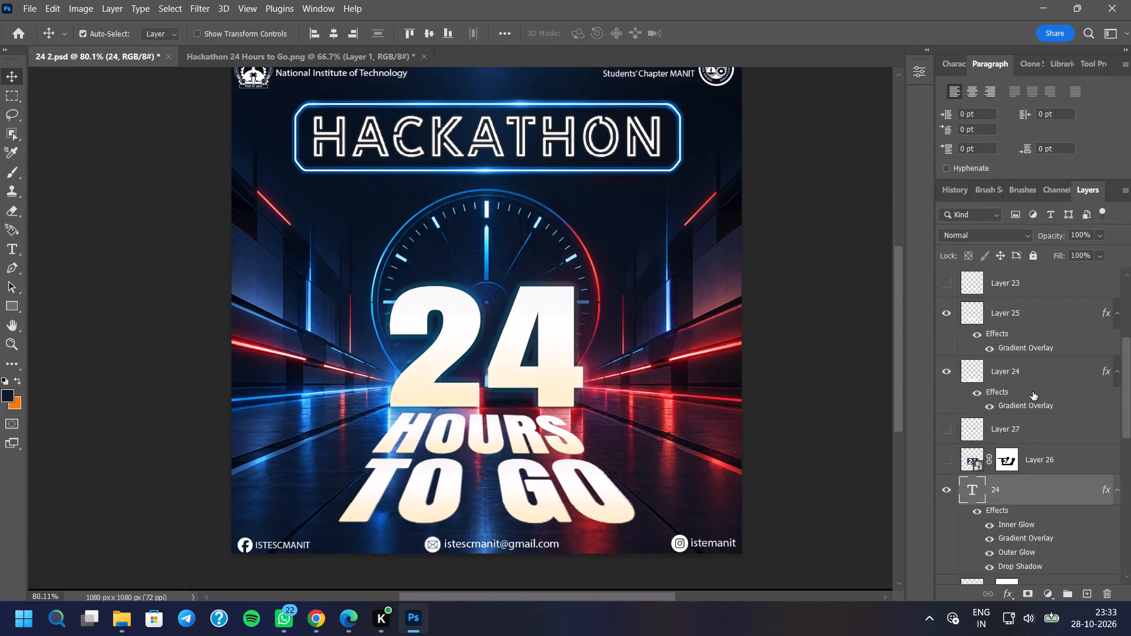
scroll(505, 388, "down", 4)
scroll(551, 350, "up", 3)
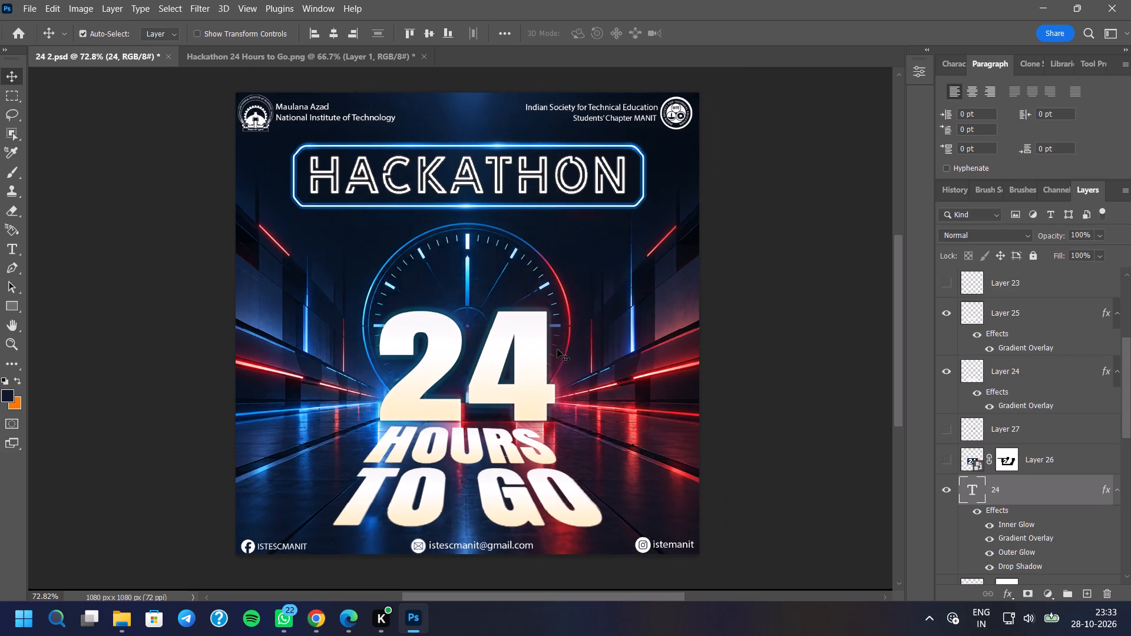
left_click(988, 541)
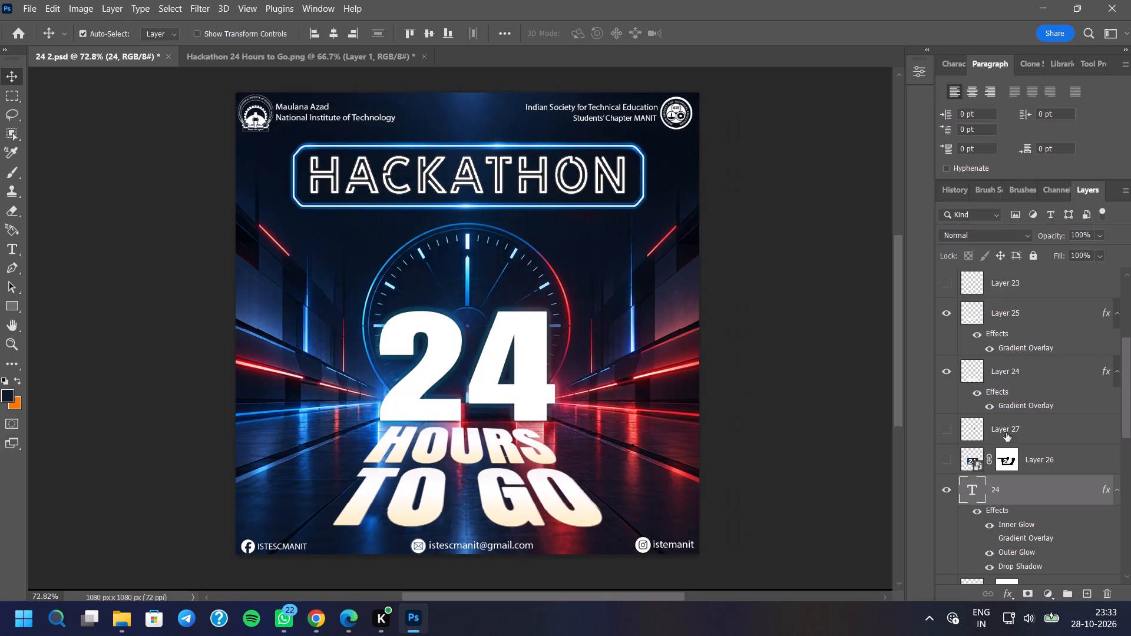
left_click(994, 409)
left_click(991, 346)
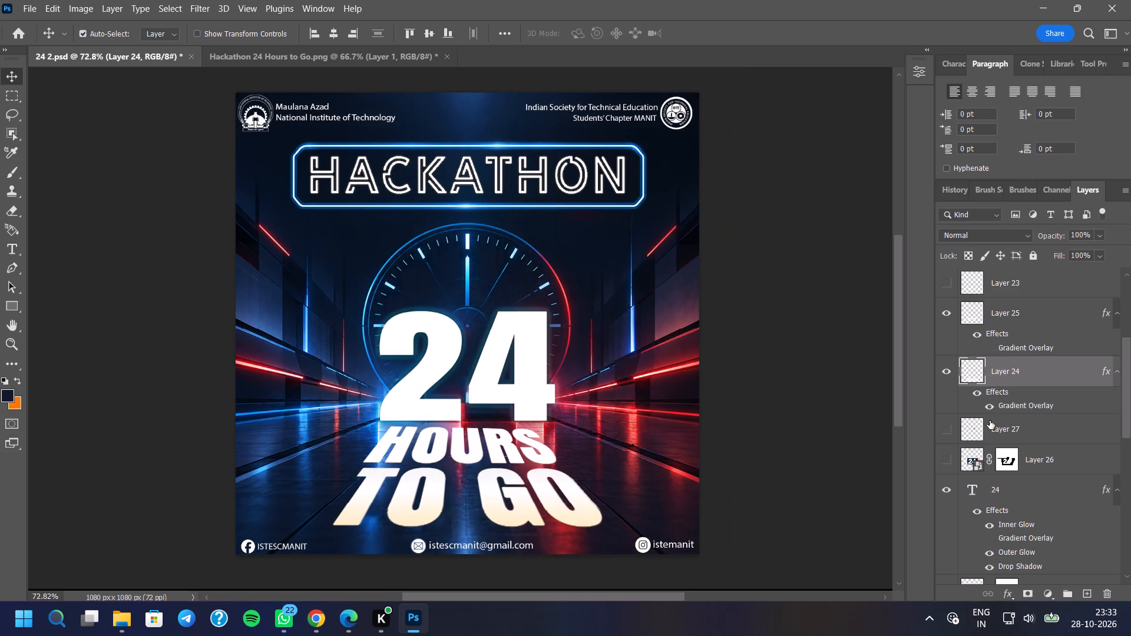
left_click(988, 402)
scroll(583, 439, "down", 1)
scroll(571, 442, "up", 2)
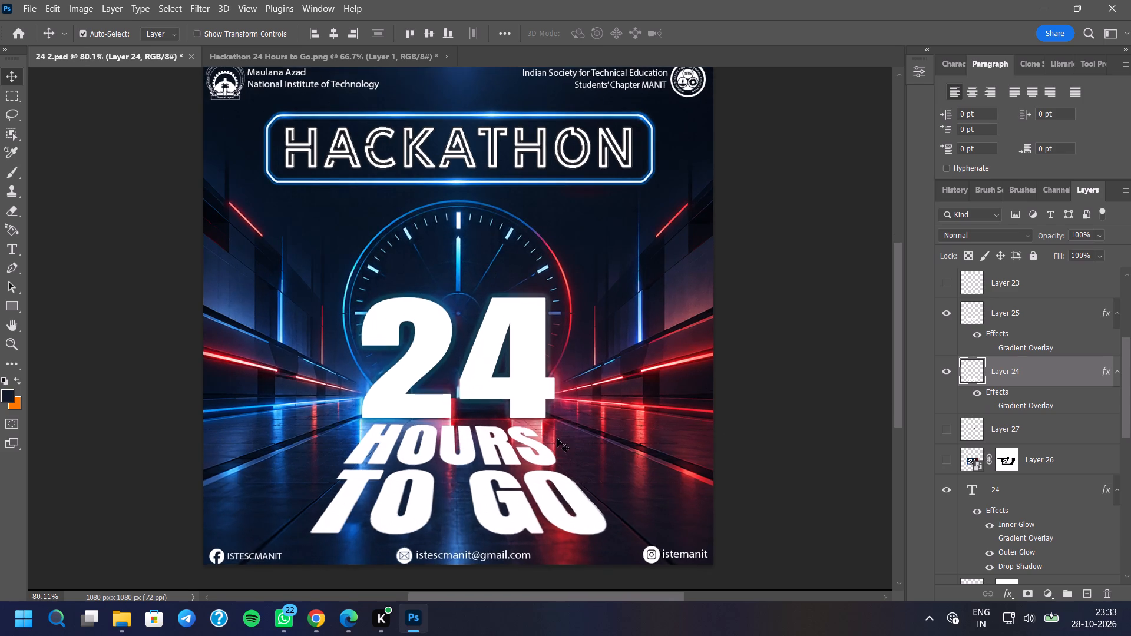
scroll(541, 442, "down", 1)
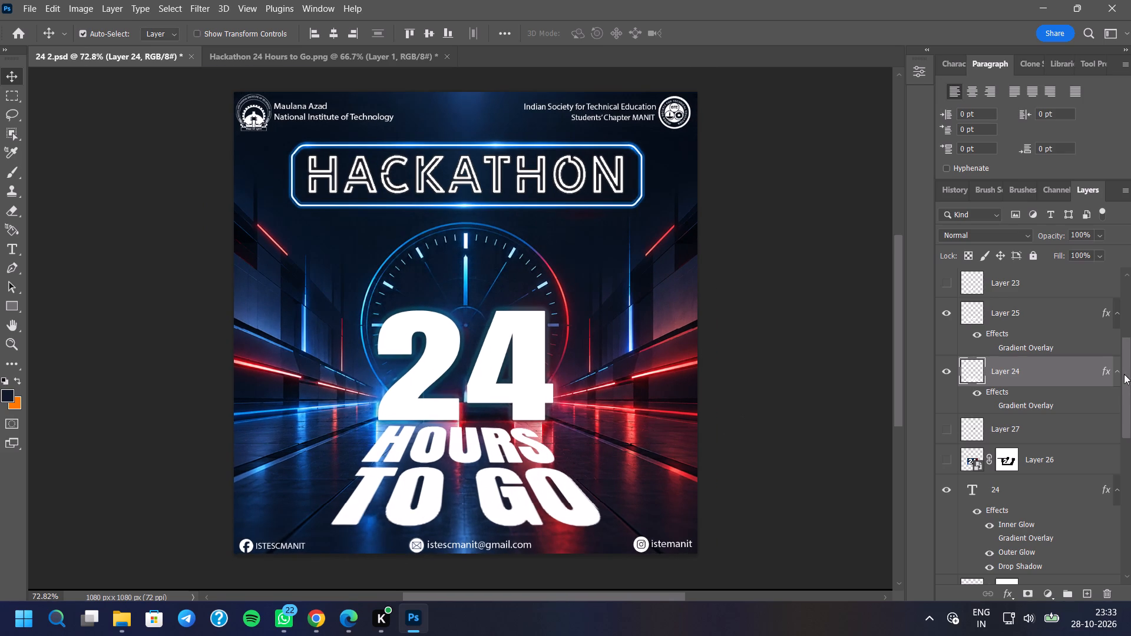
left_click_drag(1126, 372, 1130, 263)
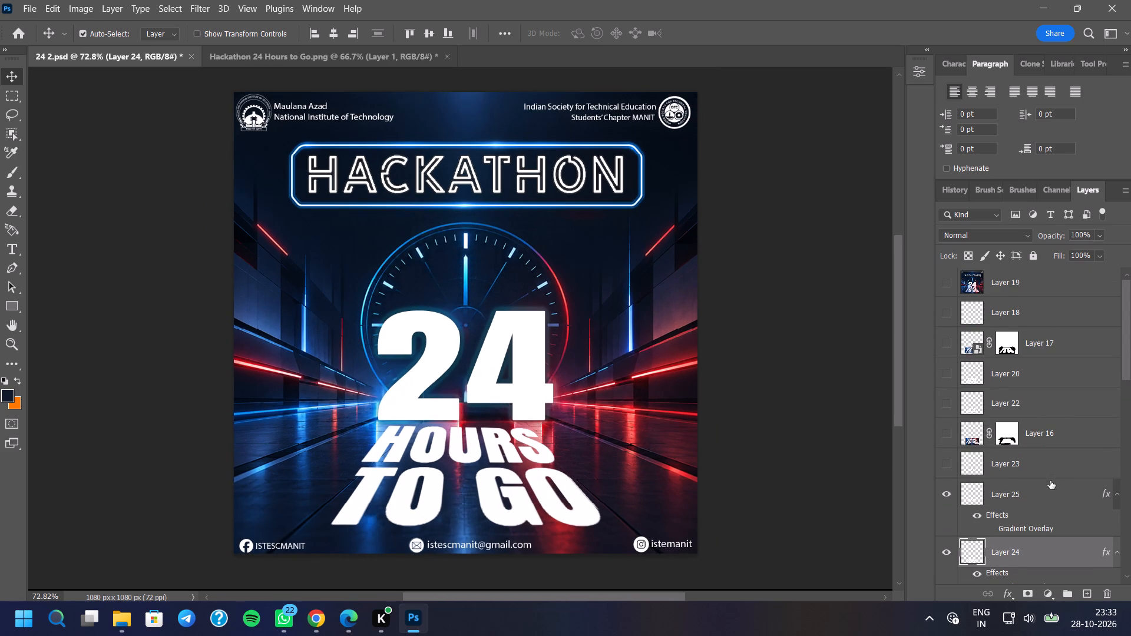
Add a new layer above Layer 25 and stamp all visible poster layers into it.
left_click(1051, 496)
left_click(1092, 598)
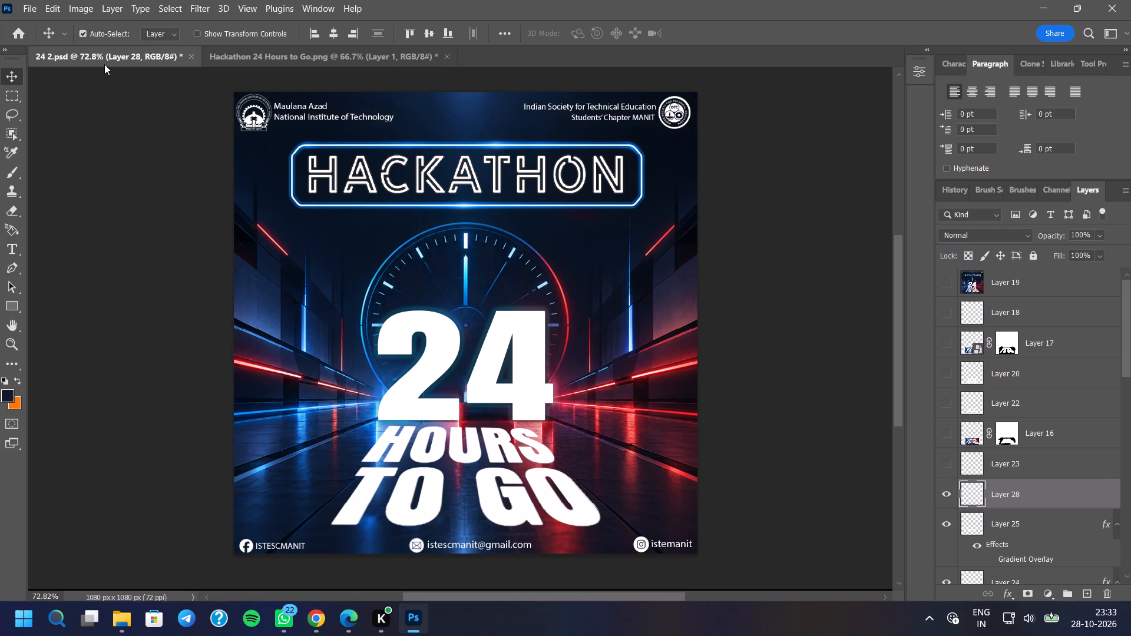
key("ctrl+alt+shift+e")
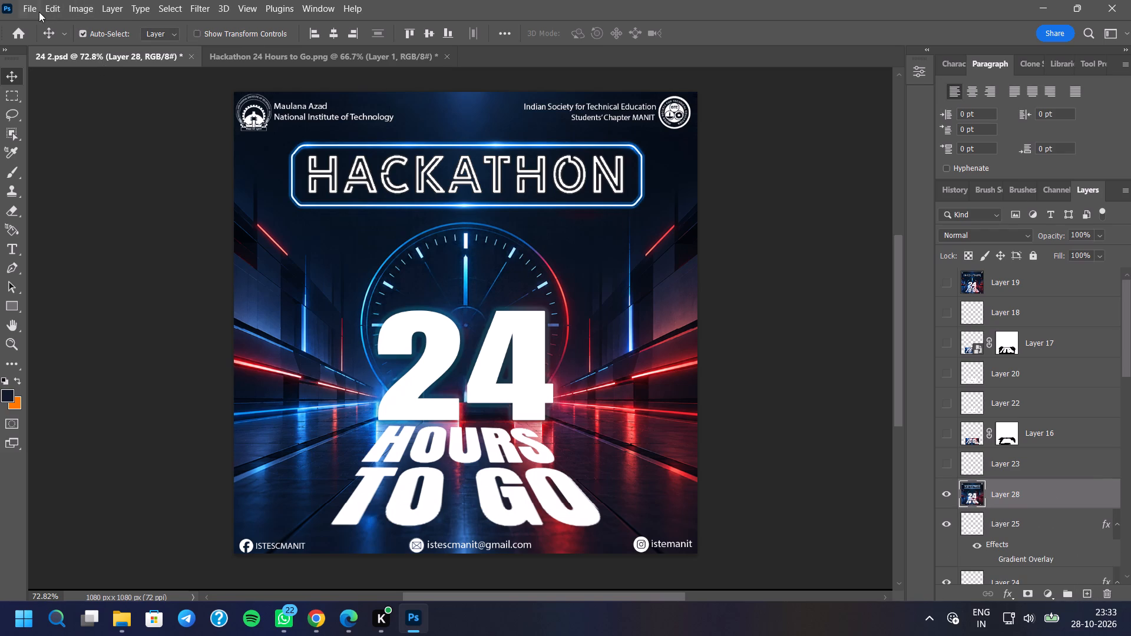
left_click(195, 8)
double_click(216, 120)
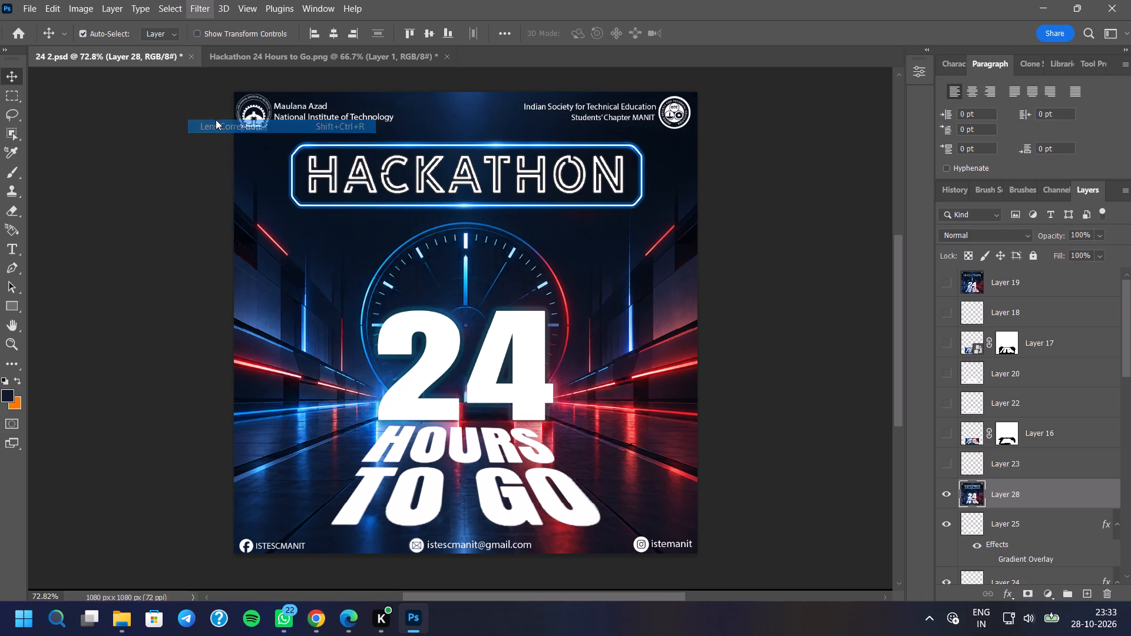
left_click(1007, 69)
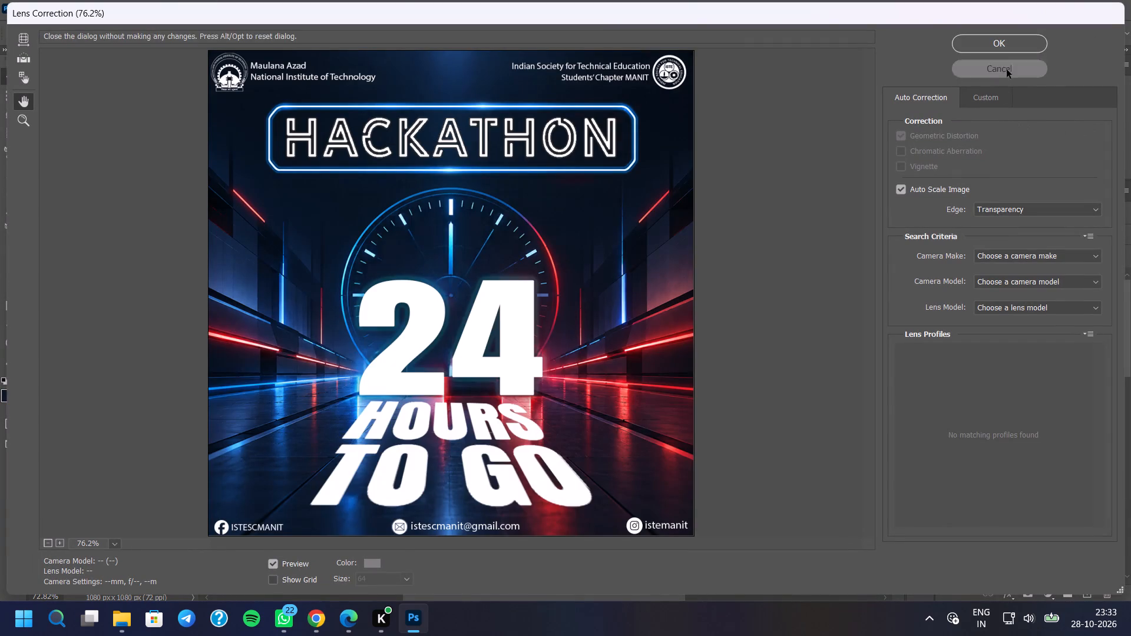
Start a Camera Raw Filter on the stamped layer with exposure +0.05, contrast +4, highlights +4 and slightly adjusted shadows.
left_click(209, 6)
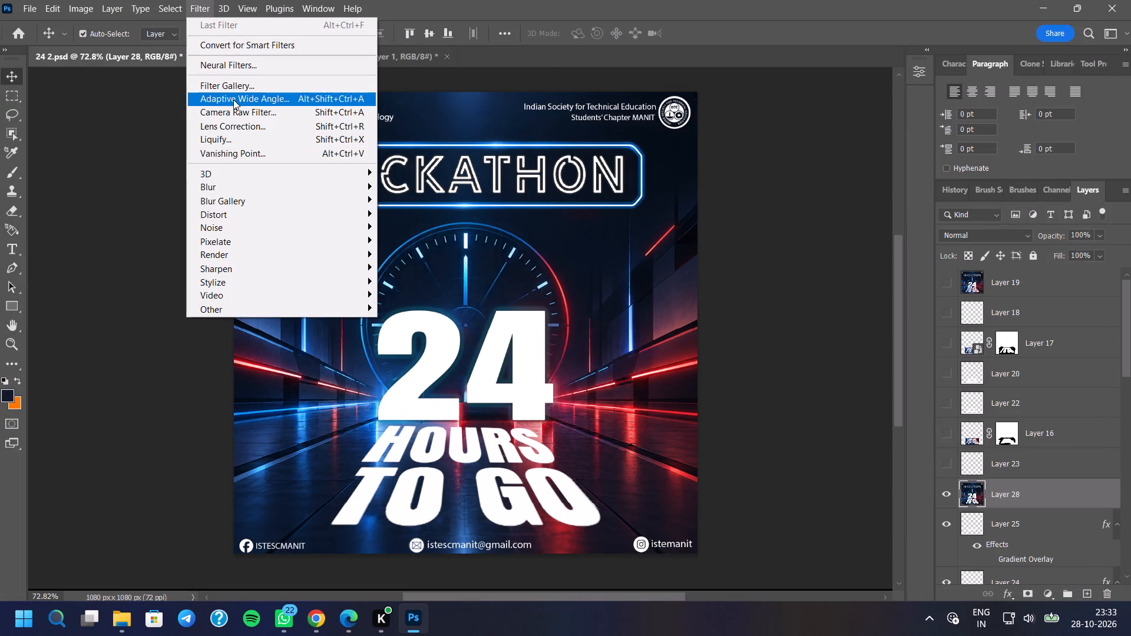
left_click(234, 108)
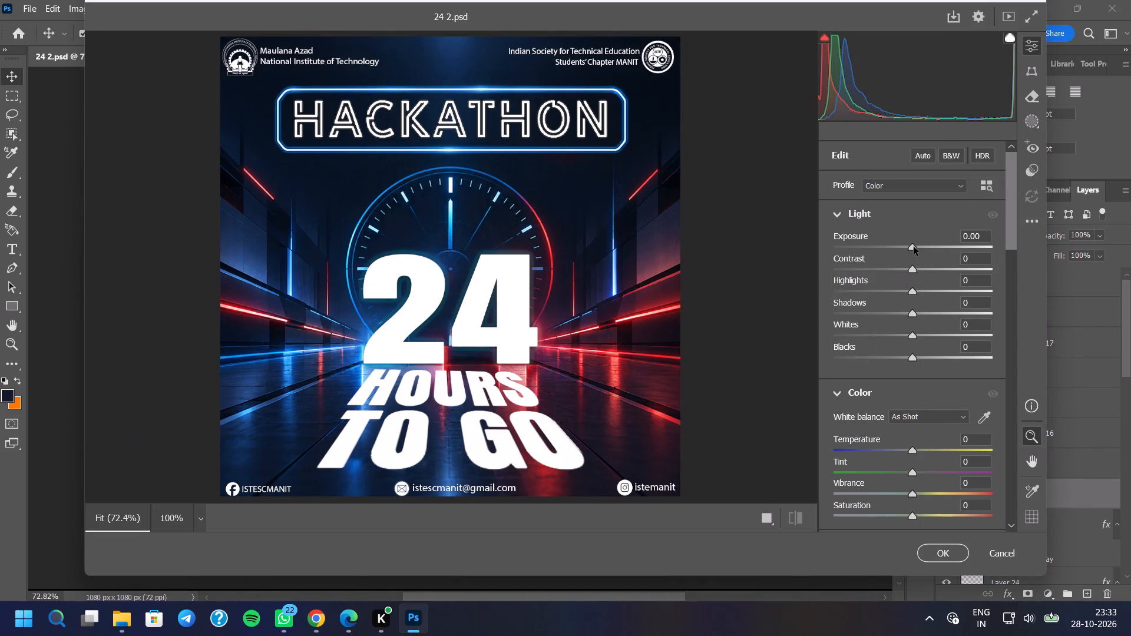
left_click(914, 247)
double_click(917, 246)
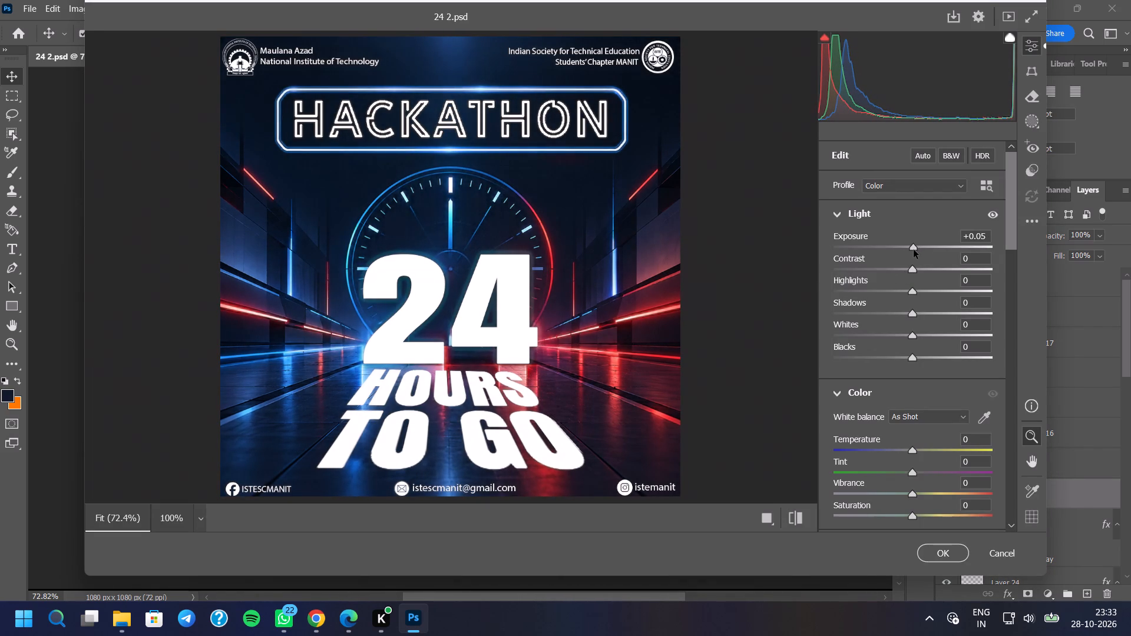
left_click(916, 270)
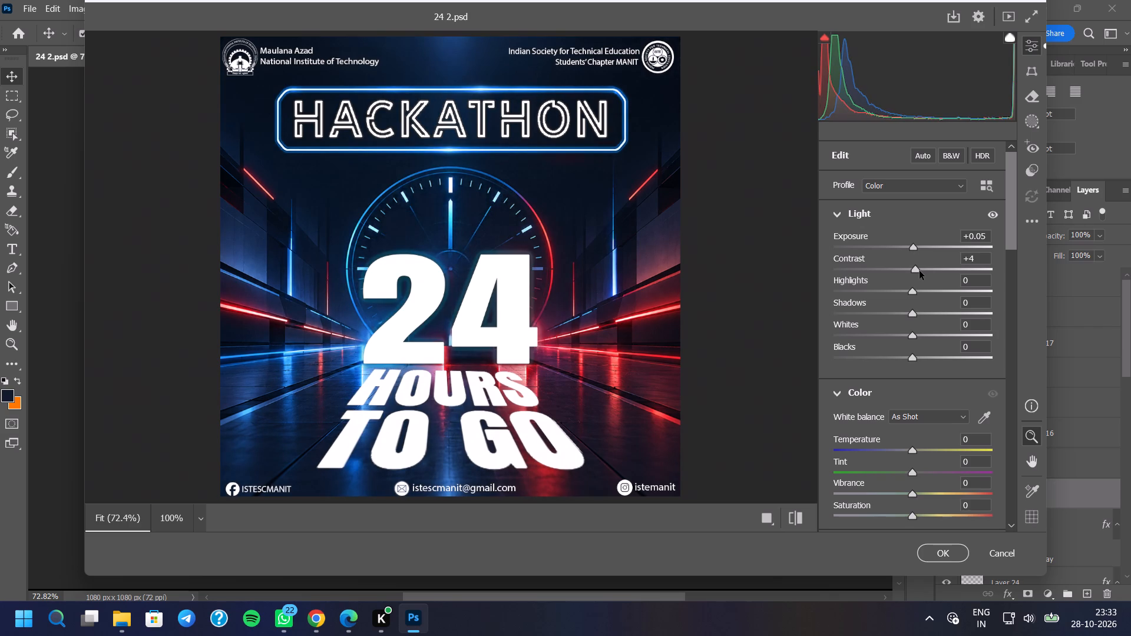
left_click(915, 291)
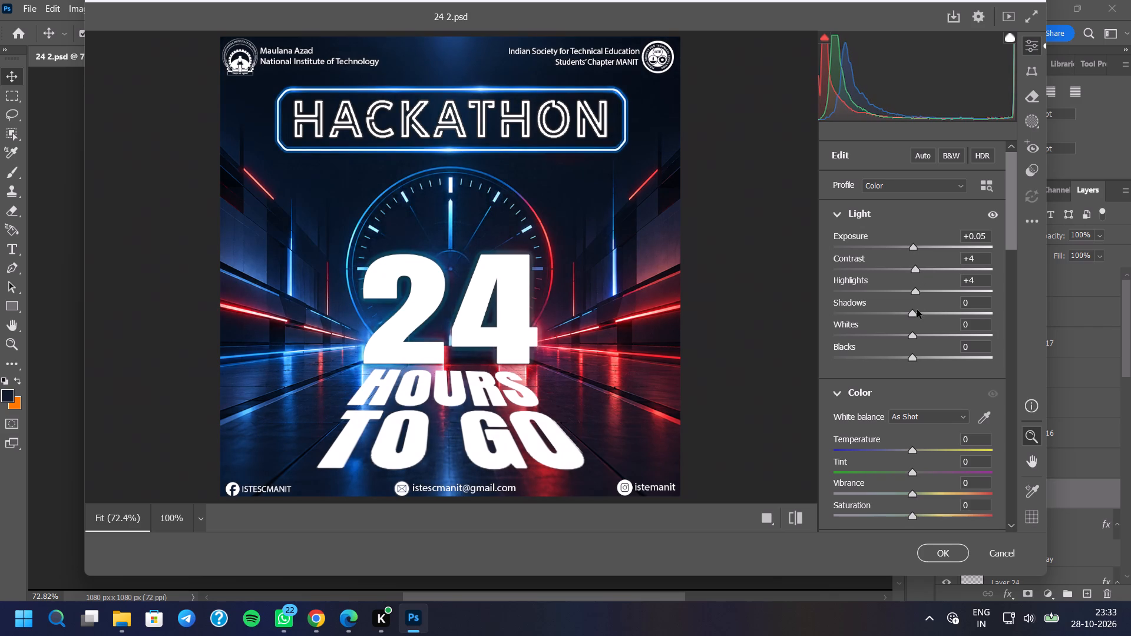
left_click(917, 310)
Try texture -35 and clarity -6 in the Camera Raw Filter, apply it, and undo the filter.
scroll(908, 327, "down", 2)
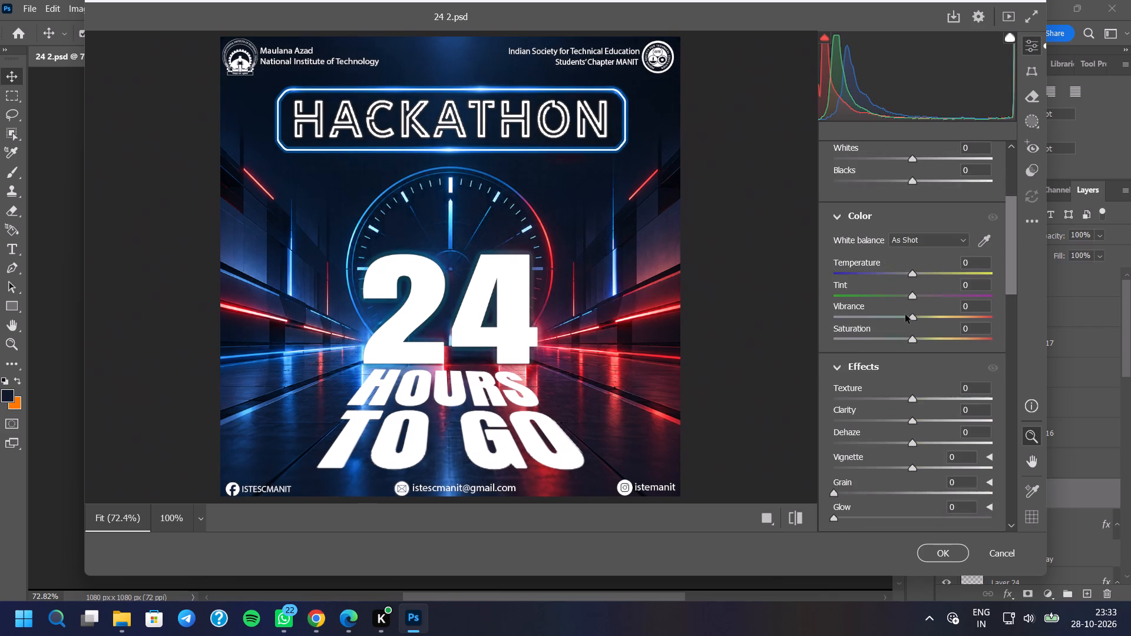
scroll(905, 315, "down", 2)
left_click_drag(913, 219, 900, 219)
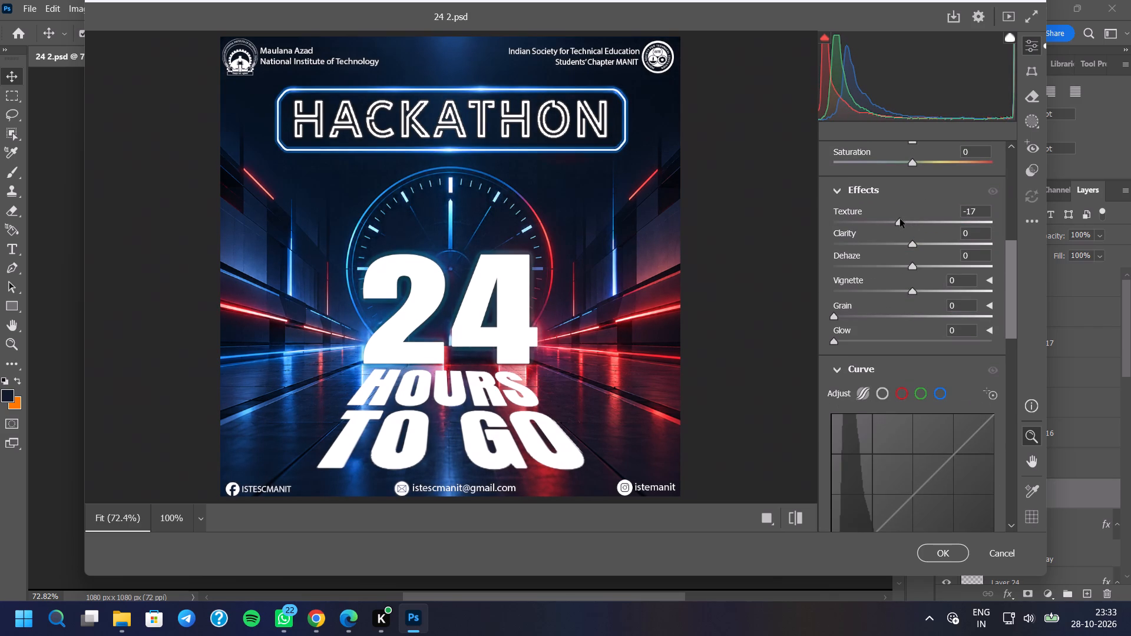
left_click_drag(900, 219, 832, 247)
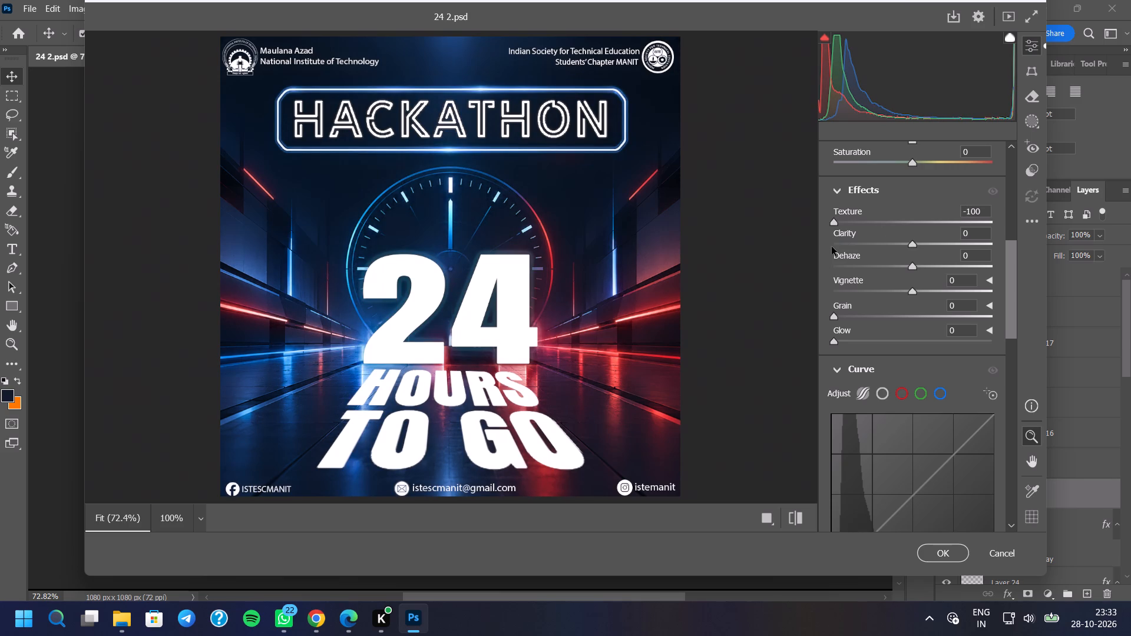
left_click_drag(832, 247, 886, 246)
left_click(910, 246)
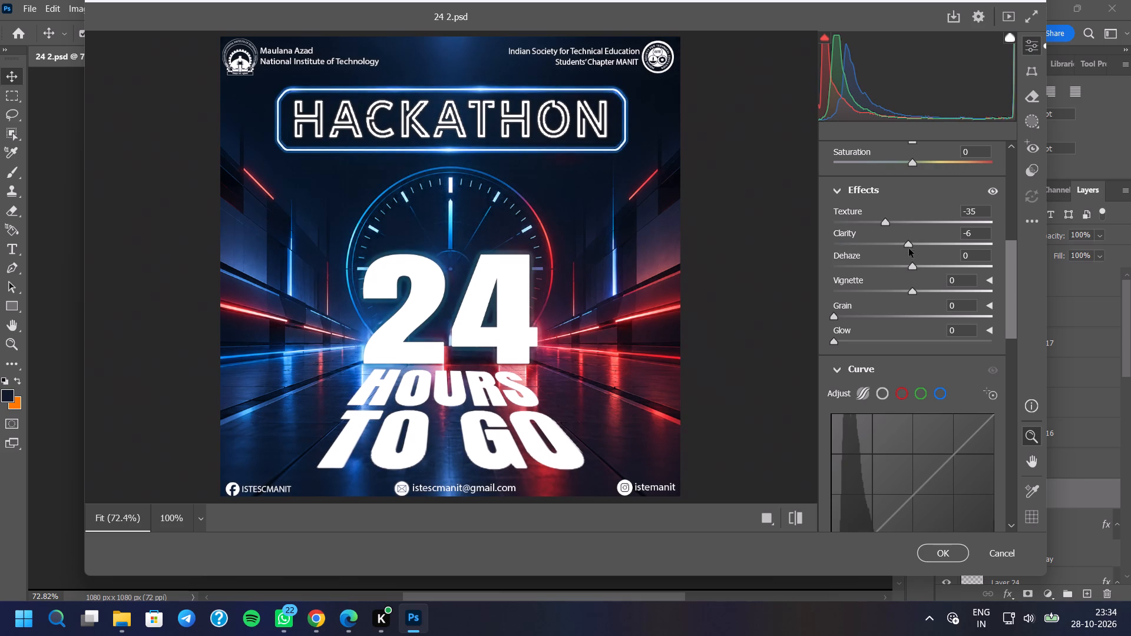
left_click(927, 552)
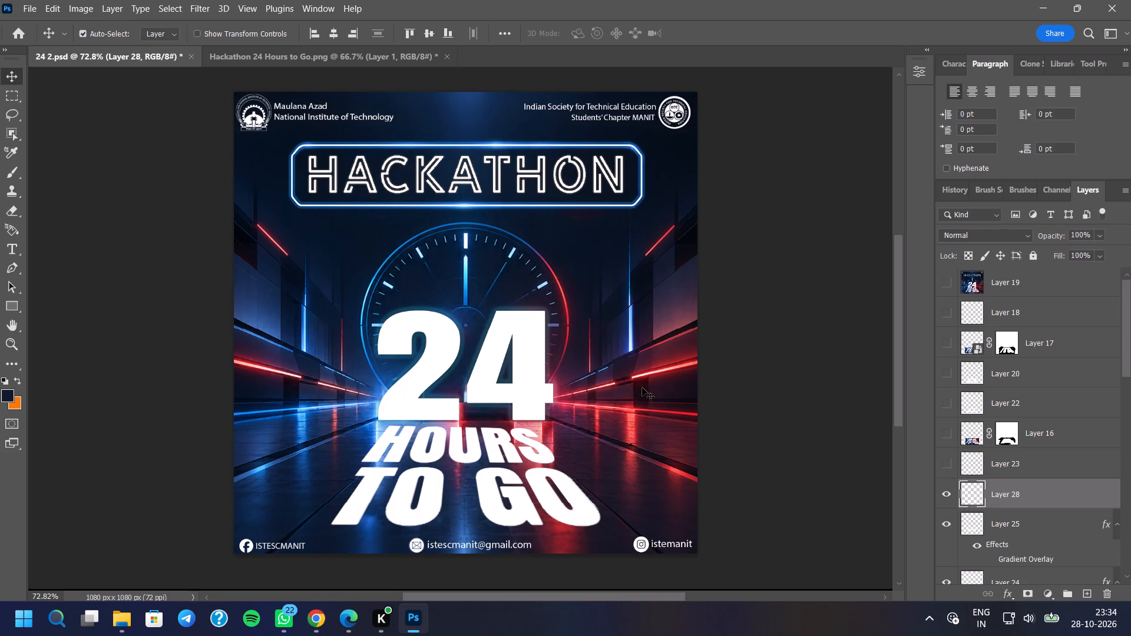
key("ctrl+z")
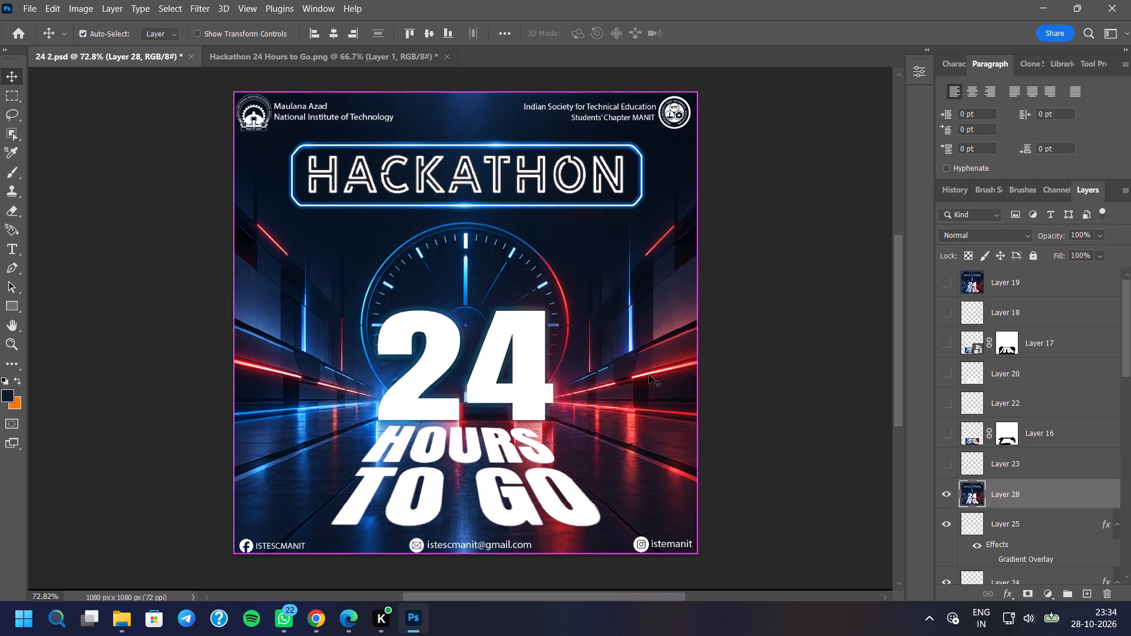
Reopen the Camera Raw Filter on the stamped layer, set contrast to +5 and highlights to +6, and fine-tune the shadows.
left_click(200, 11)
left_click(233, 109)
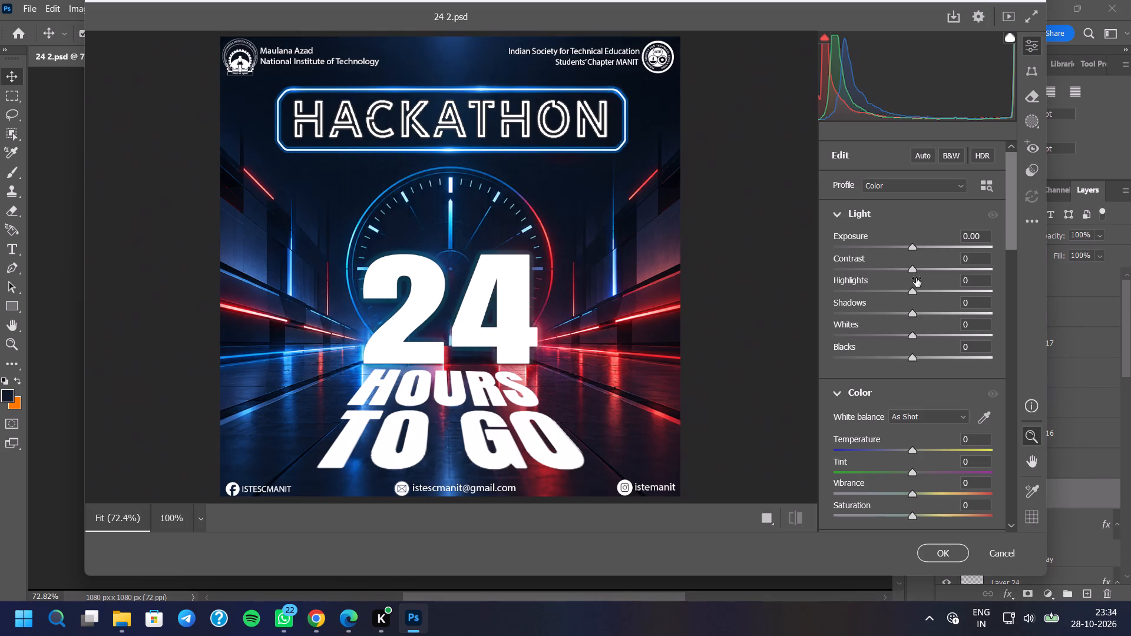
left_click(911, 269)
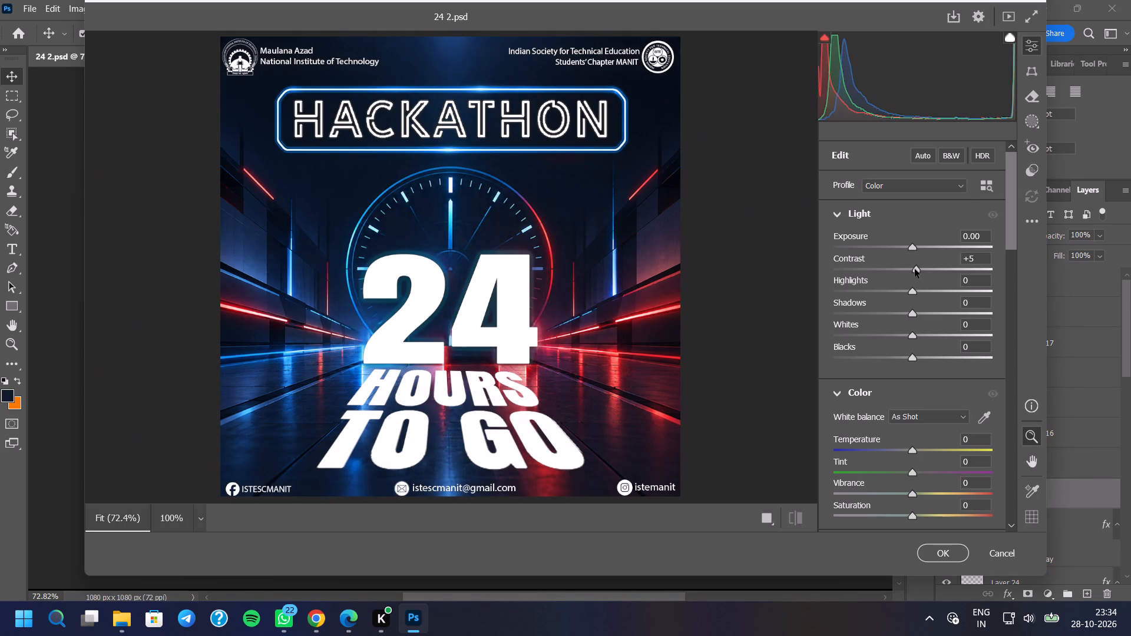
left_click(911, 286)
left_click_drag(915, 312, 915, 313)
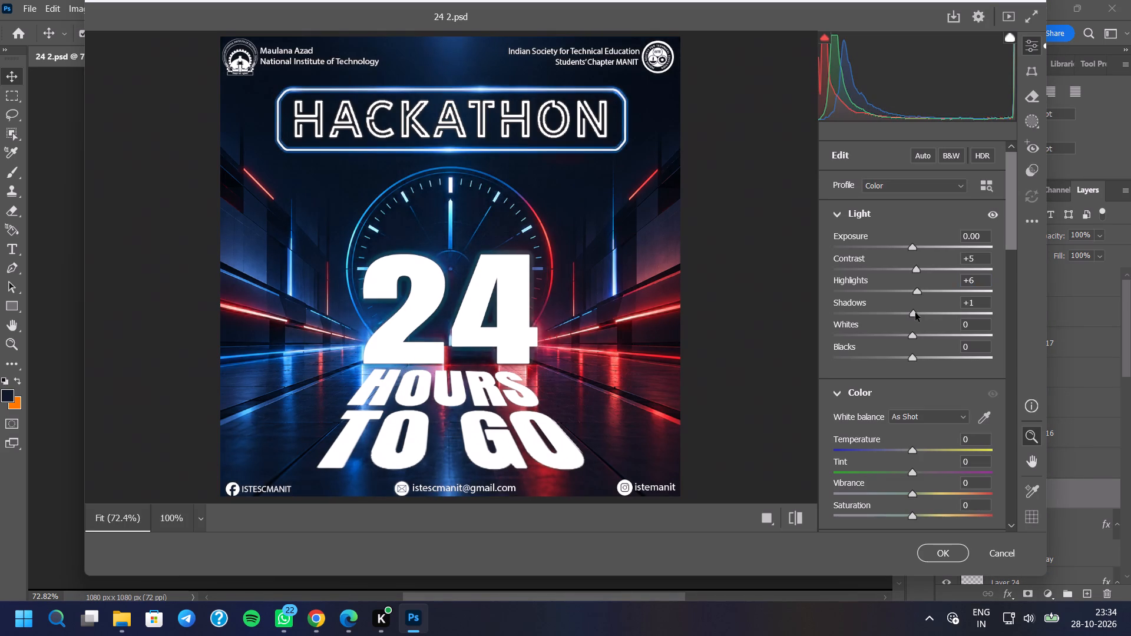
left_click_drag(915, 313, 917, 319)
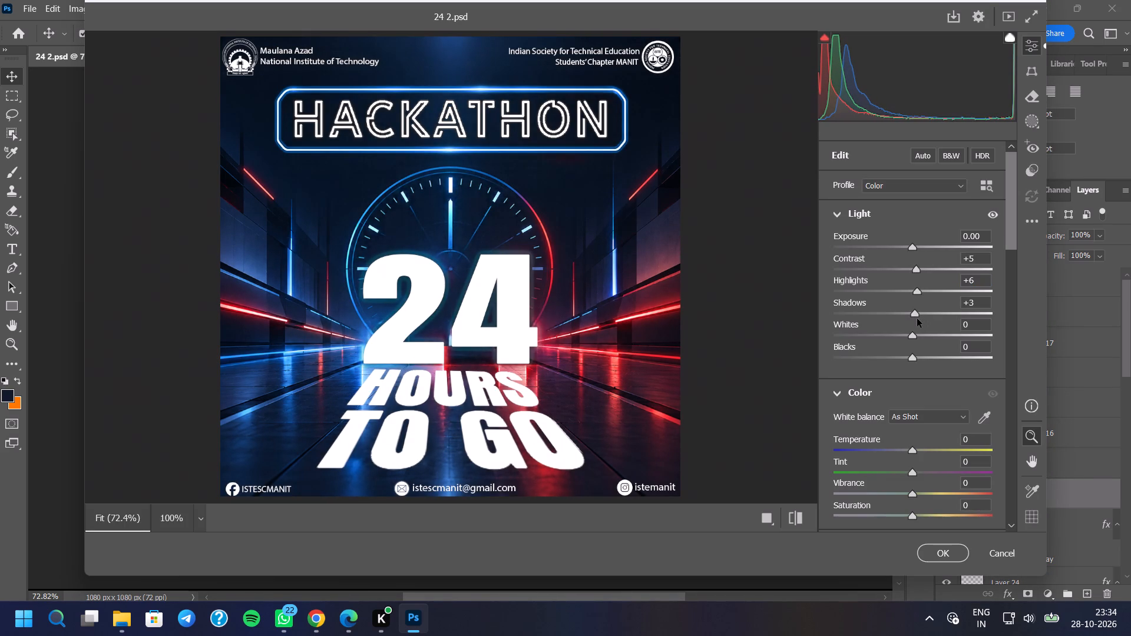
left_click_drag(917, 319, 914, 323)
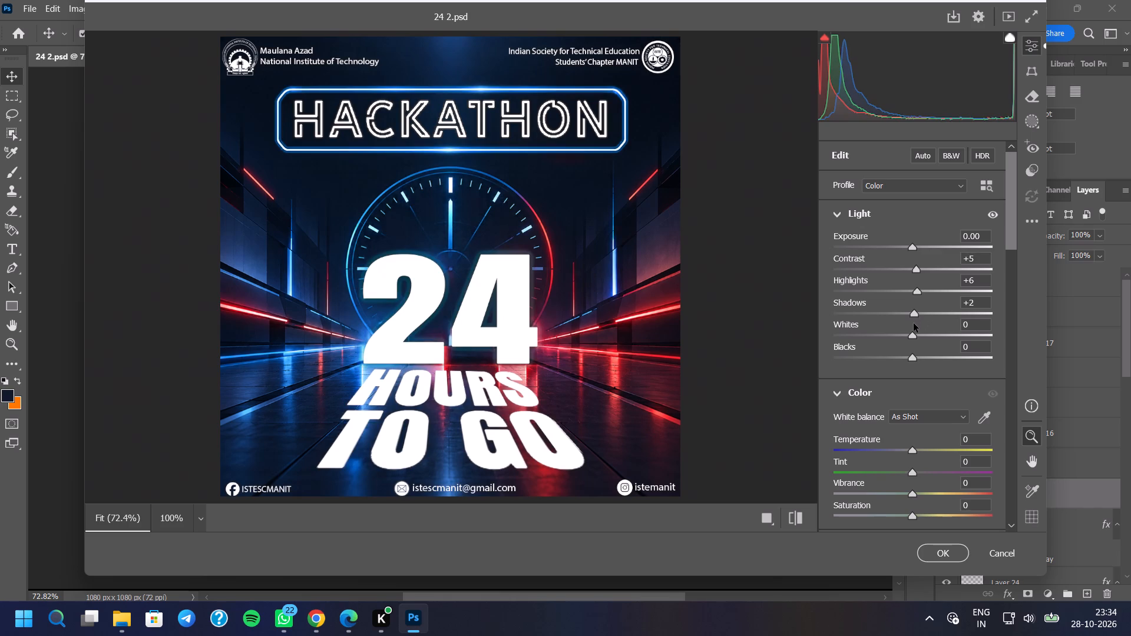
left_click_drag(914, 323, 913, 323)
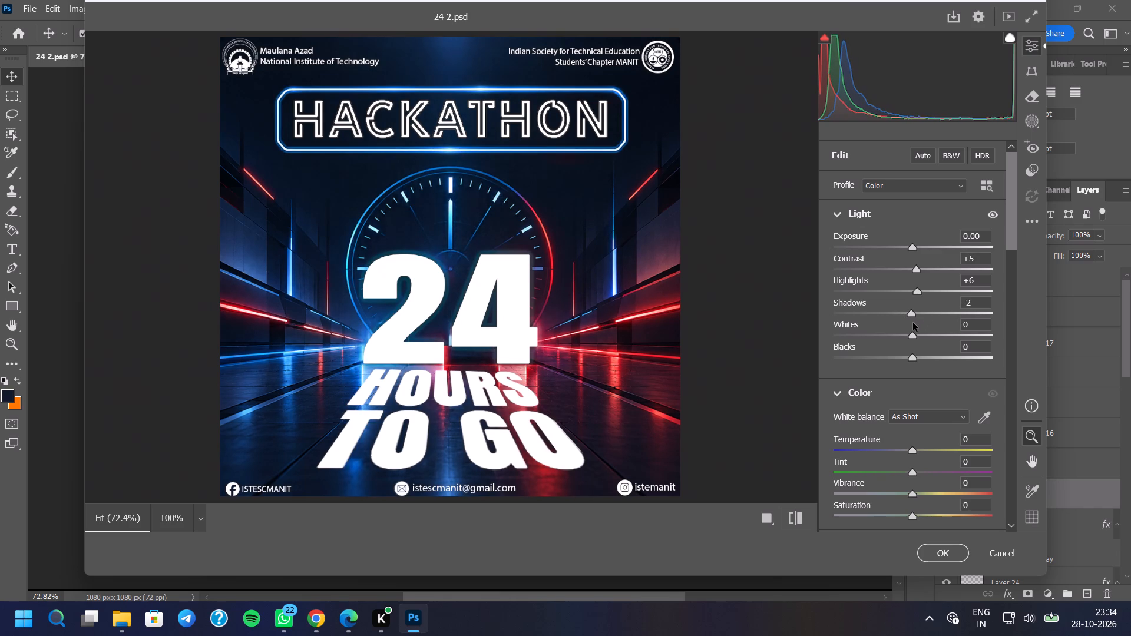
left_click_drag(913, 323, 915, 317)
Soften the stamped poster with texture -20 and clarity -7 and apply the Camera Raw Filter.
scroll(920, 316, "down", 4)
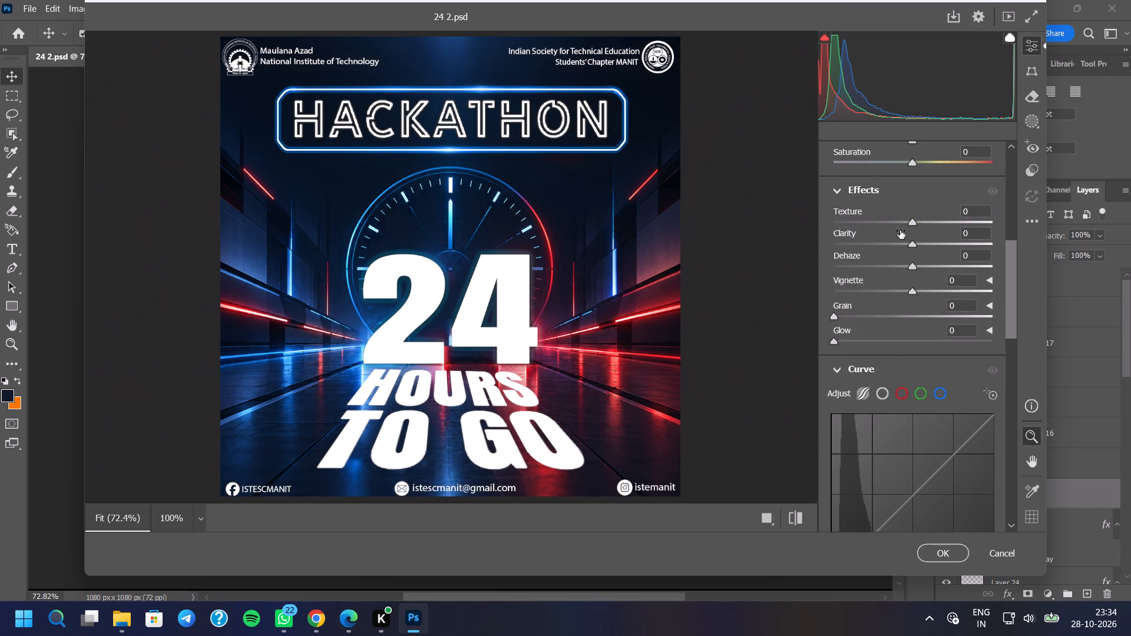
left_click_drag(907, 224, 897, 226)
left_click_drag(908, 242, 899, 246)
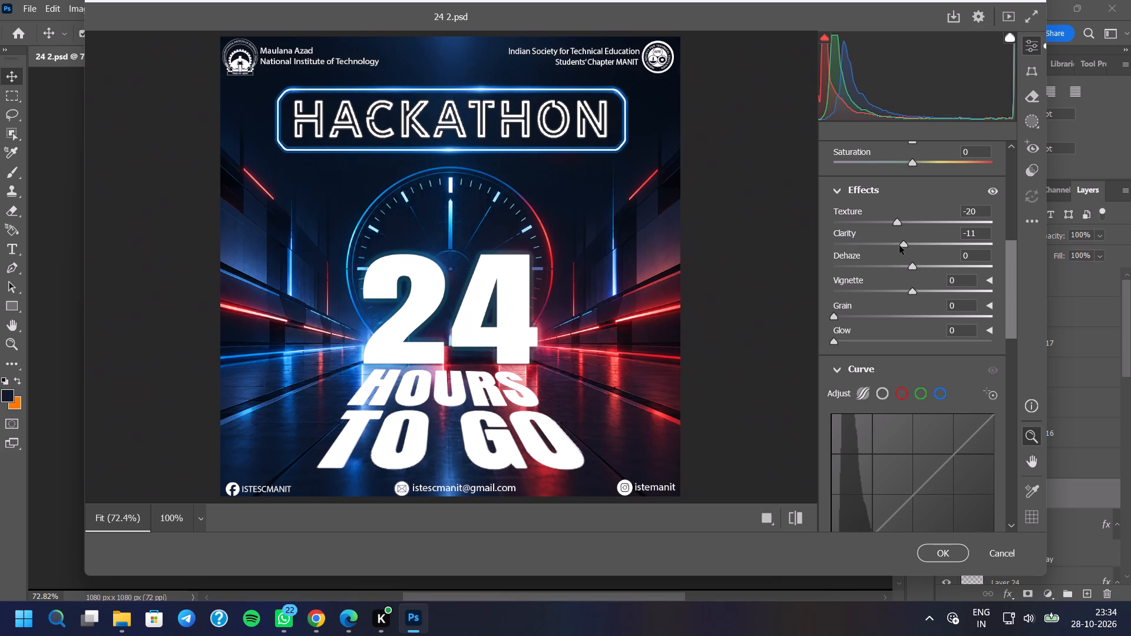
left_click_drag(899, 246, 899, 248)
left_click(892, 224)
left_click_drag(910, 242, 957, 243)
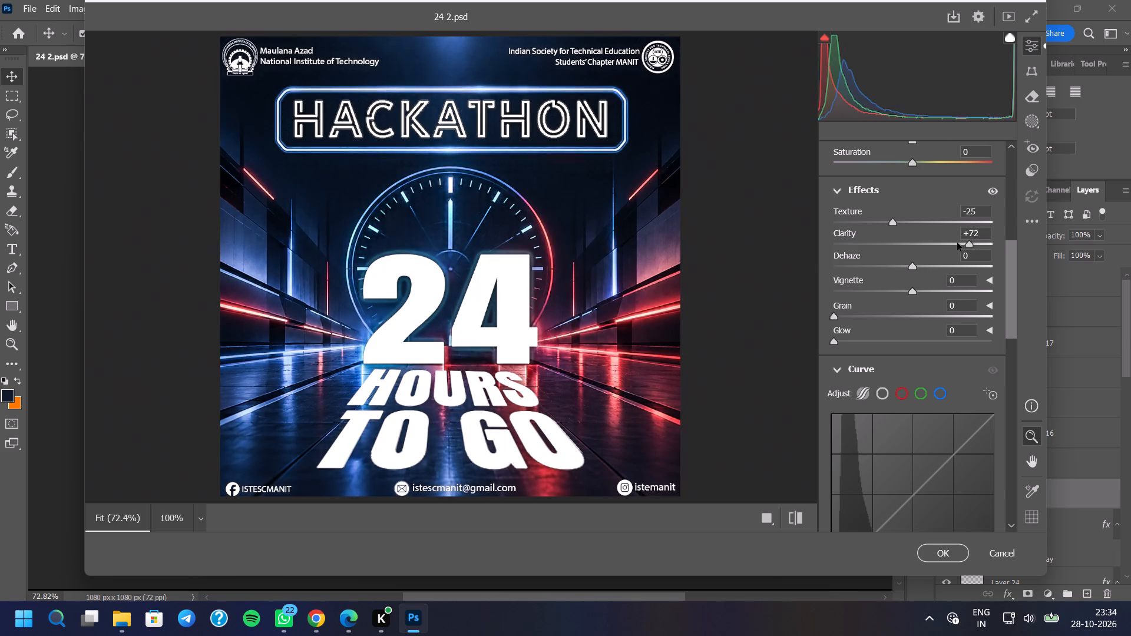
left_click_drag(957, 243, 915, 266)
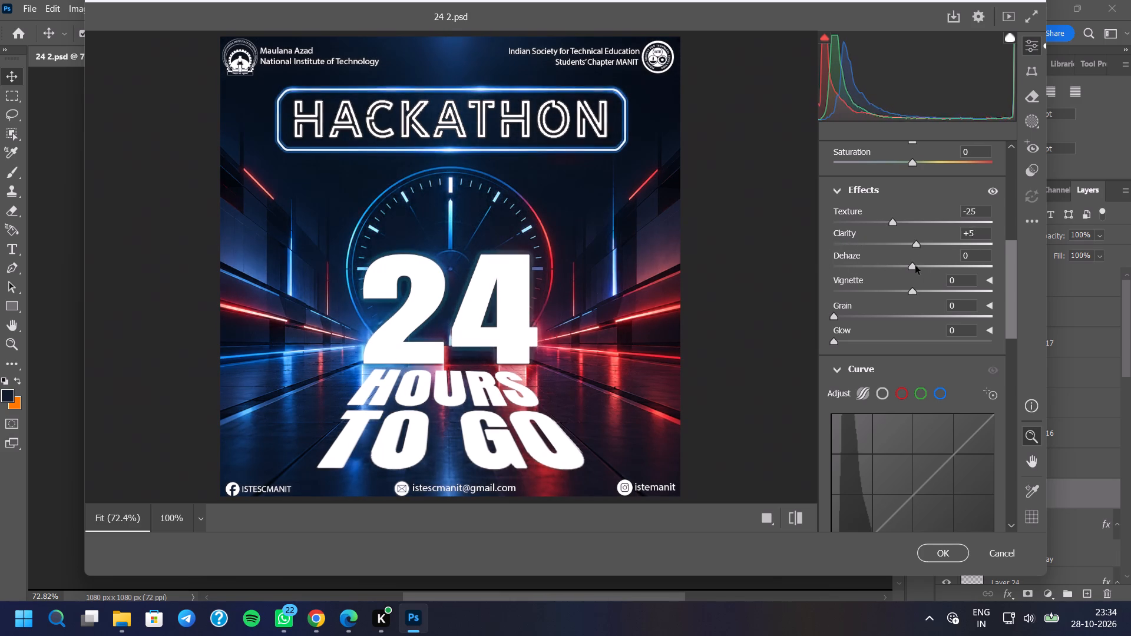
left_click_drag(915, 266, 908, 267)
left_click_drag(891, 220, 829, 226)
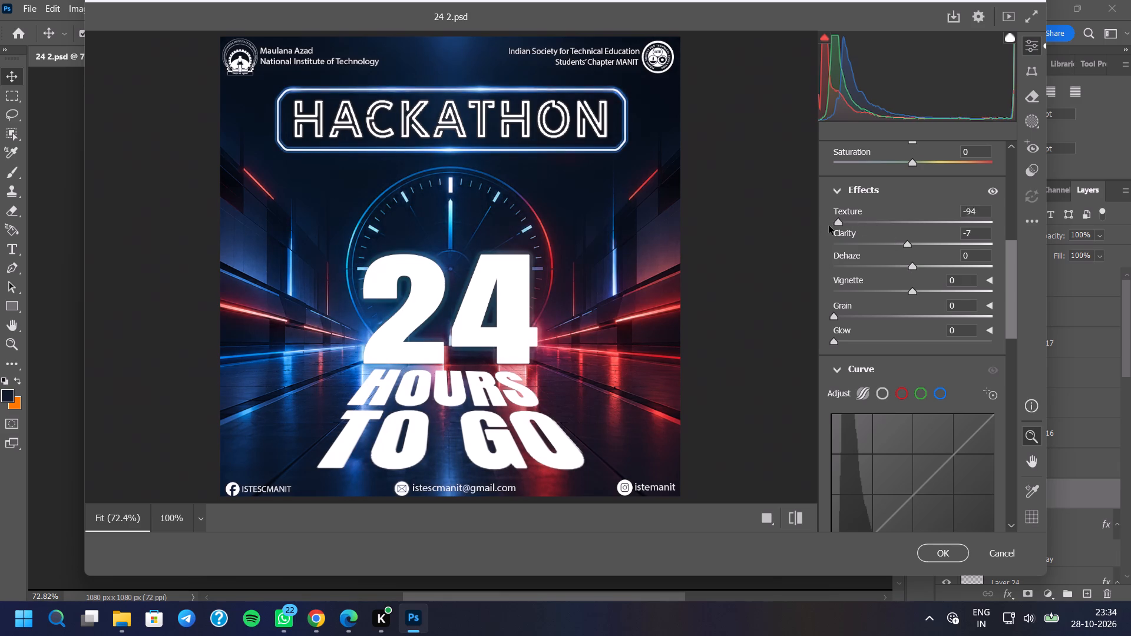
left_click_drag(829, 226, 898, 232)
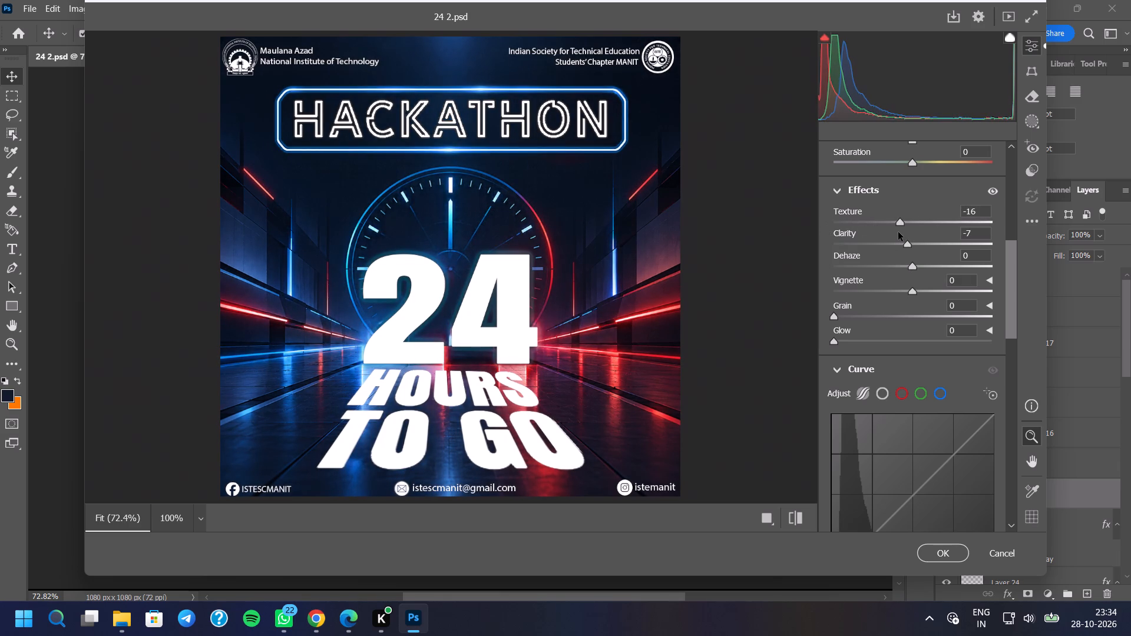
left_click_drag(898, 232, 896, 232)
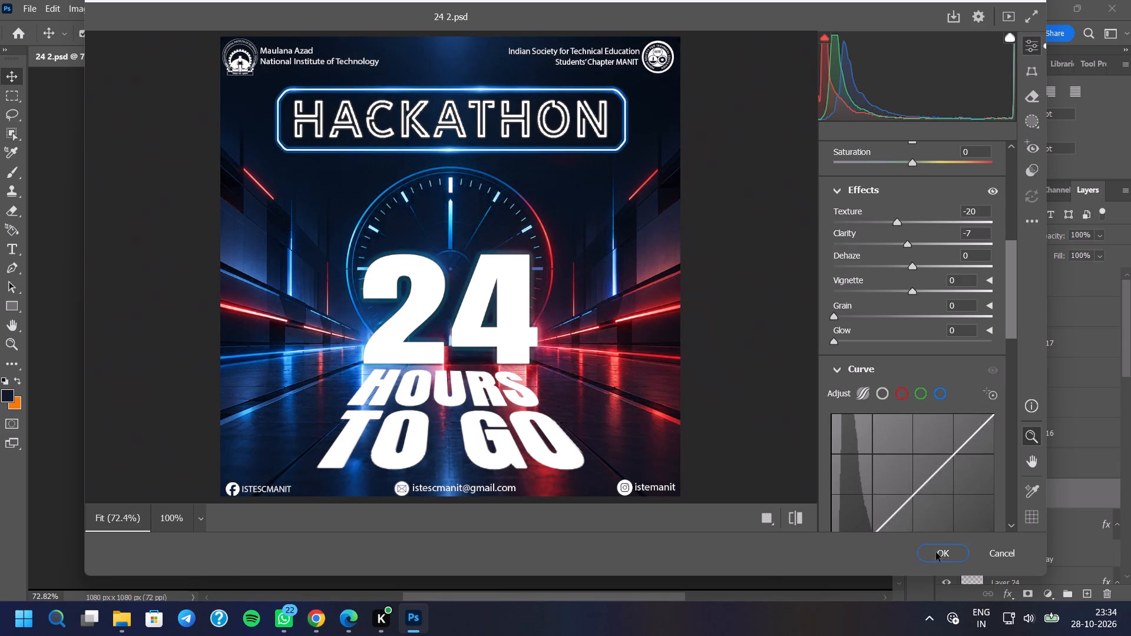
left_click(937, 549)
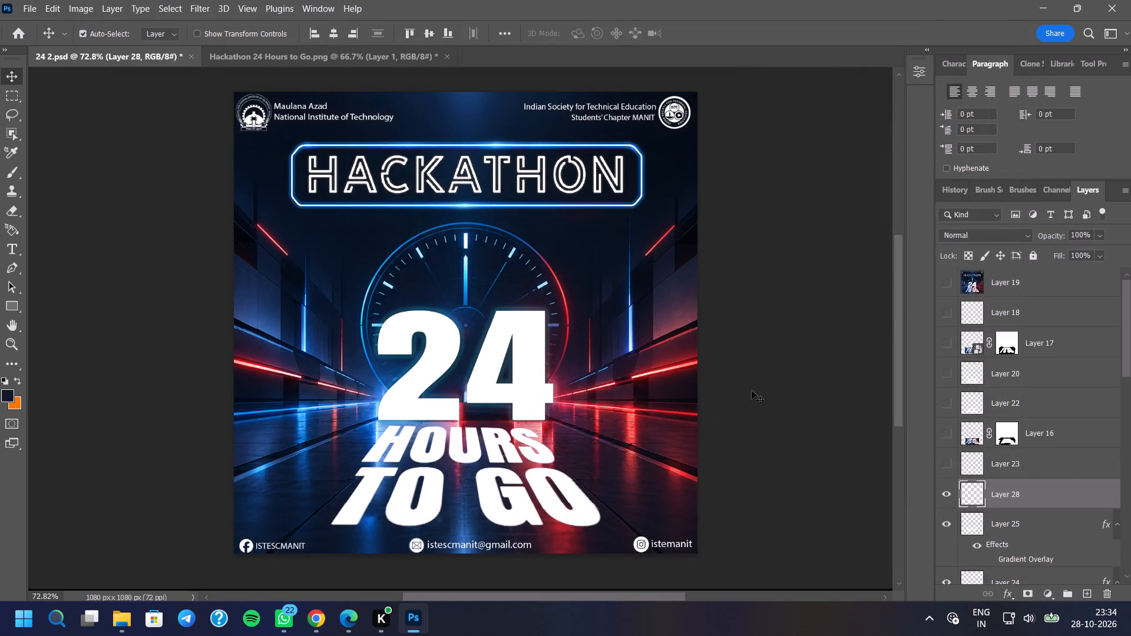
Compare the poster with and without the filtered layer and inspect the 24 lettering up close and in full view.
left_click(948, 498)
left_click(950, 501)
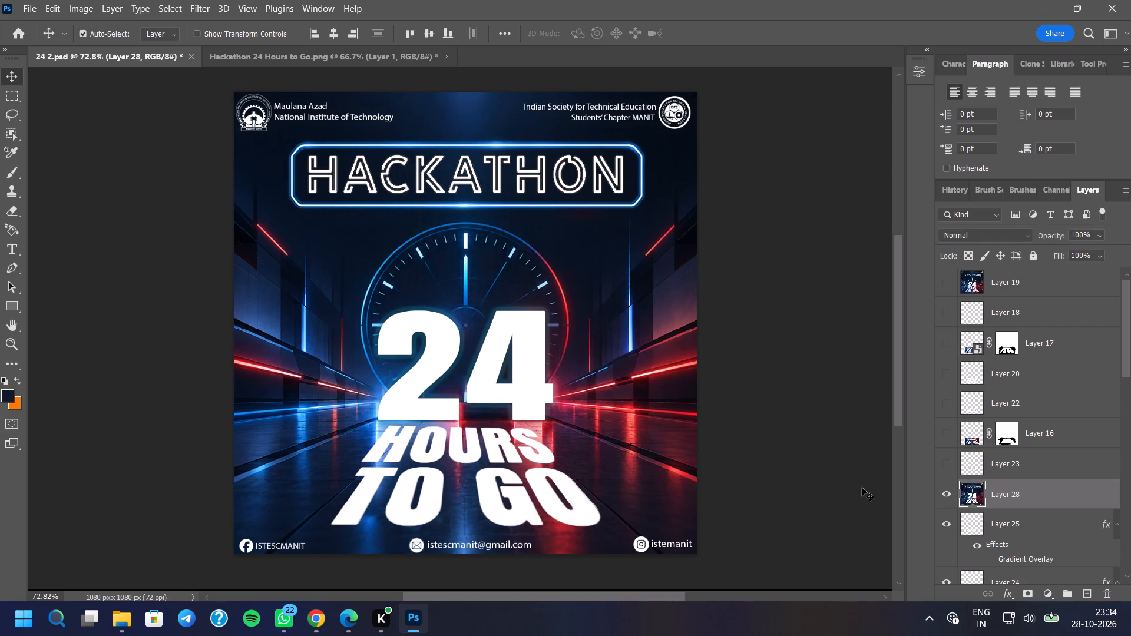
scroll(630, 418, "up", 10)
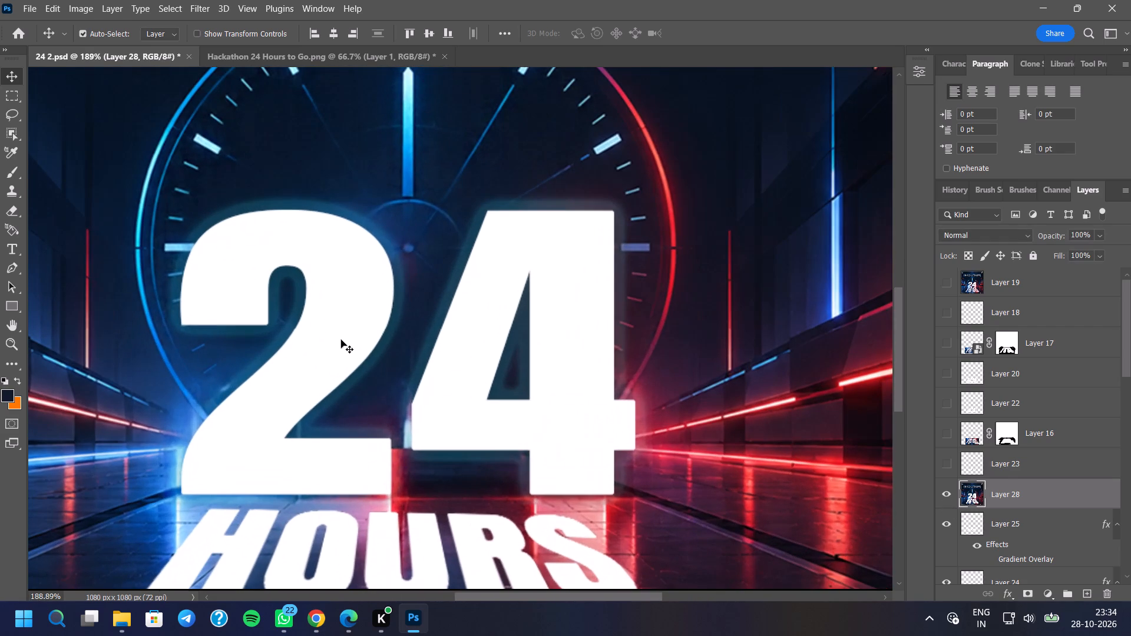
scroll(341, 340, "down", 5)
scroll(413, 371, "down", 6)
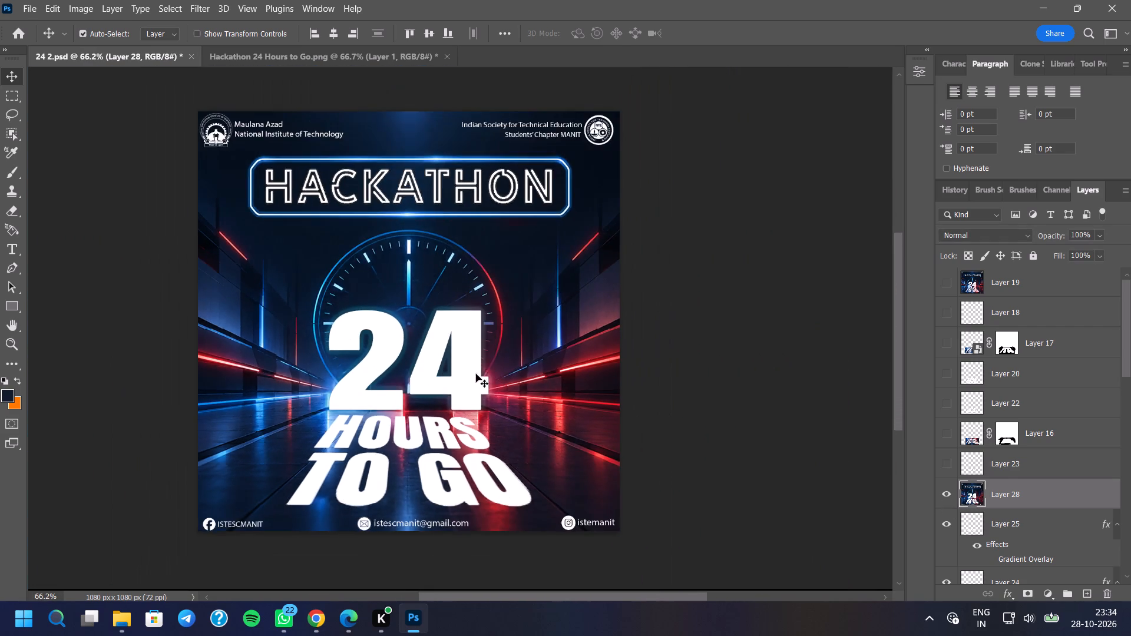
scroll(461, 382, "down", 2)
scroll(411, 362, "up", 2)
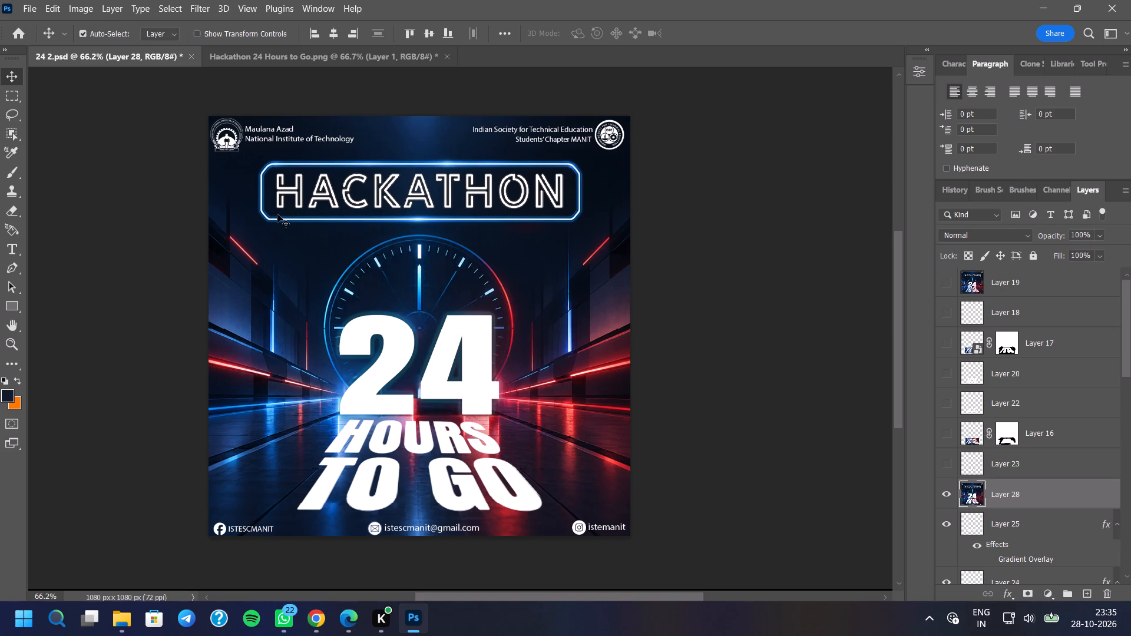
Hide the filtered stamped layer to return to the separate text layers beneath it.
left_click(944, 497)
scroll(965, 471, "down", 6)
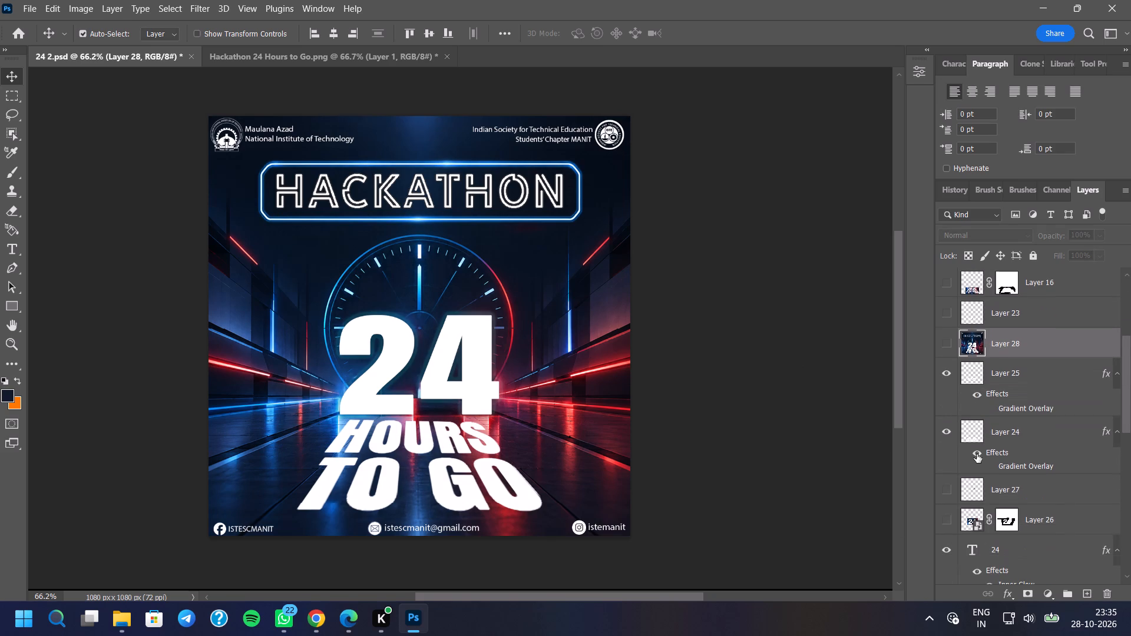
Widen the TO GO lettering on Layer 24 slightly by extending its left edge, for a width of about 639 px.
left_click(944, 402)
left_click(947, 403)
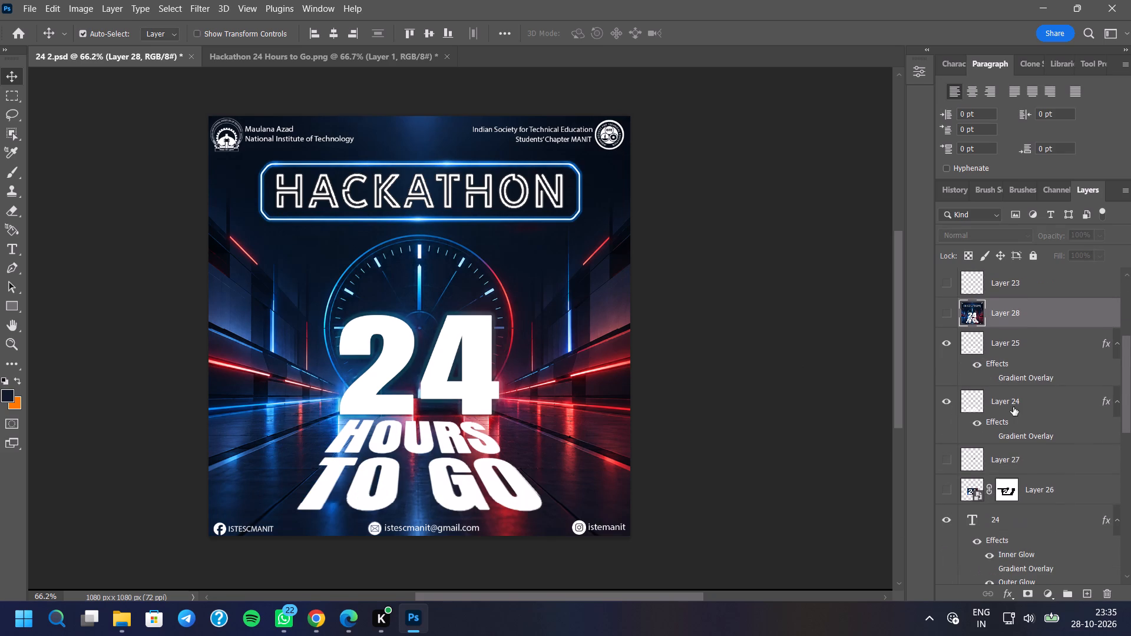
left_click(1016, 406)
key("ctrl+t")
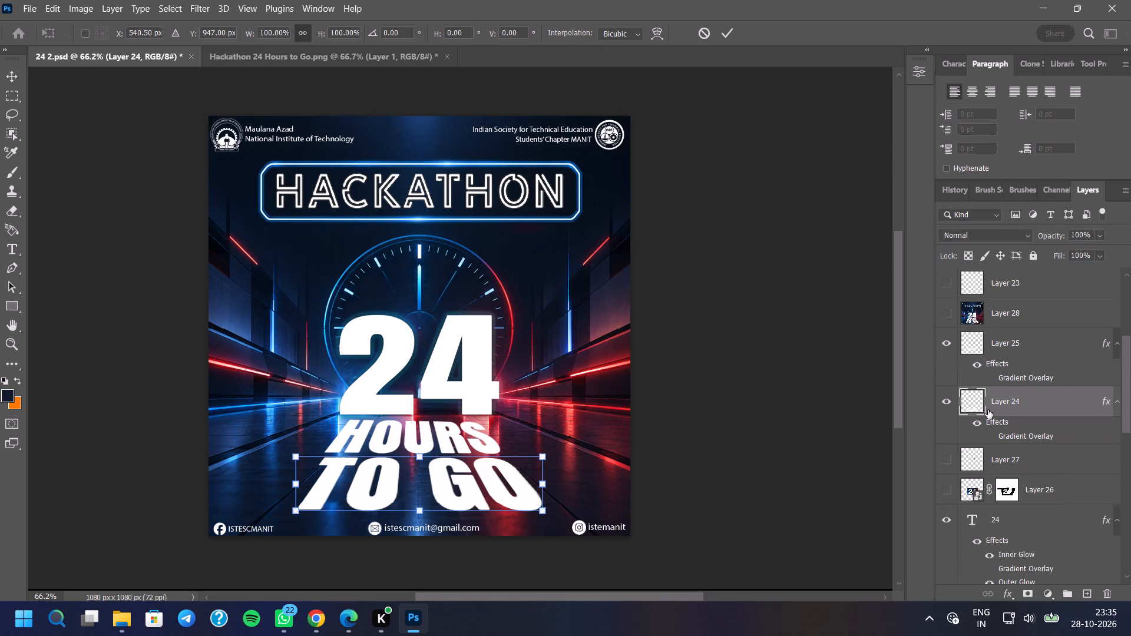
scroll(461, 470, "up", 8)
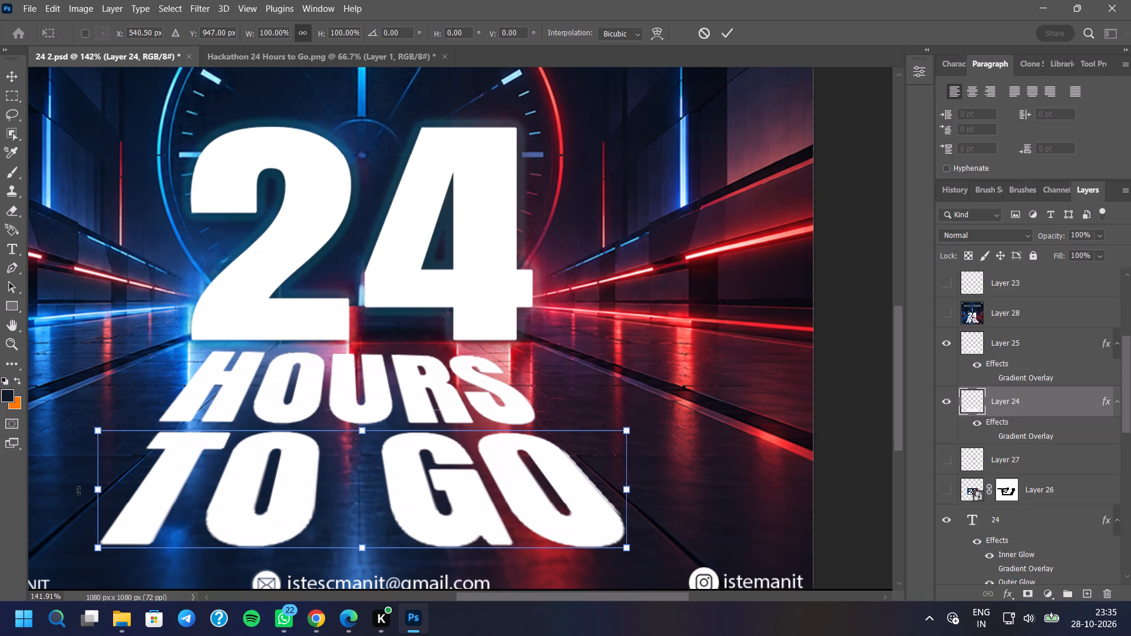
left_click(97, 492, "shift")
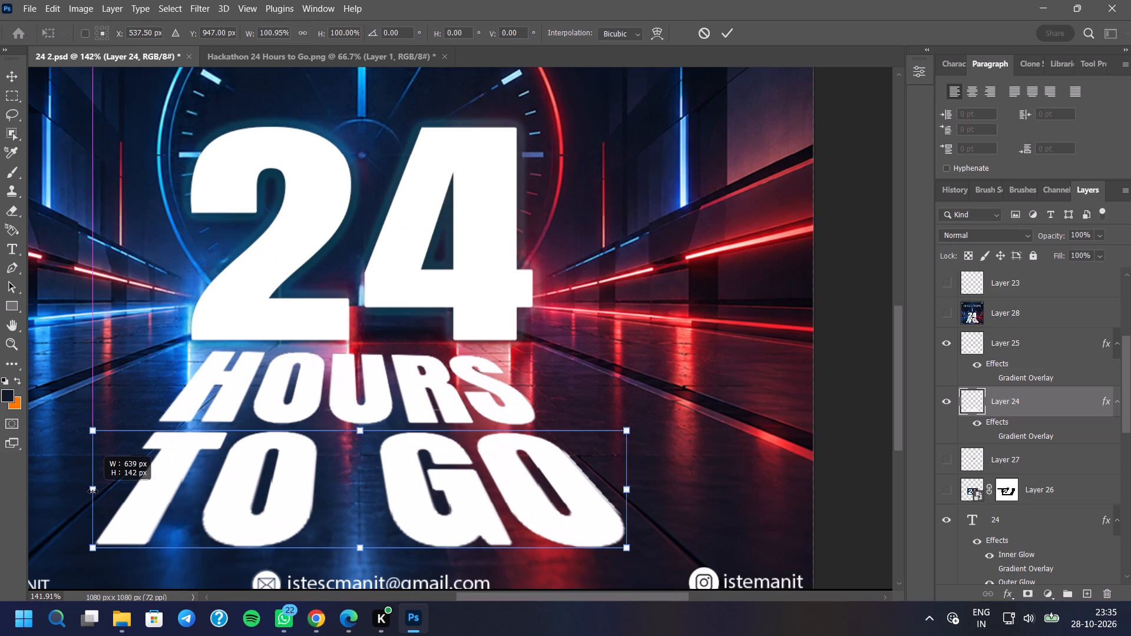
left_click(727, 24)
scroll(515, 418, "down", 5)
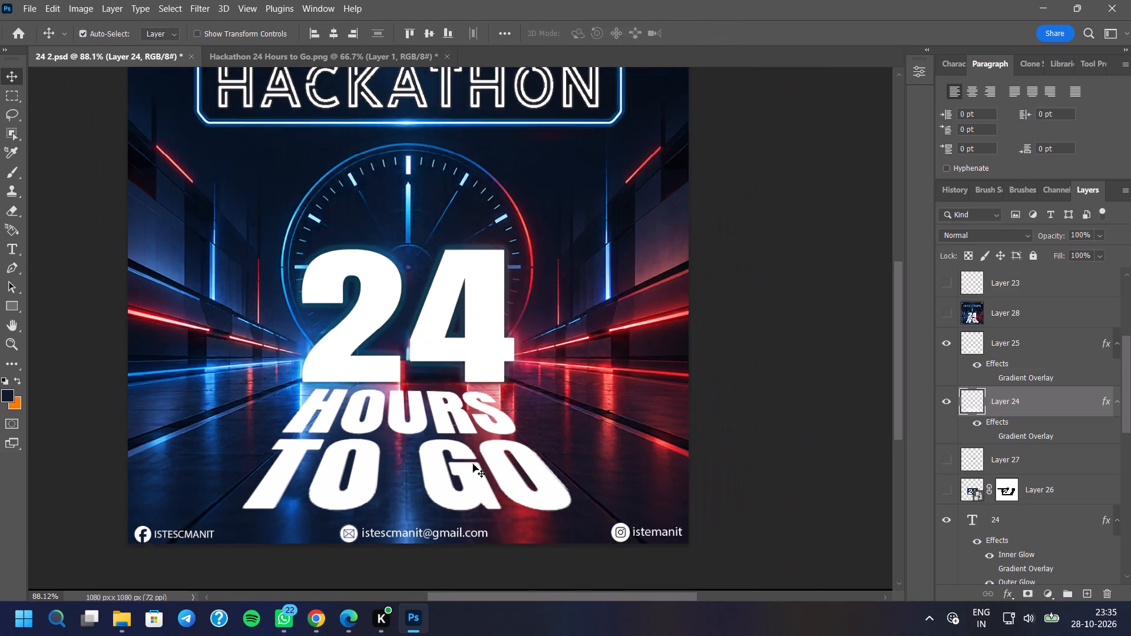
scroll(473, 464, "down", 3)
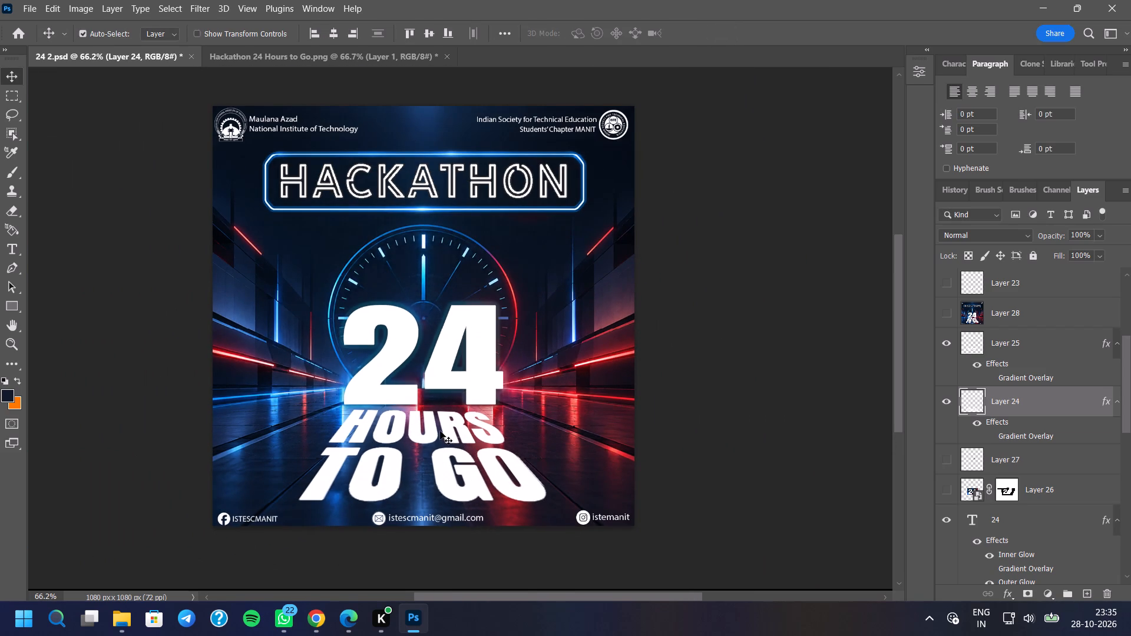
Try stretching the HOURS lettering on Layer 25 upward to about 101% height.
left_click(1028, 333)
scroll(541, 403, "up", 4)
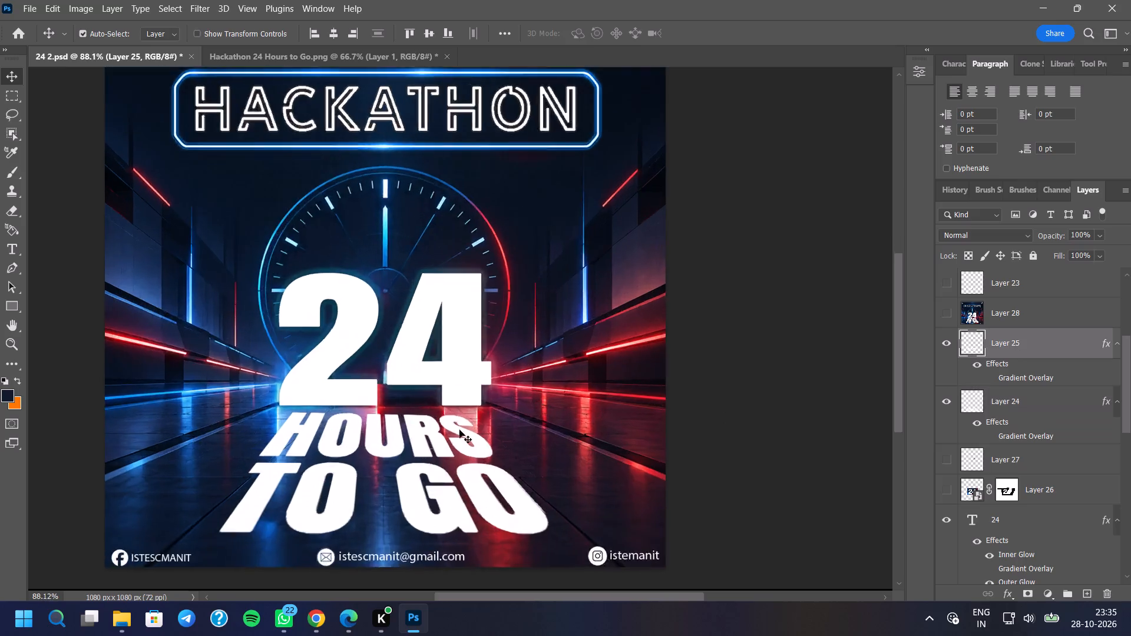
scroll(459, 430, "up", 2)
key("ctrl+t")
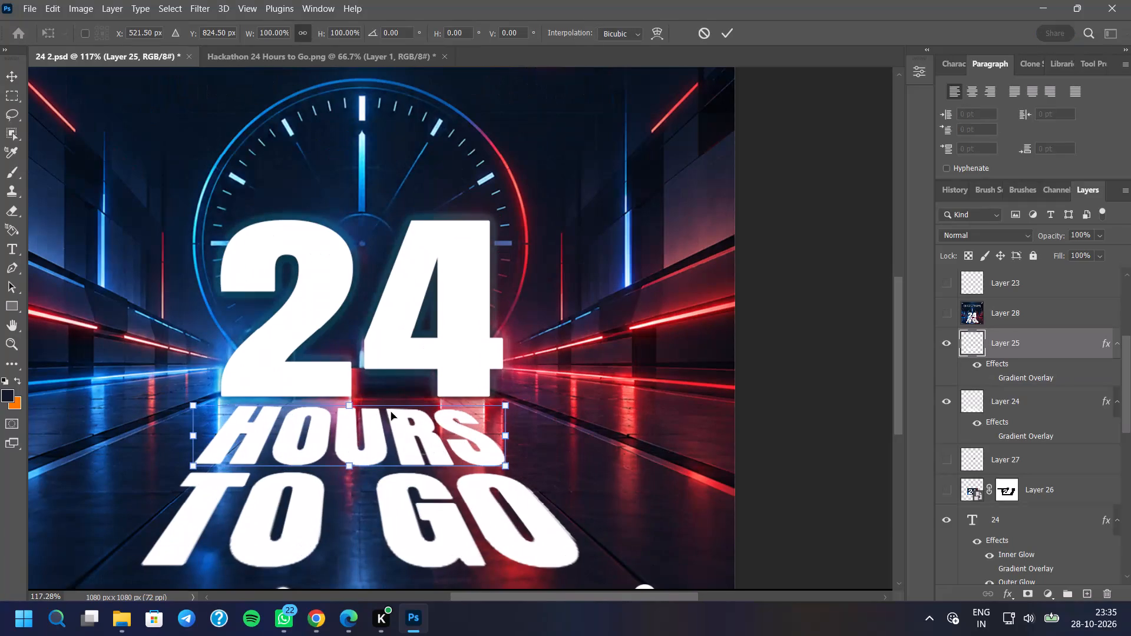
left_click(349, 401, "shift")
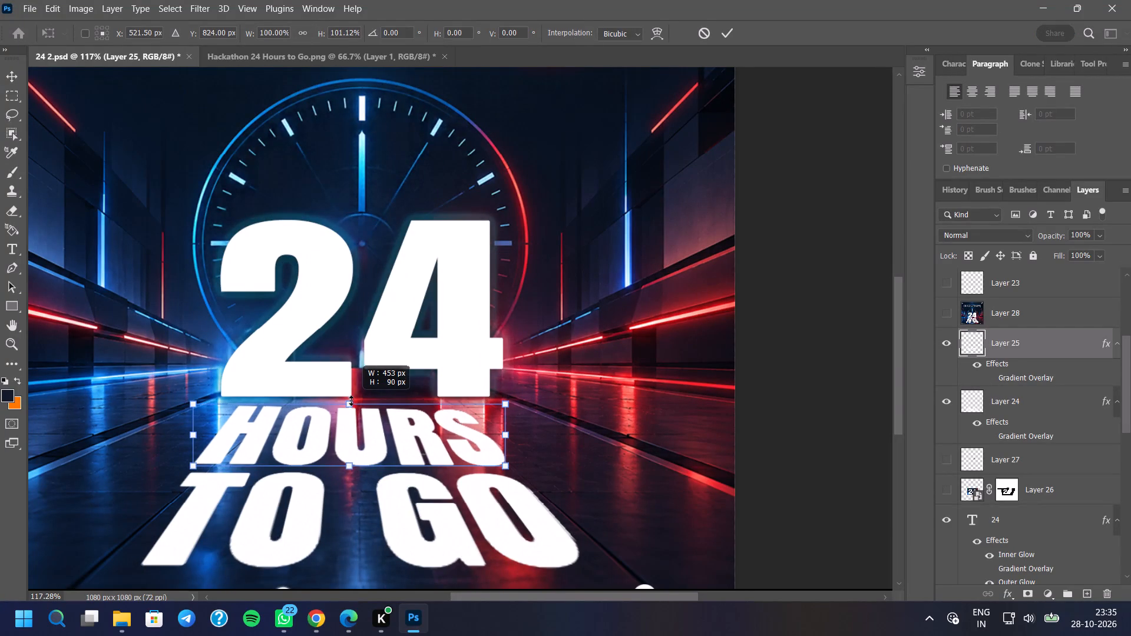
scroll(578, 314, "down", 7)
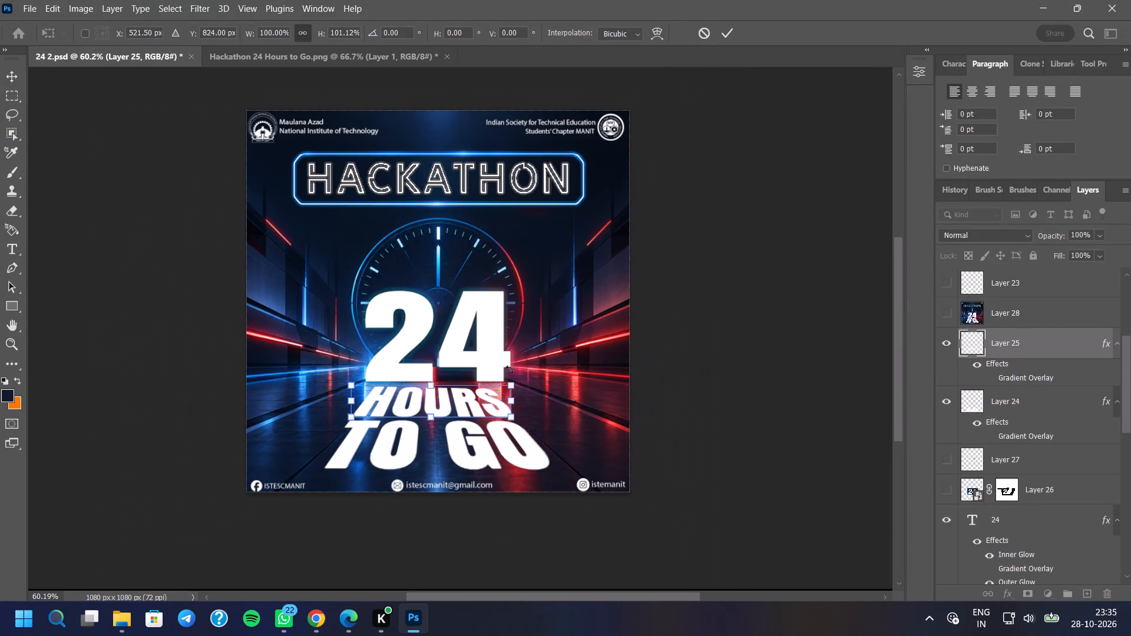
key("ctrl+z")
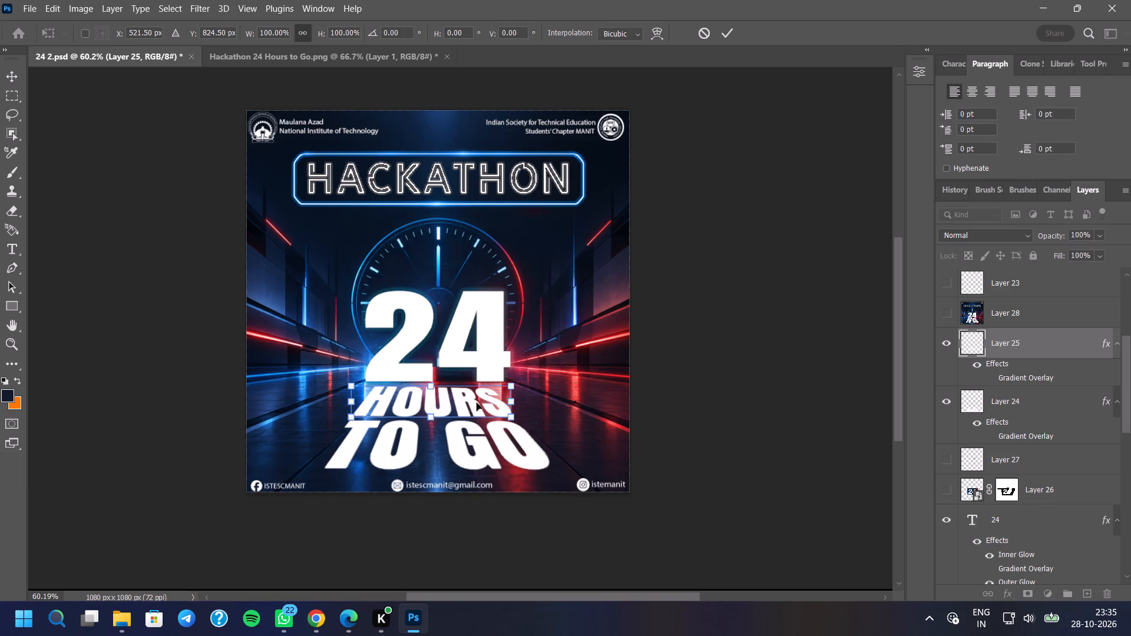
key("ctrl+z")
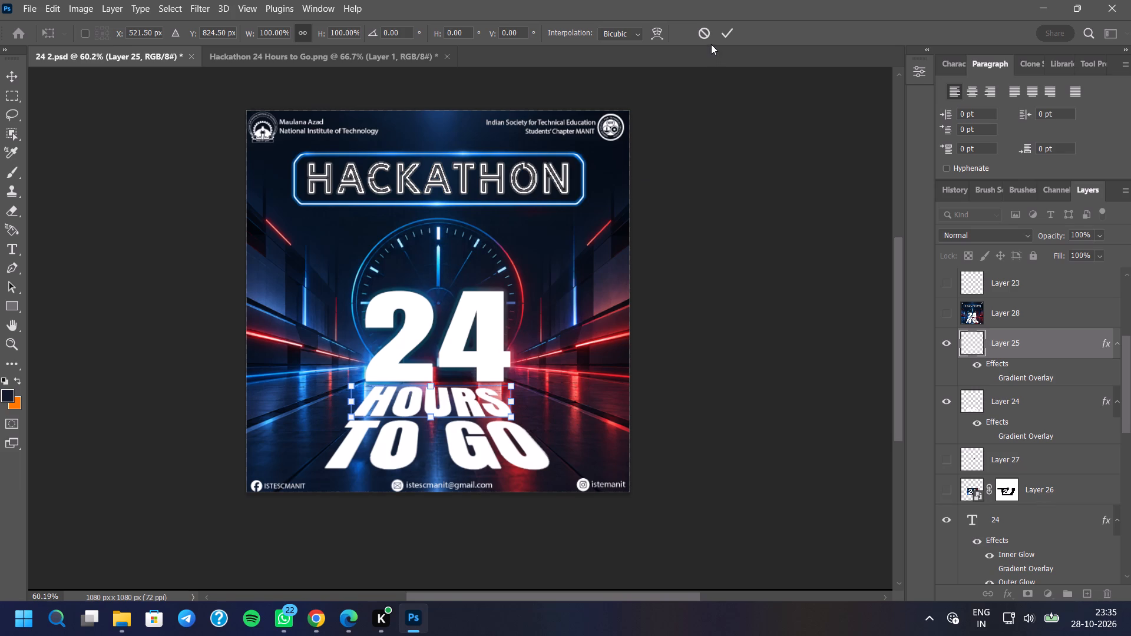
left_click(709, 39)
Warp the HOURS lettering by pulling its upper-right corner up slightly, to about X 746 px, Y 773 px.
scroll(448, 352, "up", 4)
key("ctrl+t")
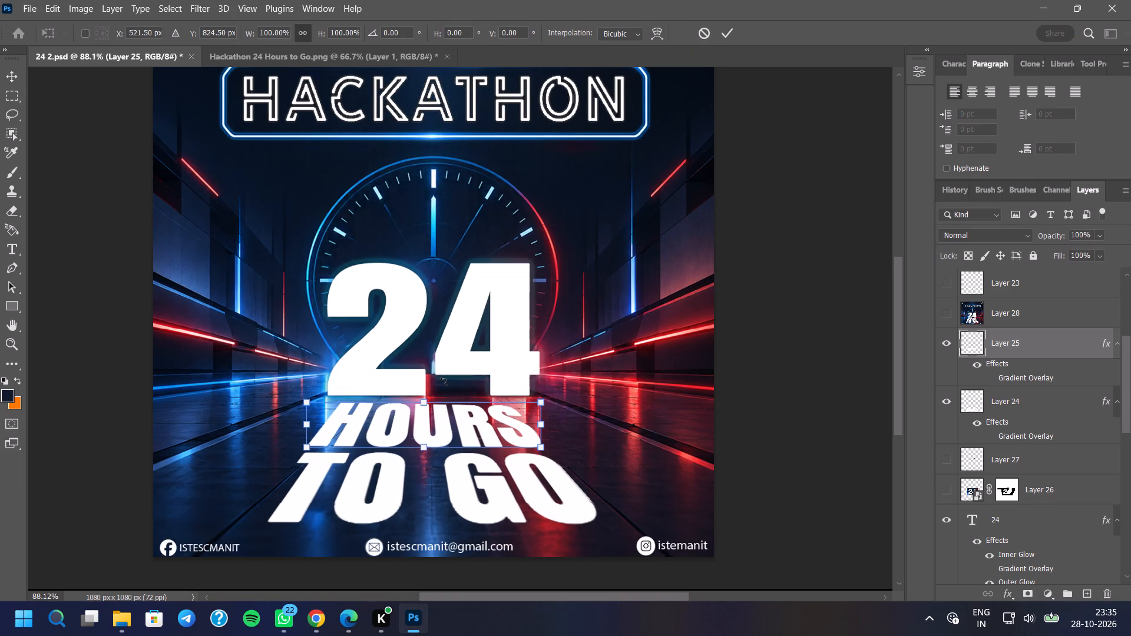
right_click(458, 423)
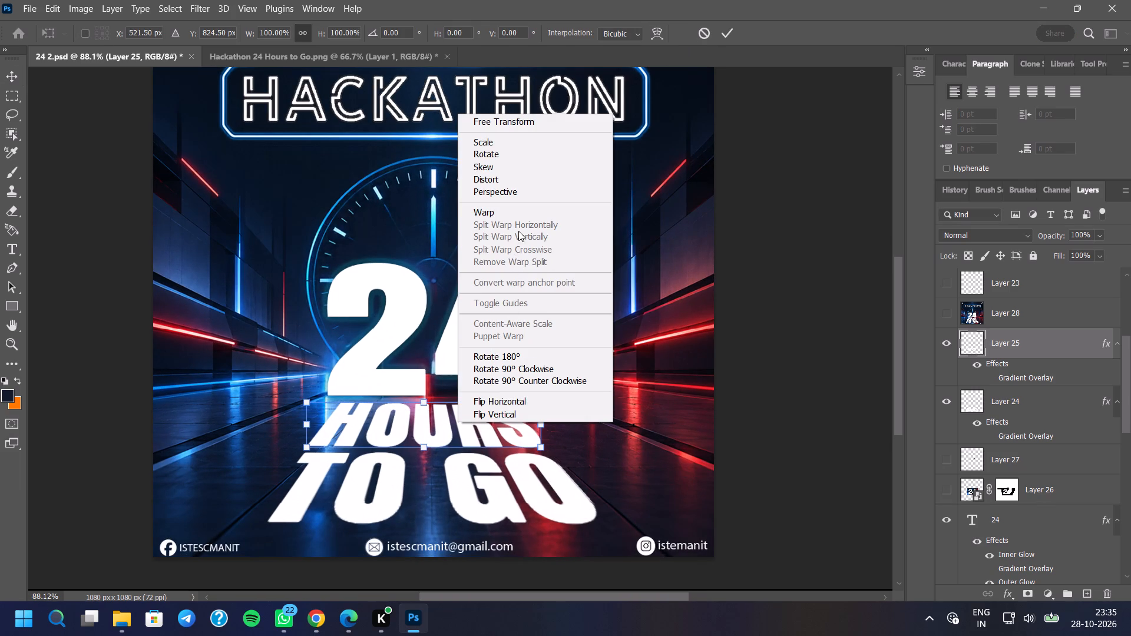
left_click(523, 214)
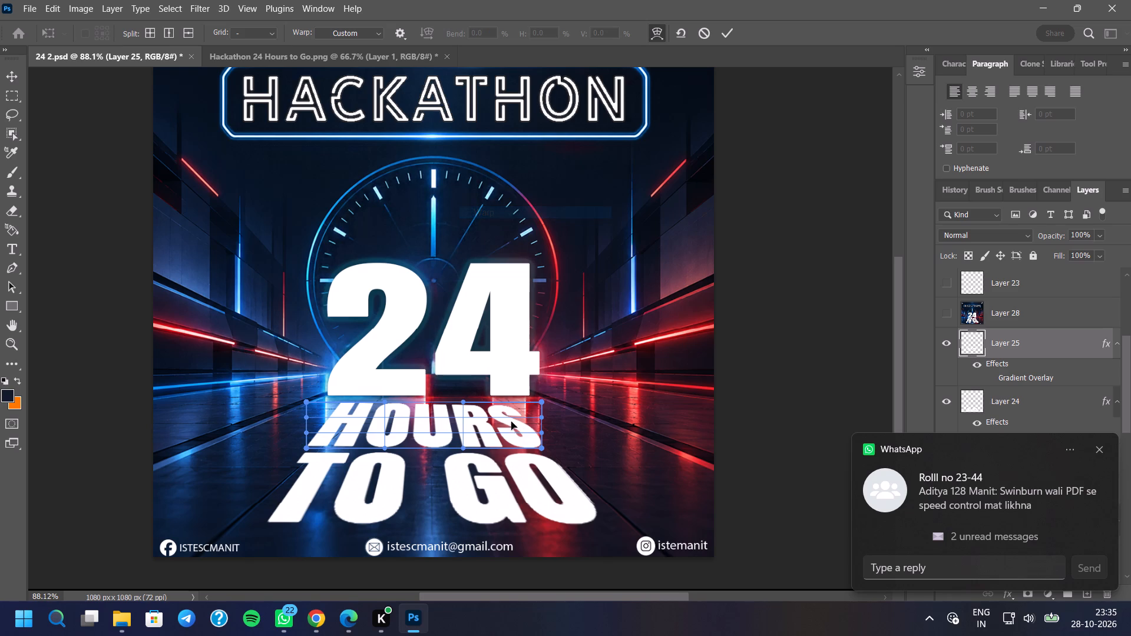
scroll(511, 417, "up", 7)
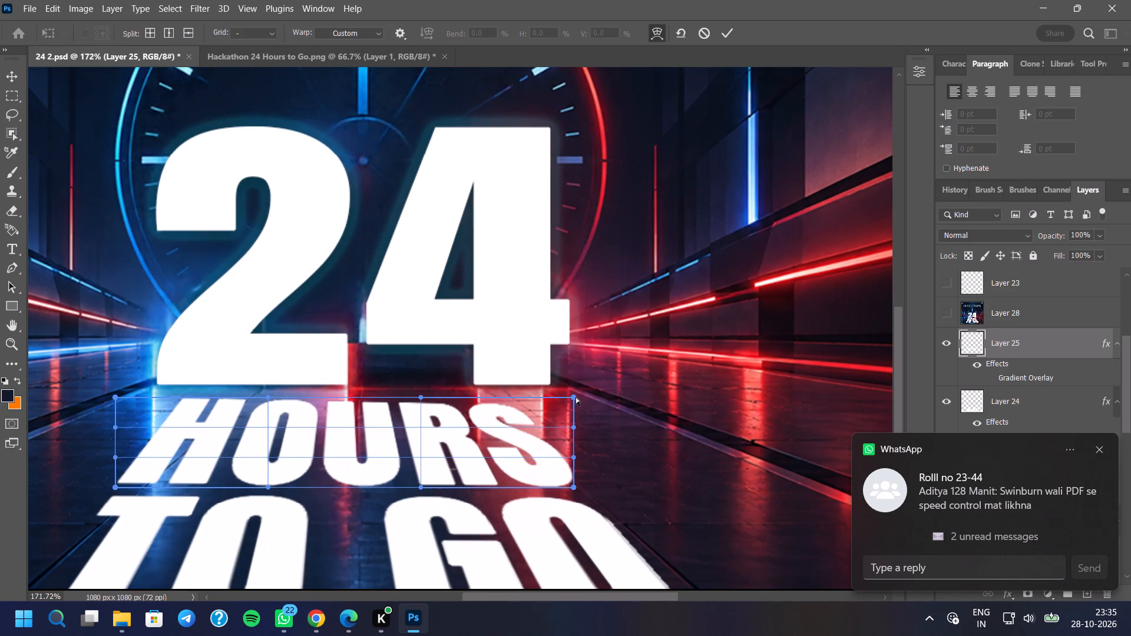
left_click(574, 395)
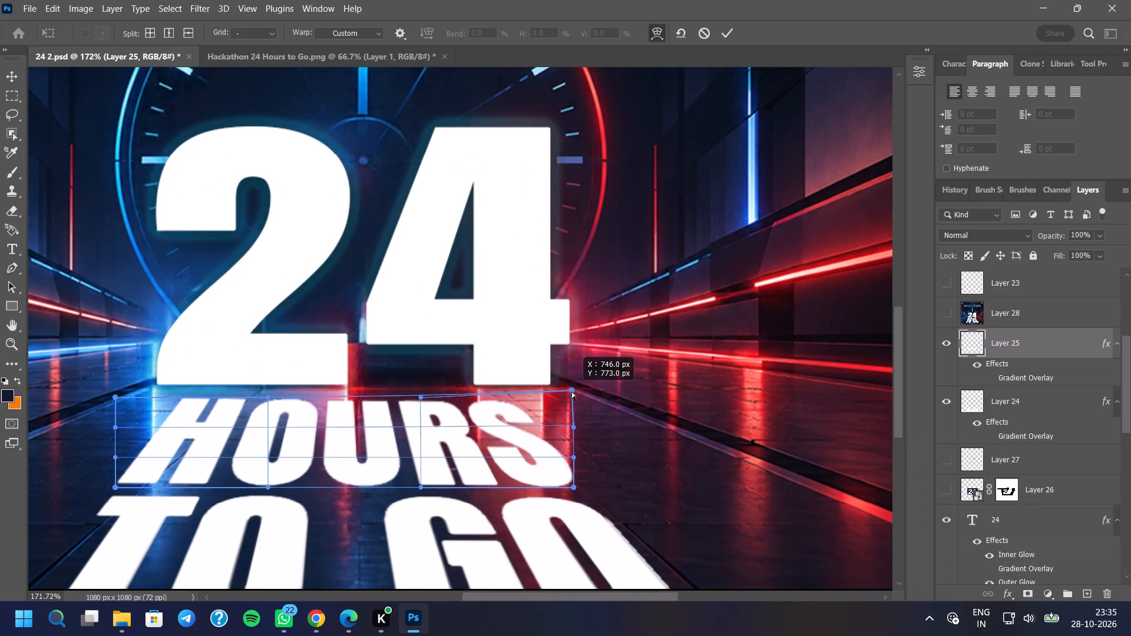
left_click(729, 31)
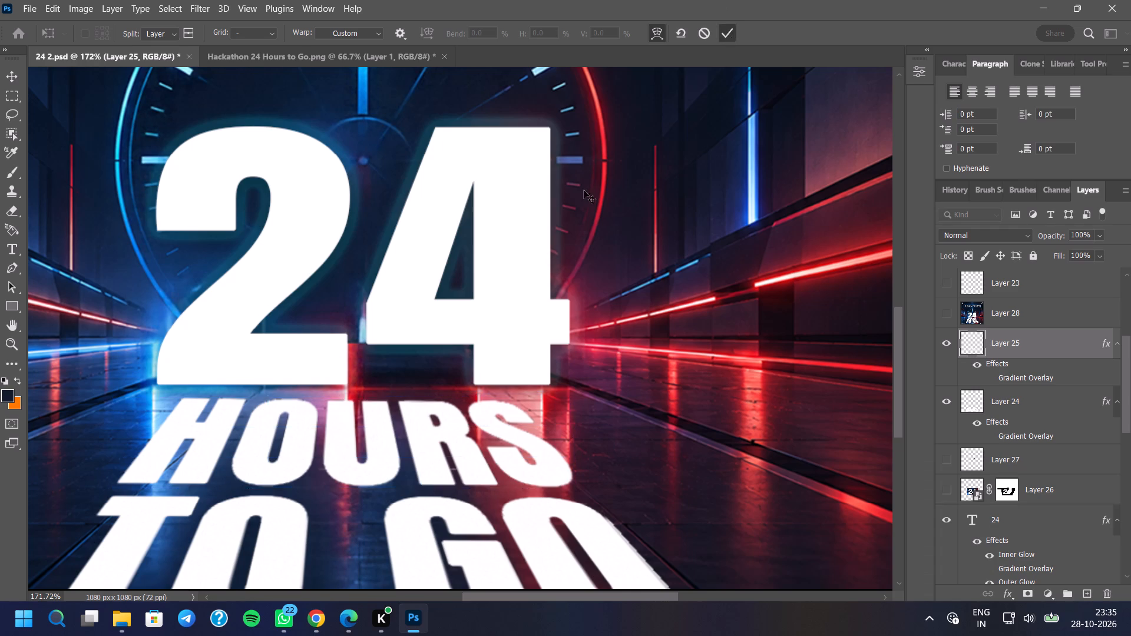
scroll(481, 326, "down", 5)
scroll(448, 397, "down", 5)
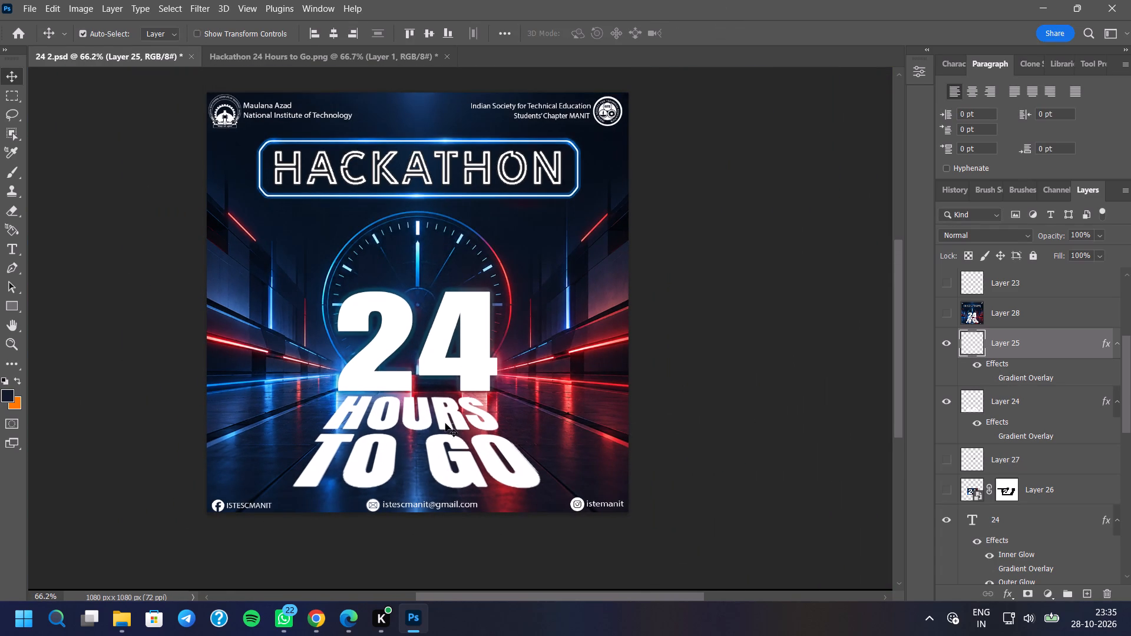
Warp the HOURS lettering again, raising the two inner points of its top edge slightly toward the 24.
scroll(447, 423, "up", 9)
key("ctrl+t")
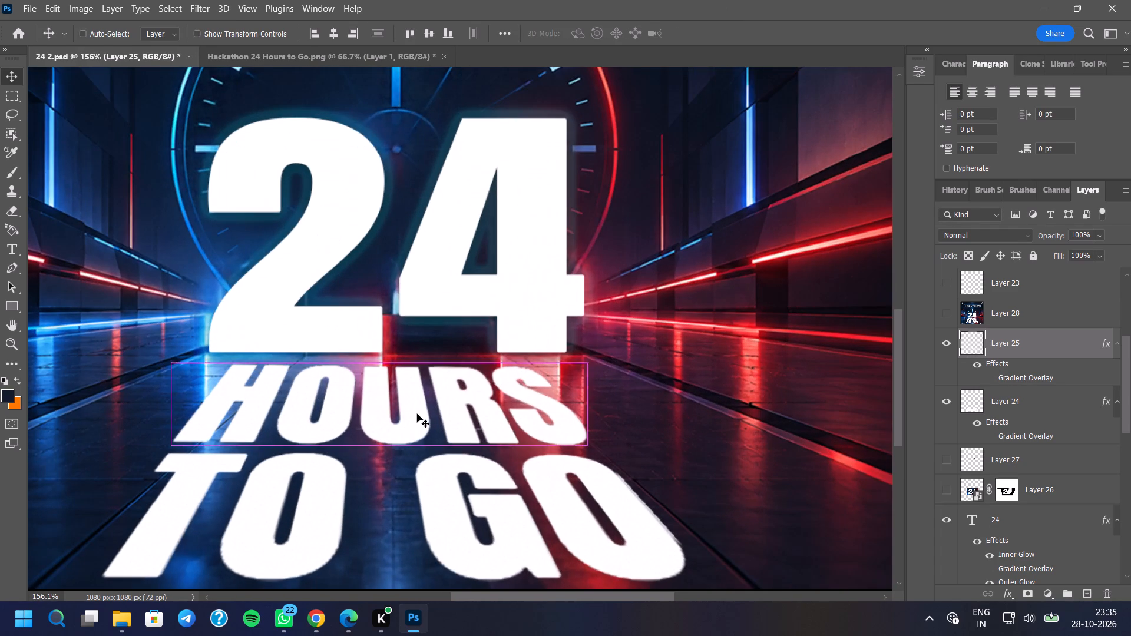
right_click(417, 414)
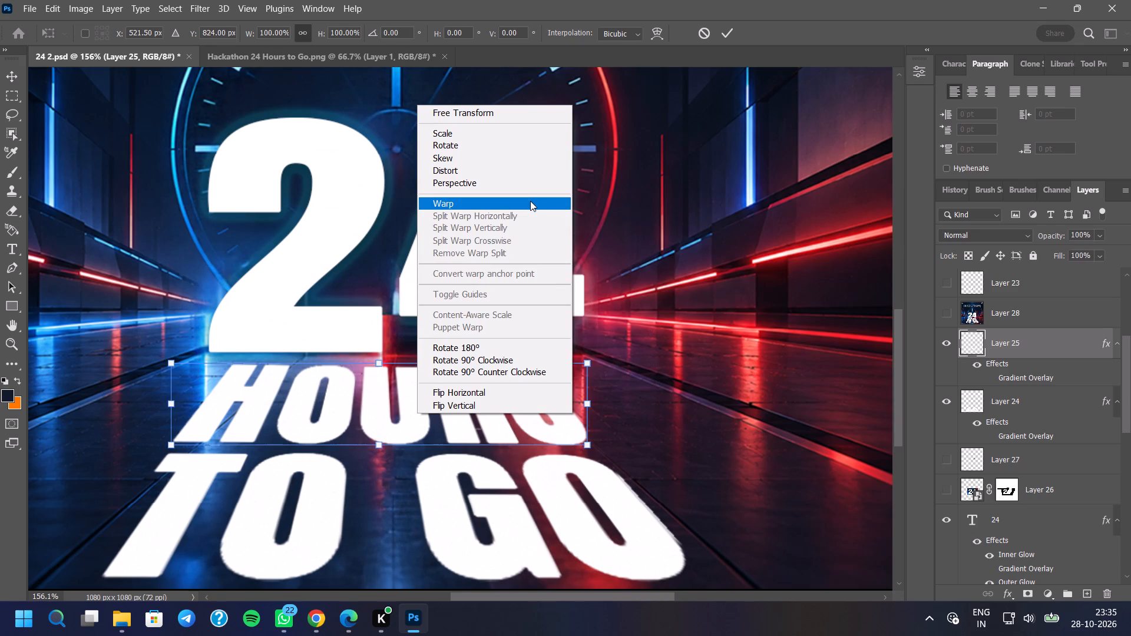
left_click(530, 201)
left_click(386, 360)
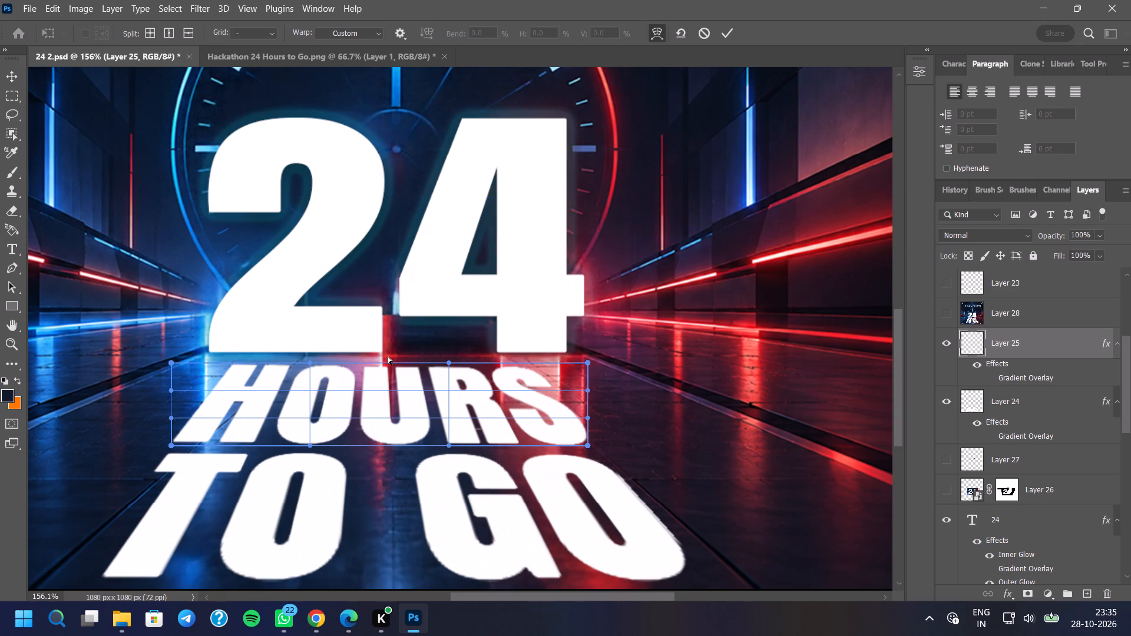
left_click_drag(449, 363, 452, 356)
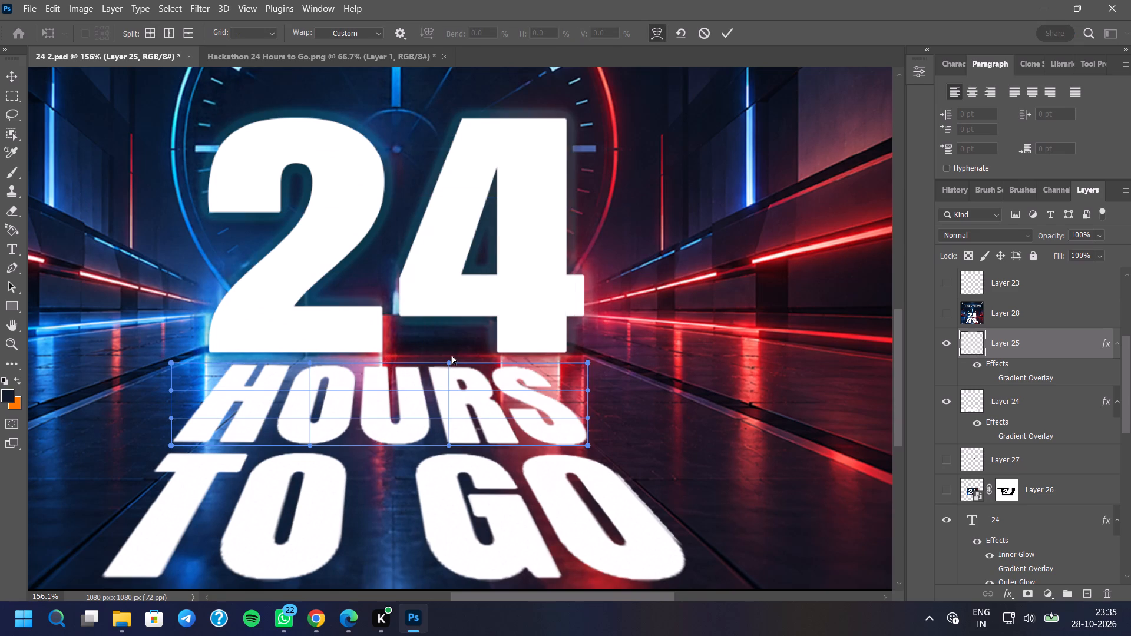
left_click_drag(452, 356, 453, 353)
left_click(449, 363)
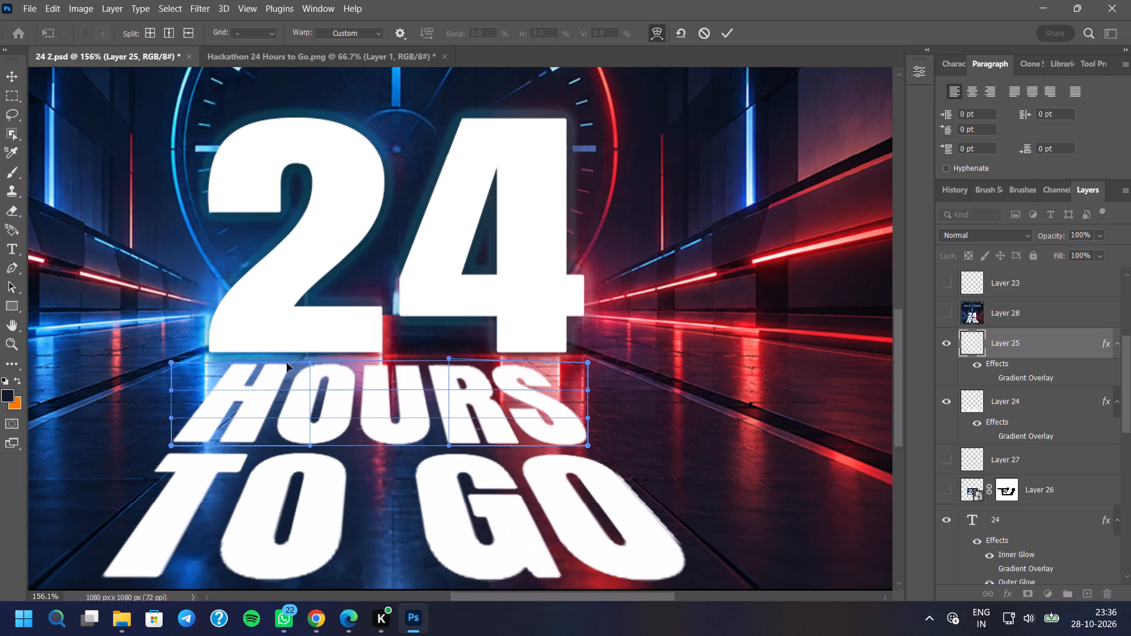
left_click_drag(307, 366, 309, 359)
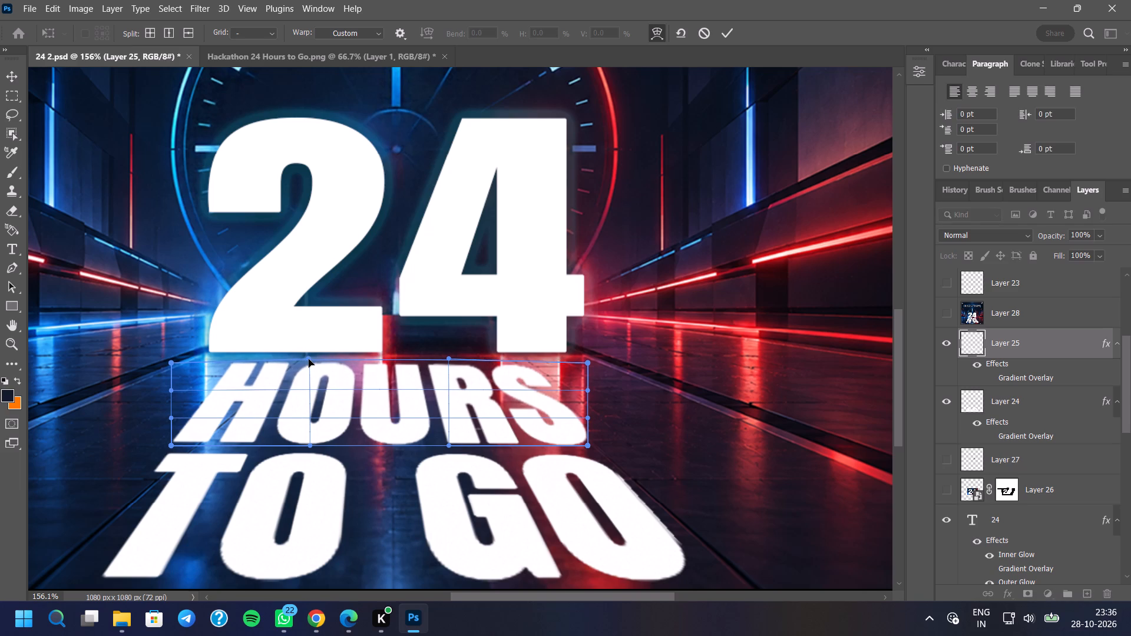
left_click_drag(309, 359, 309, 357)
left_click(722, 27)
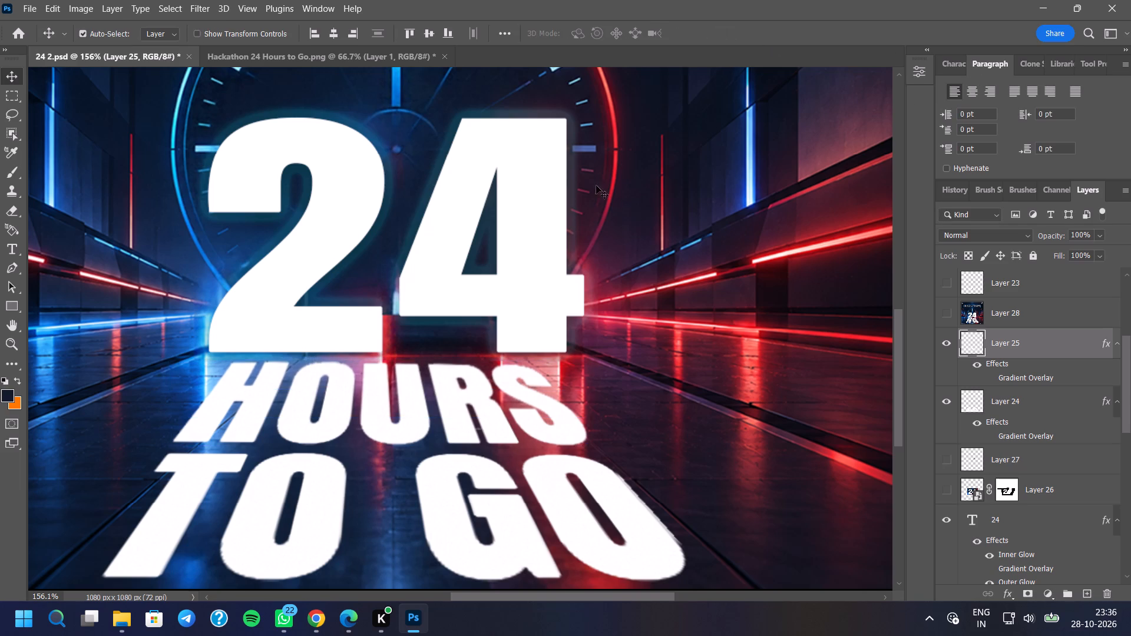
Examine the reshaped HOURS TO GO lettering up close and against the whole poster.
scroll(412, 424, "down", 6)
scroll(383, 462, "down", 3)
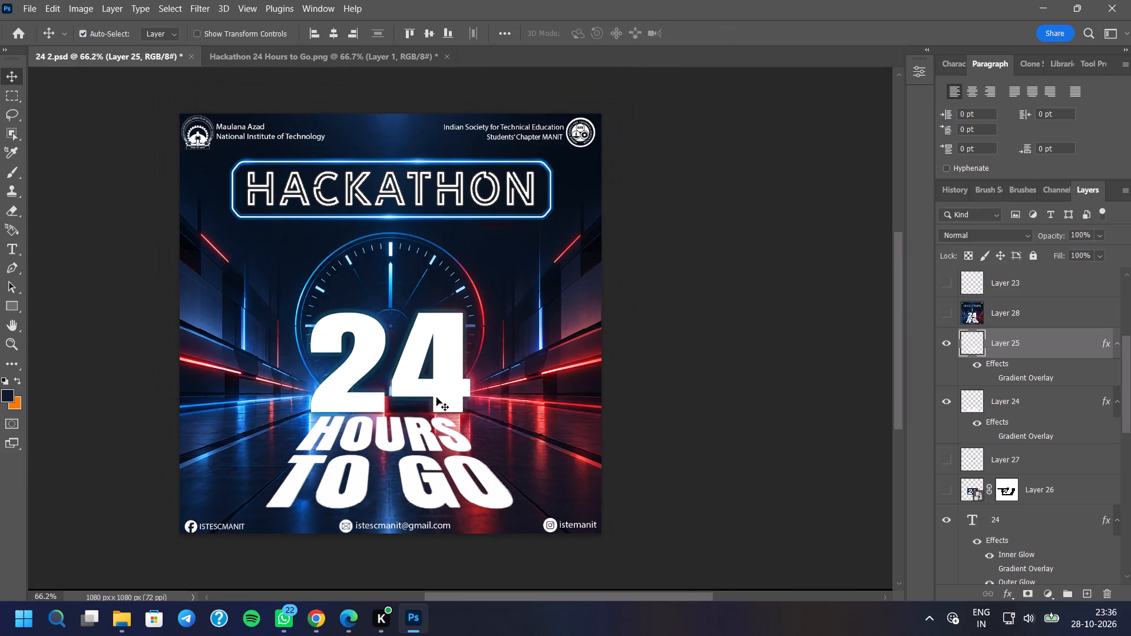
scroll(451, 402, "down", 3)
scroll(464, 407, "up", 2)
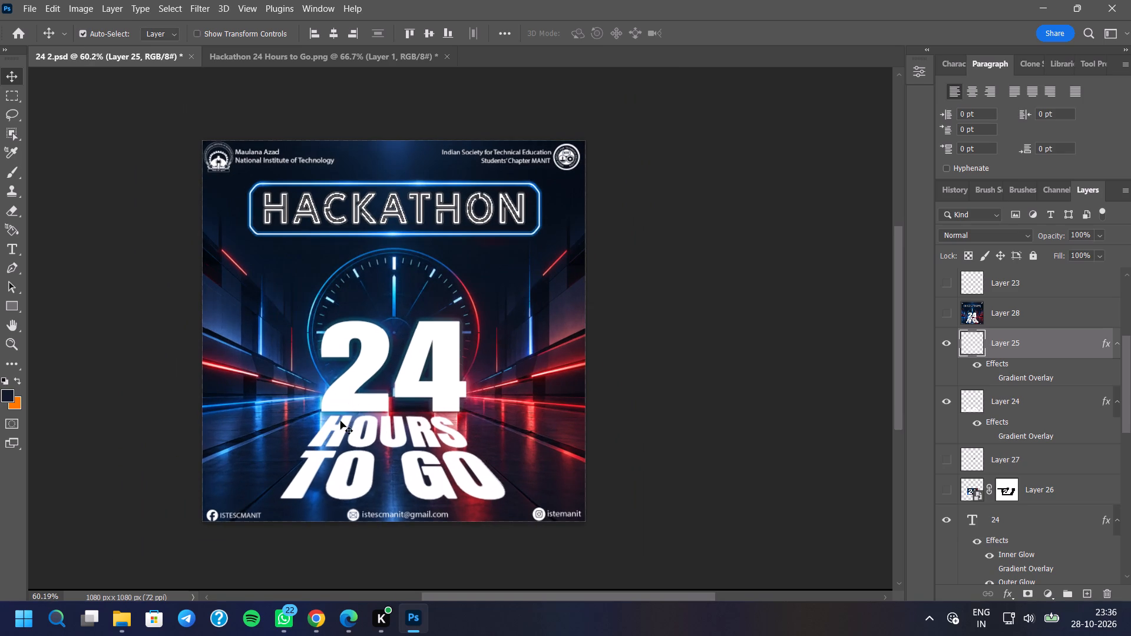
scroll(352, 454, "up", 5)
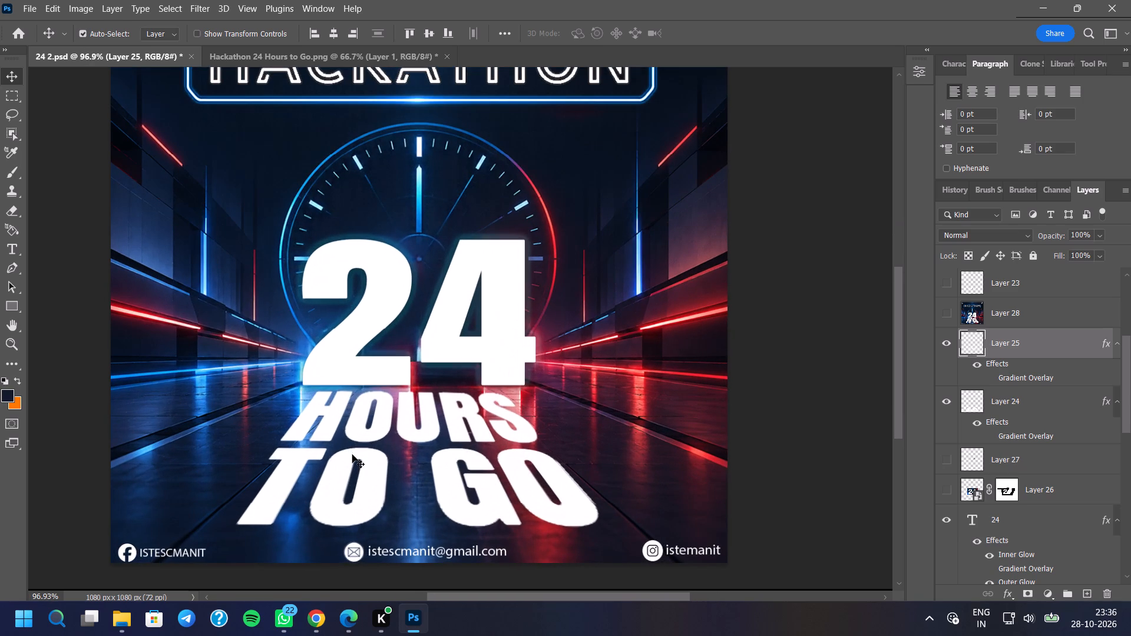
scroll(375, 468, "down", 4)
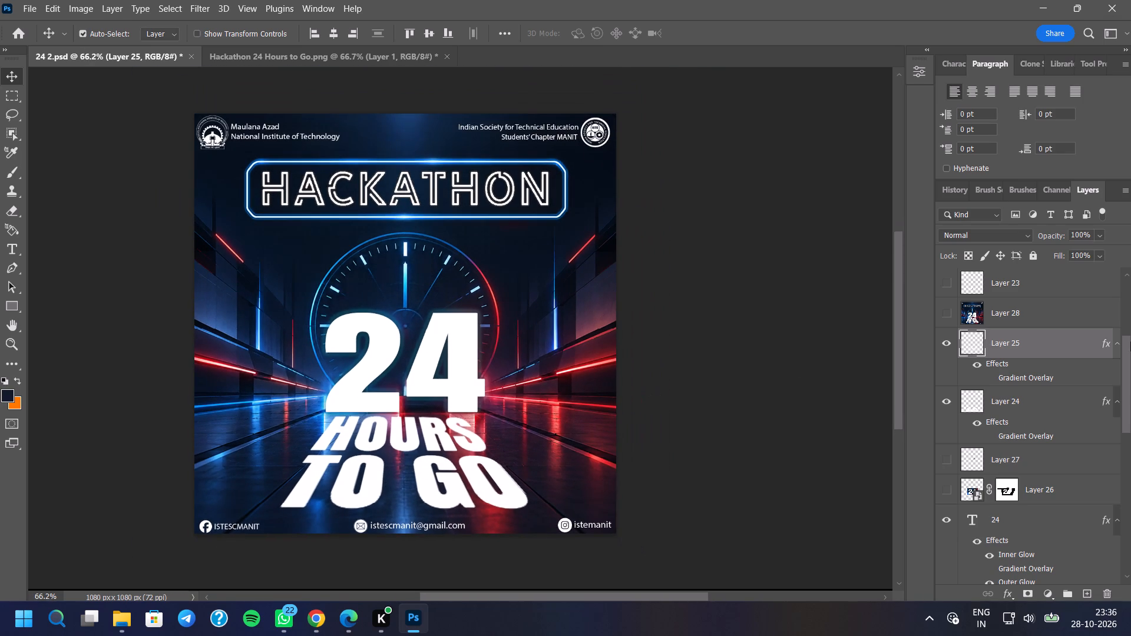
scroll(1043, 387, "up", 2)
scroll(1032, 393, "down", 1)
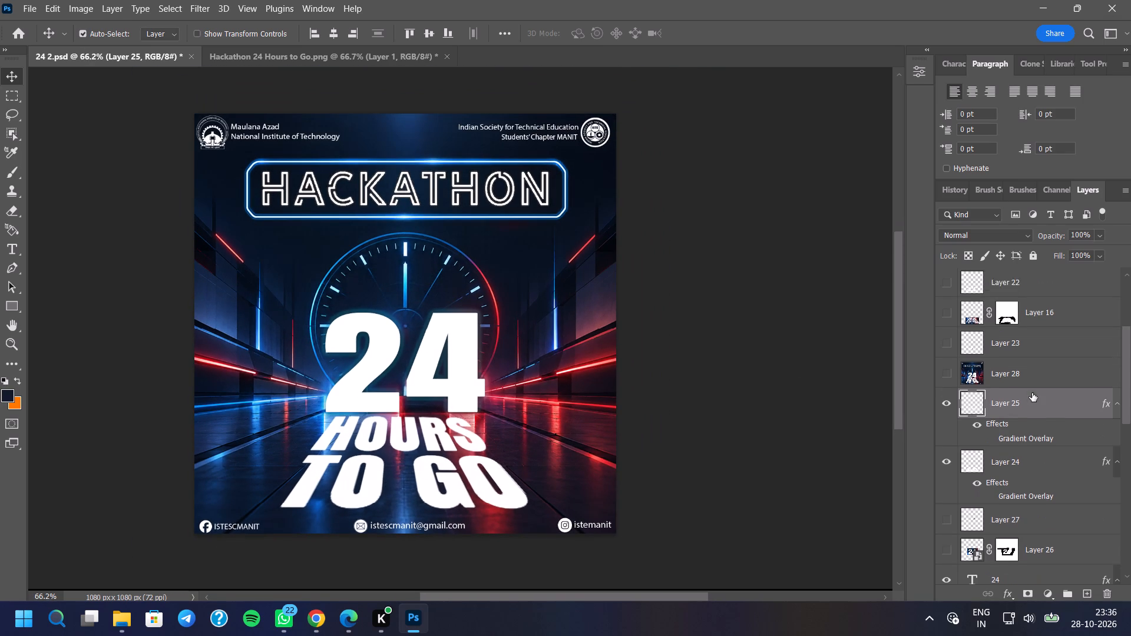
scroll(1032, 393, "down", 1)
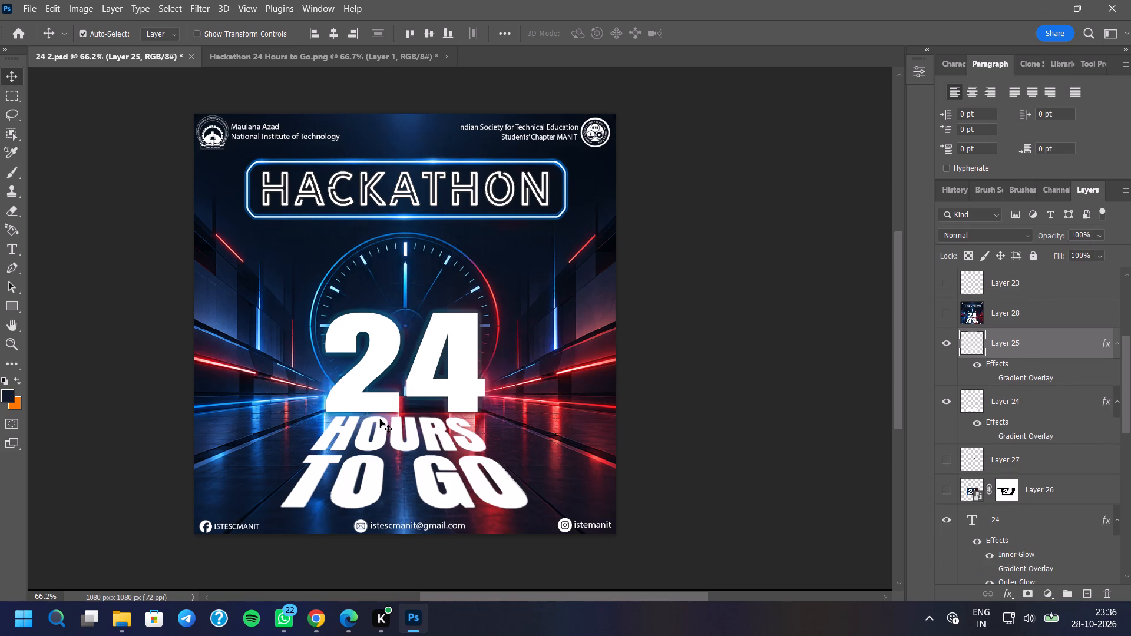
scroll(393, 416, "up", 1)
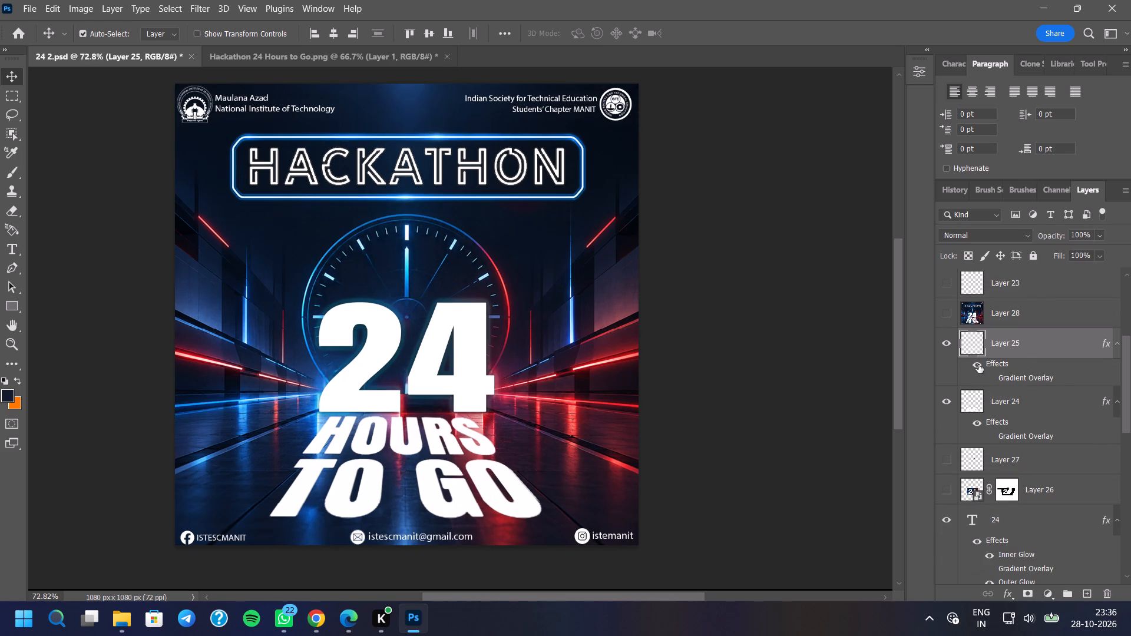
Turn on the Gradient Overlay effect for the HOURS layer and the TO GO layer.
double_click(978, 365)
left_click(994, 375)
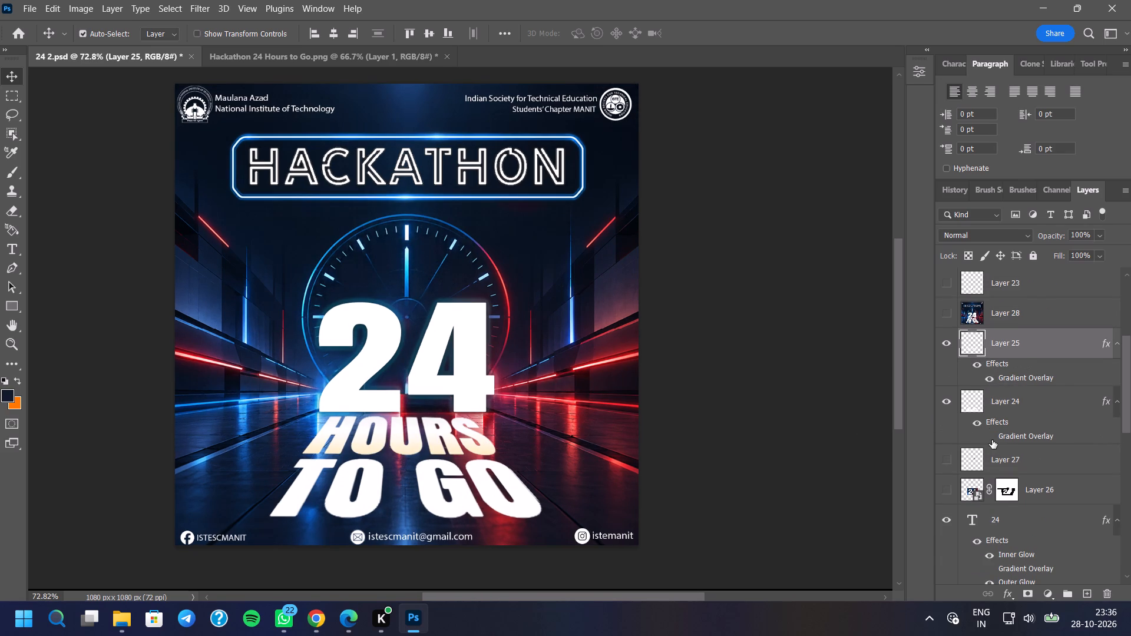
left_click(986, 434)
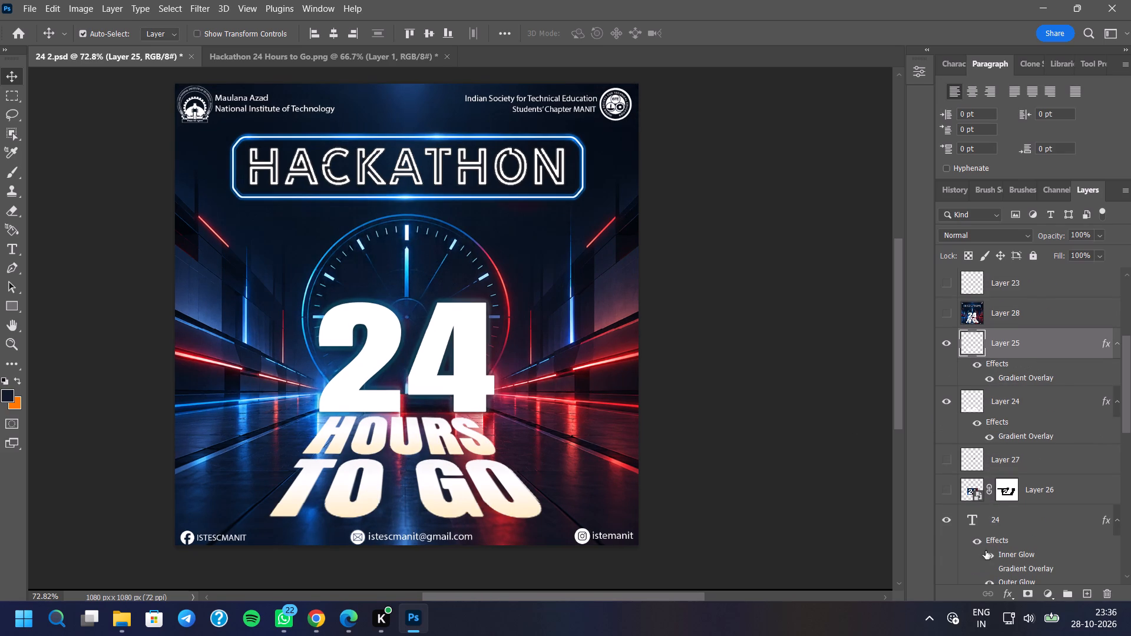
Compare the 24 lettering with its Gradient Overlay effect on and off, leaving the effect off.
left_click(996, 572)
left_click(996, 572)
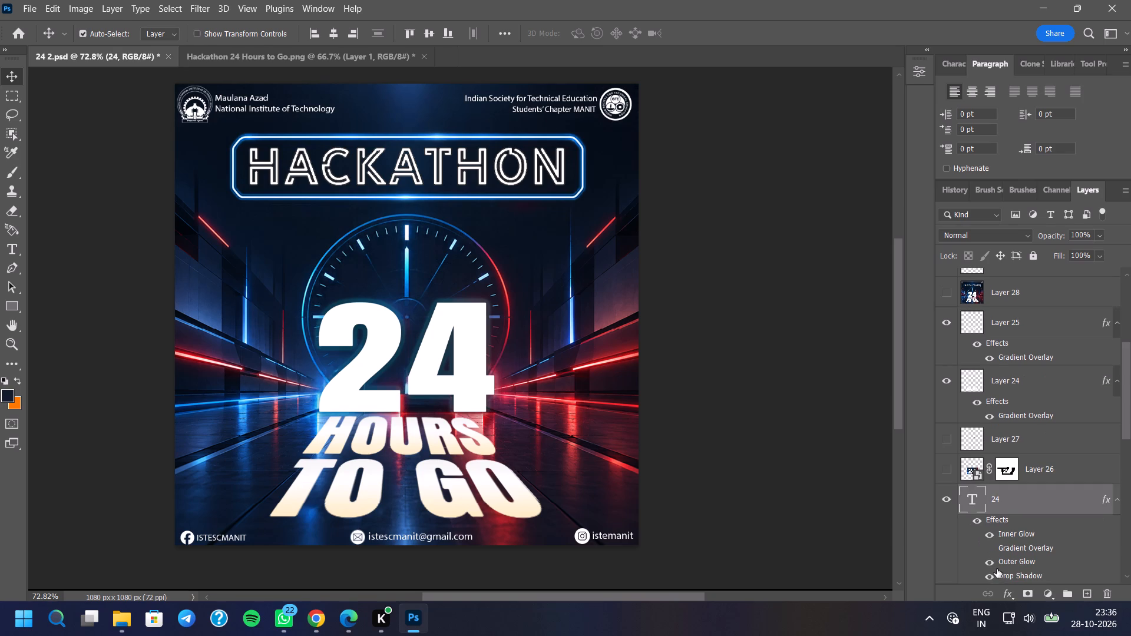
left_click(986, 544)
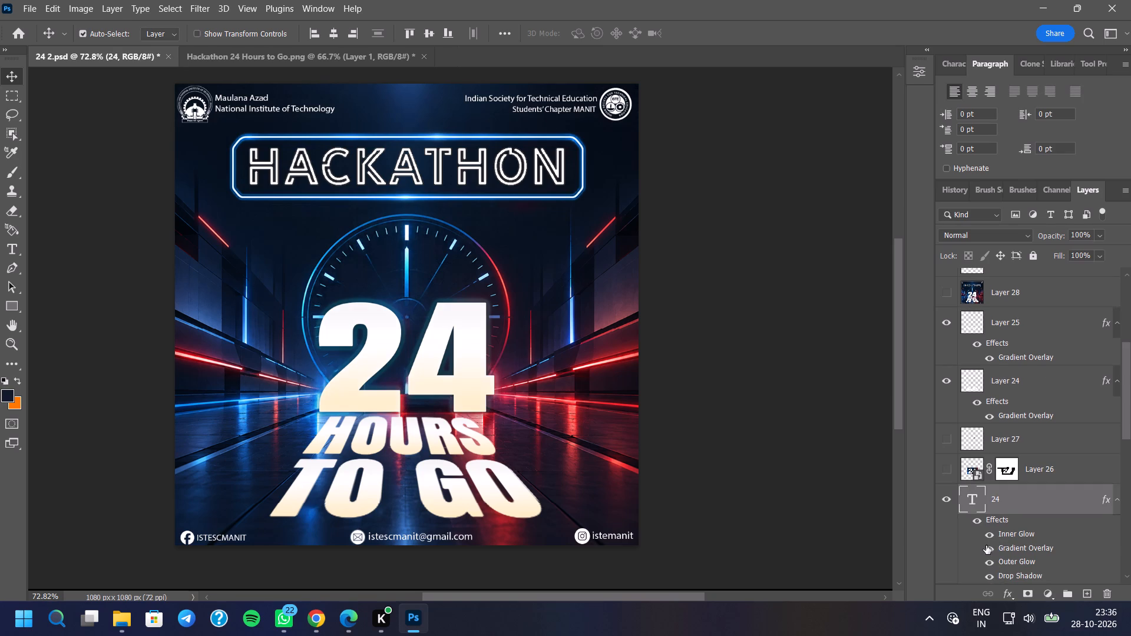
left_click(987, 546)
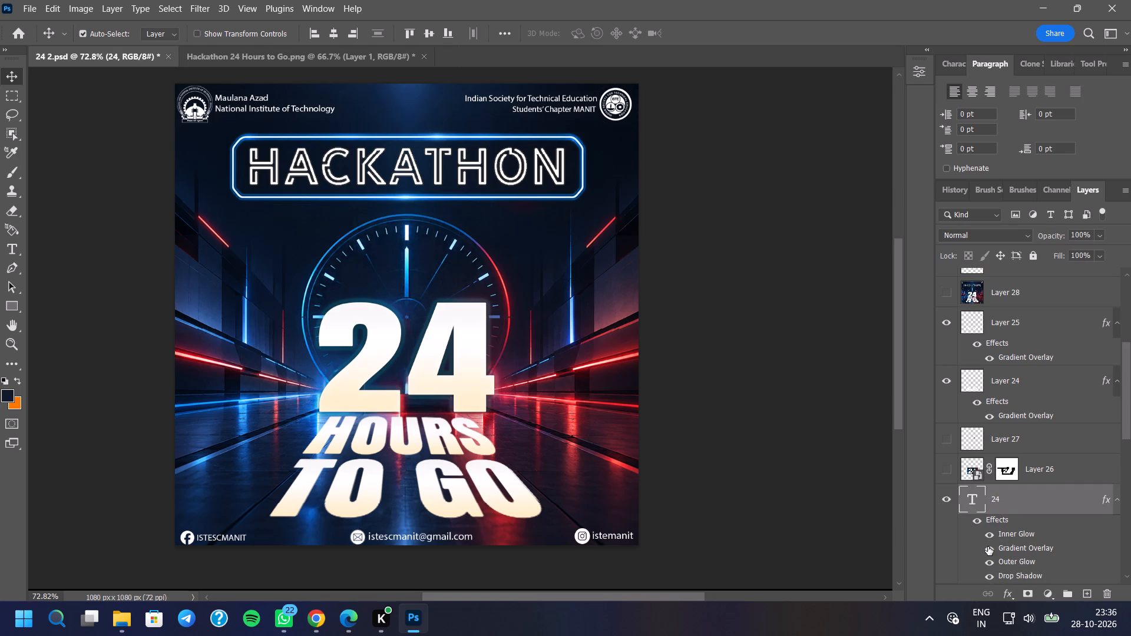
left_click(988, 548)
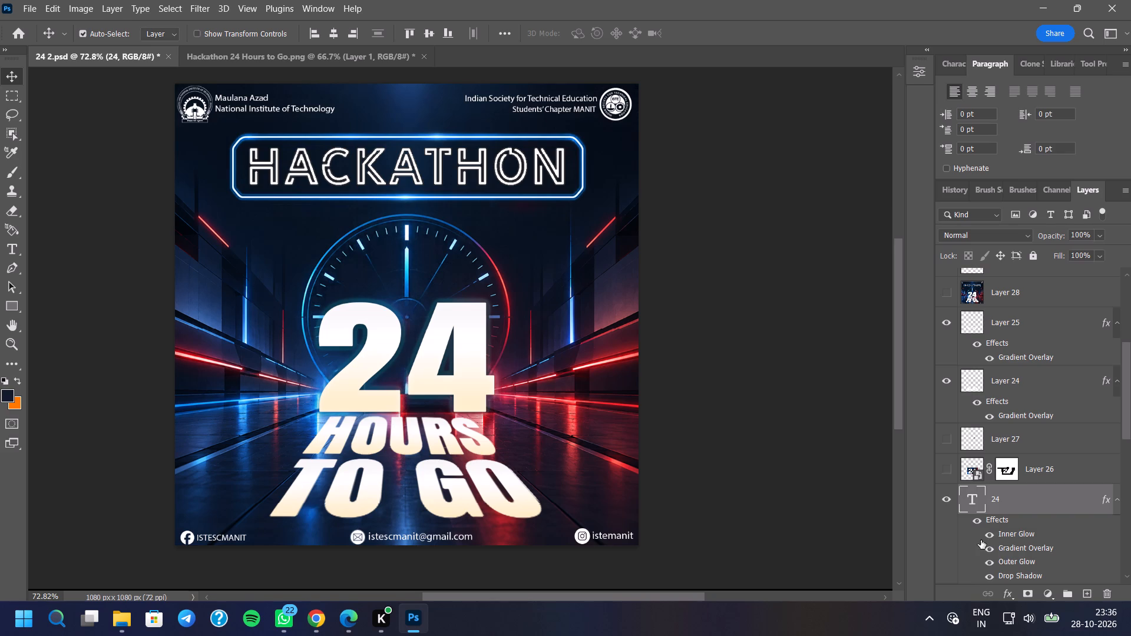
left_click(987, 547)
left_click(987, 547)
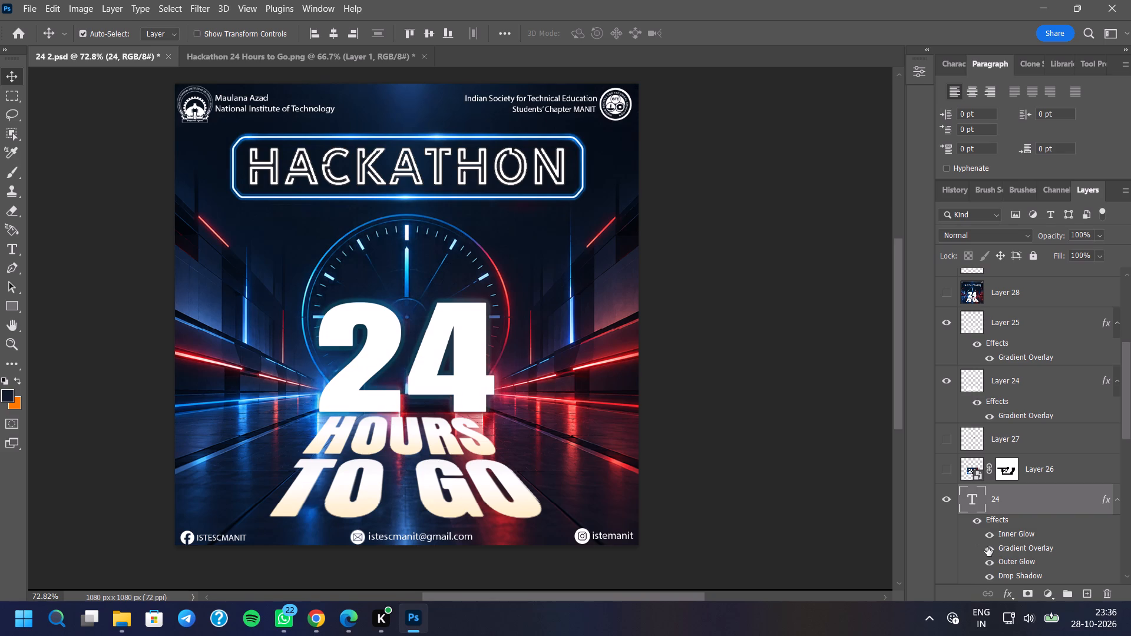
left_click(987, 548)
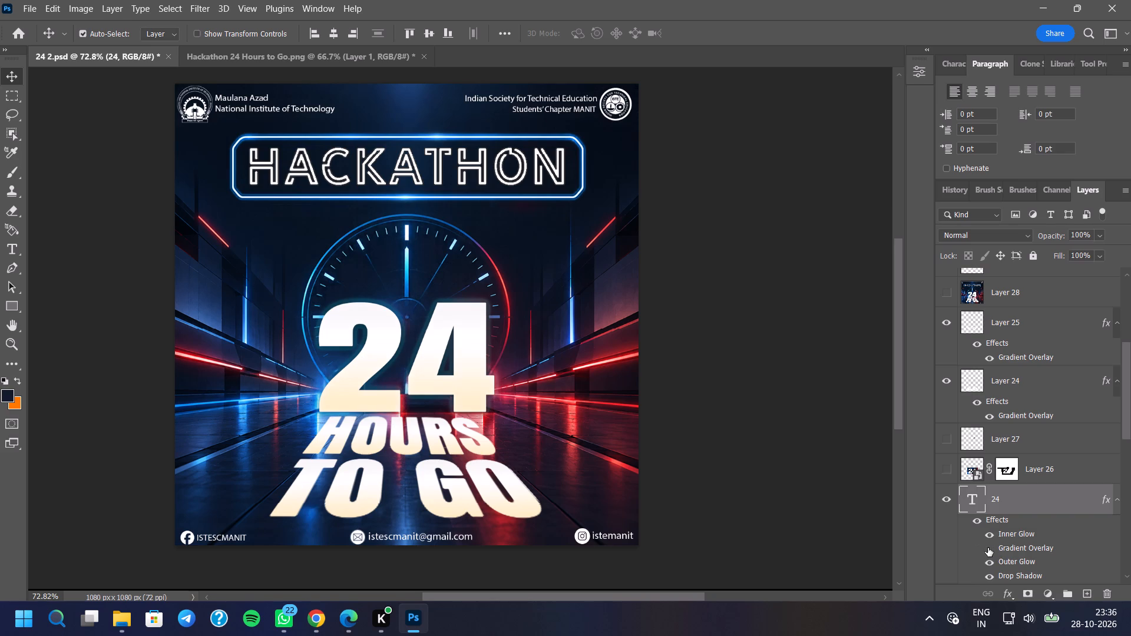
left_click(988, 548)
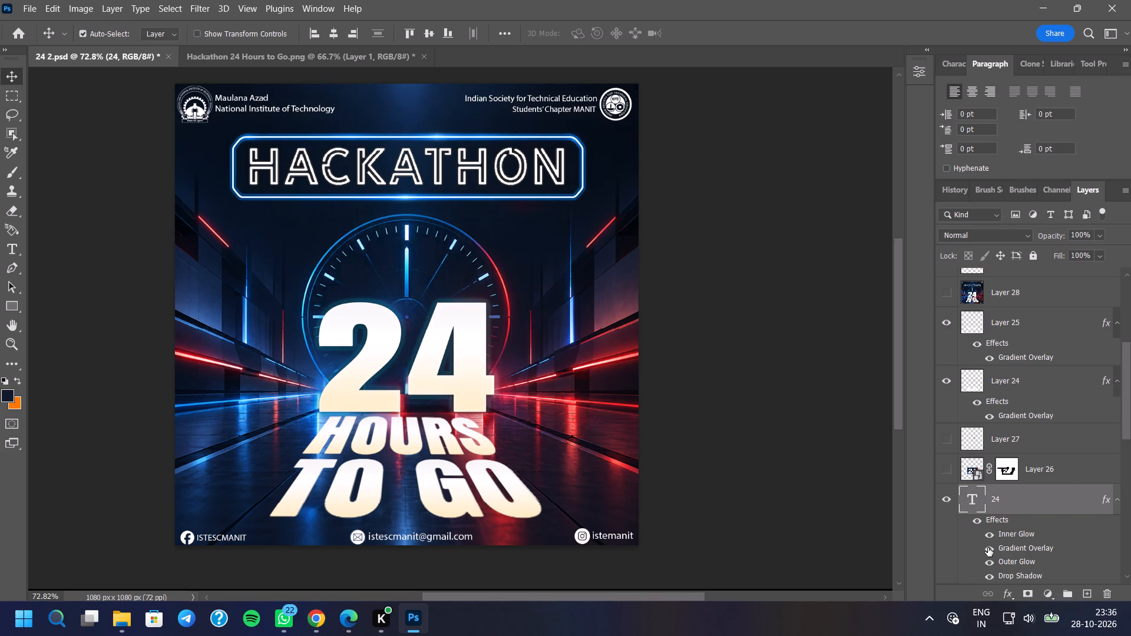
left_click(988, 548)
Turn off the Gradient Overlay effect for both the HOURS layer and the TO GO layer.
left_click(996, 418)
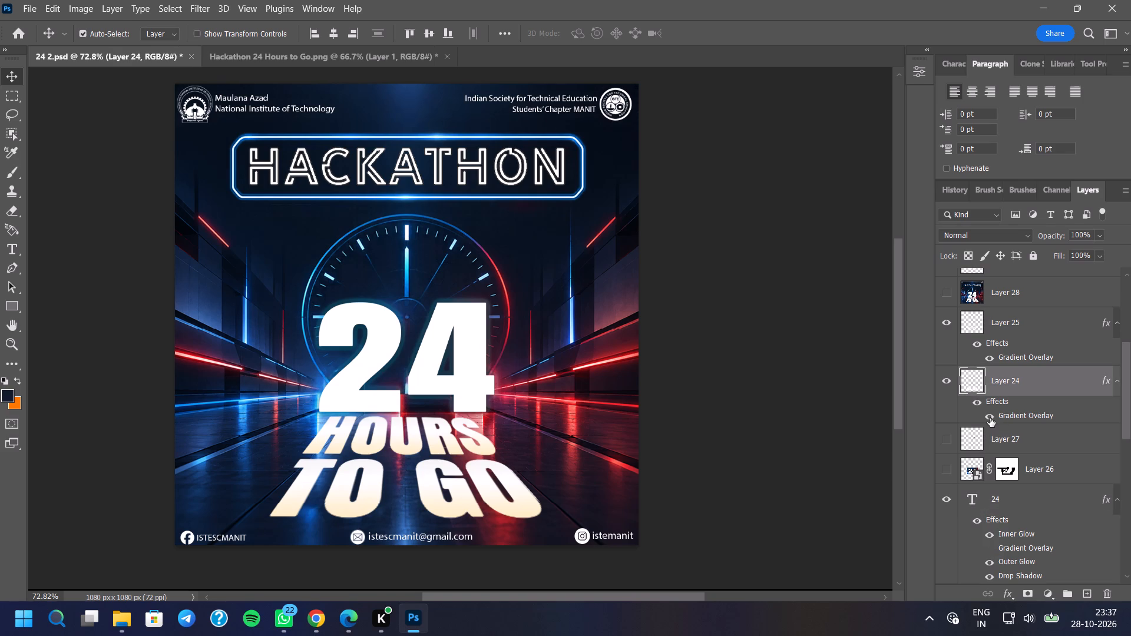
left_click(986, 418)
left_click(990, 358)
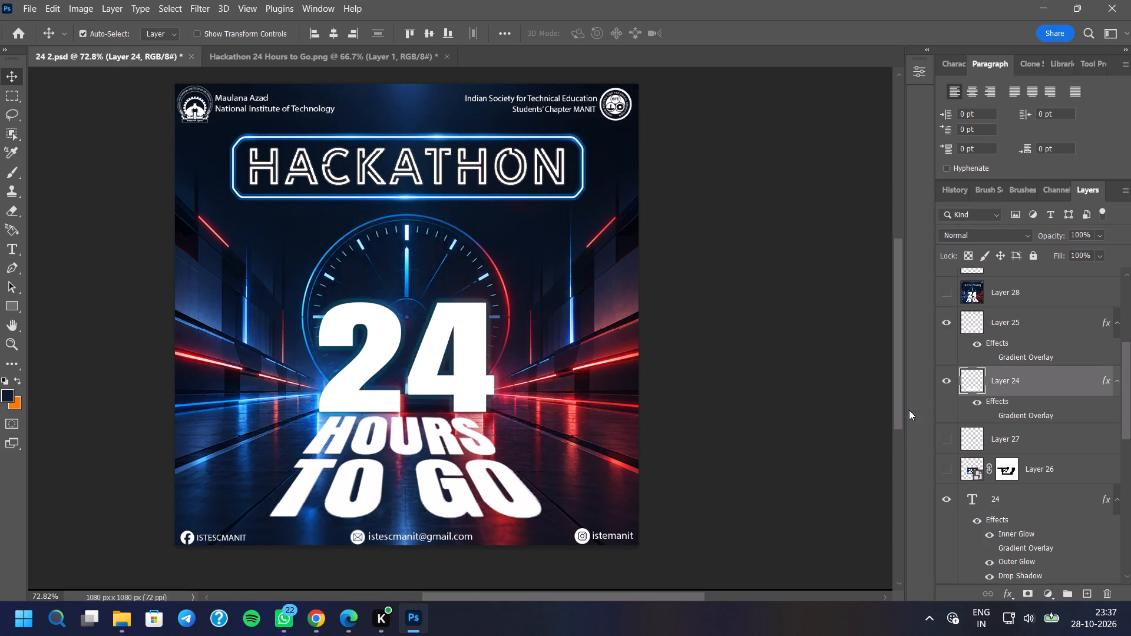
Compare the poster with the 24 layer's Outer Glow off and on, leaving the effect on.
scroll(390, 363, "up", 5)
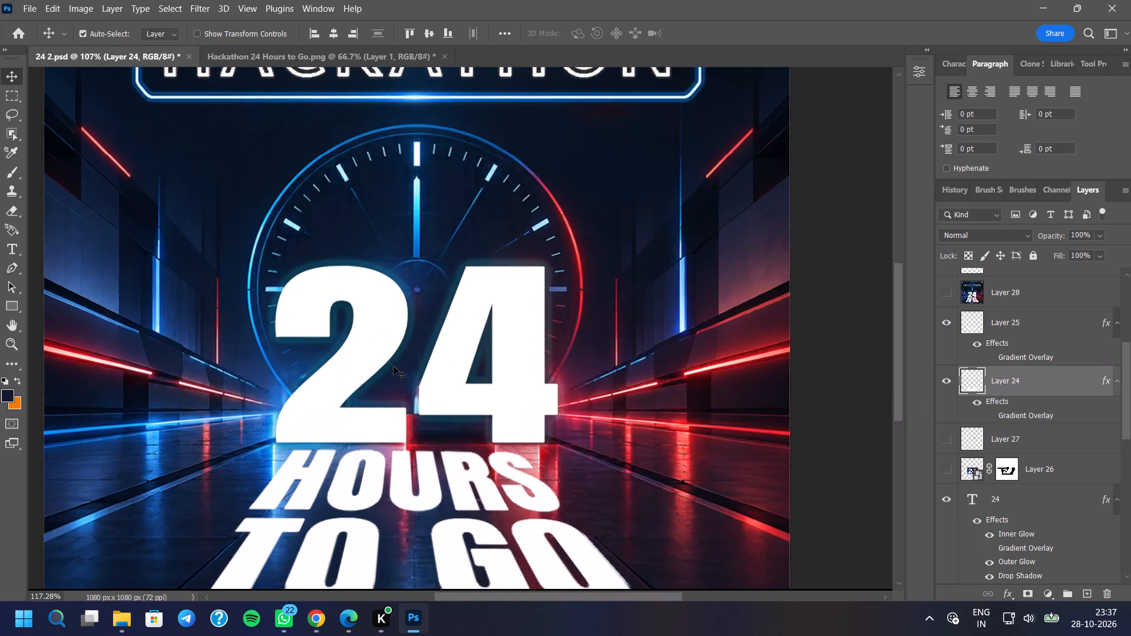
scroll(396, 376, "down", 4)
scroll(412, 422, "down", 4)
scroll(418, 408, "up", 3)
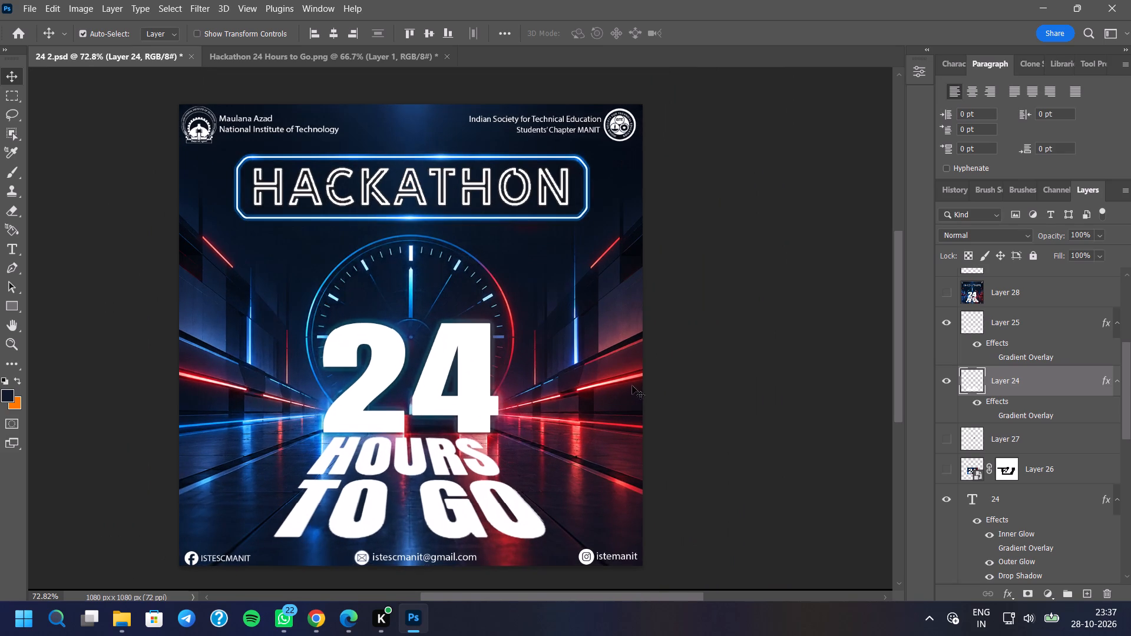
scroll(1004, 449, "down", 4)
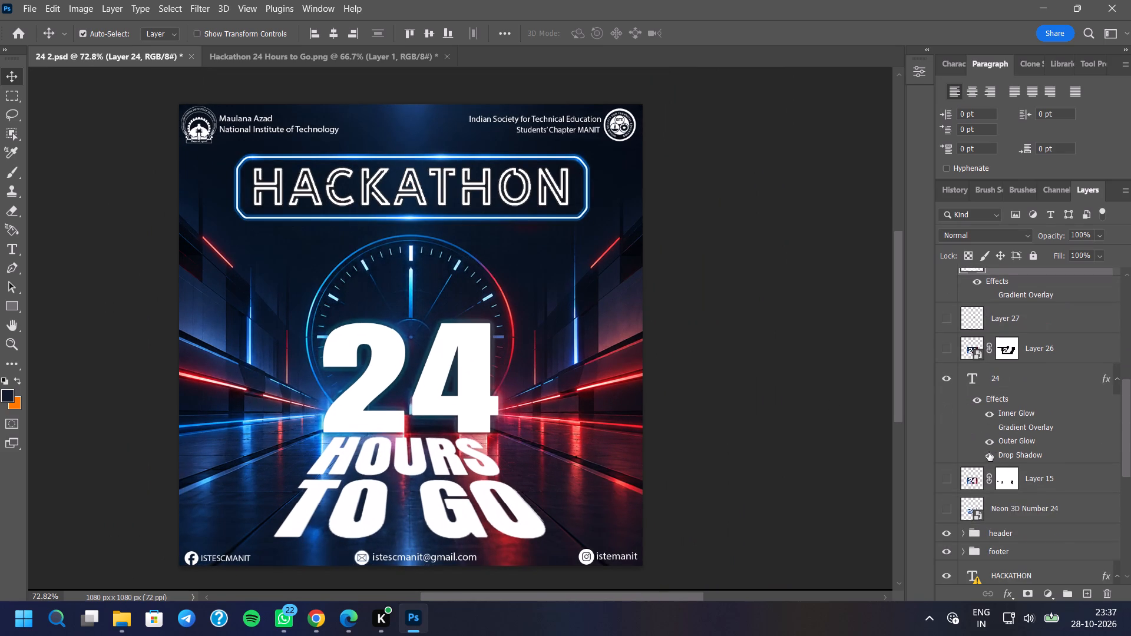
left_click(990, 443)
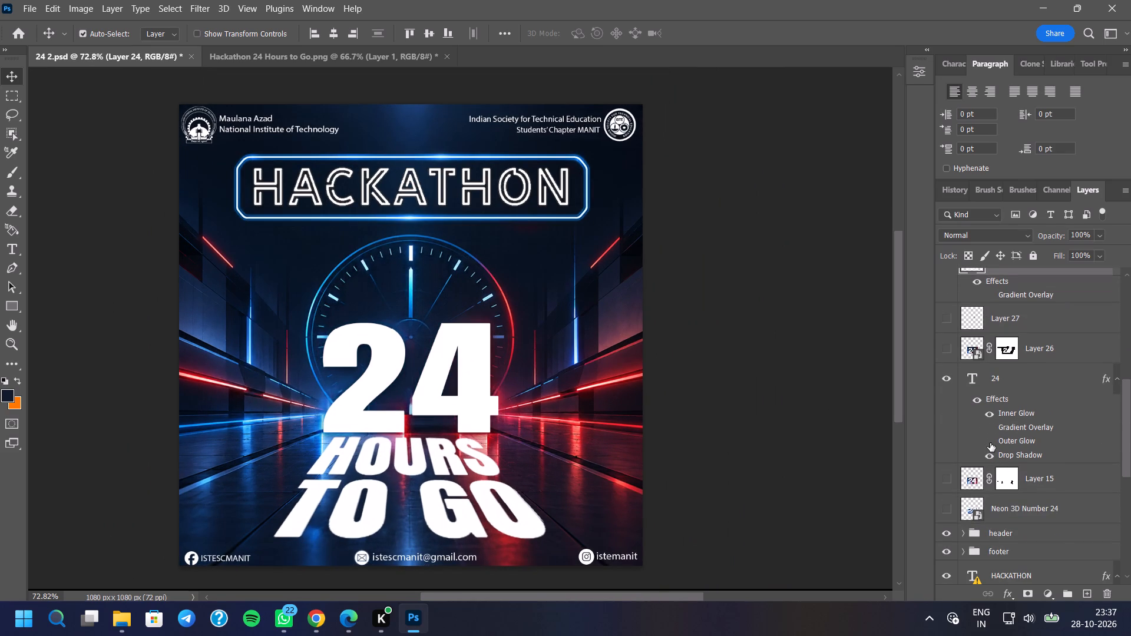
scroll(671, 404, "down", 3)
scroll(442, 377, "up", 3)
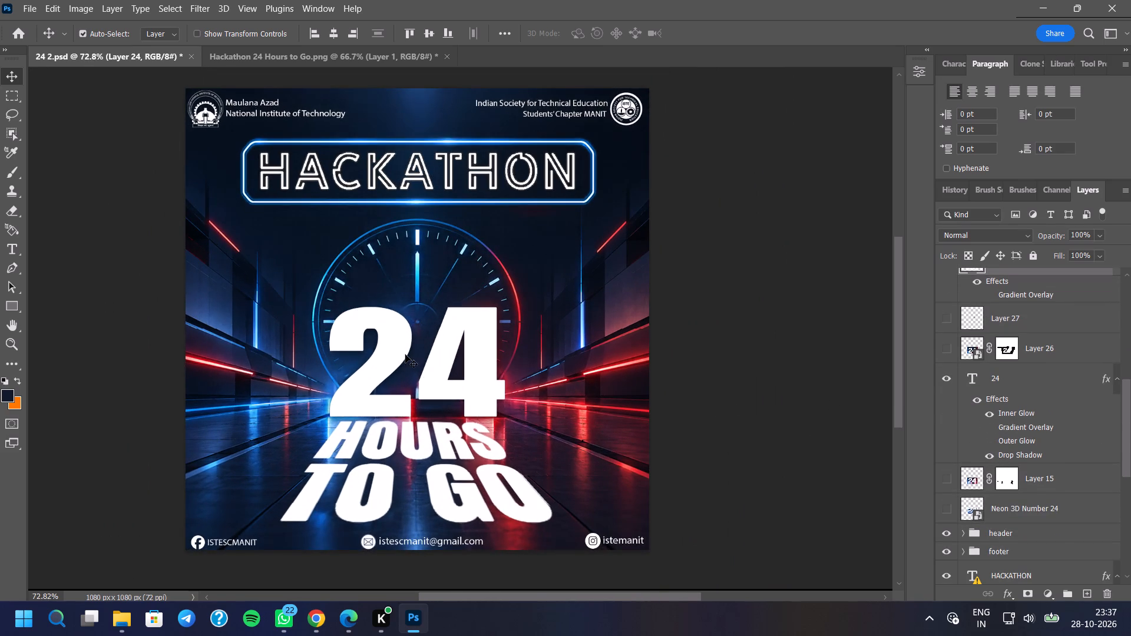
scroll(388, 350, "up", 2)
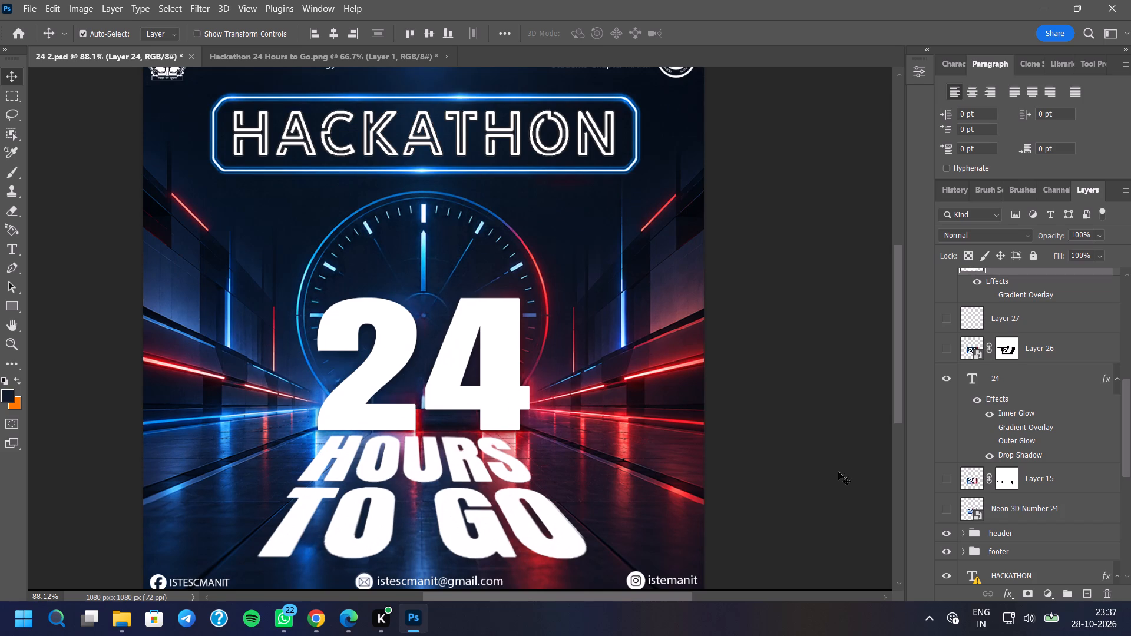
scroll(653, 424, "down", 2)
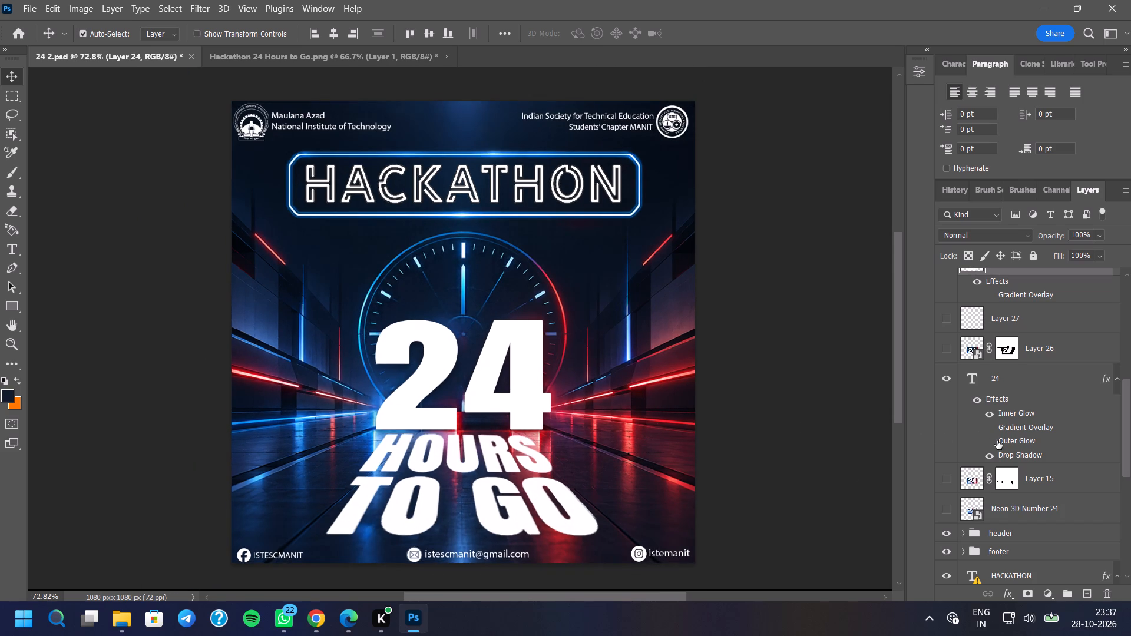
left_click(988, 443)
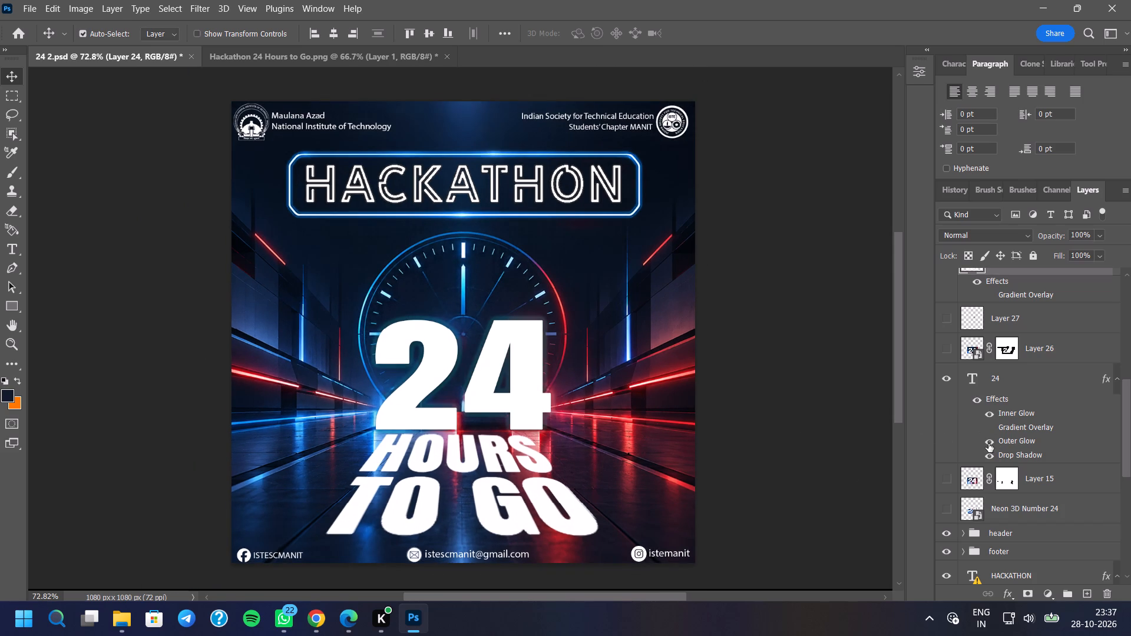
left_click(988, 443)
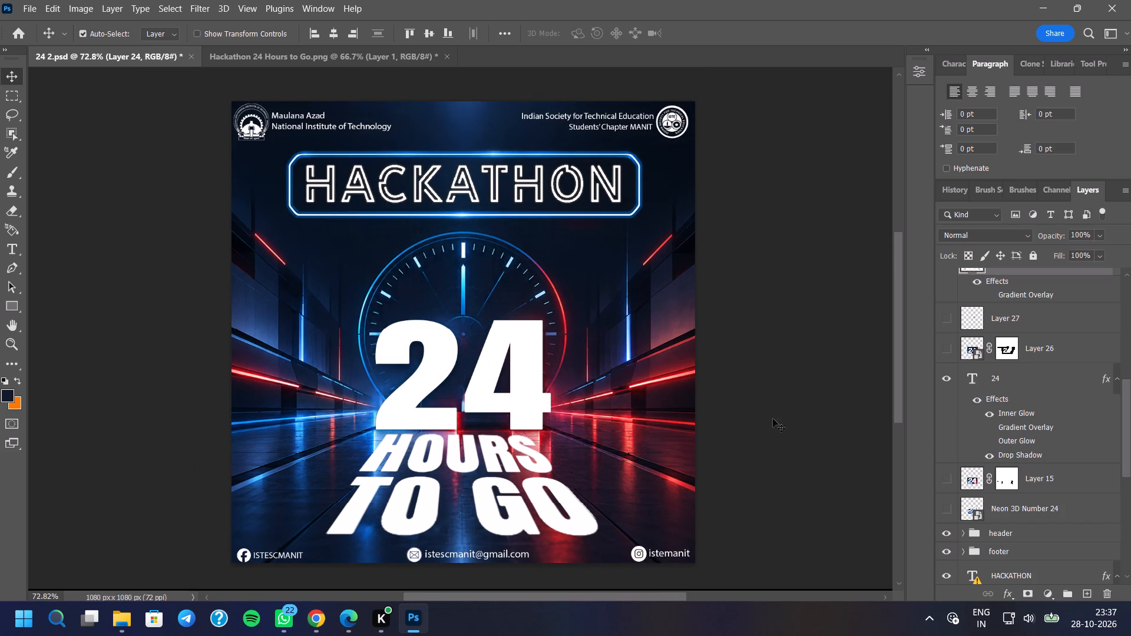
scroll(373, 410, "down", 2)
scroll(514, 407, "up", 1)
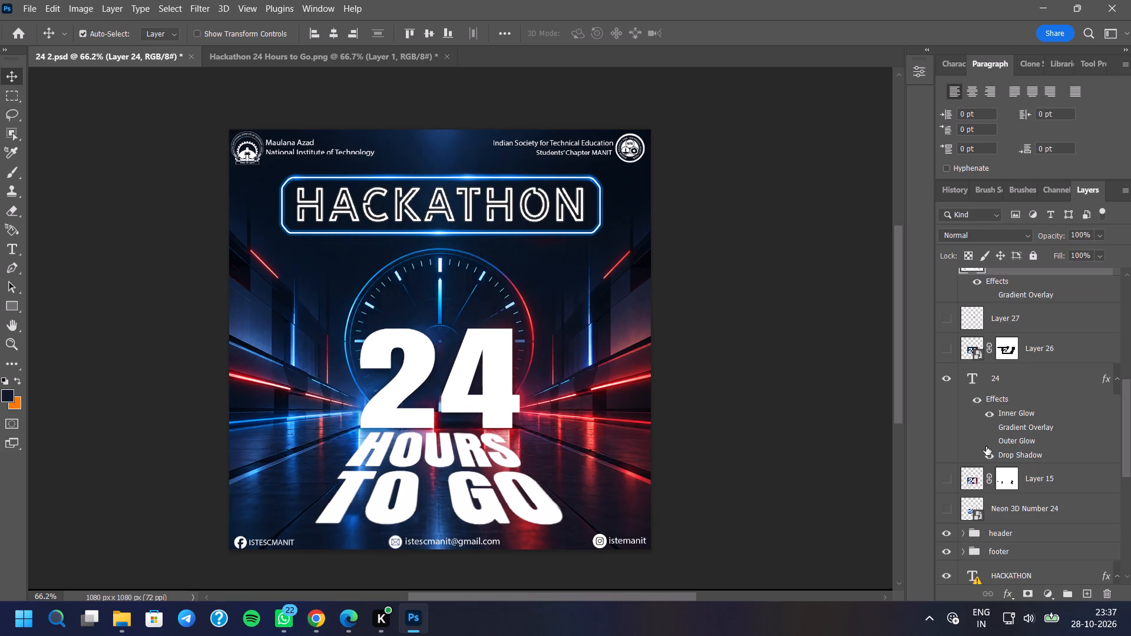
left_click(988, 442)
Reduce the Outer Glow of the 24 to 9% opacity, 8 px size and 26% range.
left_click(1051, 445)
double_click(1051, 445)
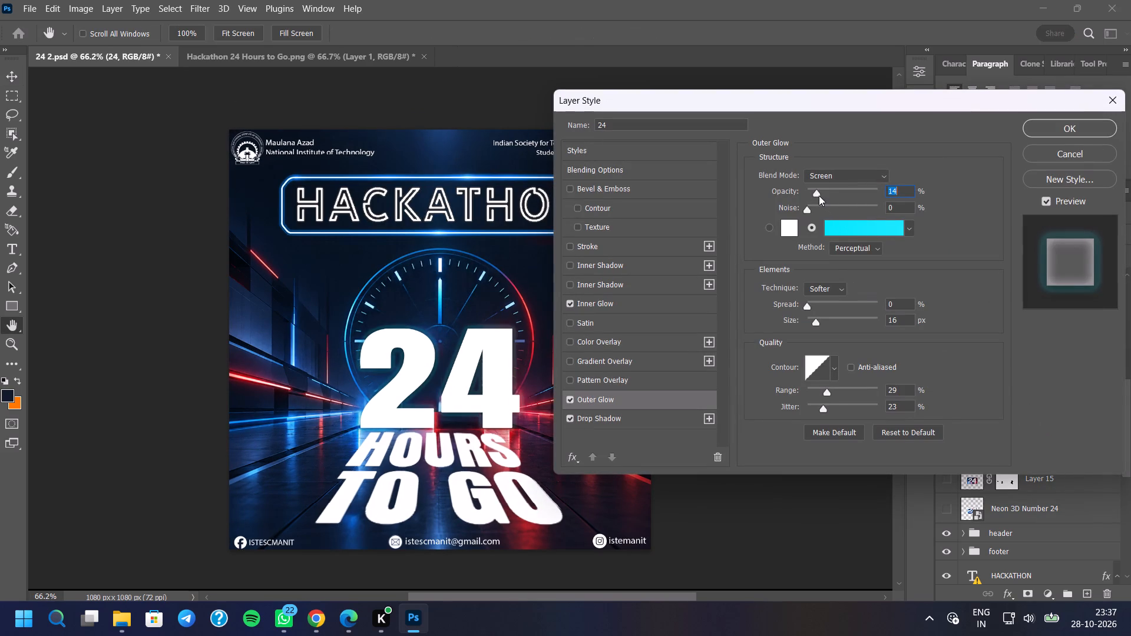
left_click(816, 194)
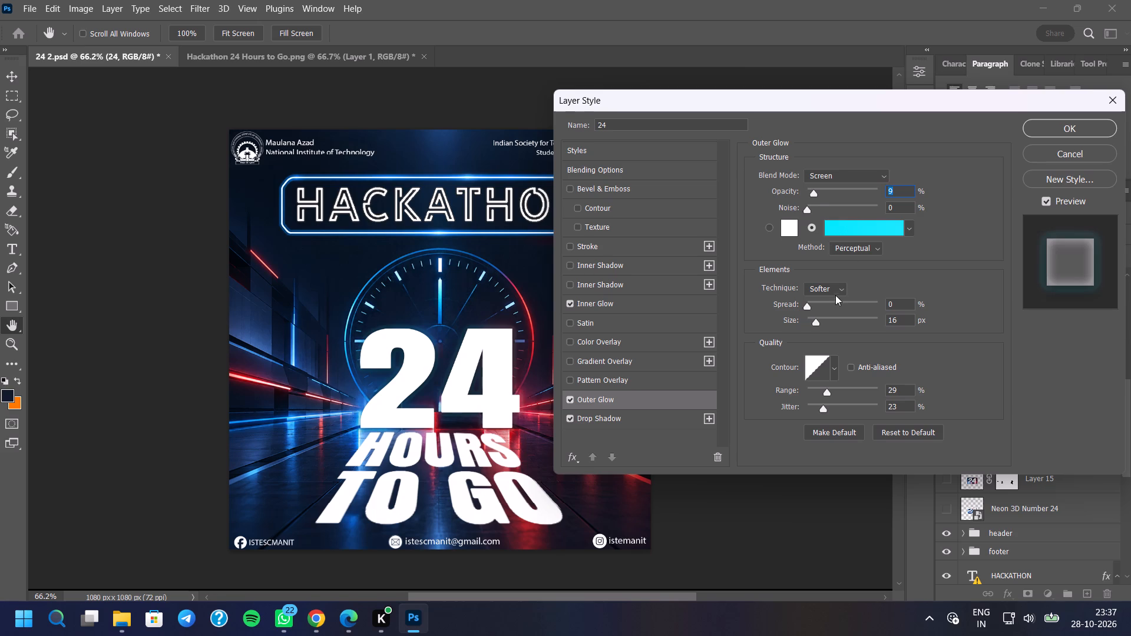
left_click(815, 323)
left_click(821, 389)
left_click(1029, 130)
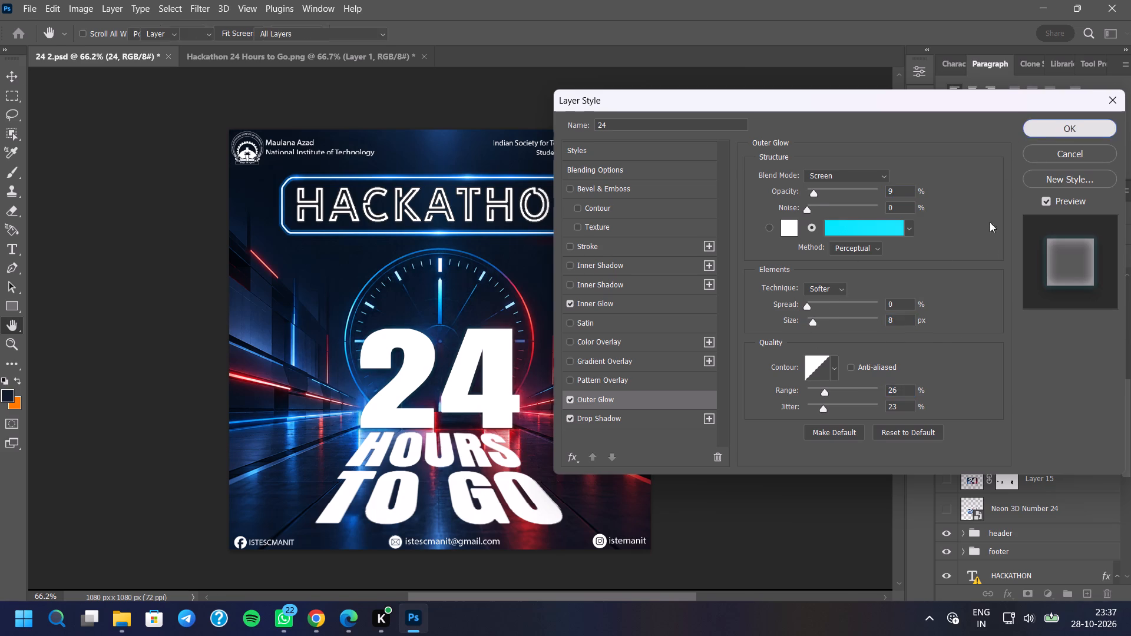
Check the glow around the 24 up close and set its Outer Glow opacity to 16%.
left_click(991, 443)
left_click(991, 443)
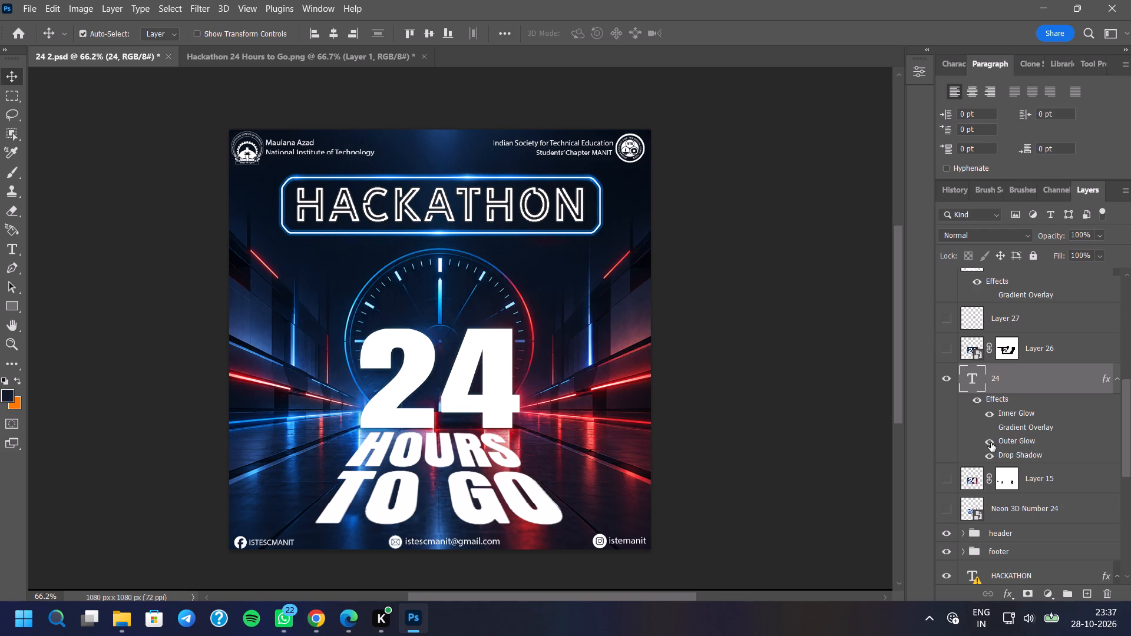
scroll(479, 438, "up", 4)
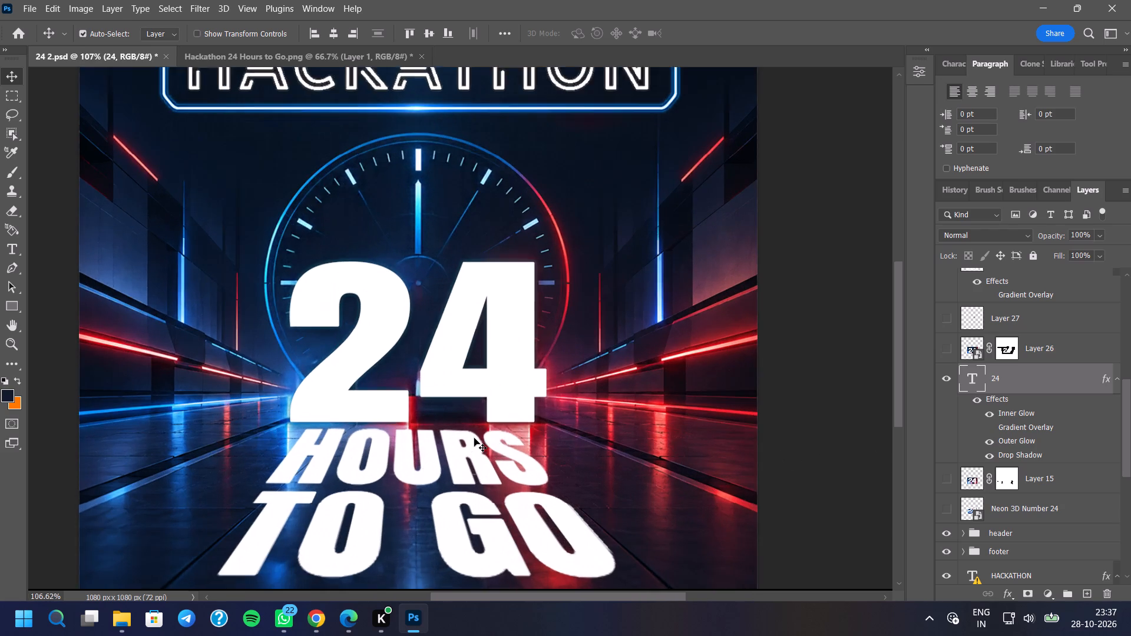
scroll(474, 438, "up", 2)
scroll(395, 353, "up", 14)
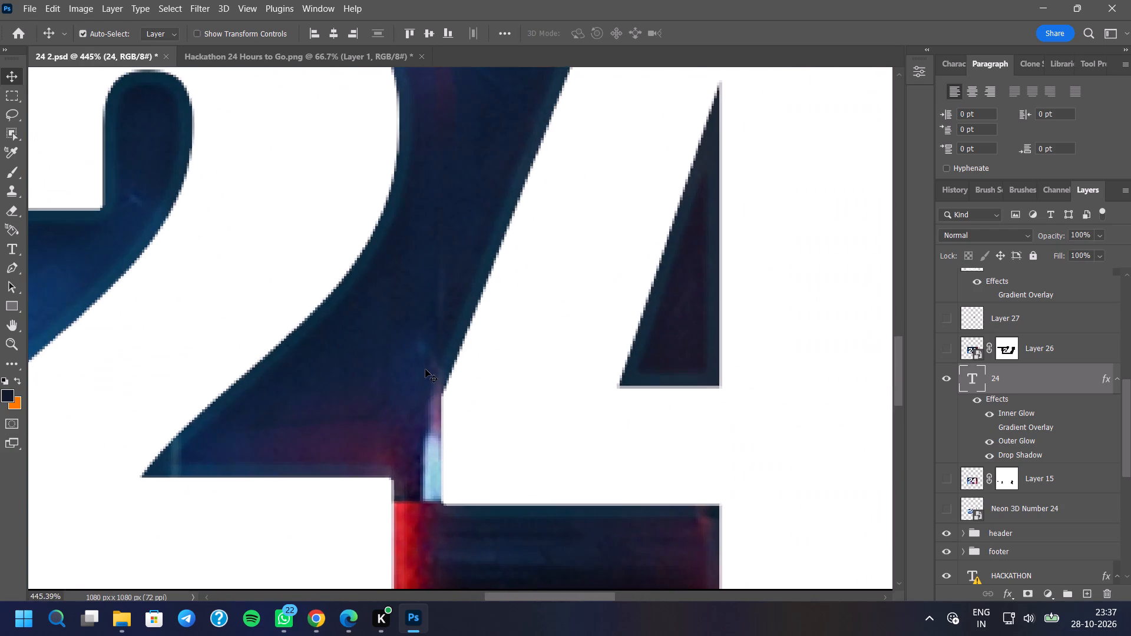
scroll(425, 371, "down", 16)
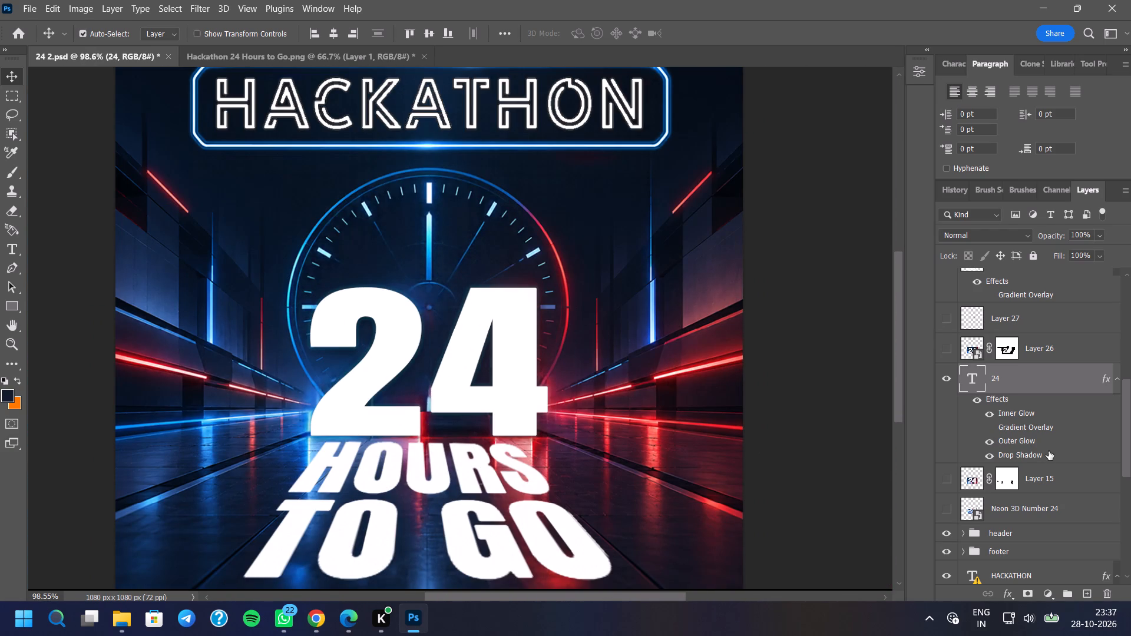
left_click(1051, 438)
double_click(1042, 444)
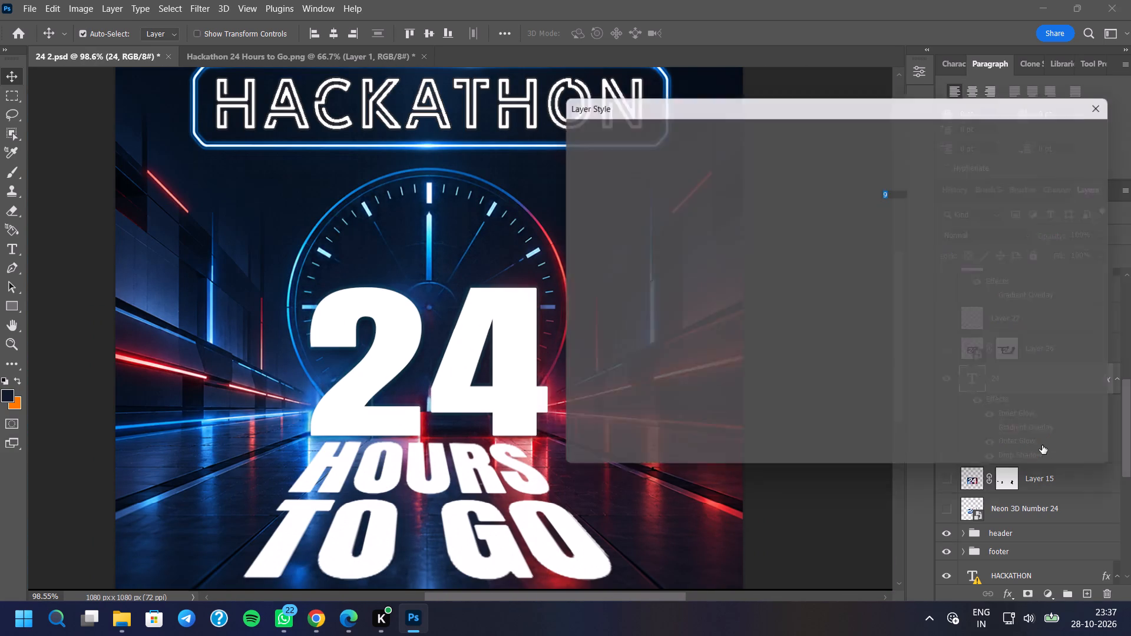
left_click_drag(811, 191, 863, 181)
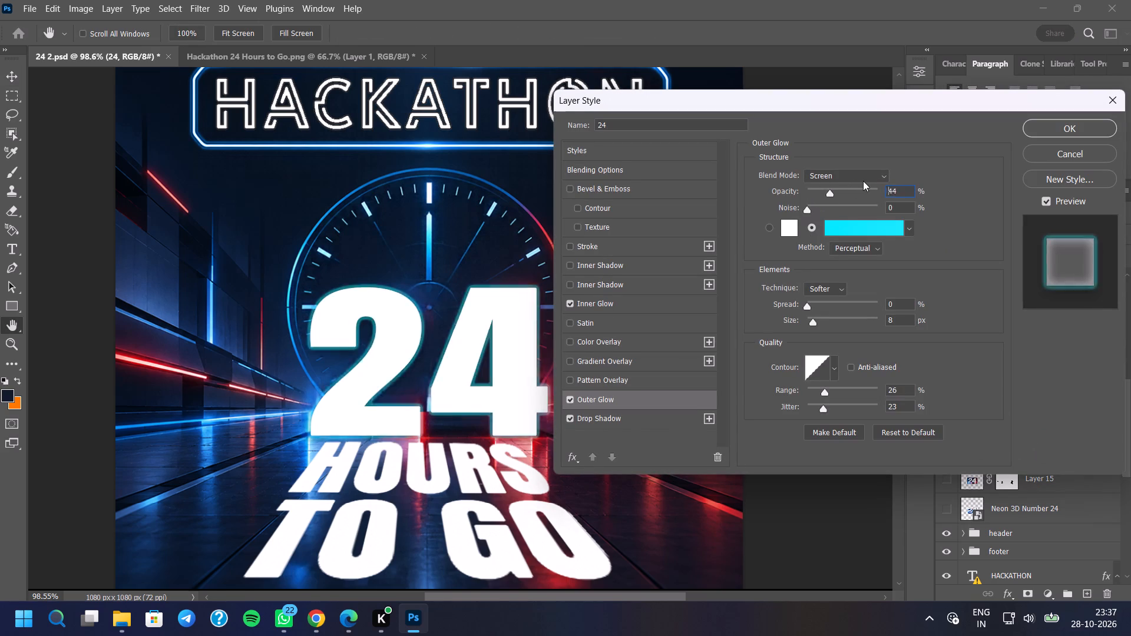
left_click_drag(863, 181, 836, 193)
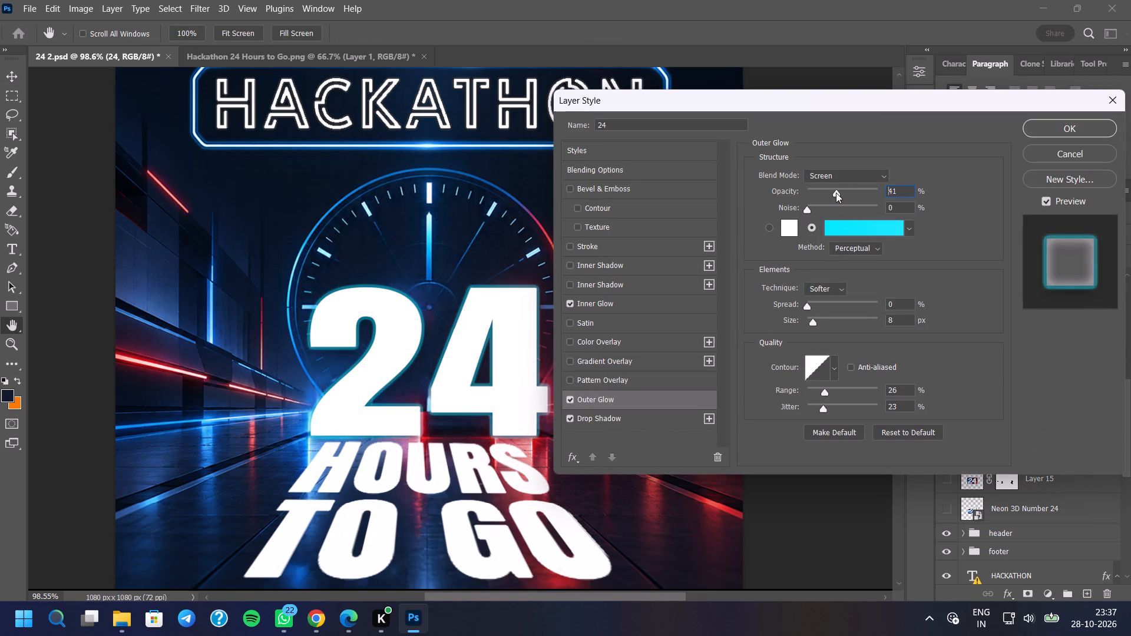
left_click_drag(836, 193, 818, 200)
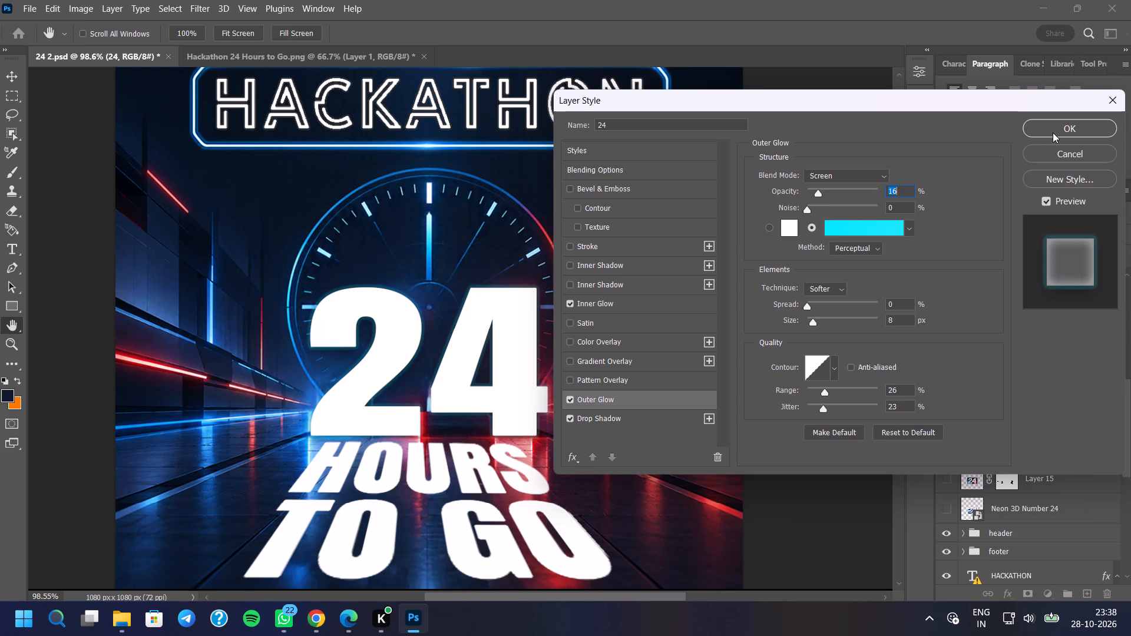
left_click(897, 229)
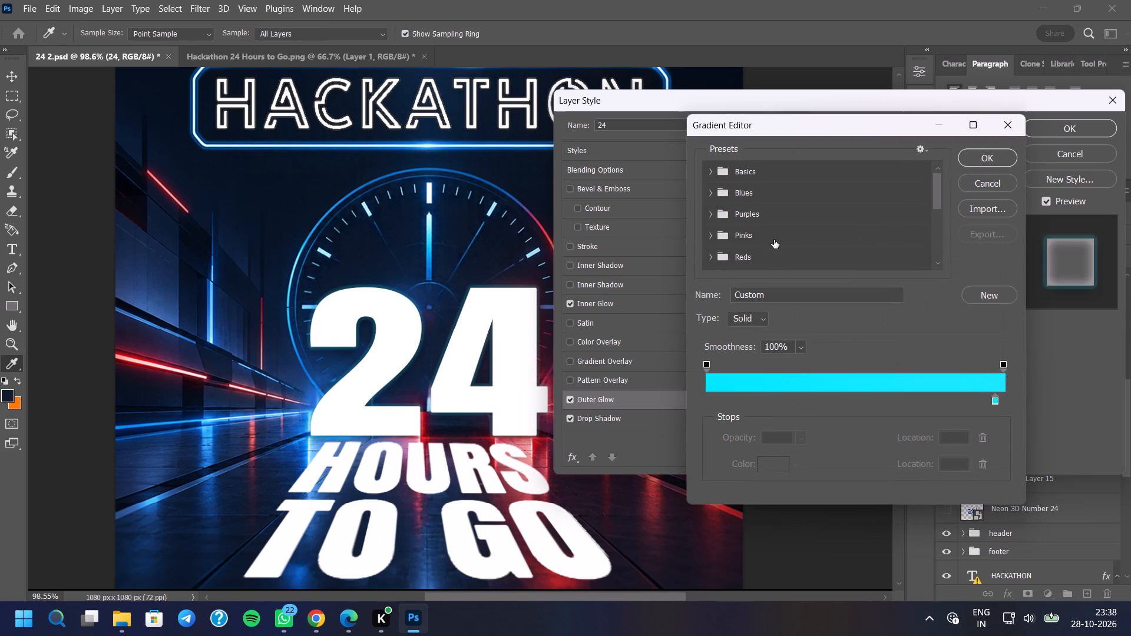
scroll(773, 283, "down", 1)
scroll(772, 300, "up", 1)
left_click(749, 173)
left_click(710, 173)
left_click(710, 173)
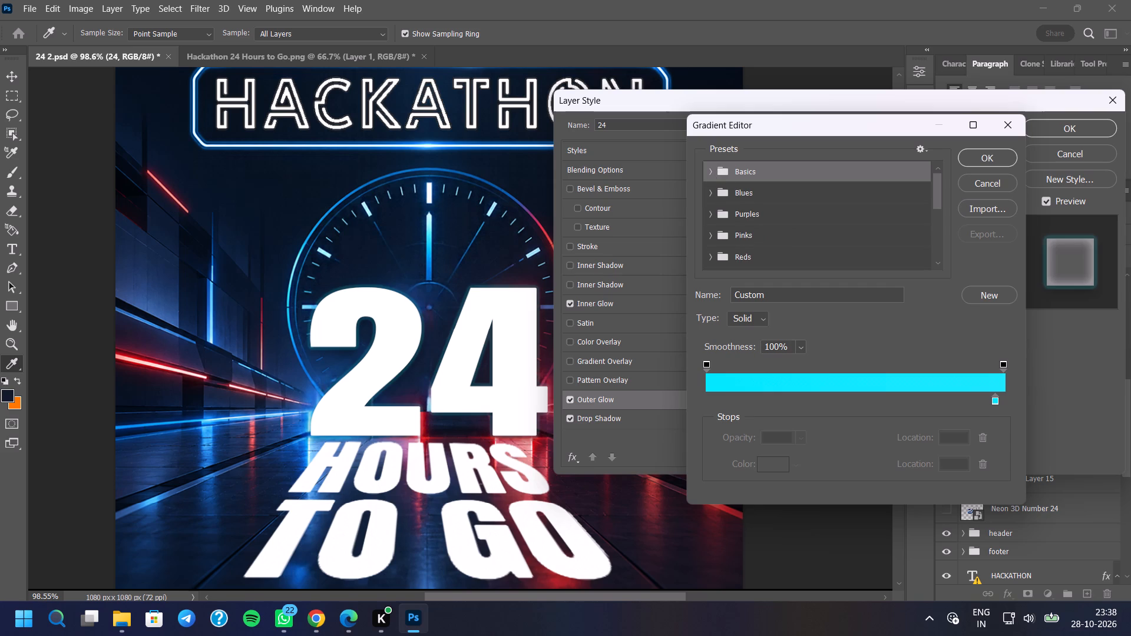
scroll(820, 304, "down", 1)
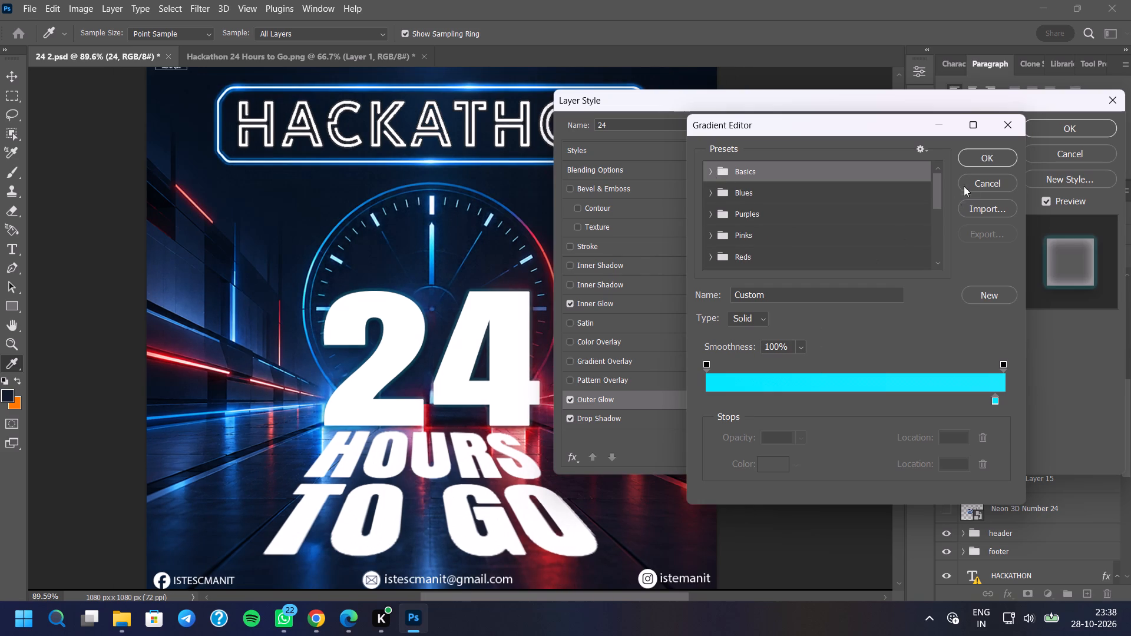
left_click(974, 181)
Apply the Layer Style settings to the 24 layer and review the lettering against the whole poster.
left_click(1063, 131)
scroll(472, 304, "down", 4)
scroll(461, 332, "up", 3)
scroll(458, 361, "down", 2)
scroll(462, 340, "up", 2)
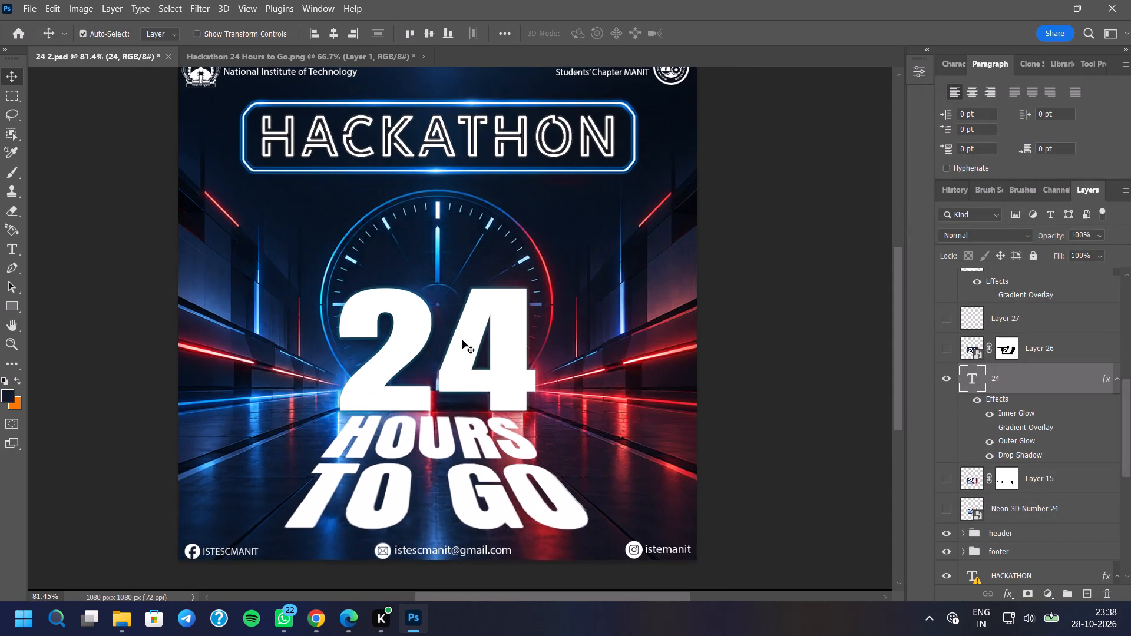
scroll(460, 344, "down", 2)
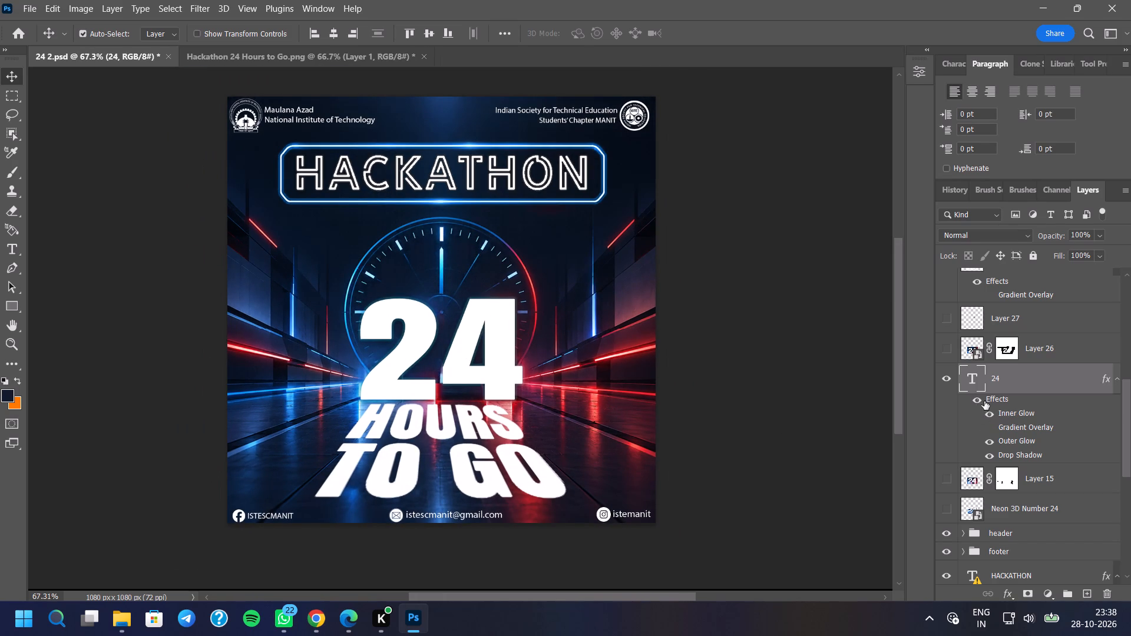
Turn on the Gradient Overlay effect for the 24 layer, Layer 24 and Layer 25.
left_click(991, 426)
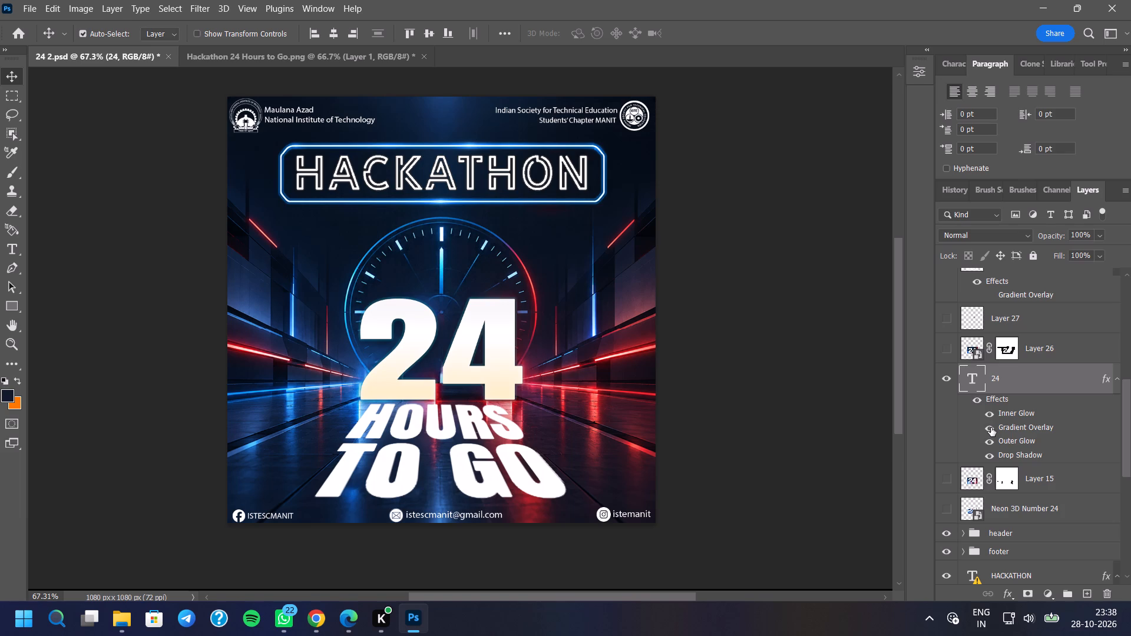
scroll(991, 426, "up", 3)
left_click(992, 385)
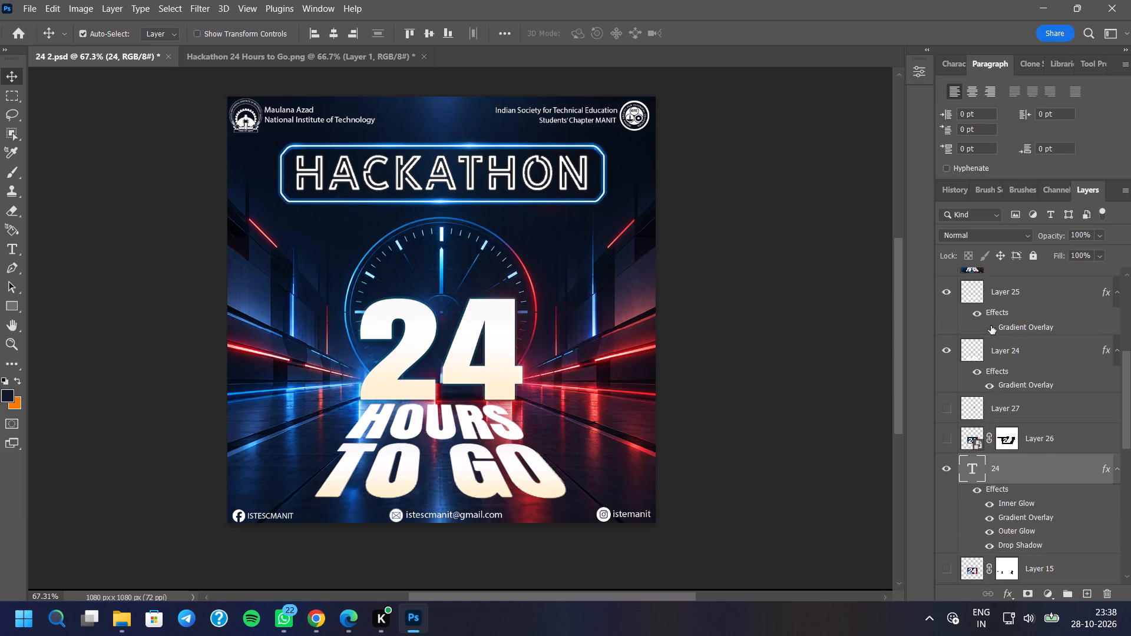
left_click(991, 326)
Capture a screenshot of the full poster with the gradient version of the 24 HOURS TO GO lettering.
scroll(471, 417, "down", 3)
scroll(518, 383, "up", 3)
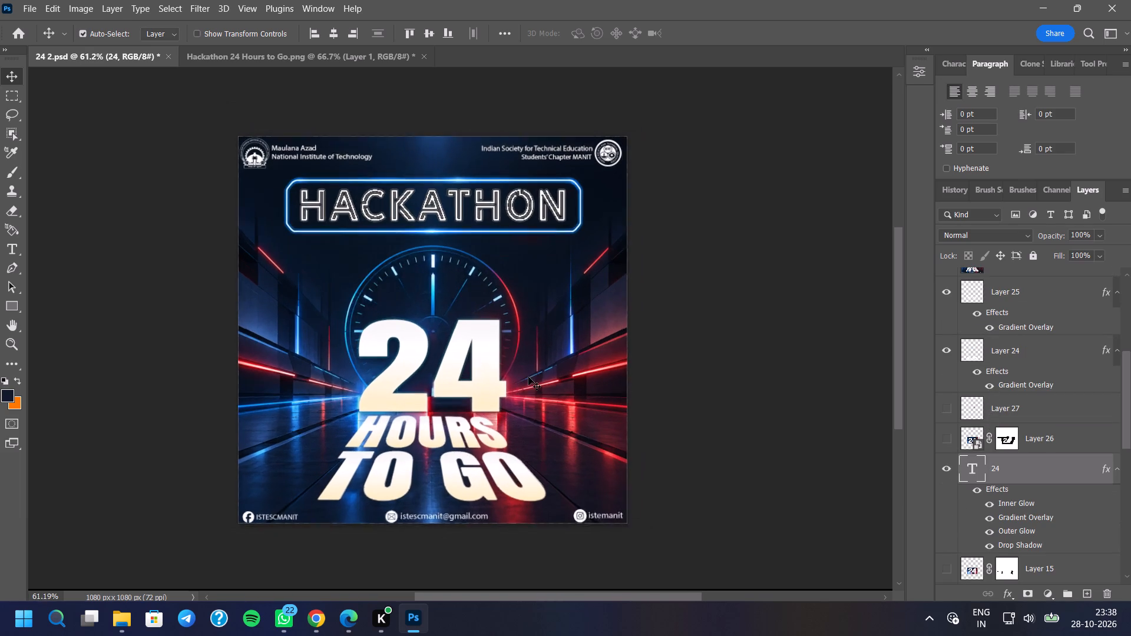
scroll(473, 365, "up", 1)
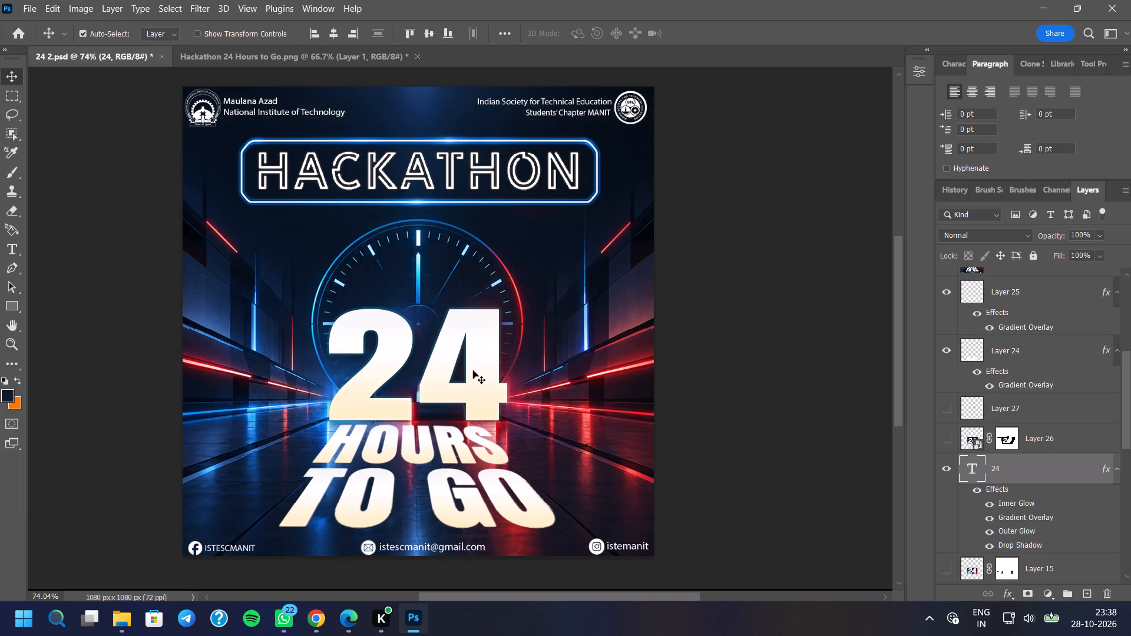
key("Print")
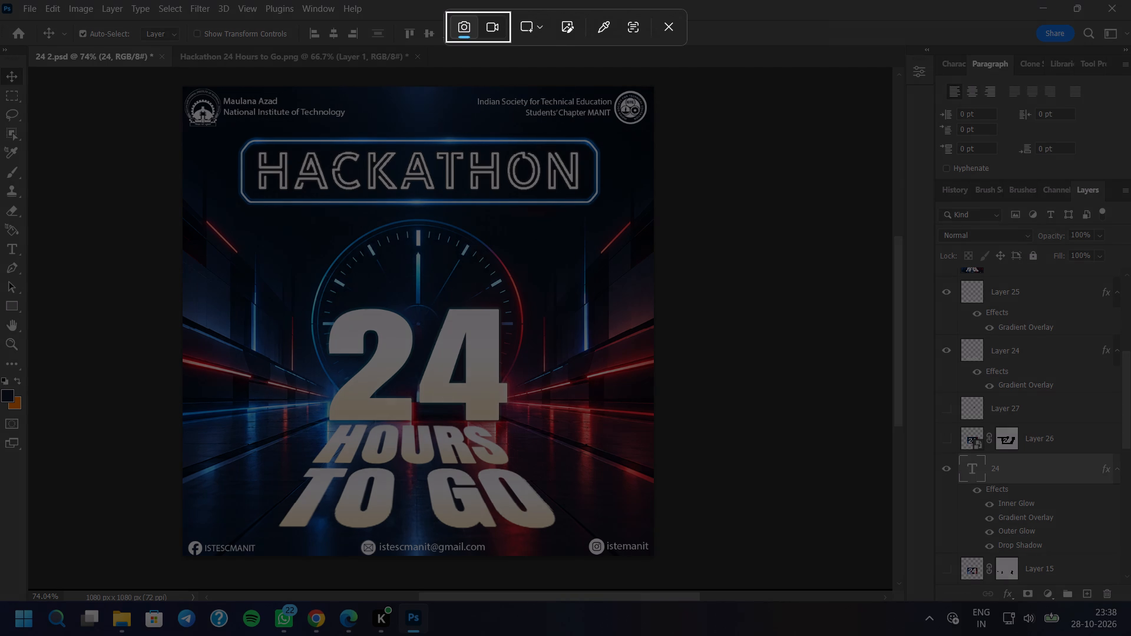
left_click_drag(181, 84, 658, 559)
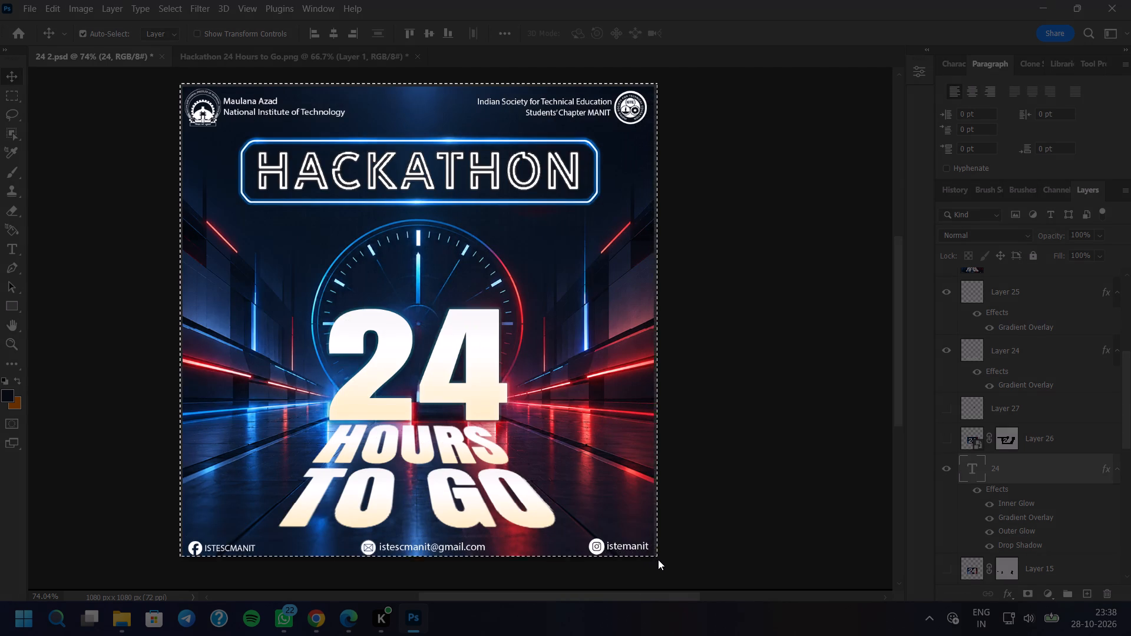
left_click_drag(658, 559, 655, 555)
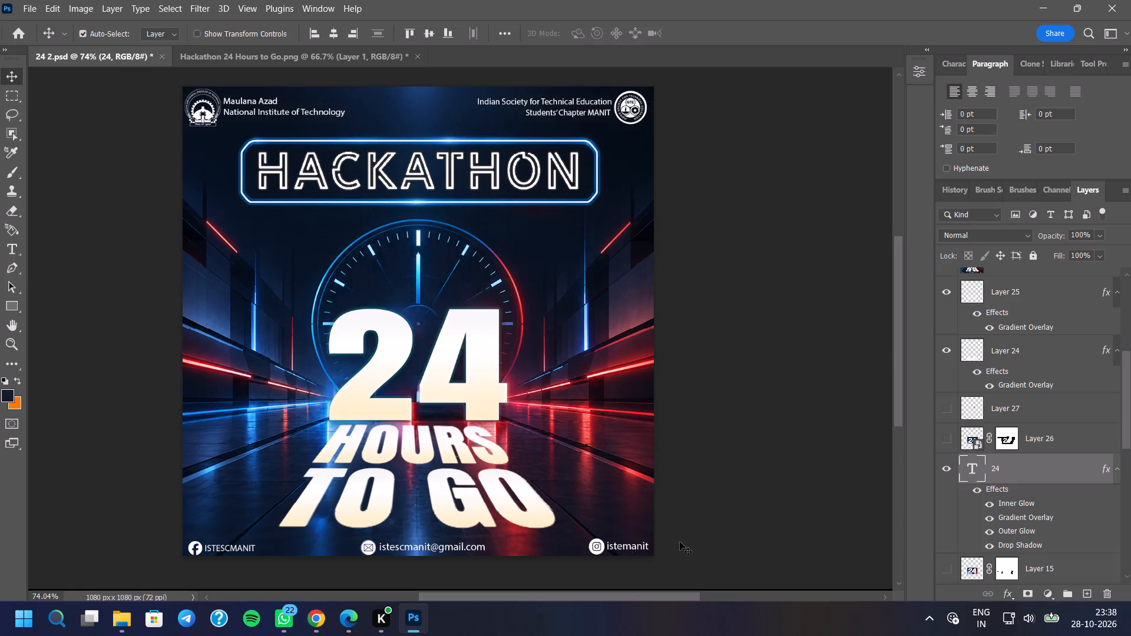
Turn off the Gradient Overlay effect for Layer 25, the 24 layer and Layer 24.
left_click(994, 382)
left_click(994, 327)
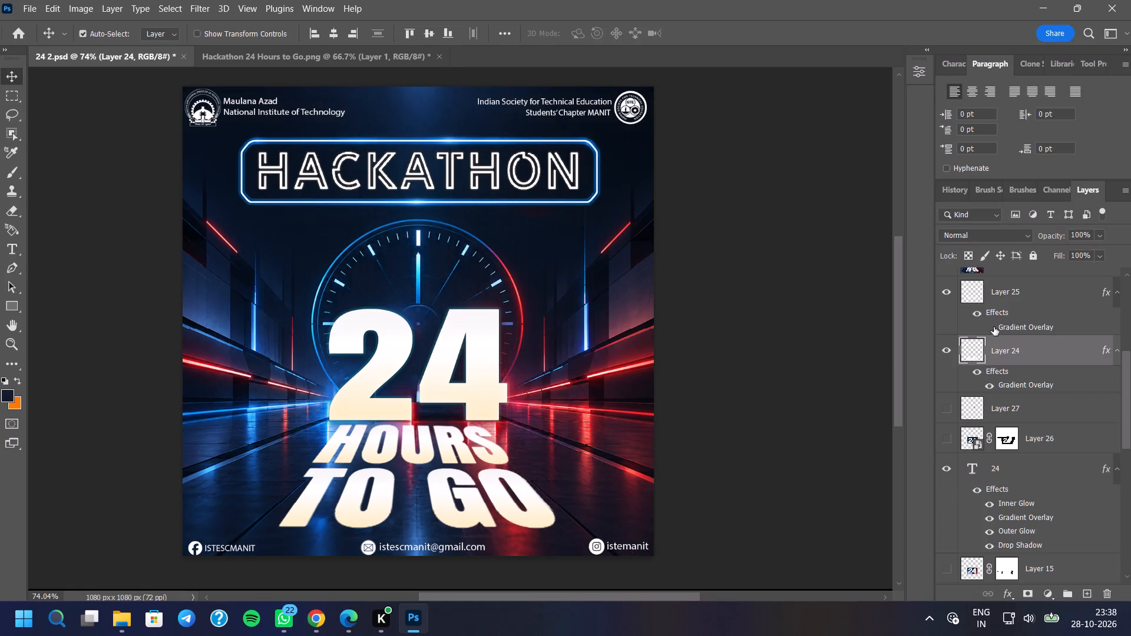
left_click(993, 515)
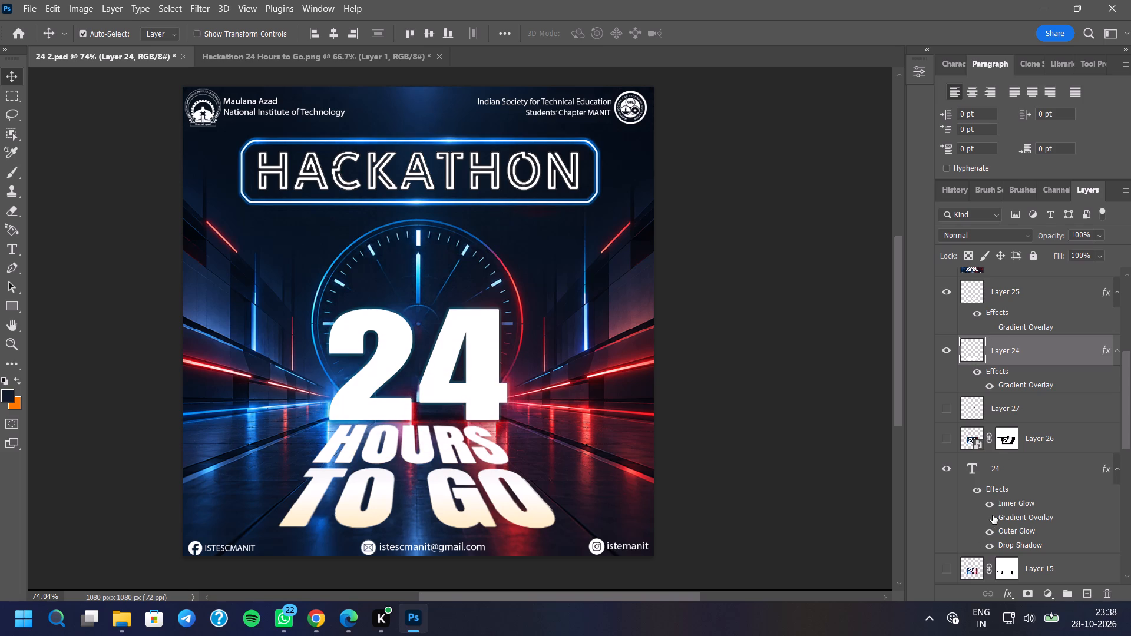
left_click(984, 390)
left_click(987, 385)
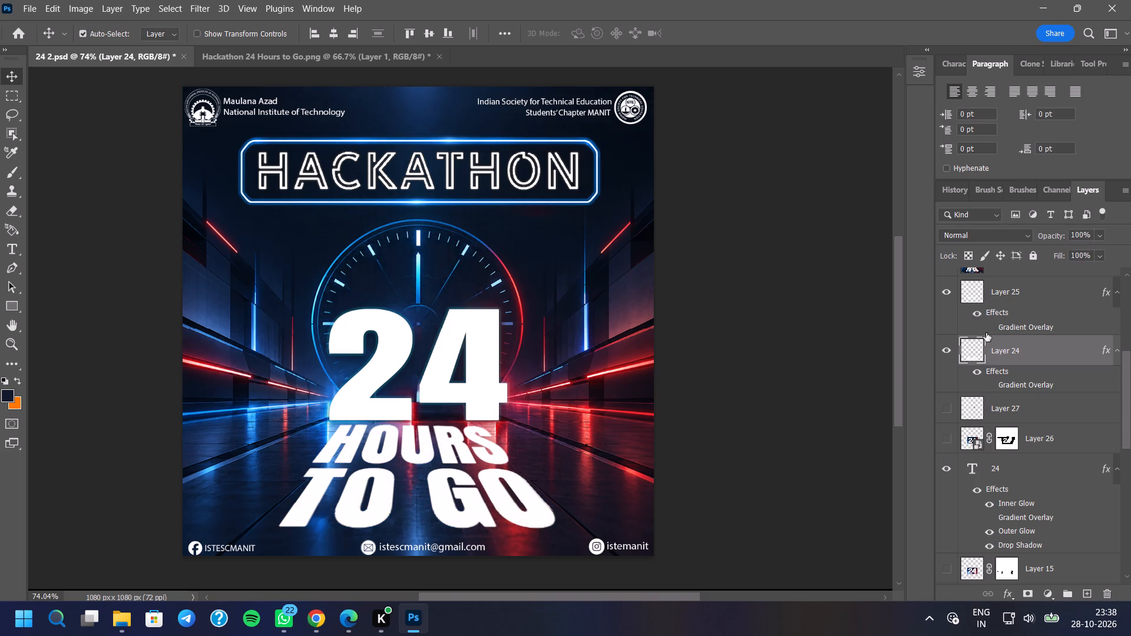
Capture a screenshot of the full poster with the plain white version of the 24 HOURS TO GO lettering.
key("Print")
left_click_drag(181, 85, 659, 562)
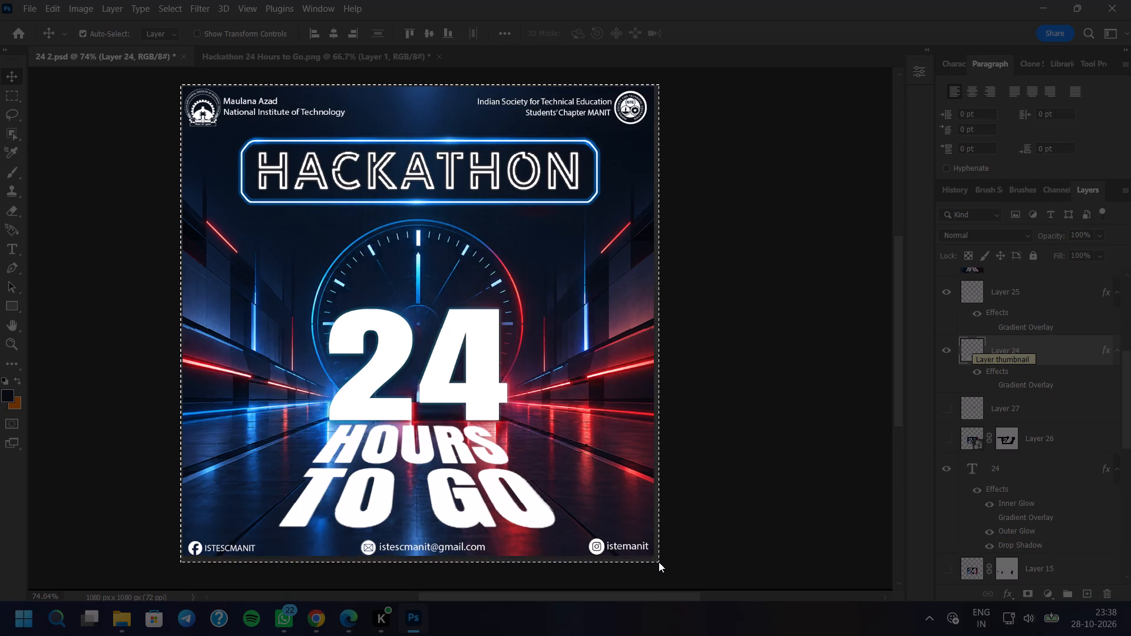
left_click_drag(659, 562, 657, 559)
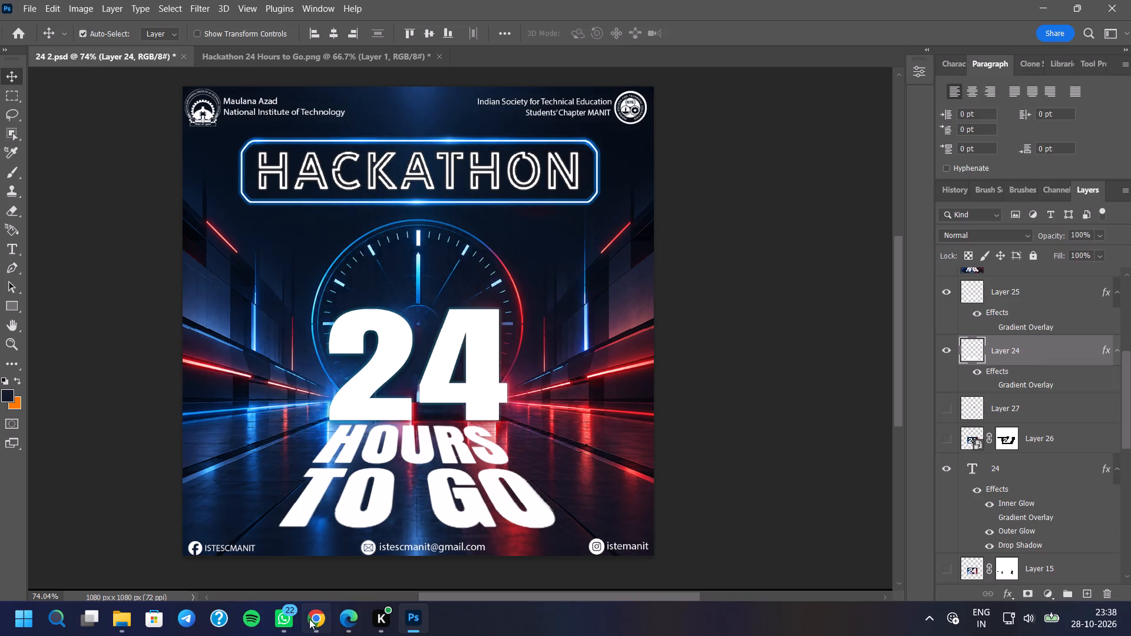
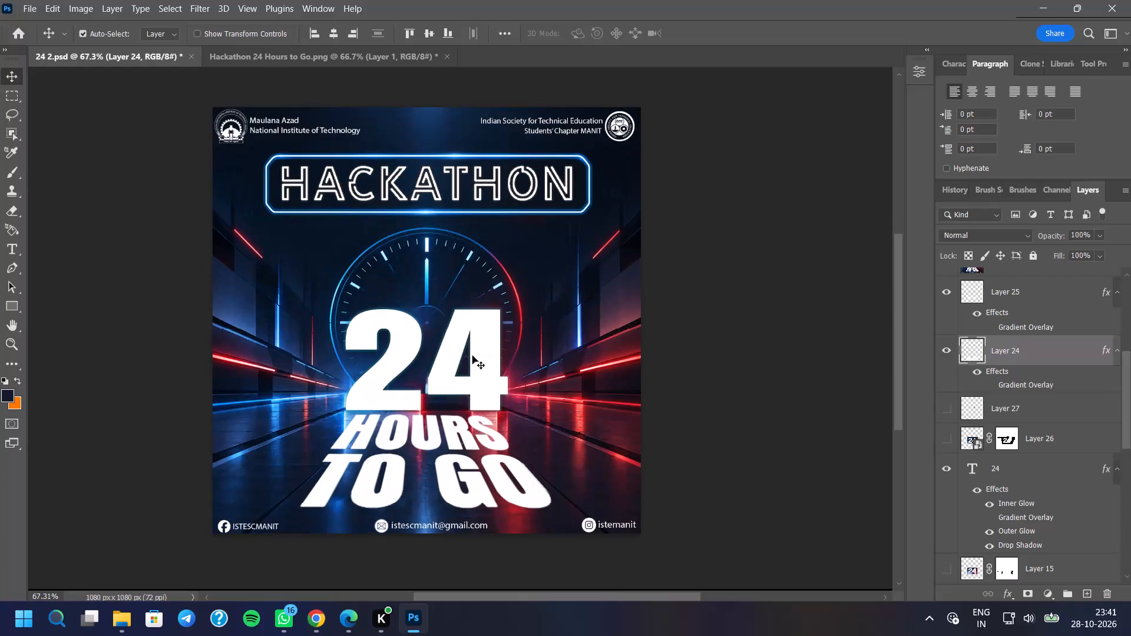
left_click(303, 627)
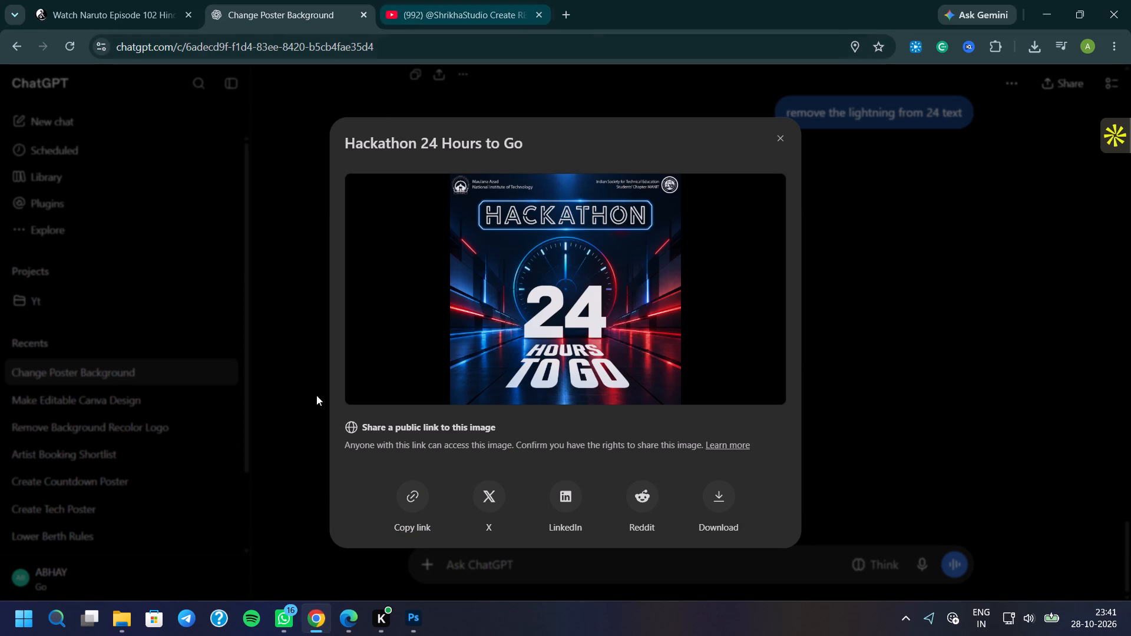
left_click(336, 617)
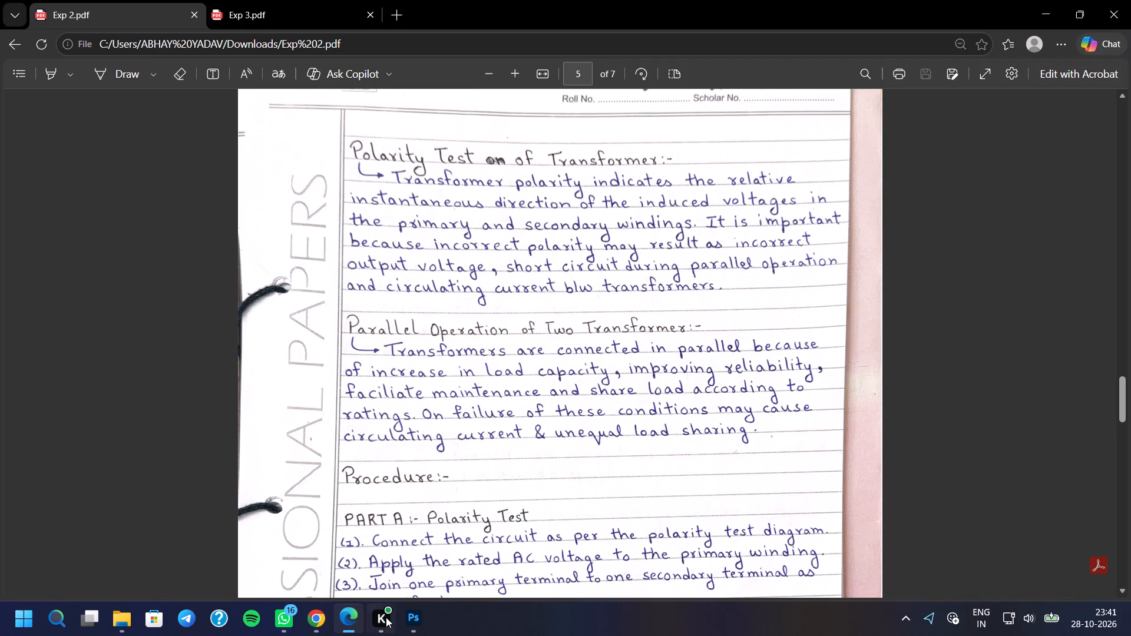